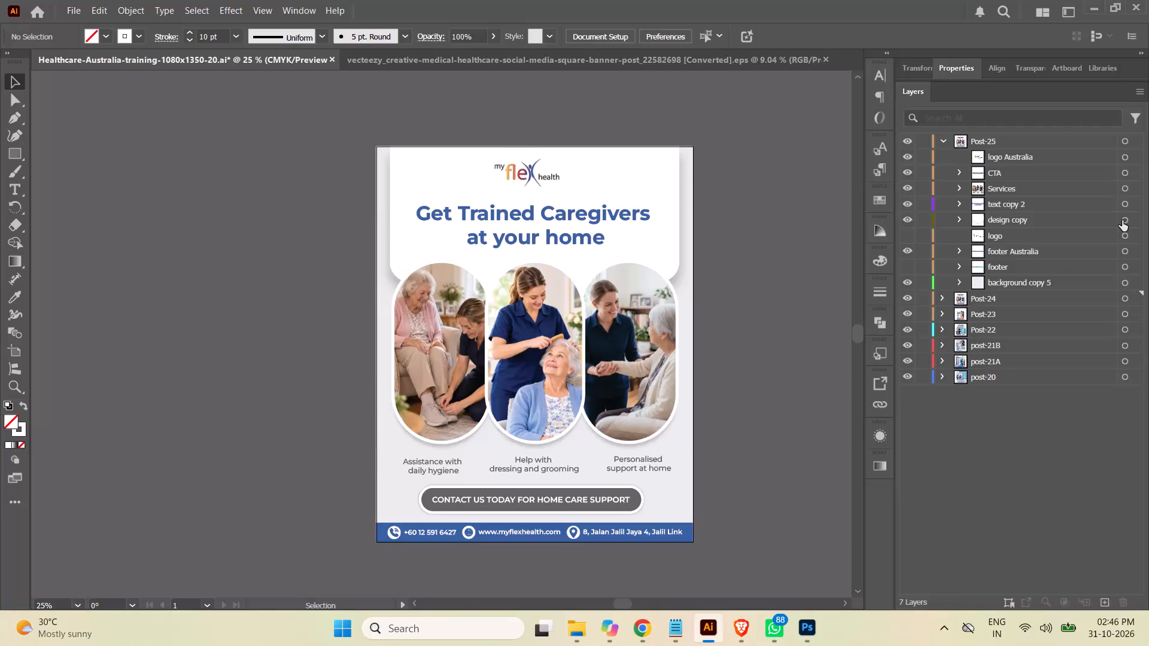
# Delete the "design copy" layer with its artwork from the Post-25 layer.
pyautogui.click(1130, 219)
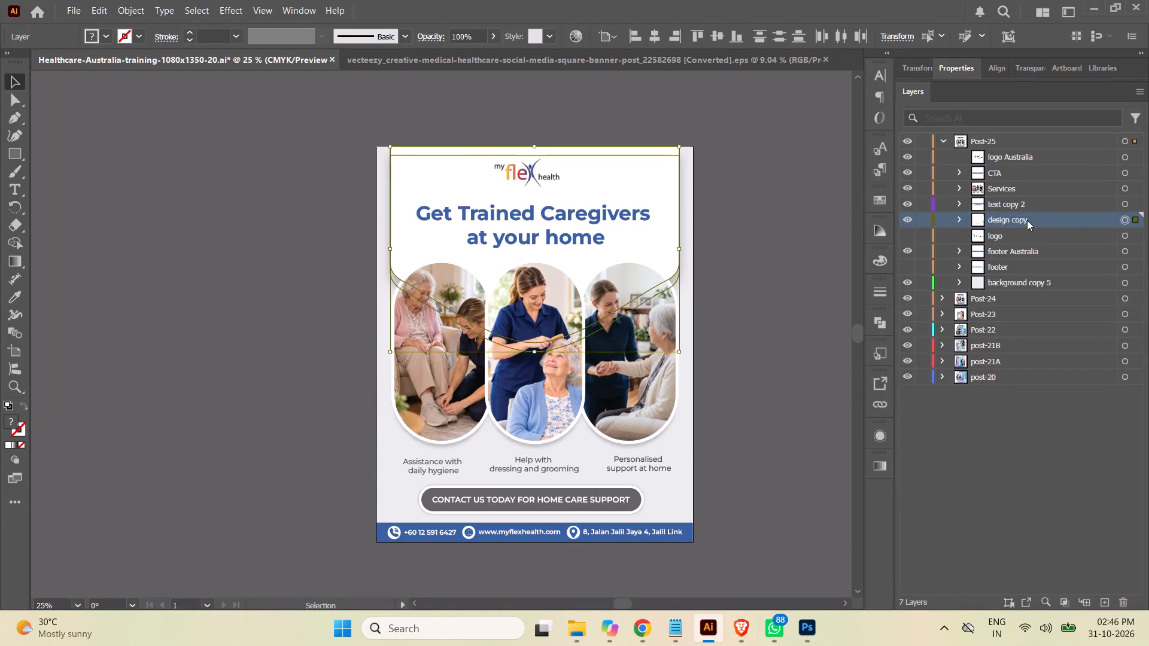
pyautogui.click(1027, 220)
pyautogui.click(910, 220)
pyautogui.click(910, 220)
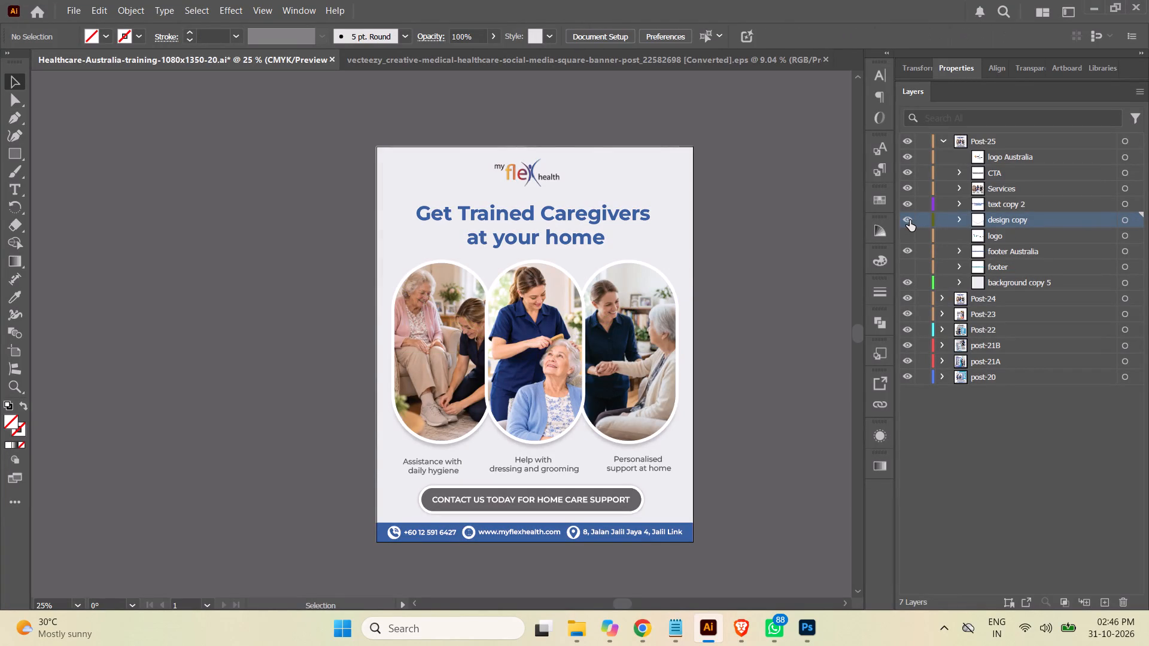
pyautogui.click(910, 220)
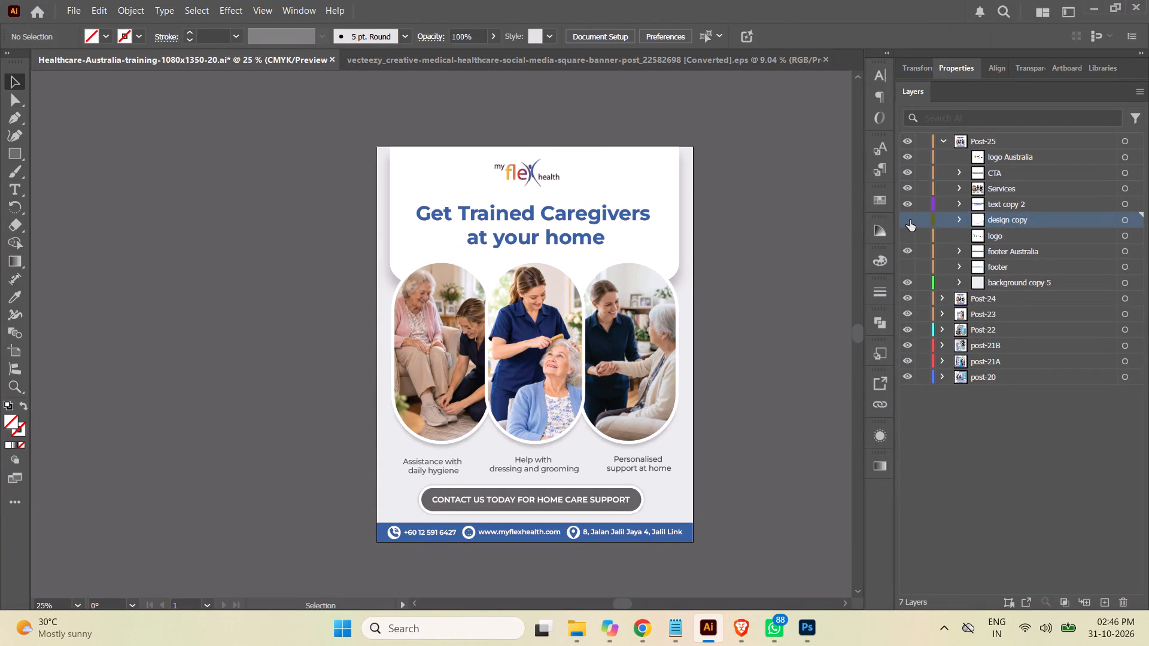
pyautogui.click(1031, 221)
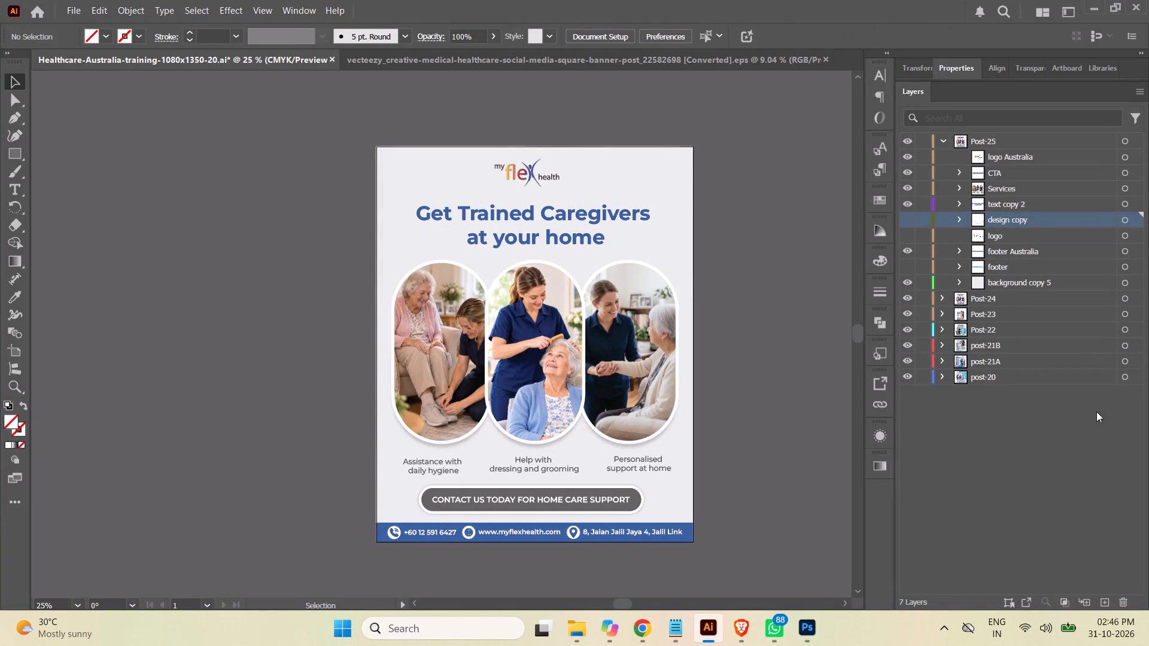
pyautogui.click(1124, 599)
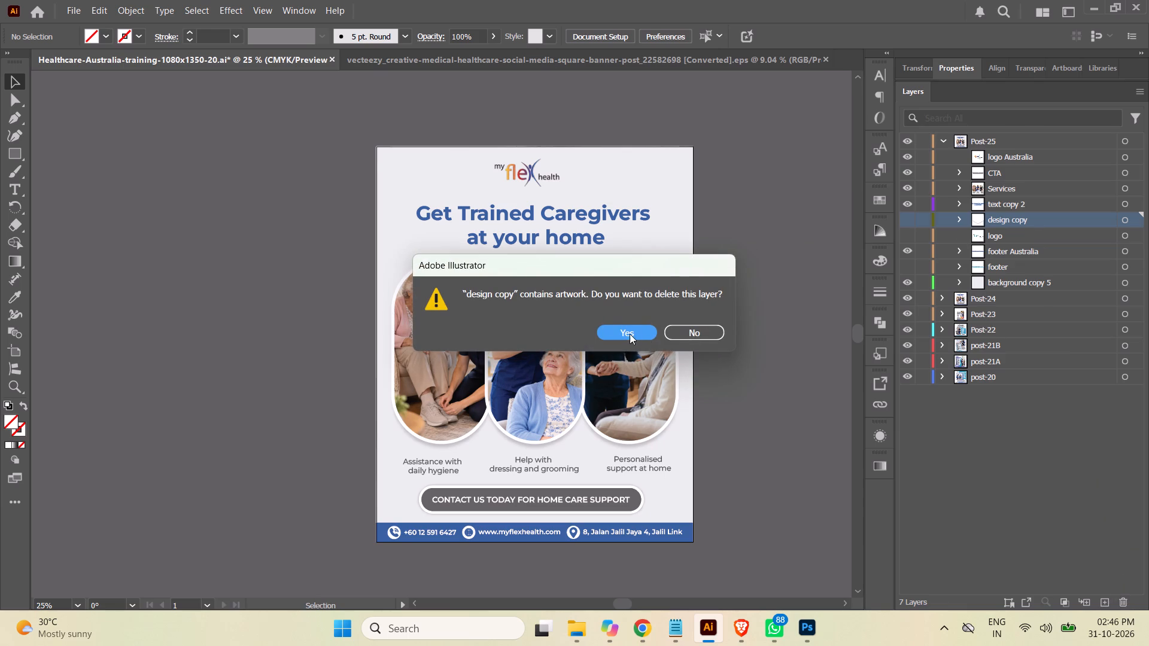
pyautogui.click(630, 334)
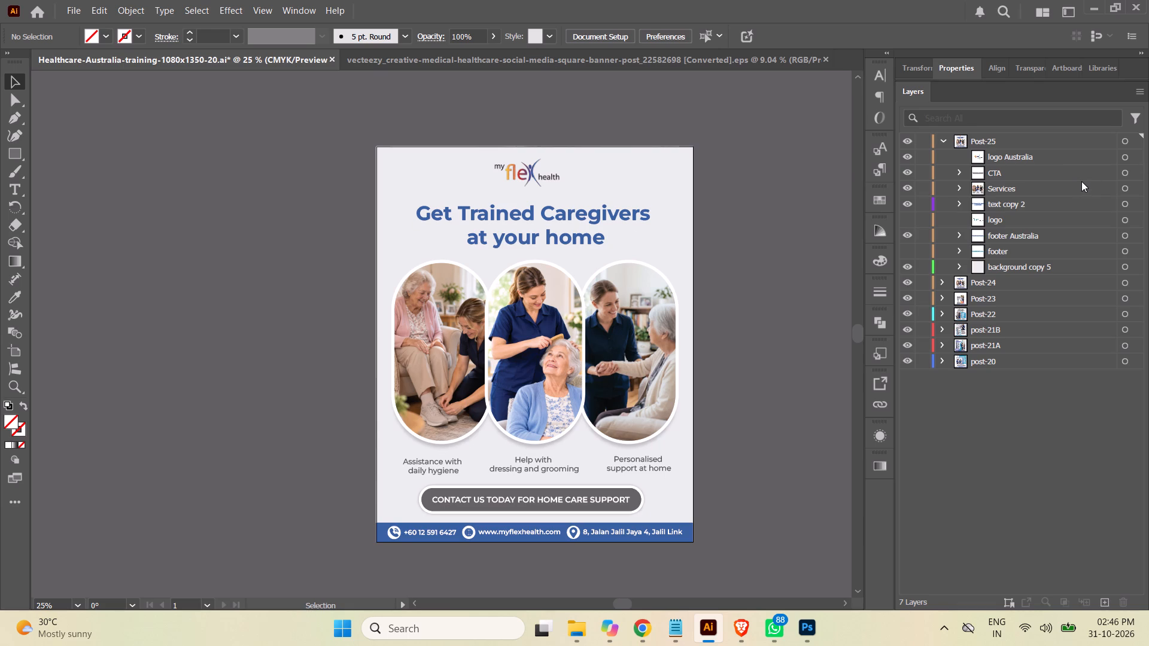
# Create a new layer directly above "background copy 5" in Post-25 and paste the copied healthcare banner artwork into it.
pyautogui.click(1042, 267)
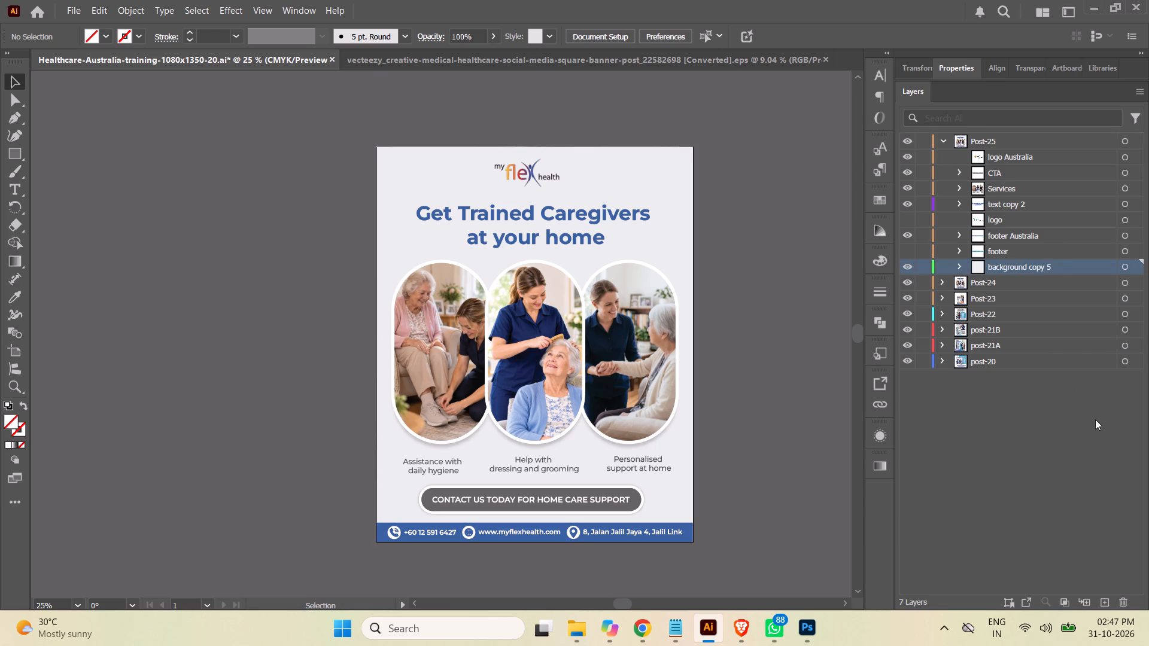
pyautogui.click(1107, 604)
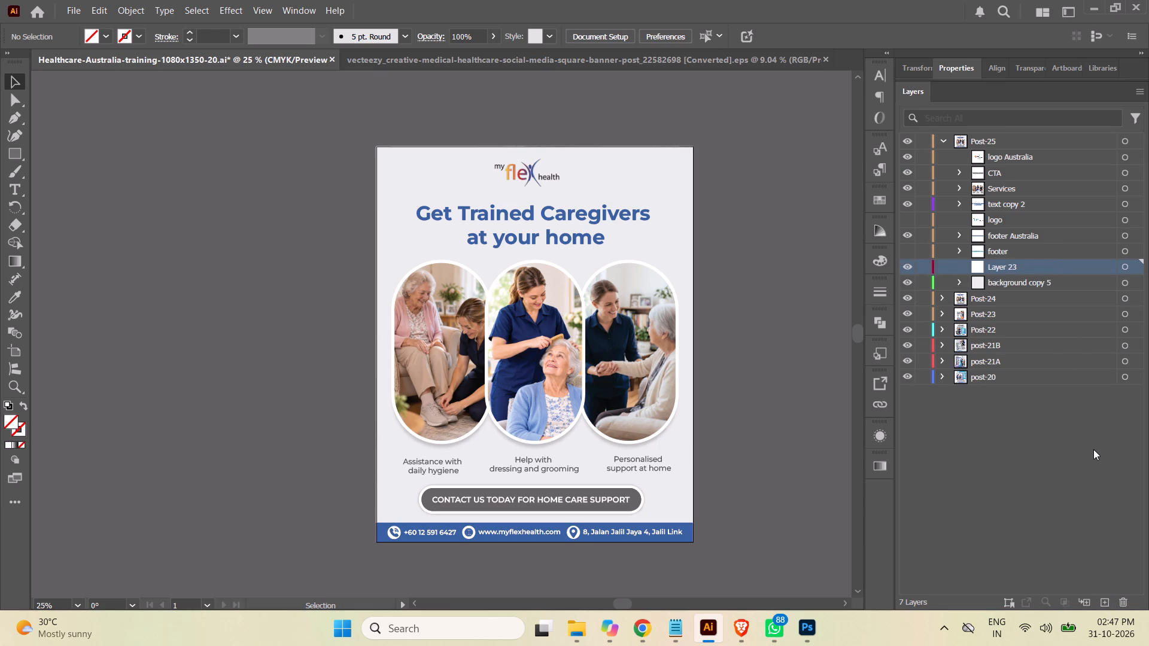
pyautogui.hotkey('ctrl', 'v')
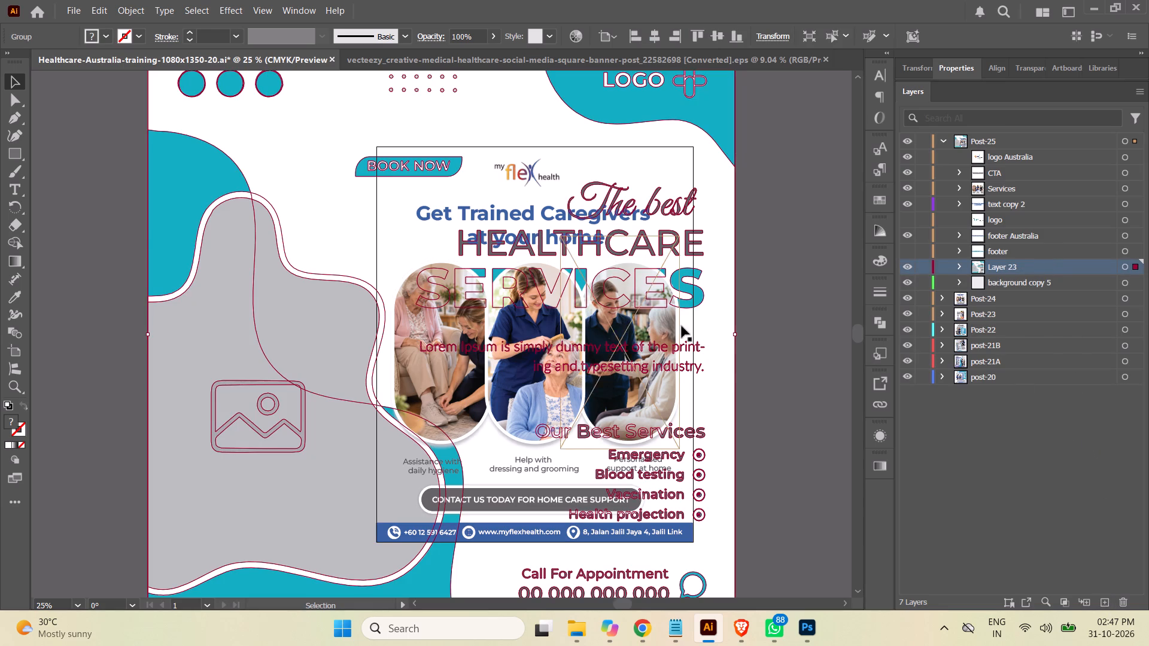
# Scale the pasted banner down proportionally until it is narrower than the artboard and move it to the artboard's top-left corner.
pyautogui.scroll(2, 797, 303)
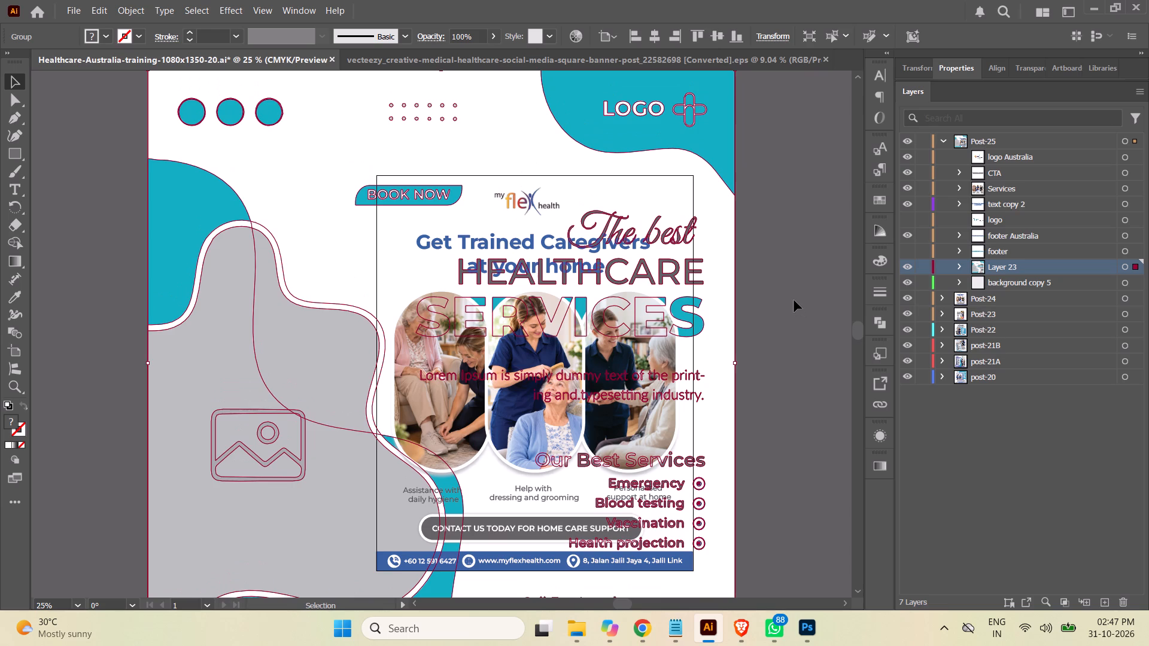
pyautogui.scroll(-2, 794, 300)
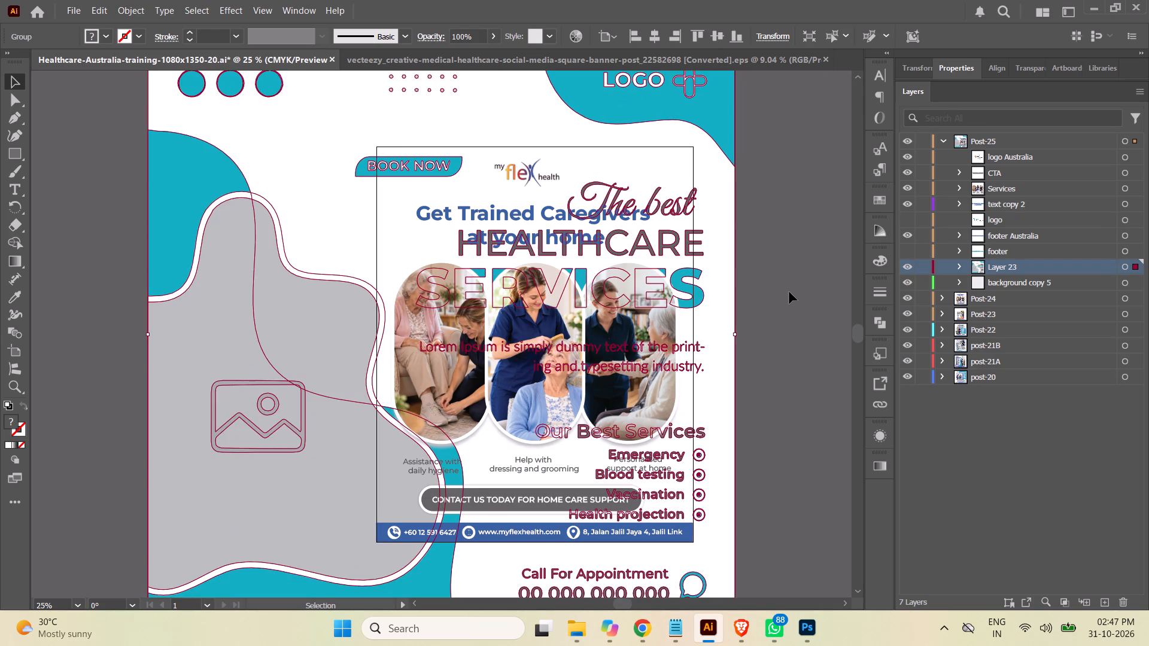
pyautogui.hotkey('ctrl', '-')
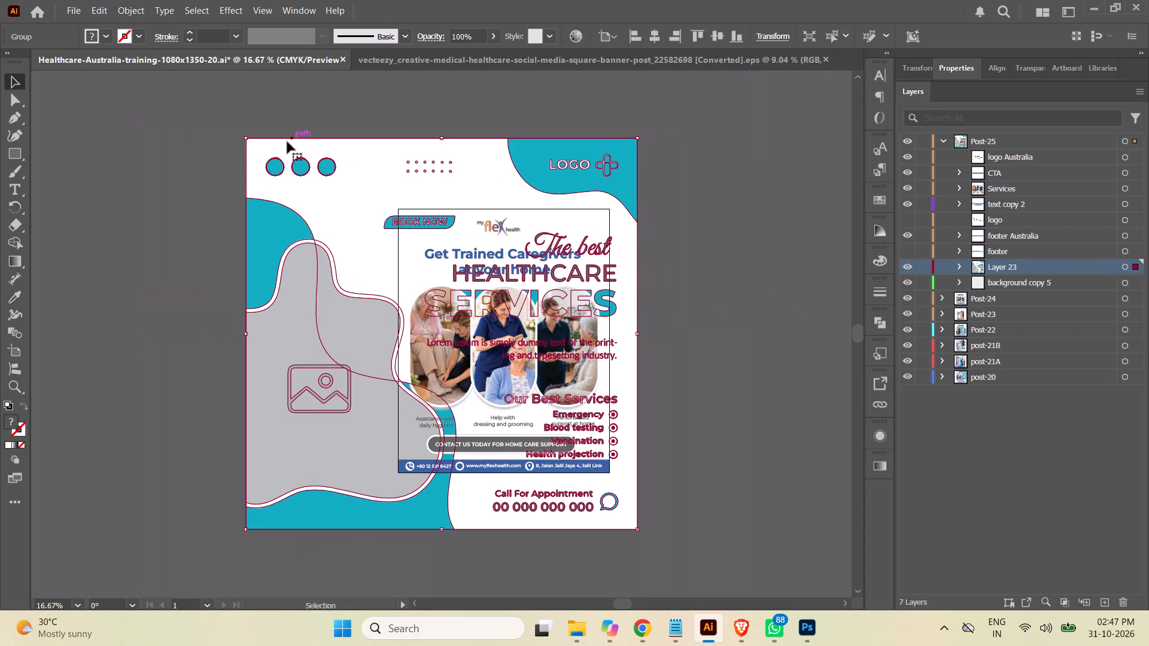
pyautogui.keyDown('shift'); pyautogui.moveTo(244, 136); pyautogui.dragTo(325, 199); pyautogui.keyUp('shift')
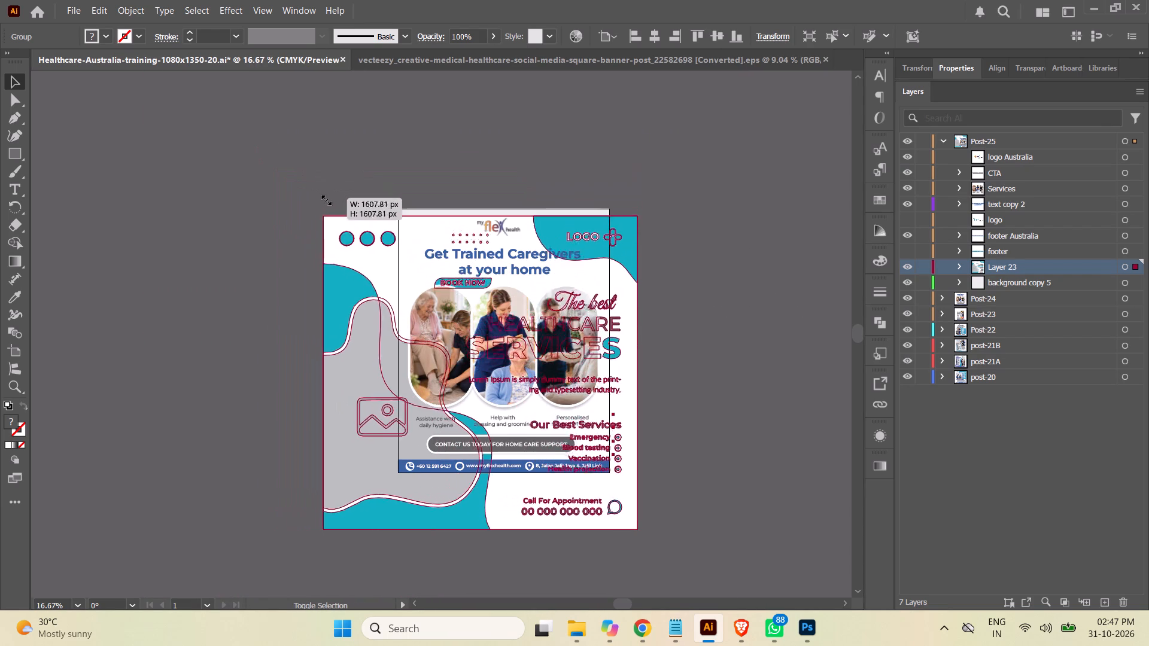
pyautogui.keyDown('shift'); pyautogui.moveTo(325, 199); pyautogui.dragTo(315, 188); pyautogui.keyUp('shift')
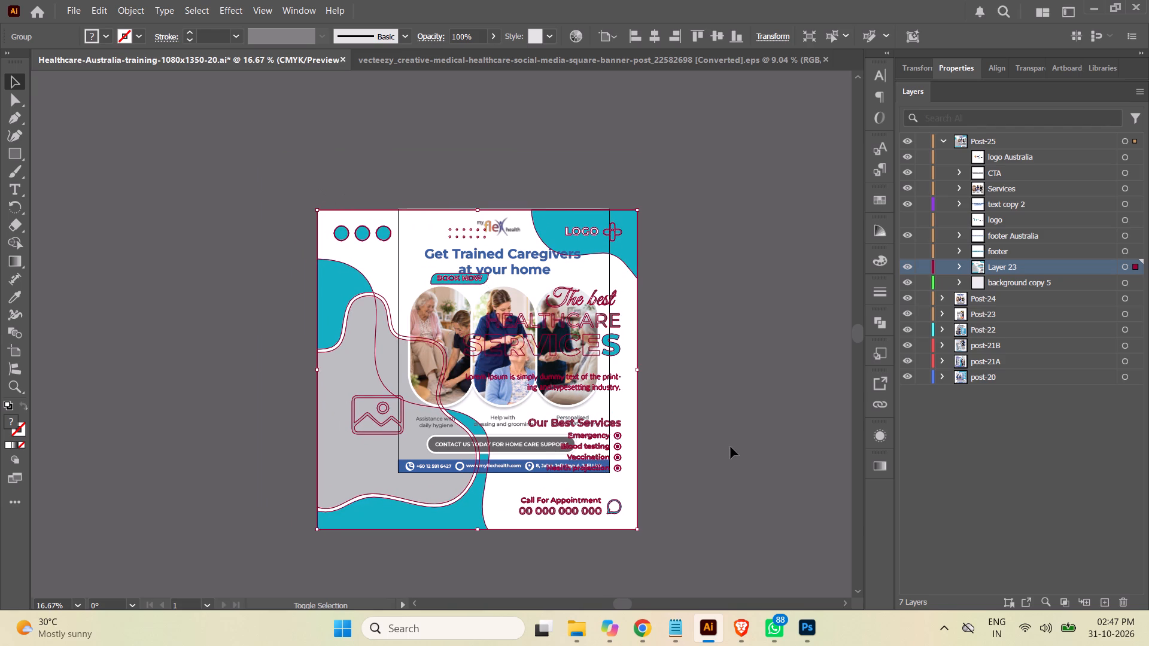
pyautogui.keyDown('shift'); pyautogui.moveTo(640, 531); pyautogui.dragTo(622, 497); pyautogui.keyUp('shift')
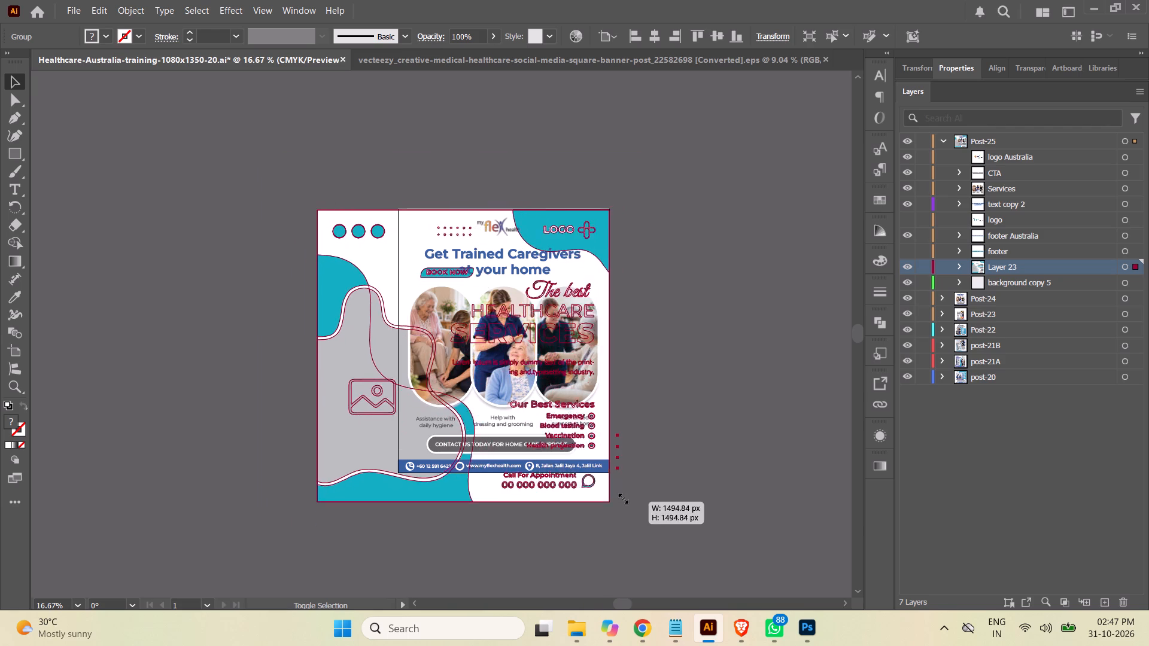
pyautogui.keyDown('shift'); pyautogui.moveTo(622, 497); pyautogui.dragTo(511, 420); pyautogui.keyUp('shift')
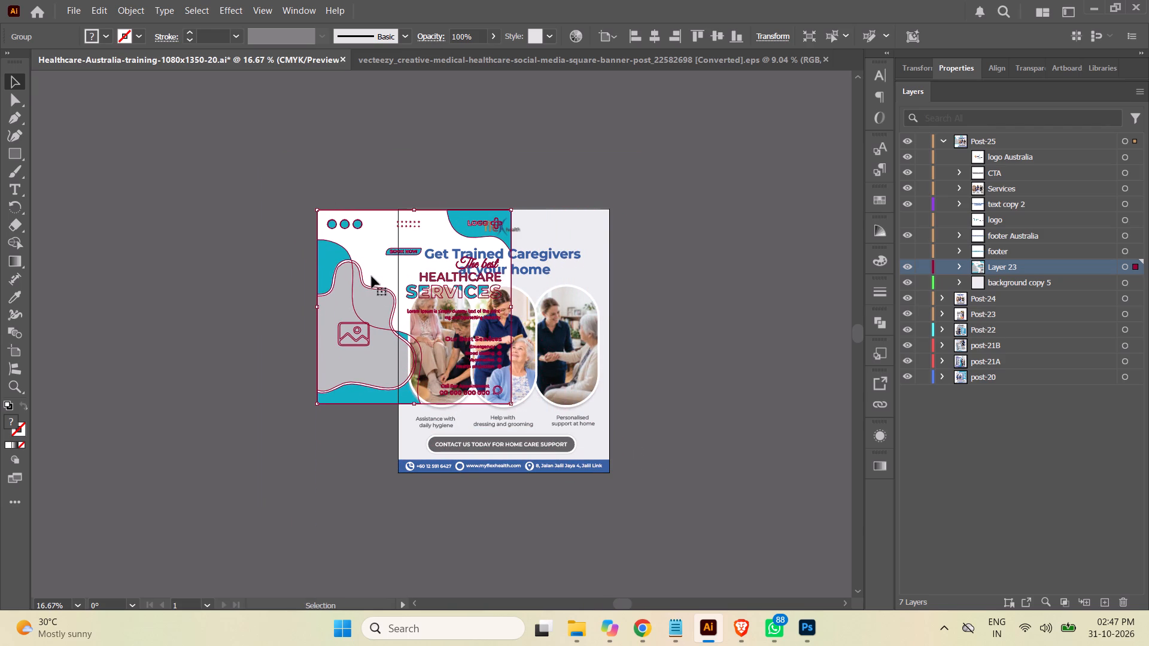
pyautogui.moveTo(372, 276); pyautogui.dragTo(454, 276)
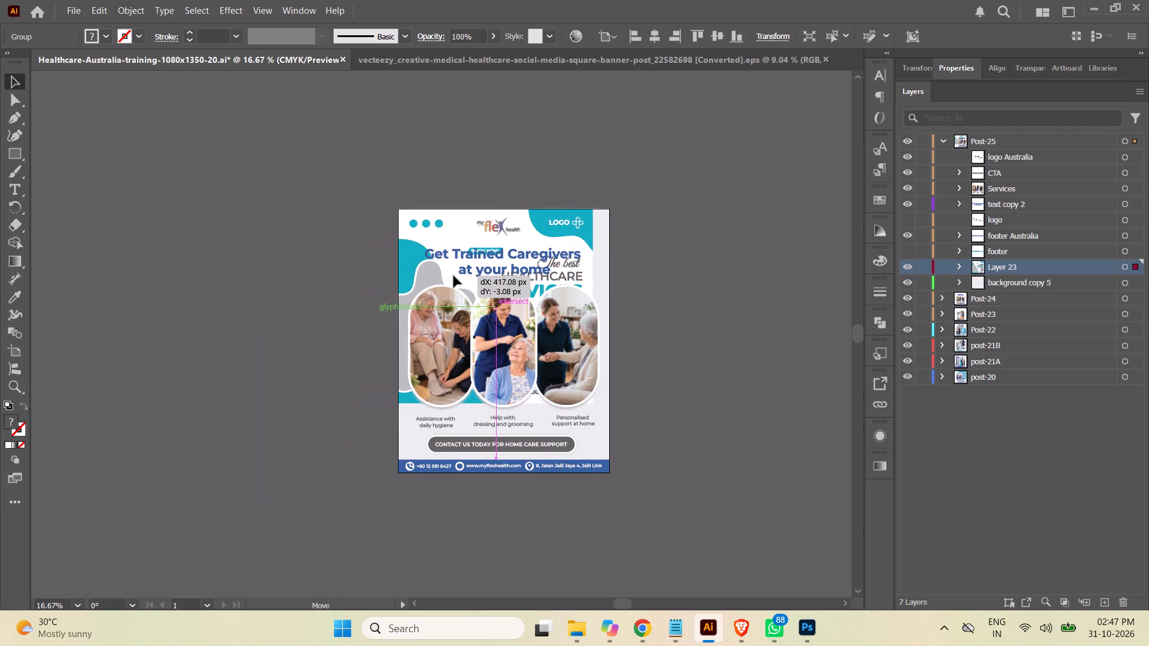
pyautogui.moveTo(454, 276); pyautogui.dragTo(454, 276)
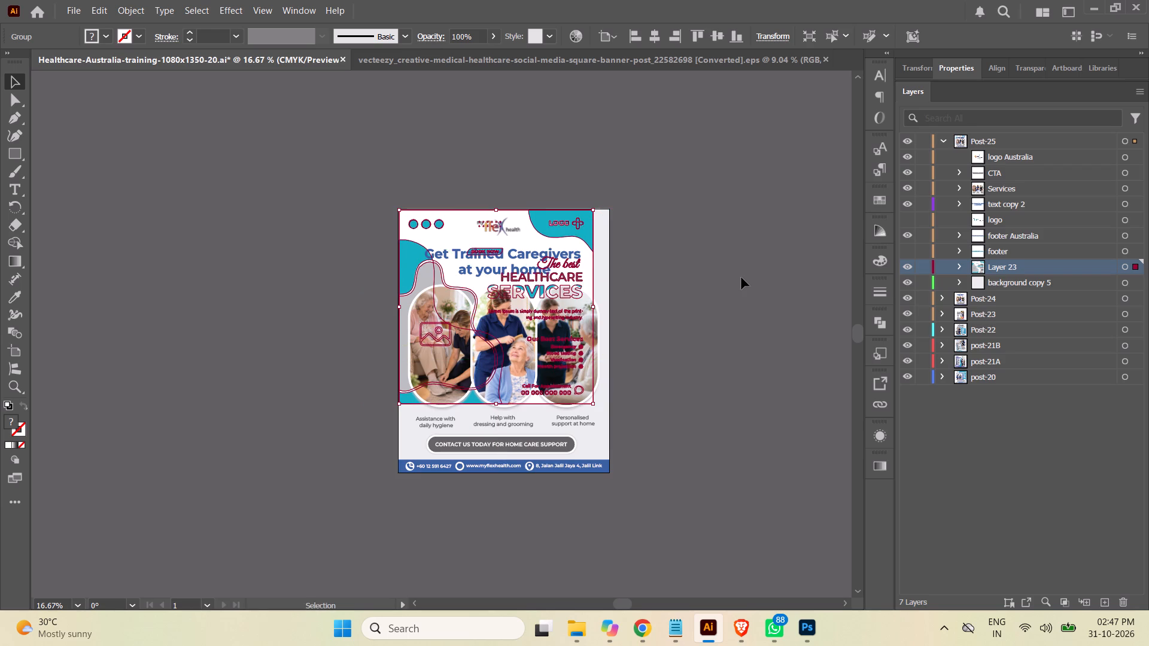
# Enlarge the pasted banner proportionally to span the full artboard width, aligned with the artboard's top and side edges.
pyautogui.hotkey('ctrl', '=')
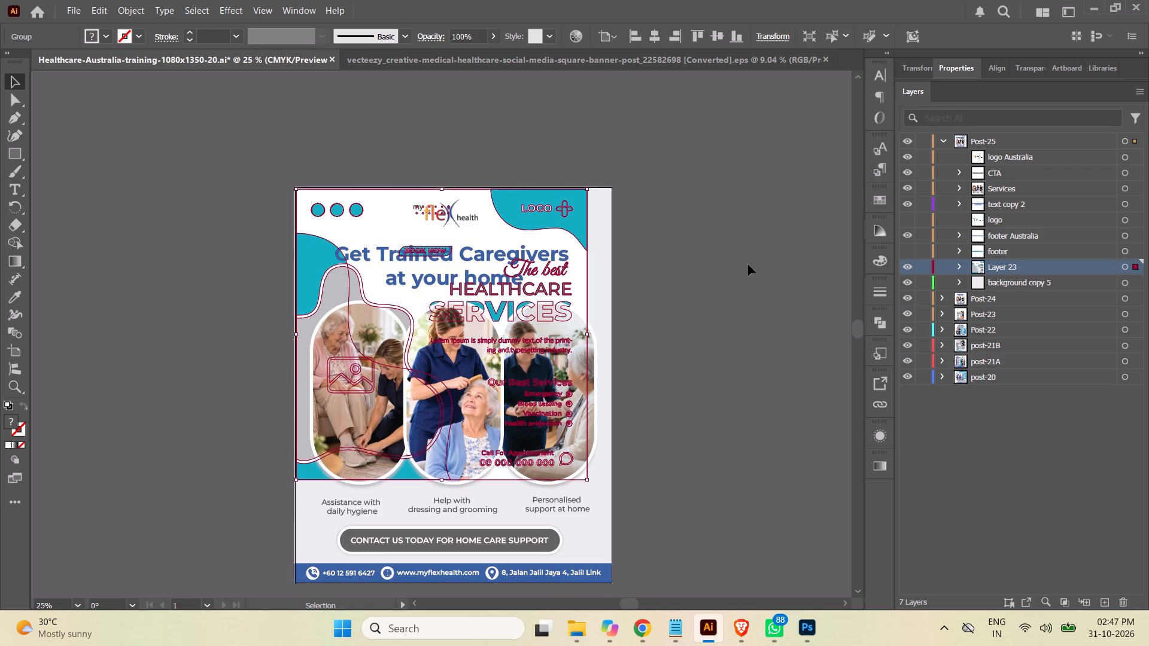
pyautogui.scroll(3, 709, 251)
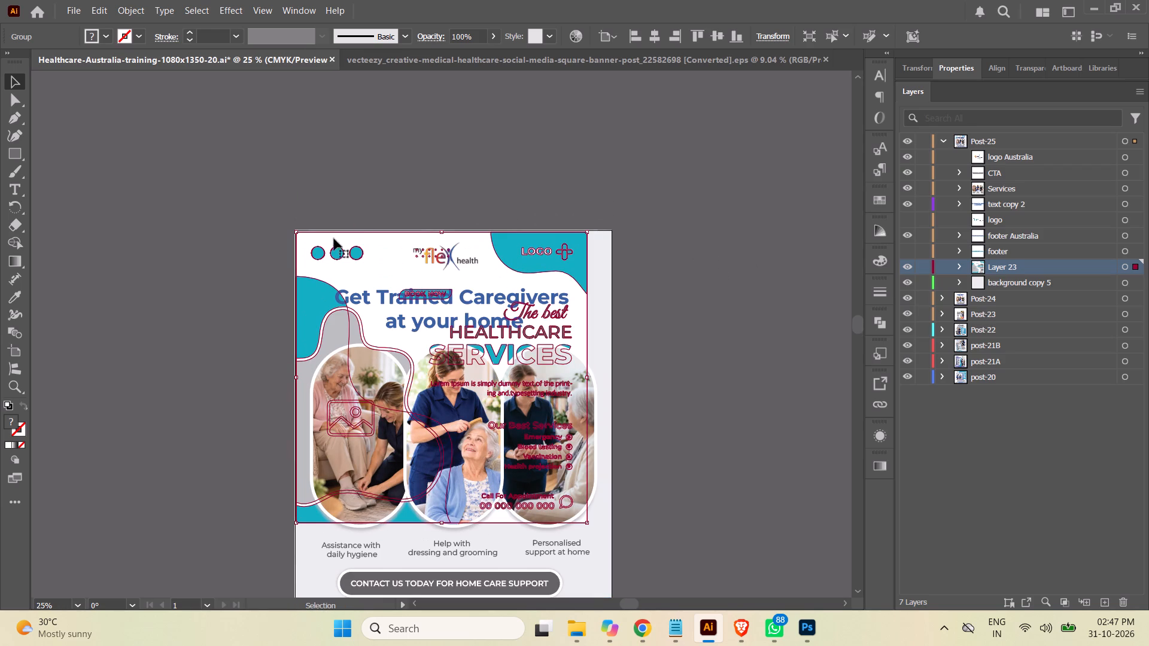
pyautogui.click(376, 234)
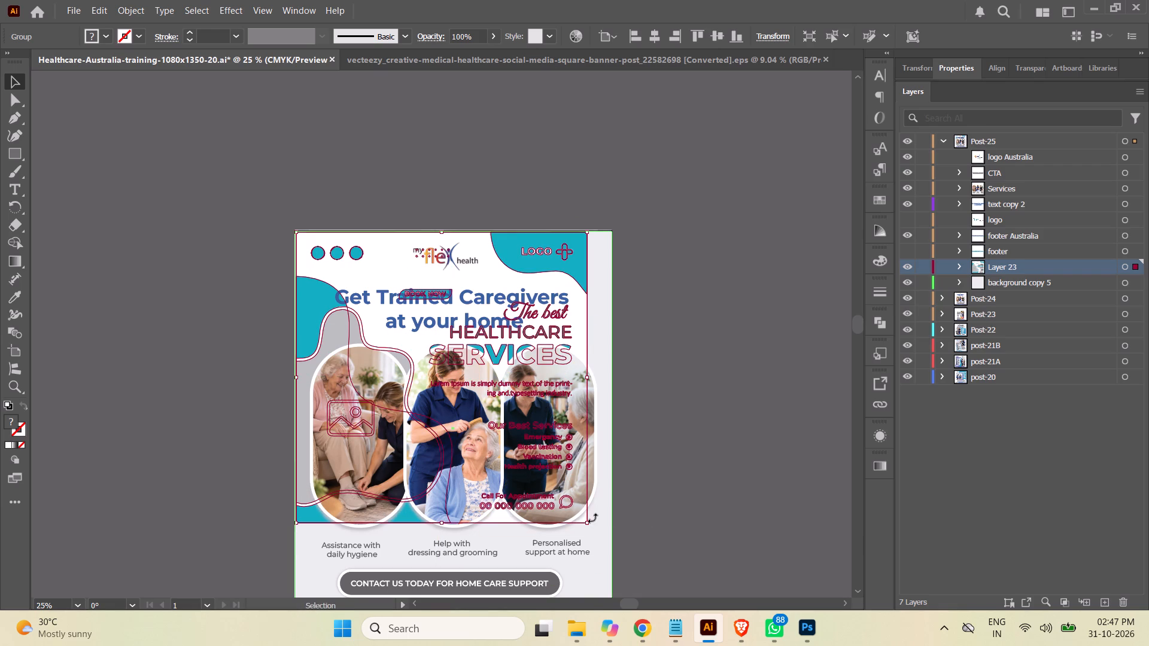
pyautogui.keyDown('shift'); pyautogui.moveTo(585, 522); pyautogui.dragTo(612, 564); pyautogui.keyUp('shift')
pyautogui.scroll(-3, 778, 227)
pyautogui.scroll(1, 762, 228)
pyautogui.scroll(-2, 762, 228)
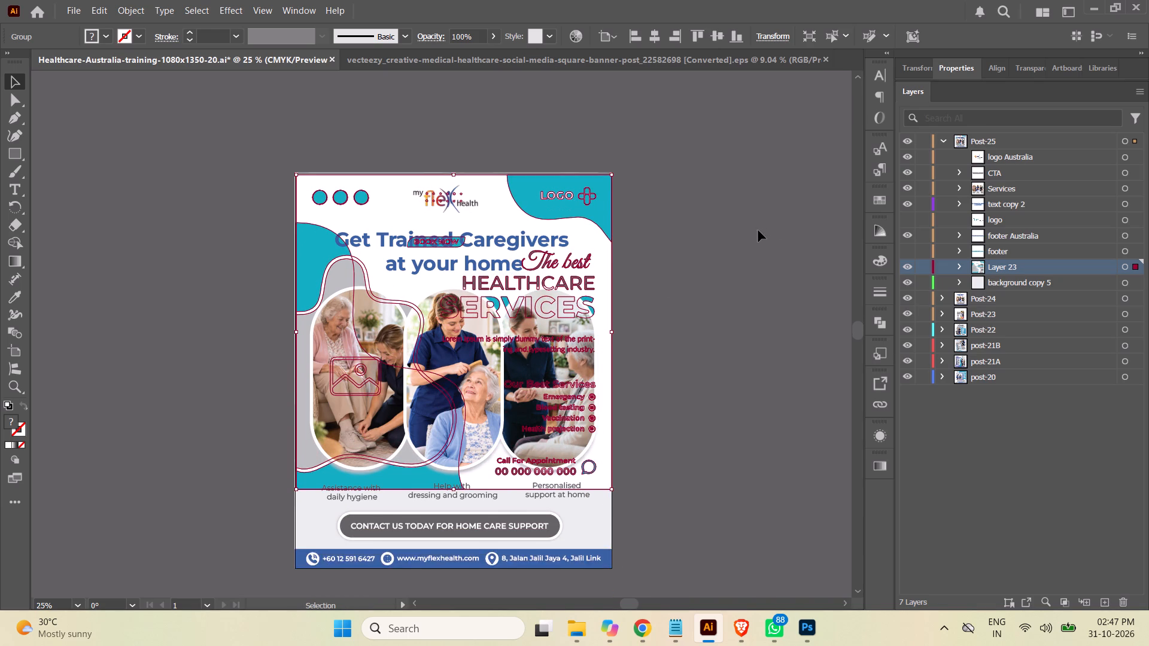
pyautogui.scroll(1, 758, 230)
pyautogui.keyDown('shift'); pyautogui.moveTo(297, 503); pyautogui.dragTo(294, 510); pyautogui.keyUp('shift')
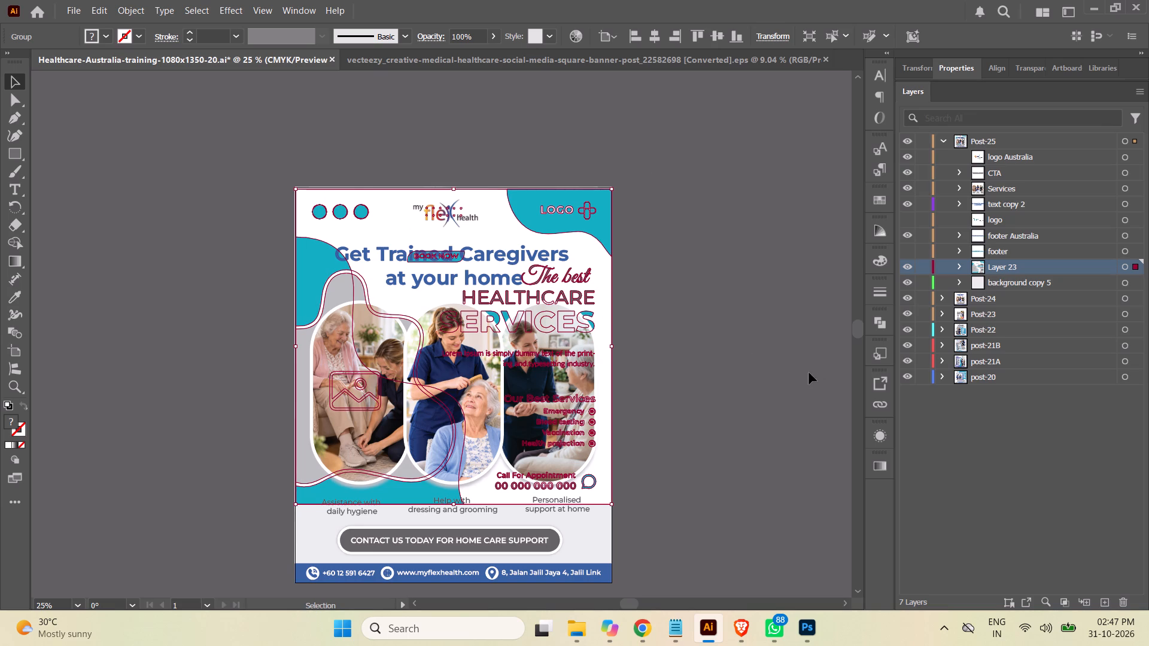
pyautogui.click(708, 305)
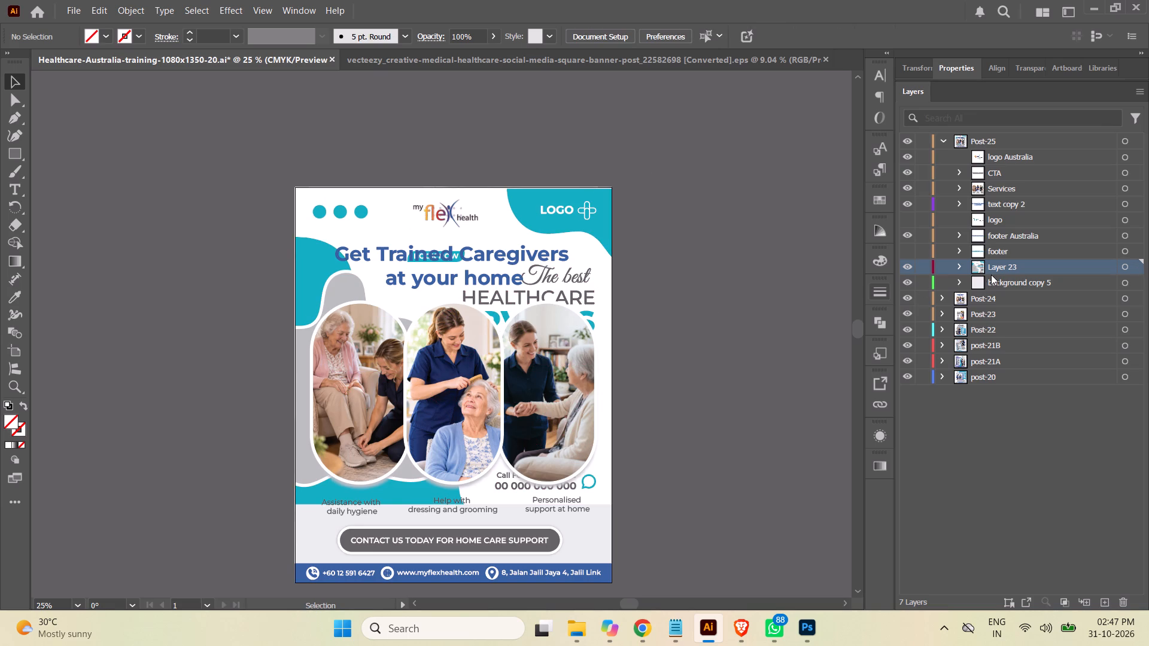
# Expand the pasted banner's layer and its group "3", and delete the "Logo here" group.
pyautogui.click(958, 266)
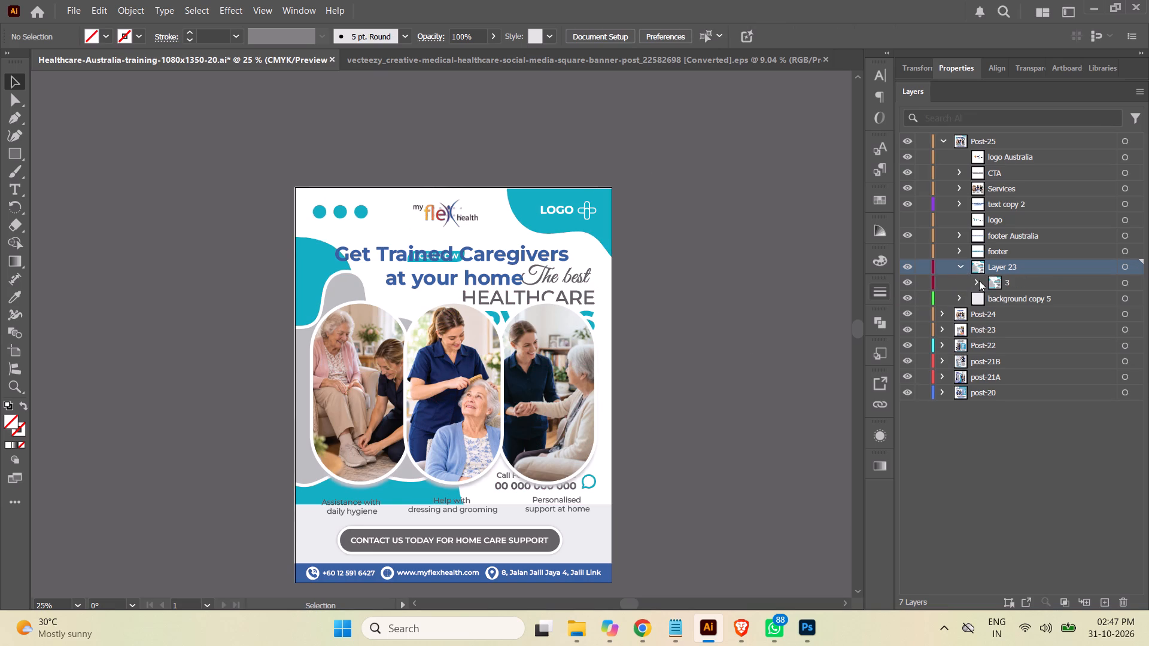
pyautogui.click(973, 279)
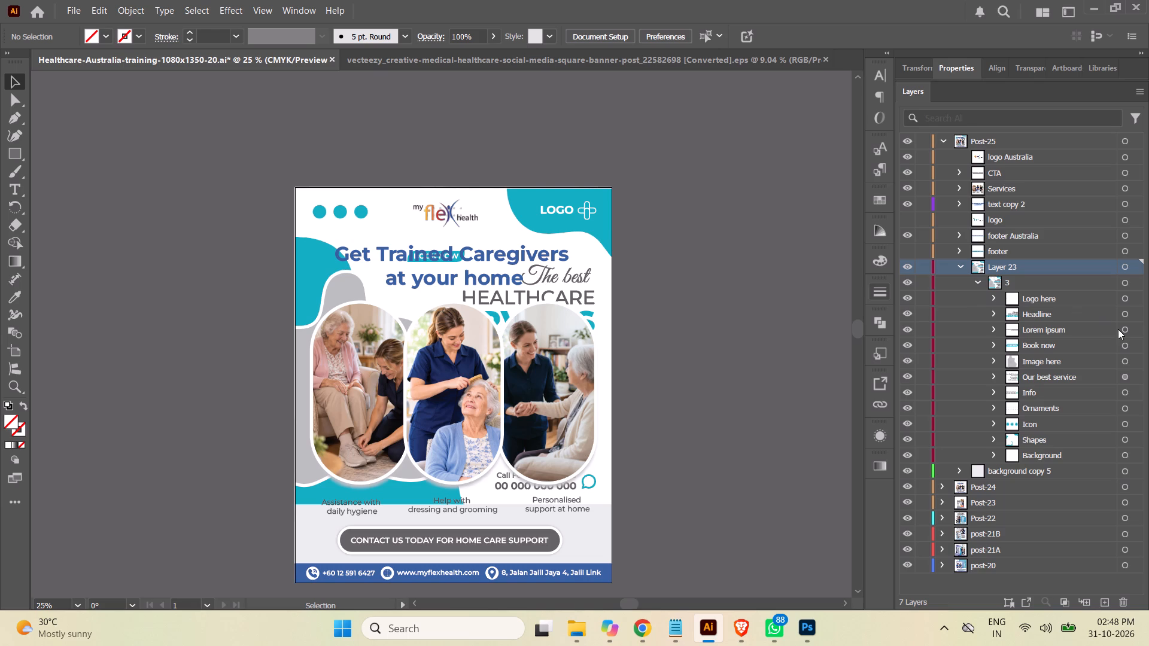
pyautogui.click(910, 298)
pyautogui.click(1045, 298)
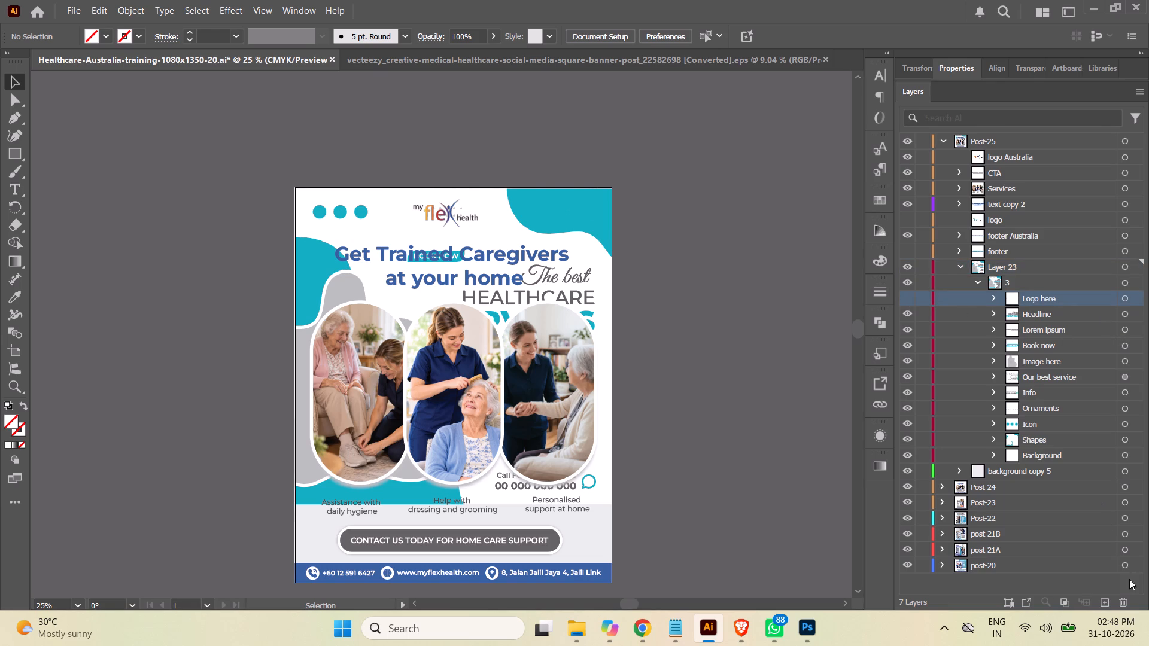
pyautogui.click(1120, 602)
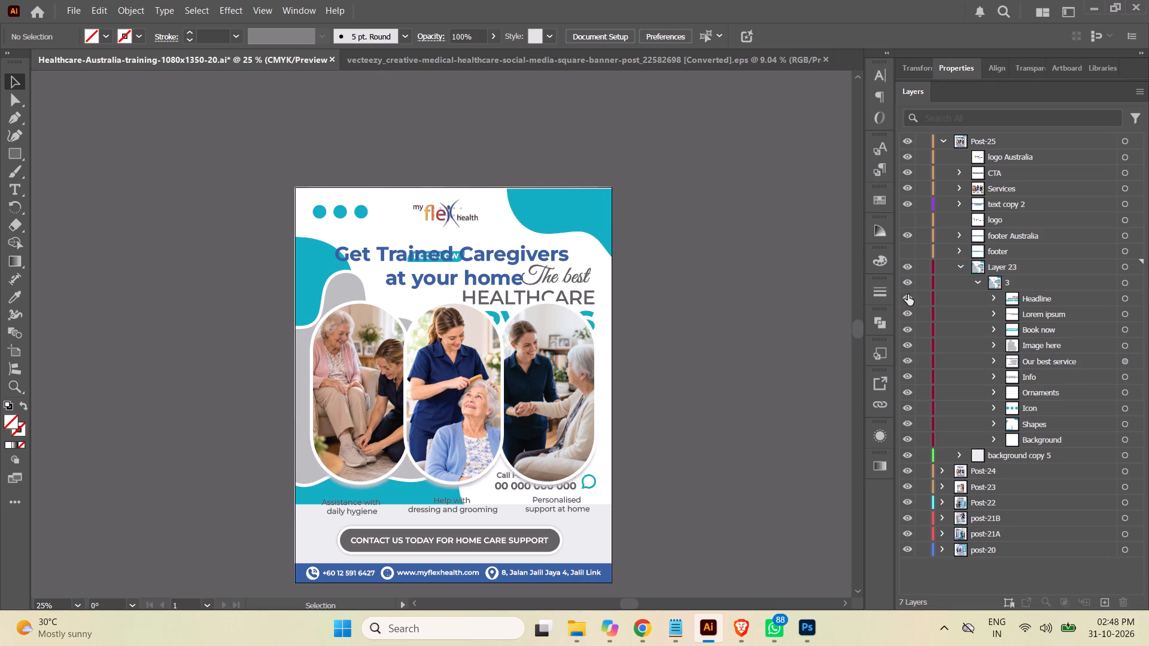
# Hide and delete the "Headline" group from the pasted banner.
pyautogui.click(908, 295)
pyautogui.click(1058, 296)
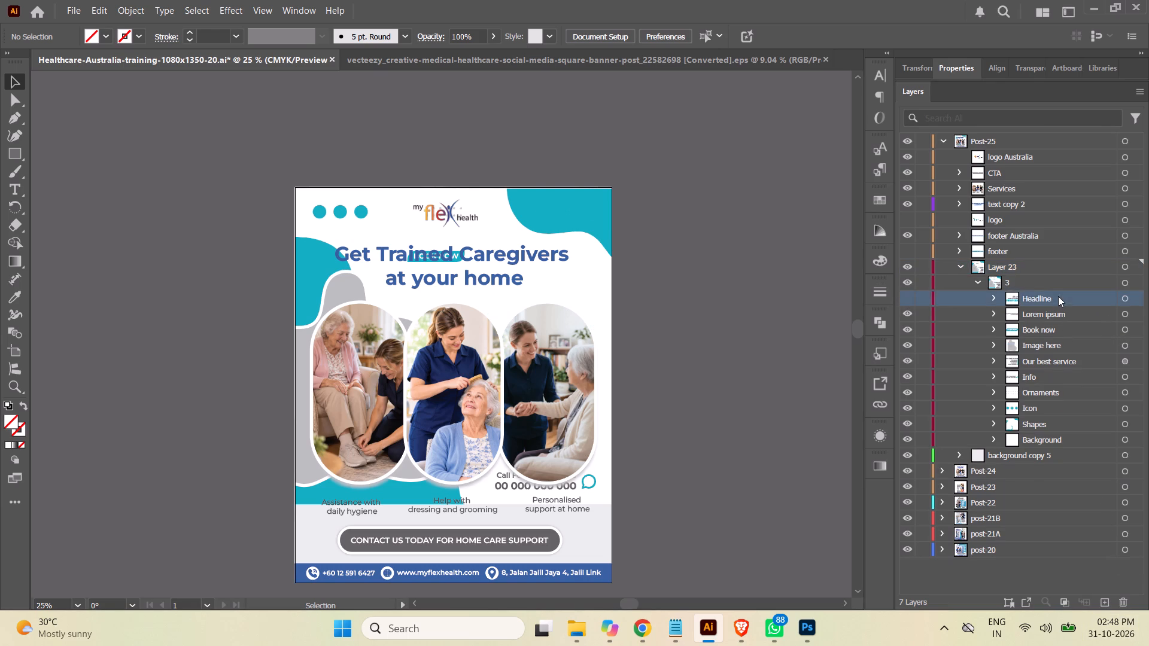
pyautogui.click(1127, 298)
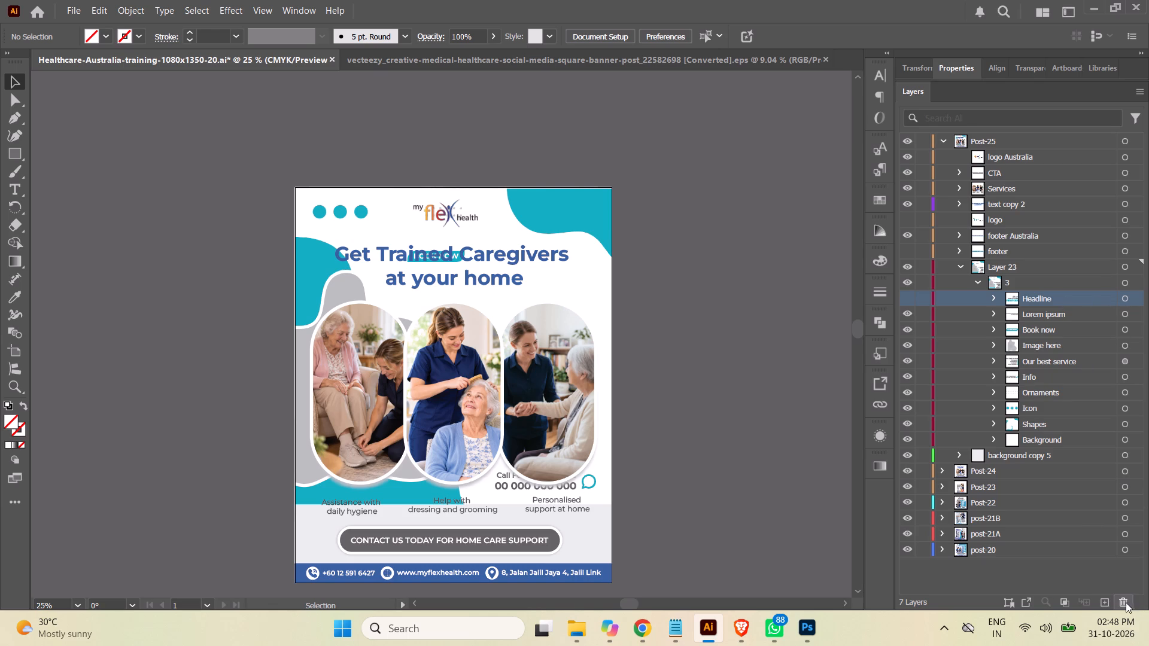
pyautogui.click(1123, 601)
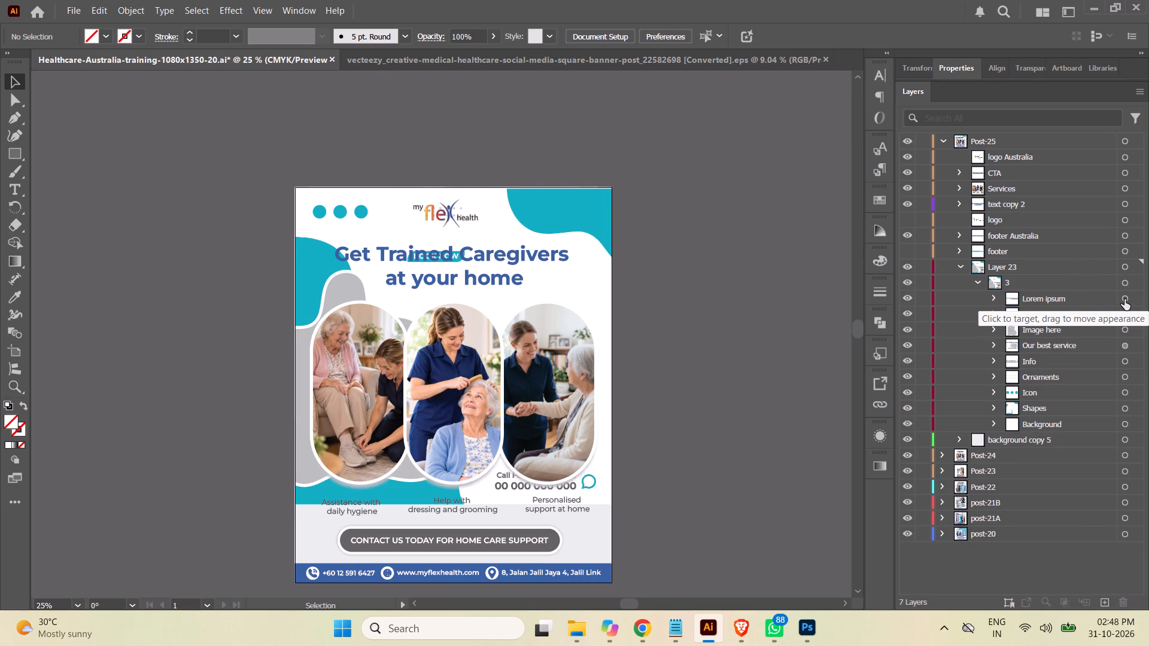
# Delete the "Lorem ipsum" and "Book now" groups together from the pasted banner.
pyautogui.click(1124, 299)
pyautogui.keyDown('shift'); pyautogui.click(1124, 315); pyautogui.keyUp('shift')
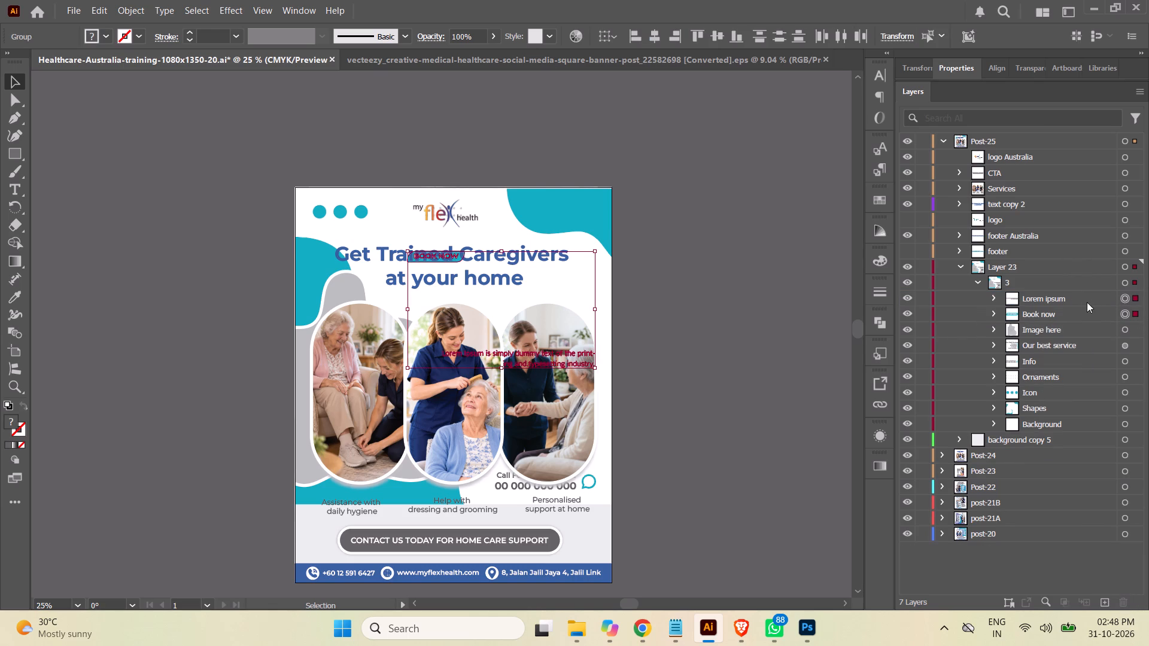
pyautogui.click(1084, 298)
pyautogui.keyDown('shift'); pyautogui.click(1079, 310); pyautogui.keyUp('shift')
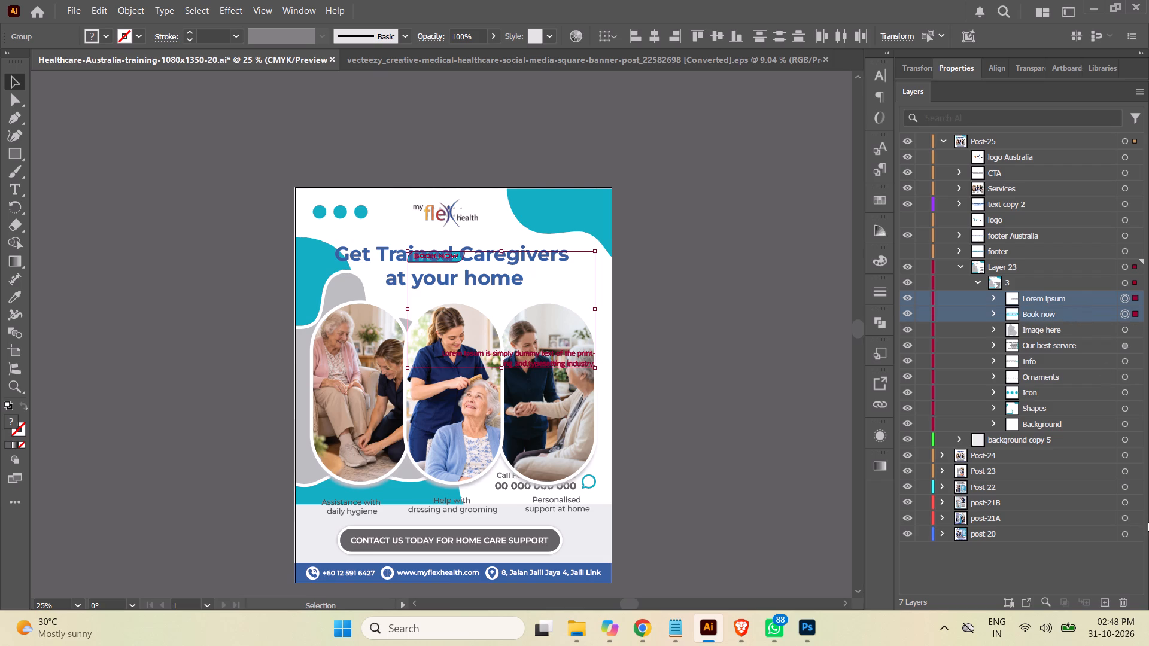
pyautogui.click(1124, 600)
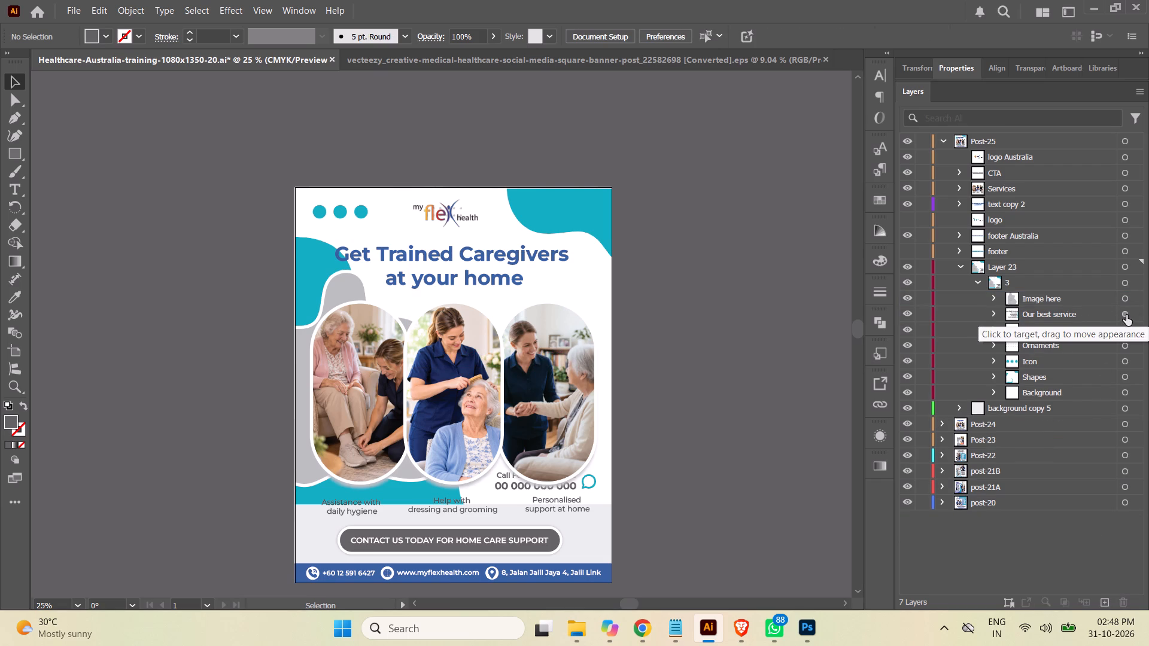
# Check the "Shapes" and "Background" groups by toggling their visibility, and delete the "Icon" group with the three teal dots.
pyautogui.scroll(-1, 732, 355)
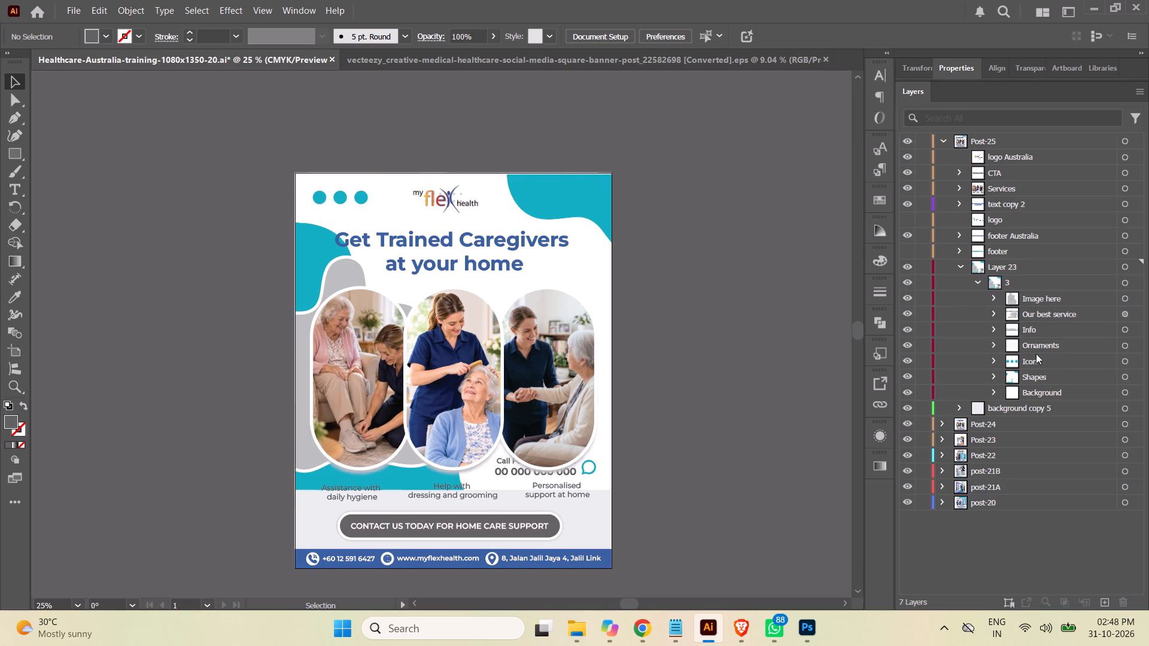
pyautogui.click(910, 377)
pyautogui.click(910, 377)
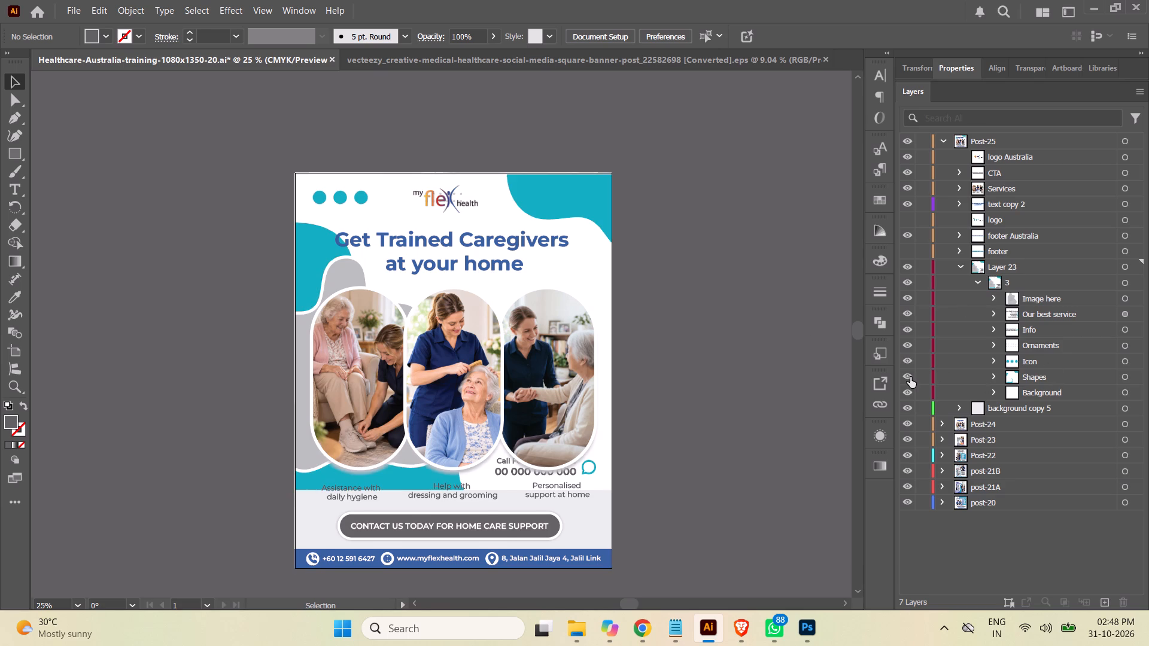
pyautogui.click(910, 377)
pyautogui.click(910, 377)
pyautogui.click(910, 377)
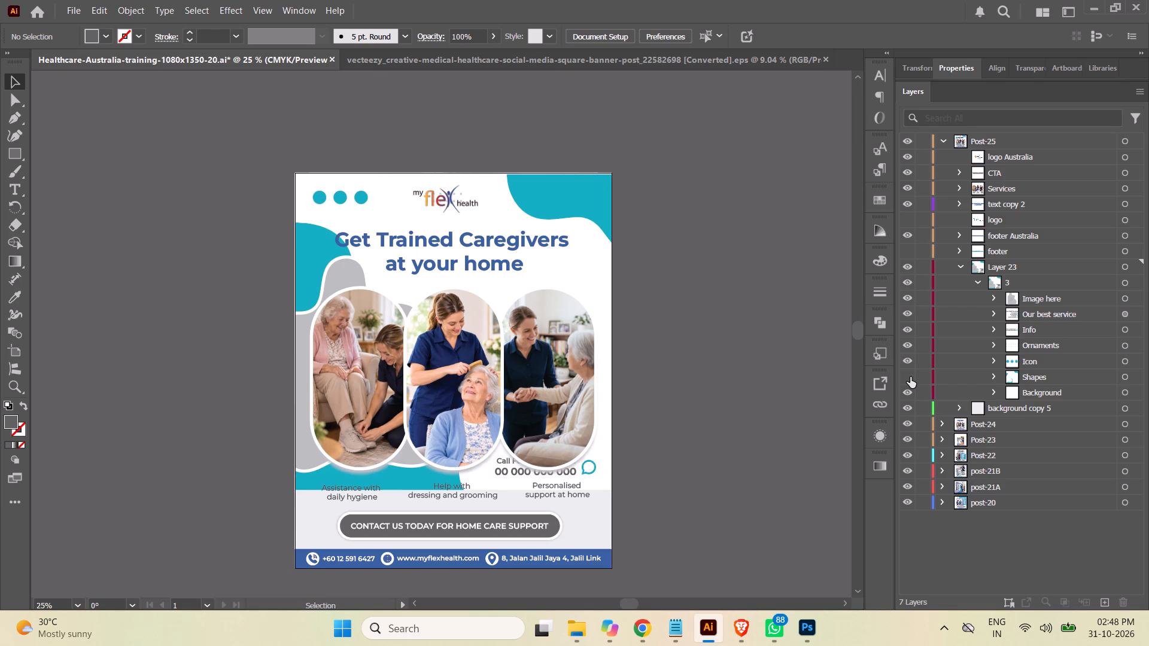
pyautogui.click(910, 377)
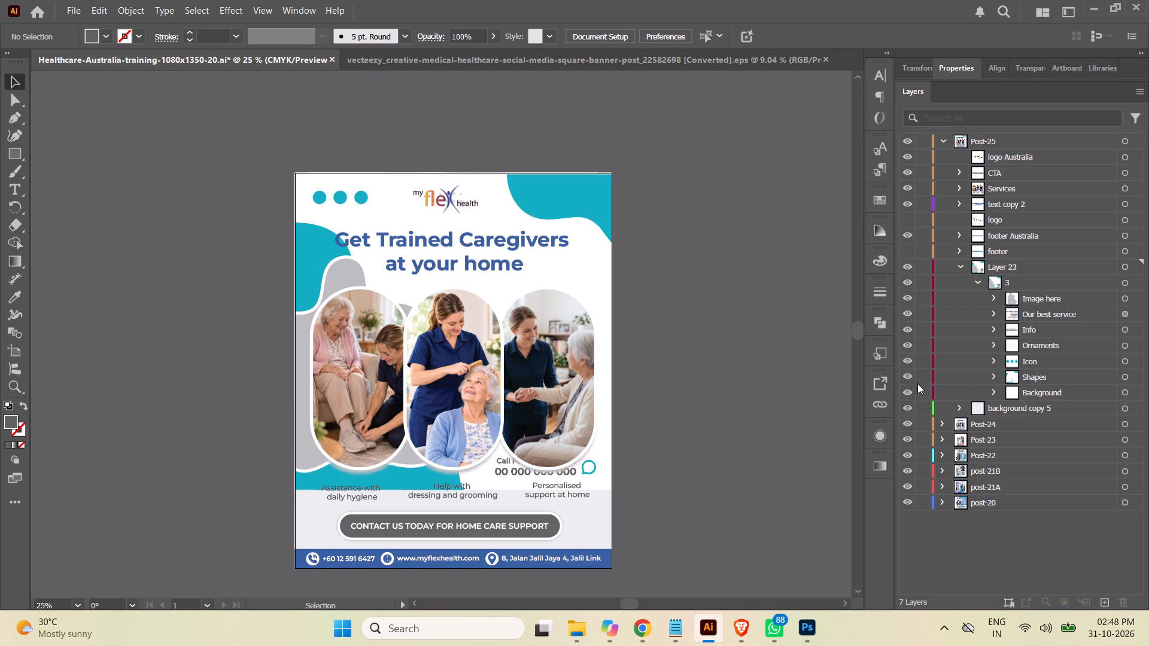
pyautogui.click(907, 392)
pyautogui.click(907, 392)
pyautogui.click(1054, 362)
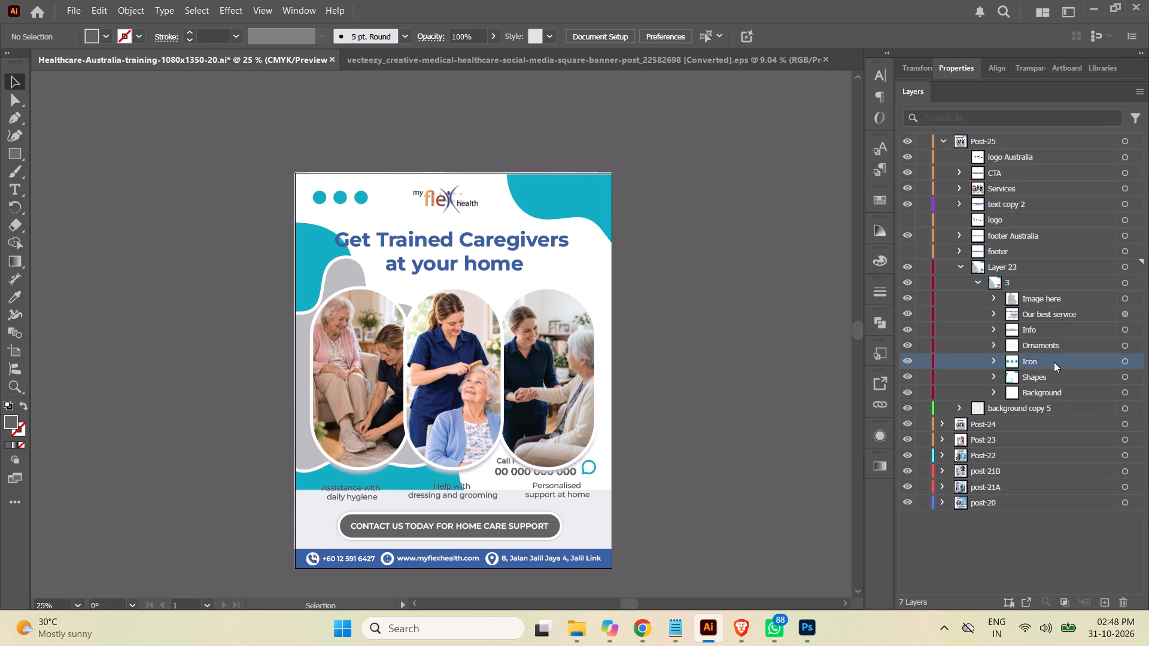
pyautogui.click(1126, 599)
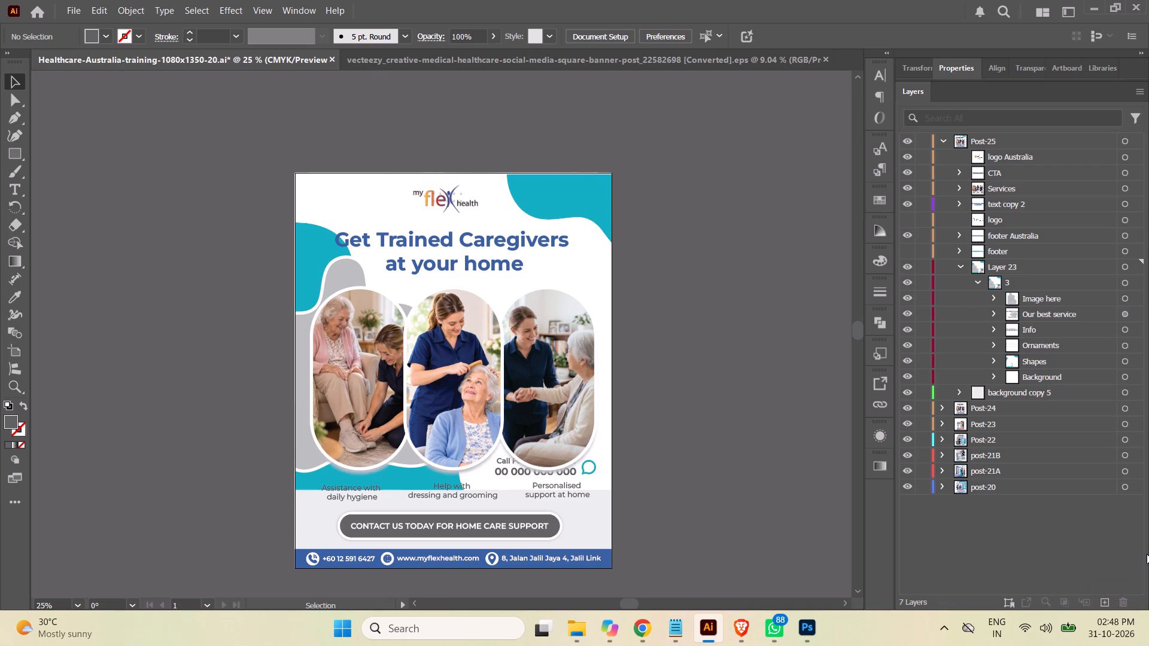
# Move the whole pasted banner in Layer 23 up by about 5.5 px so it snaps to the artboard's top edge.
pyautogui.click(961, 267)
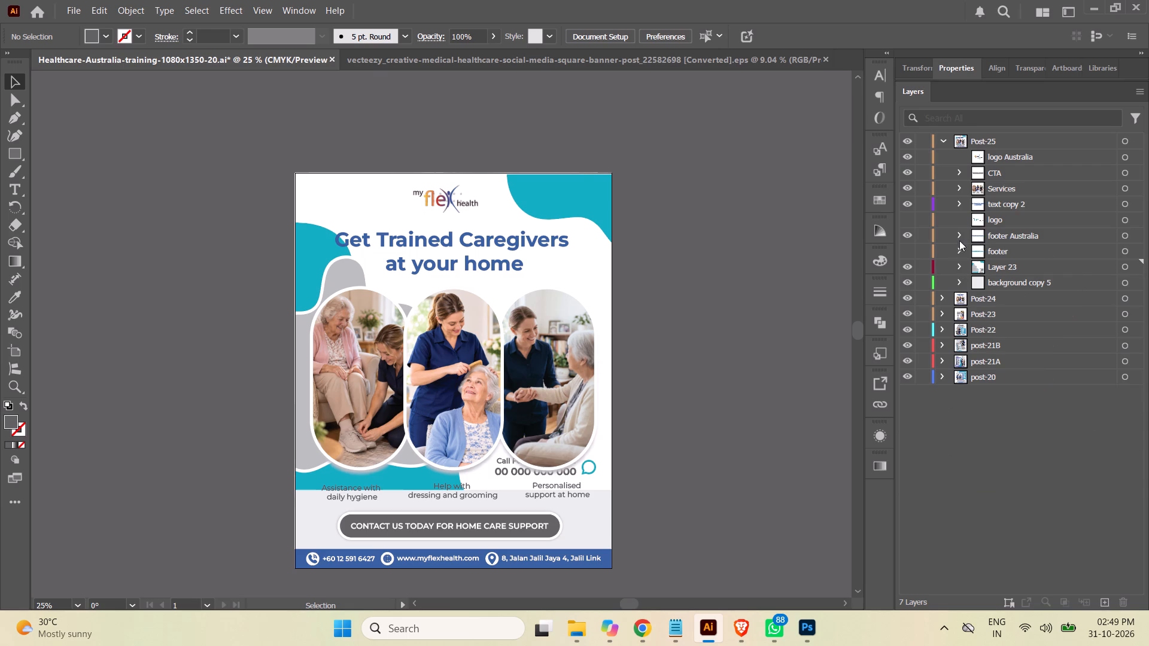
pyautogui.click(1127, 266)
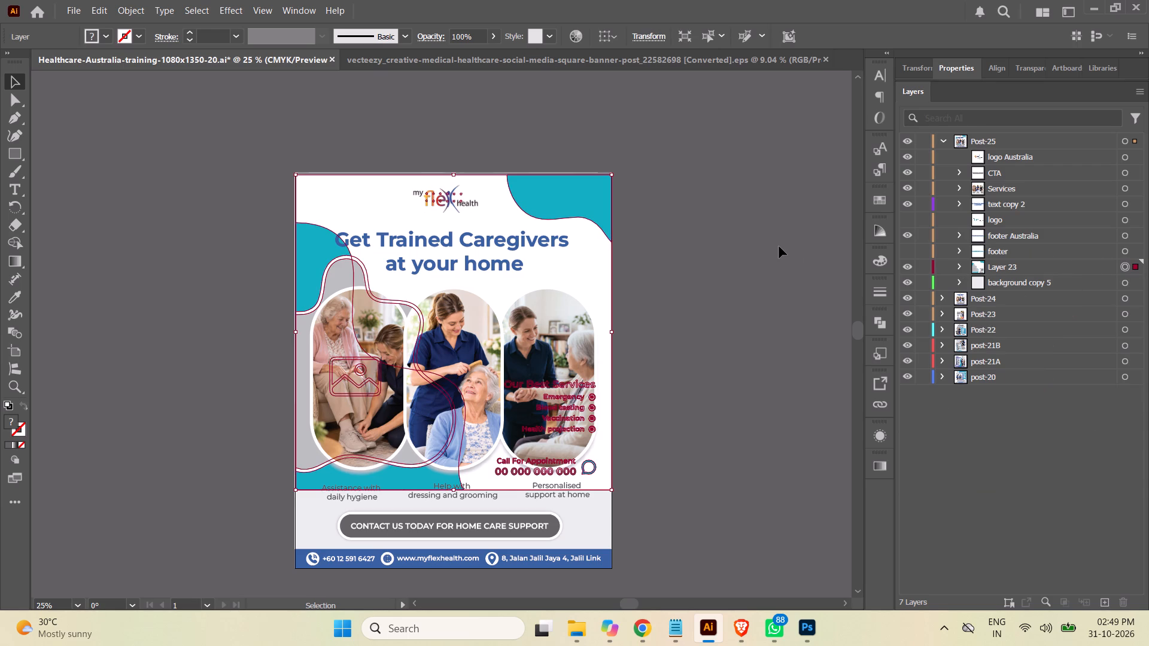
pyautogui.hotkey('ctrl', '=')
pyautogui.hotkey('ctrl', '=')
pyautogui.hotkey('ctrl', '=')
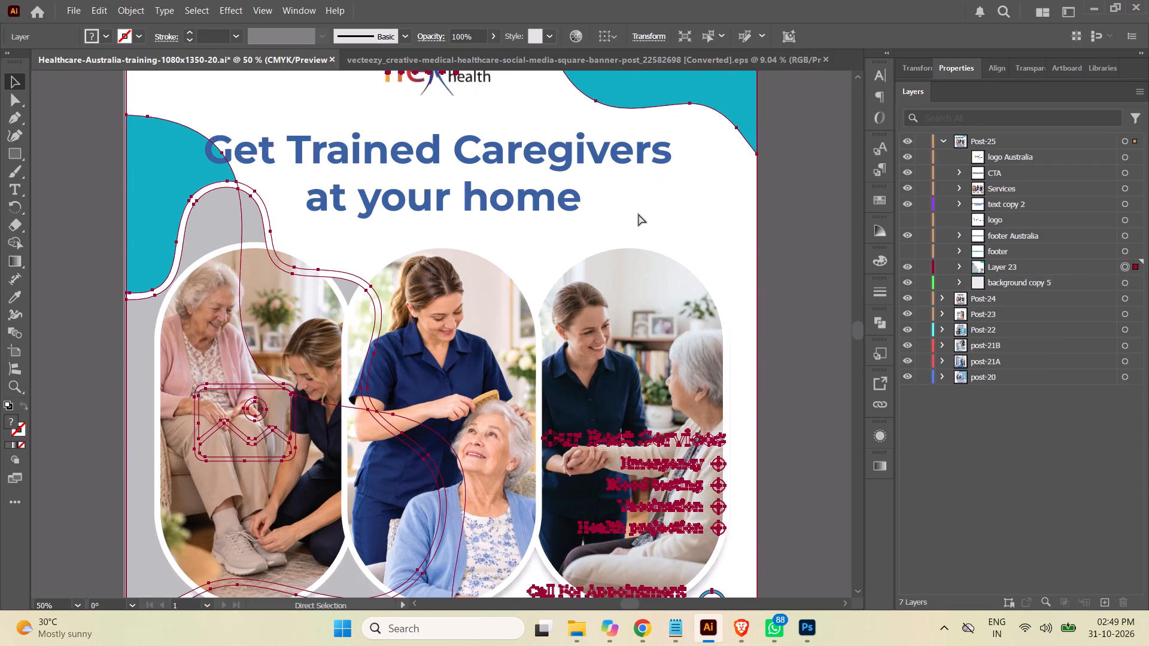
pyautogui.scroll(17, 825, 310)
pyautogui.scroll(-2, 813, 300)
pyautogui.scroll(1, 813, 300)
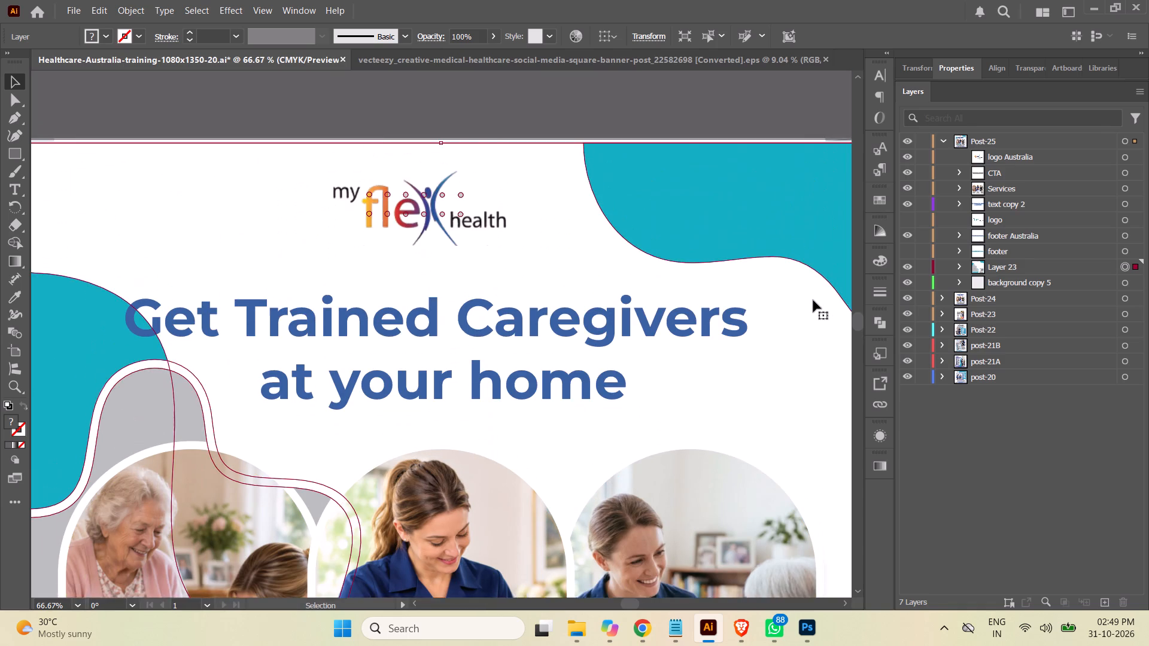
pyautogui.scroll(3, 813, 300)
pyautogui.scroll(-1, 807, 295)
pyautogui.scroll(8, 806, 295)
pyautogui.scroll(-2, 804, 294)
pyautogui.scroll(4, 801, 293)
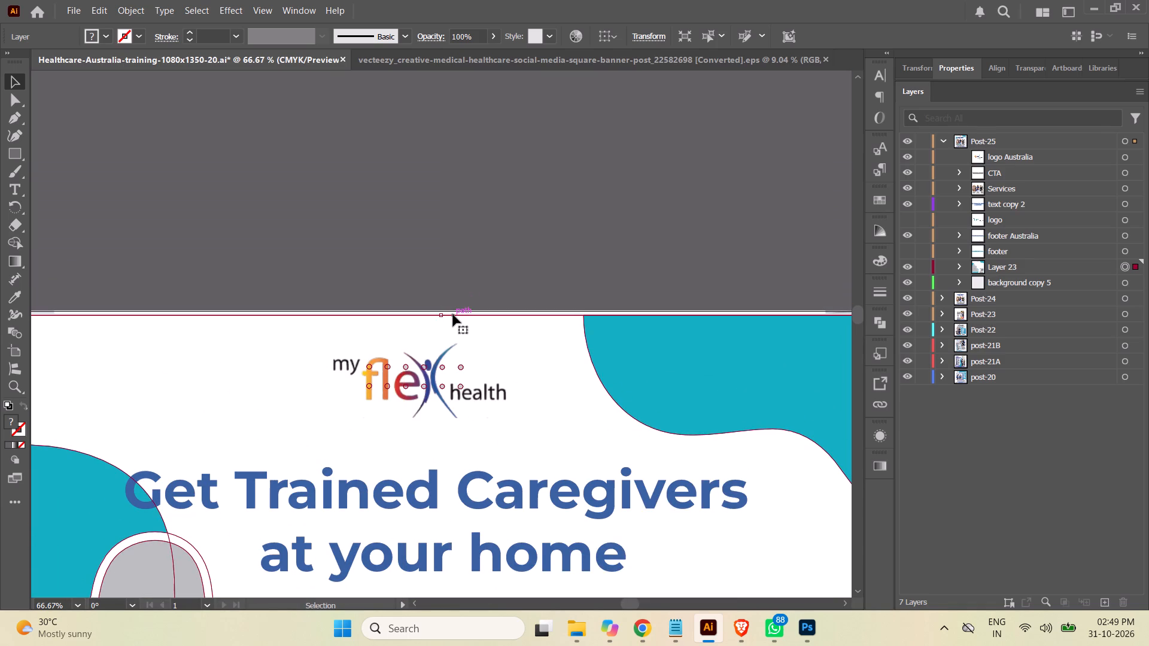
pyautogui.click(454, 315)
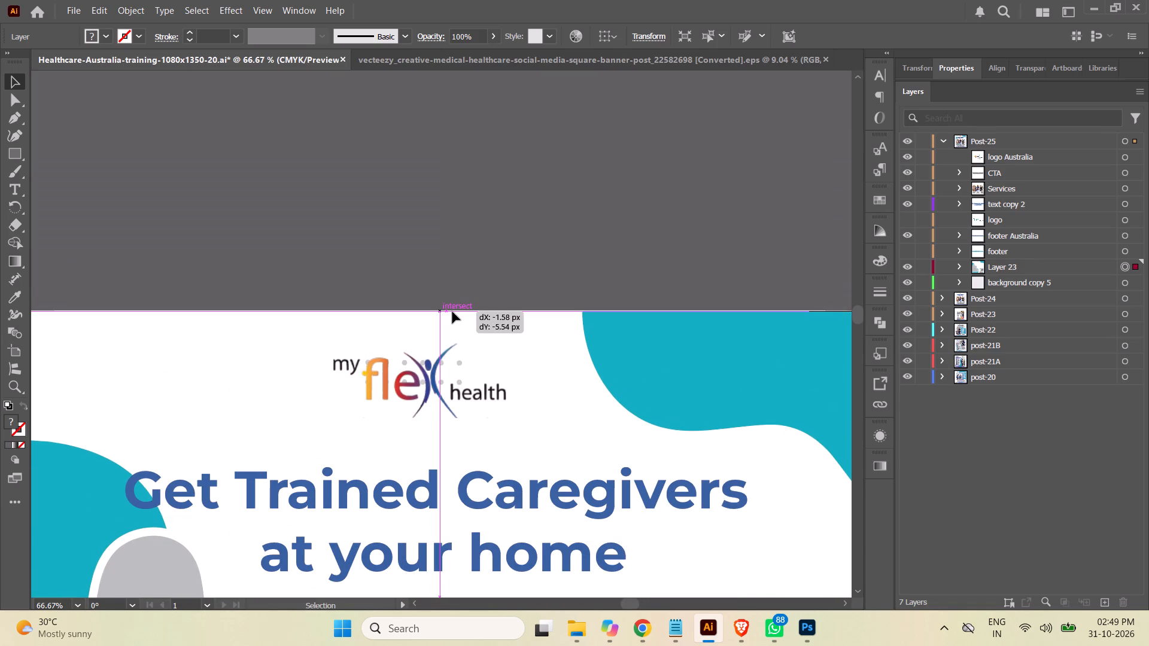
# Enlarge the pasted banner proportionally from its lower-left corner to about 1078 px square, meeting the artboard's left edge, and deselect it.
pyautogui.hotkey('ctrl', '-')
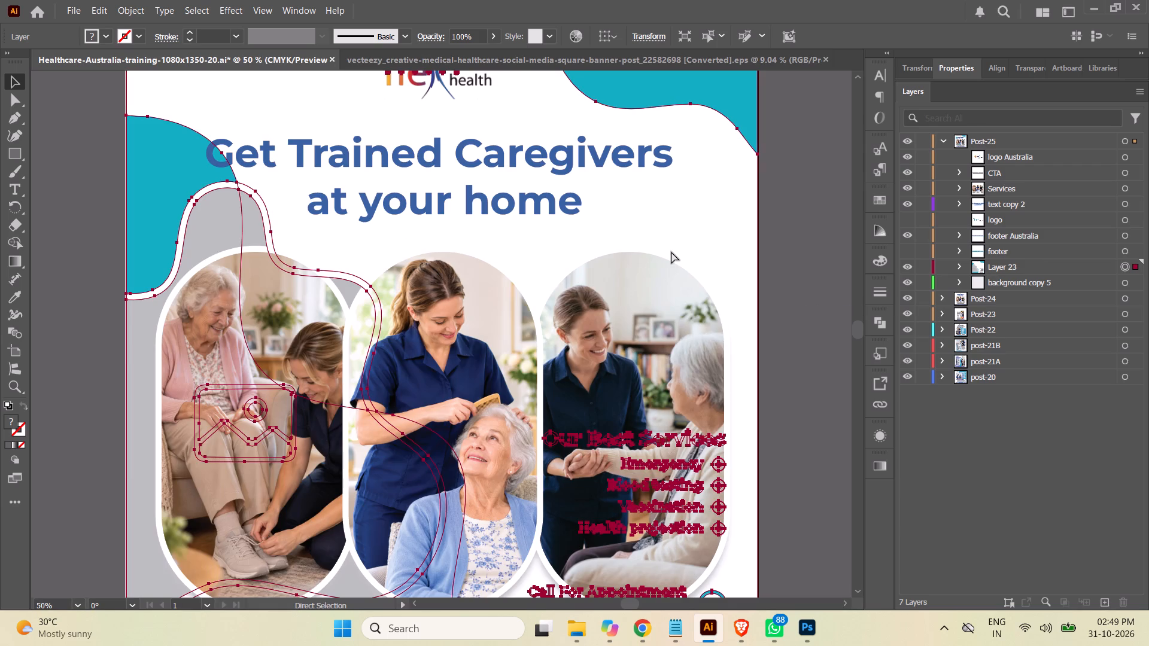
pyautogui.hotkey('ctrl', '-')
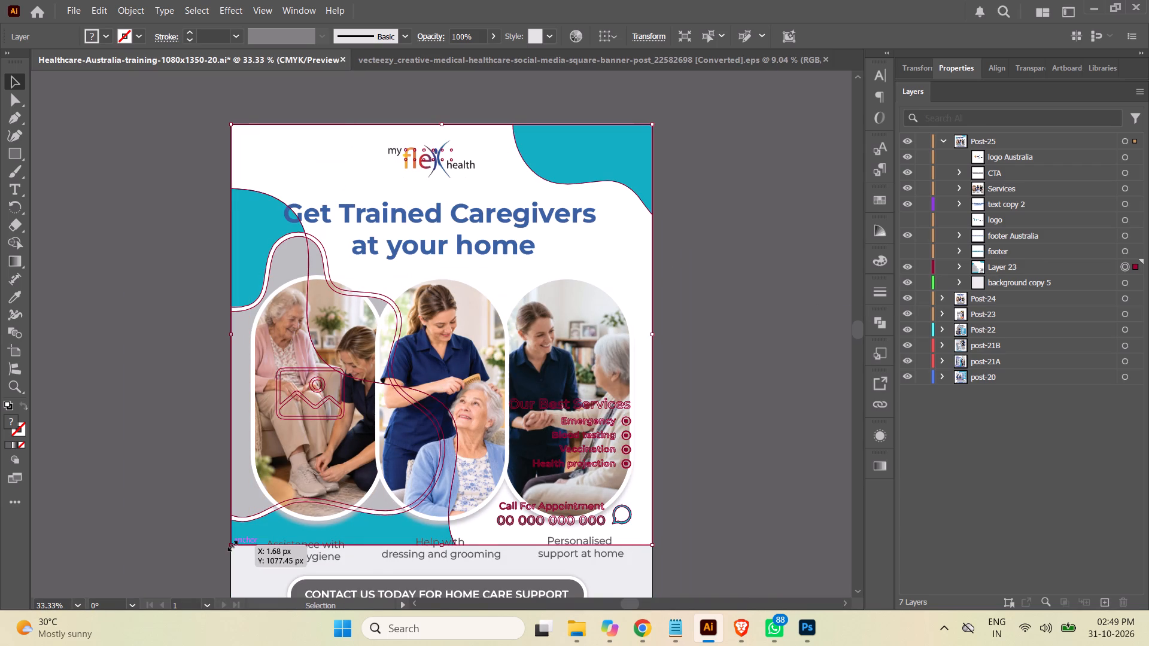
pyautogui.keyDown('shift'); pyautogui.moveTo(230, 544); pyautogui.dragTo(230, 552); pyautogui.keyUp('shift')
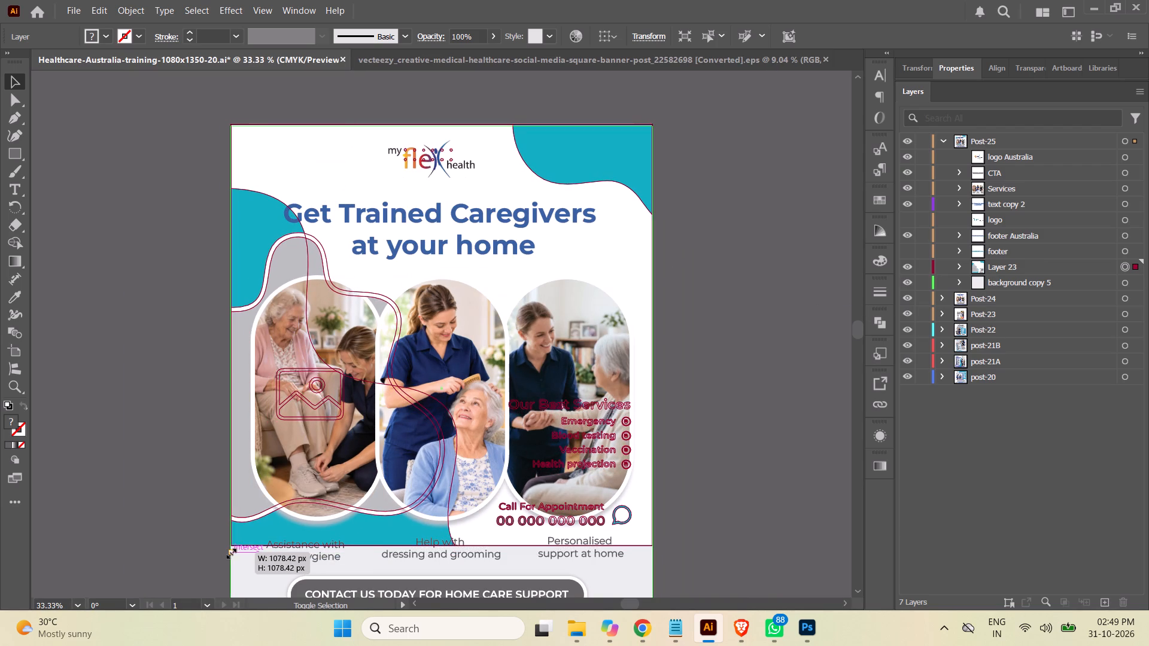
pyautogui.keyDown('shift'); pyautogui.moveTo(230, 552); pyautogui.dragTo(231, 550); pyautogui.keyUp('shift')
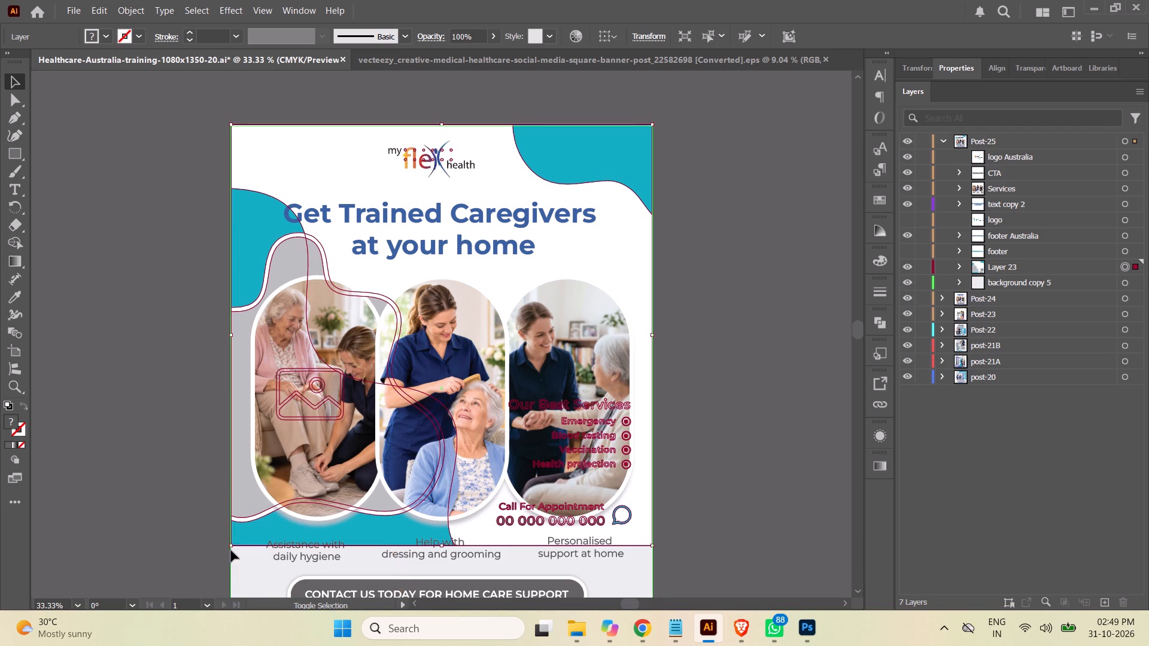
pyautogui.click(773, 290)
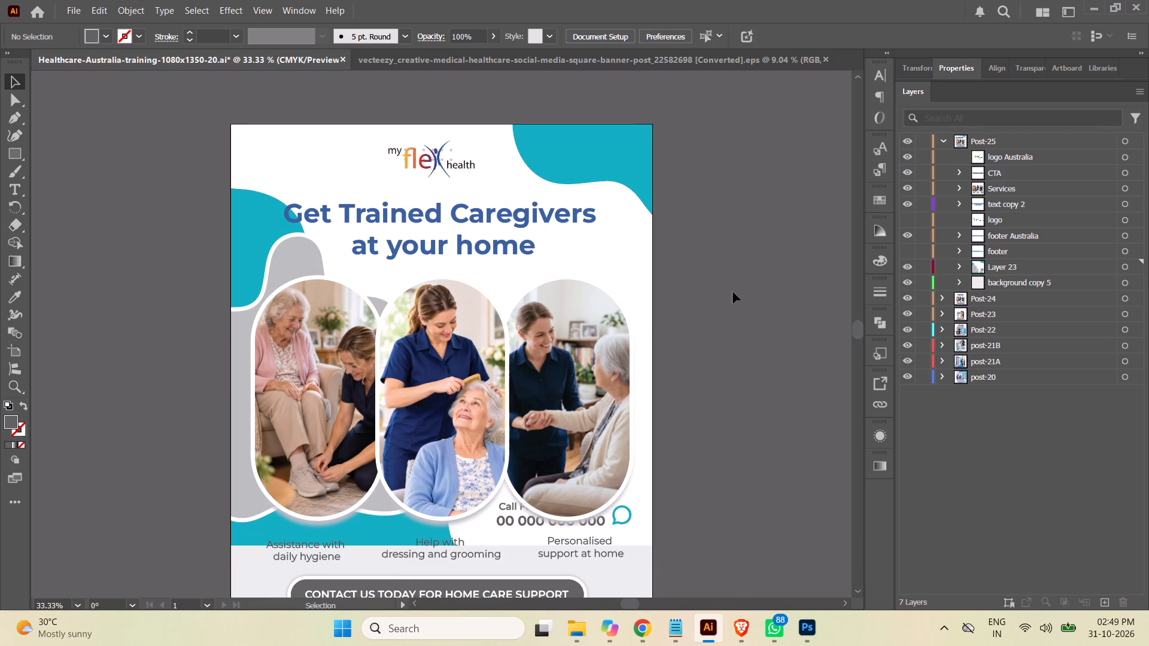
# Check the "Ornaments" group inside Layer 23 by toggling its visibility and targeting it, and delete the group.
pyautogui.click(960, 267)
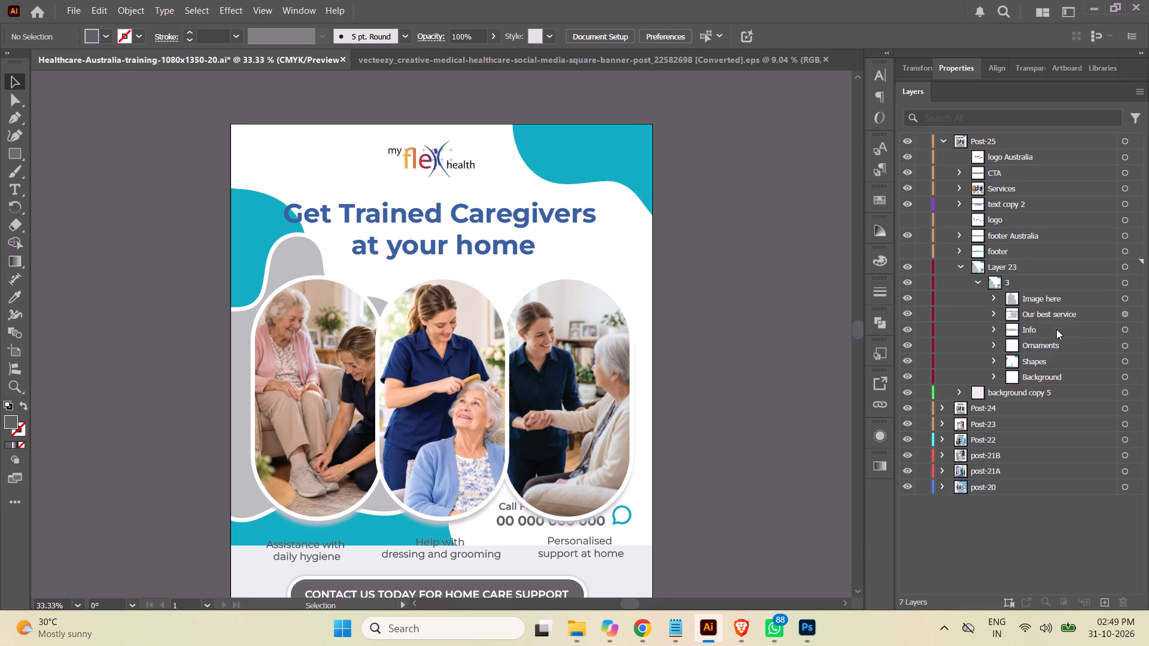
pyautogui.click(909, 348)
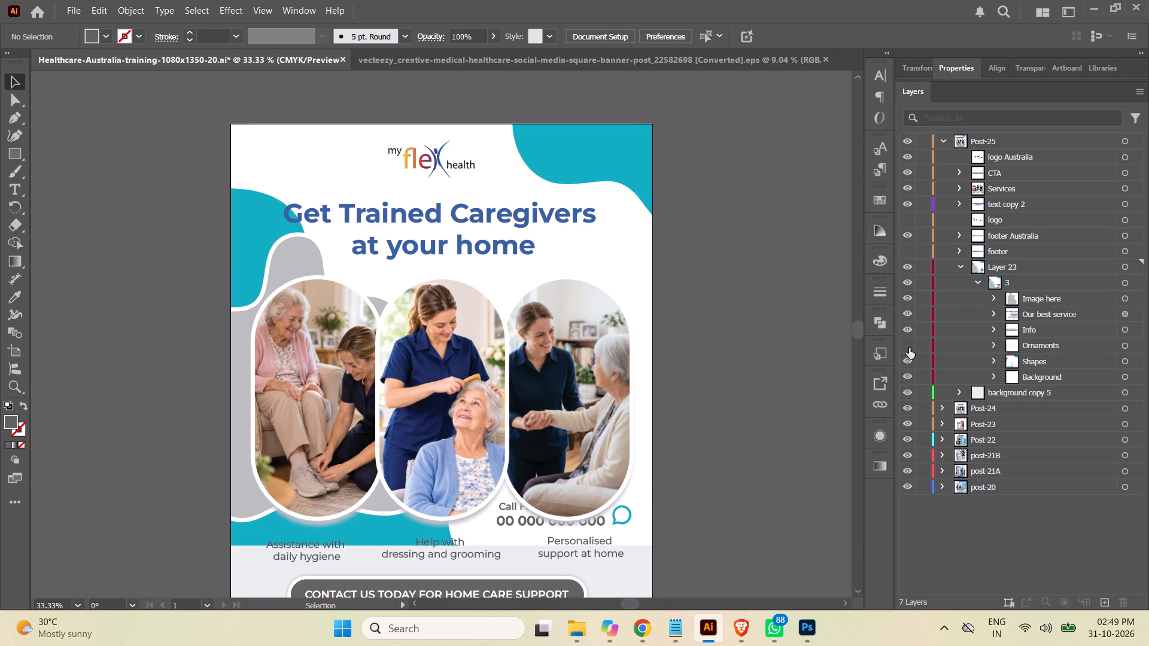
pyautogui.click(909, 348)
pyautogui.click(909, 348)
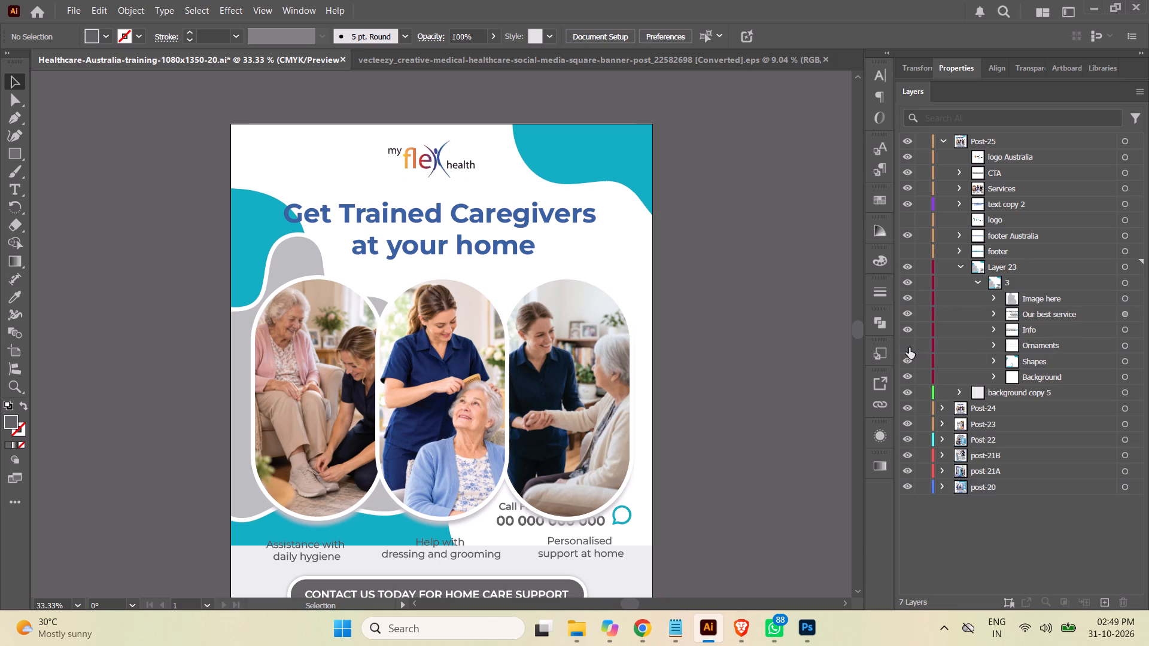
pyautogui.click(909, 348)
pyautogui.click(1062, 348)
pyautogui.click(1123, 346)
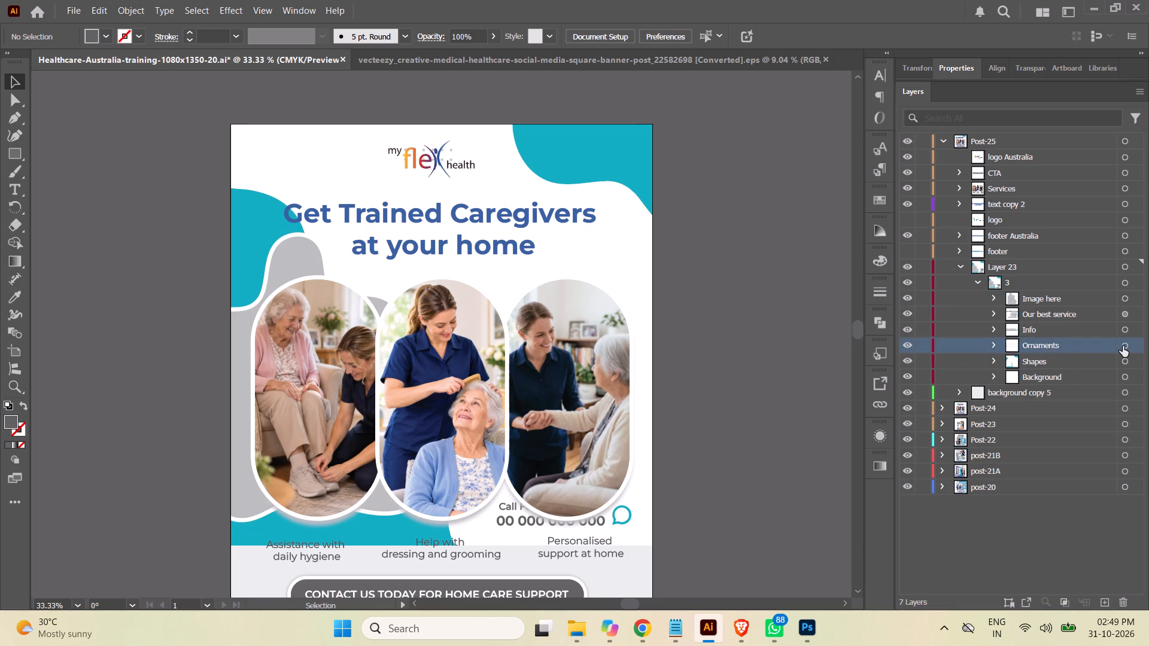
pyautogui.click(1067, 345)
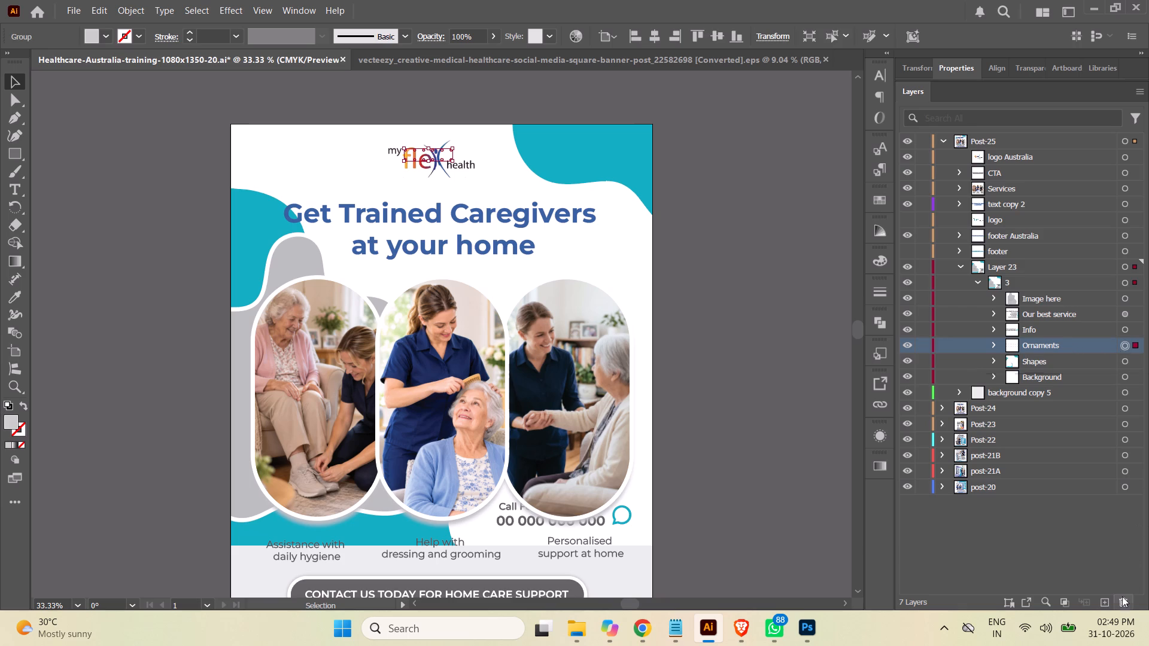
pyautogui.click(1123, 602)
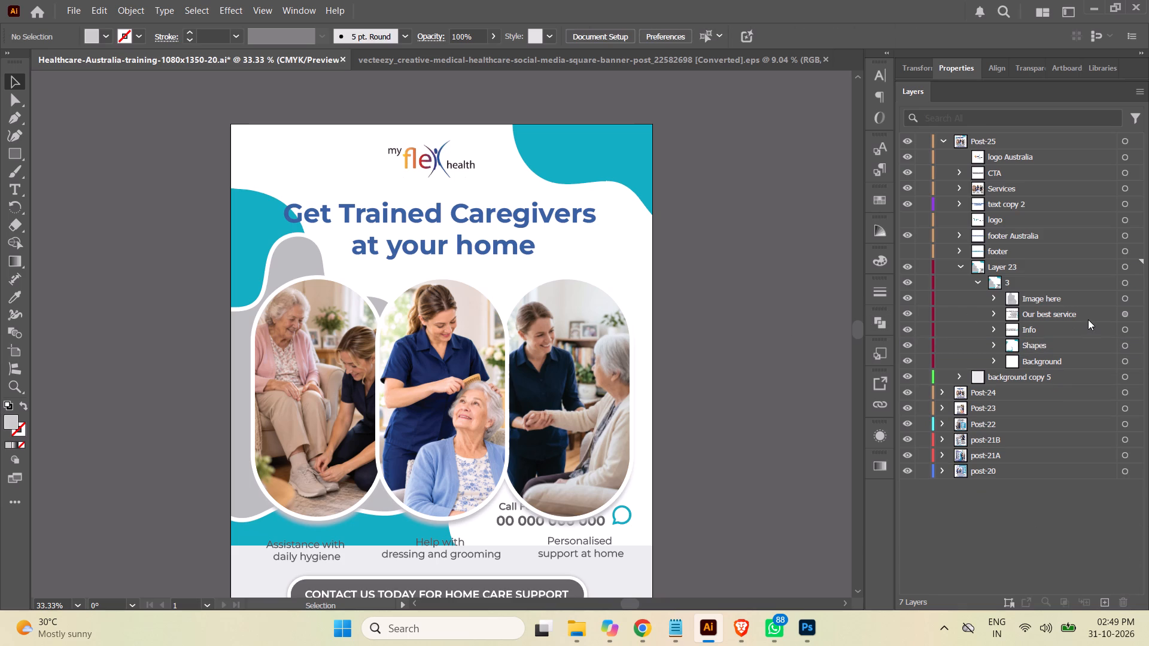
# Collapse Layer 23, select its contents, and rename the layer as "design".
pyautogui.click(977, 281)
pyautogui.click(961, 266)
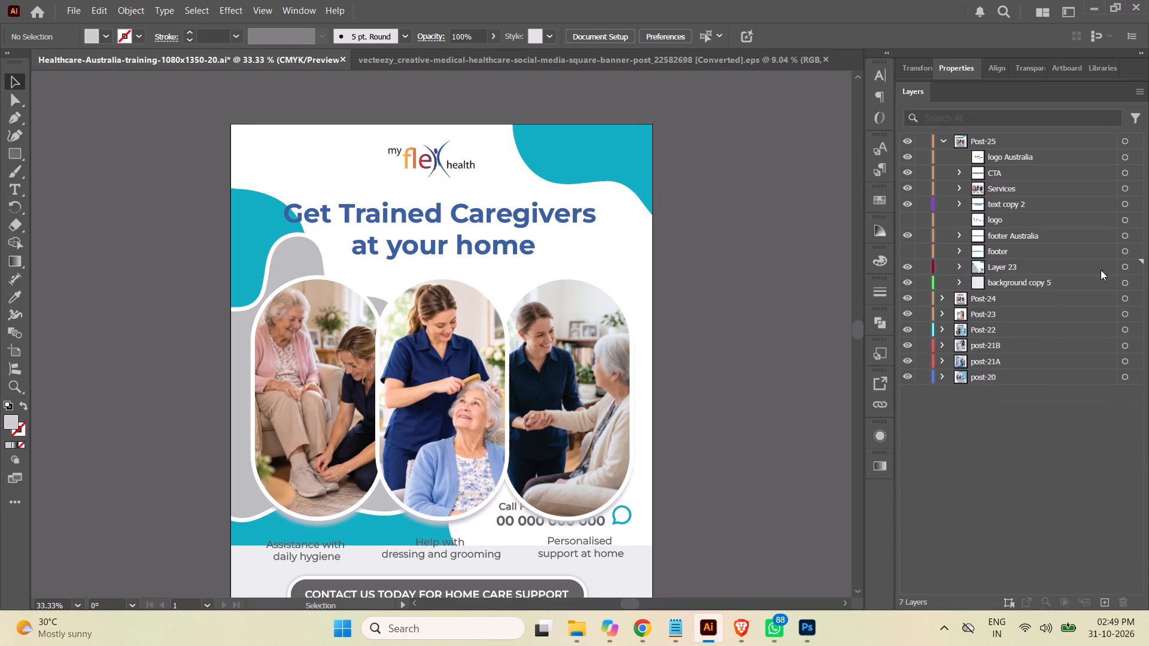
pyautogui.click(1124, 266)
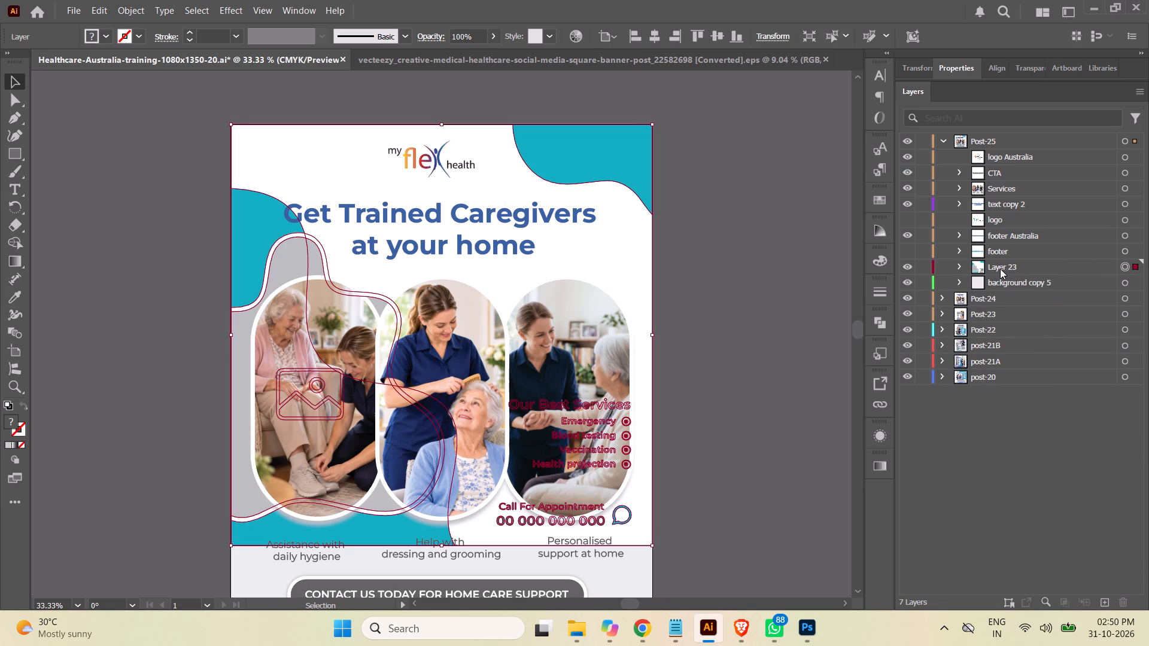
pyautogui.scroll(-6, 720, 252)
pyautogui.scroll(1, 709, 254)
pyautogui.scroll(-1, 709, 255)
pyautogui.scroll(2, 709, 255)
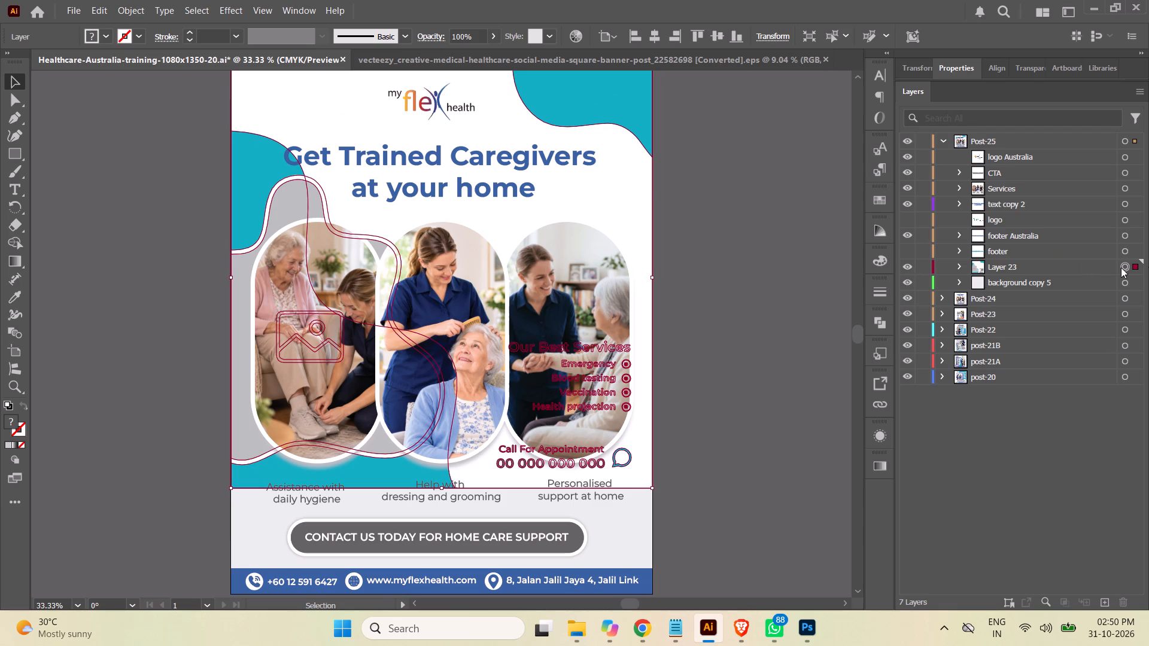
pyautogui.click(1032, 267)
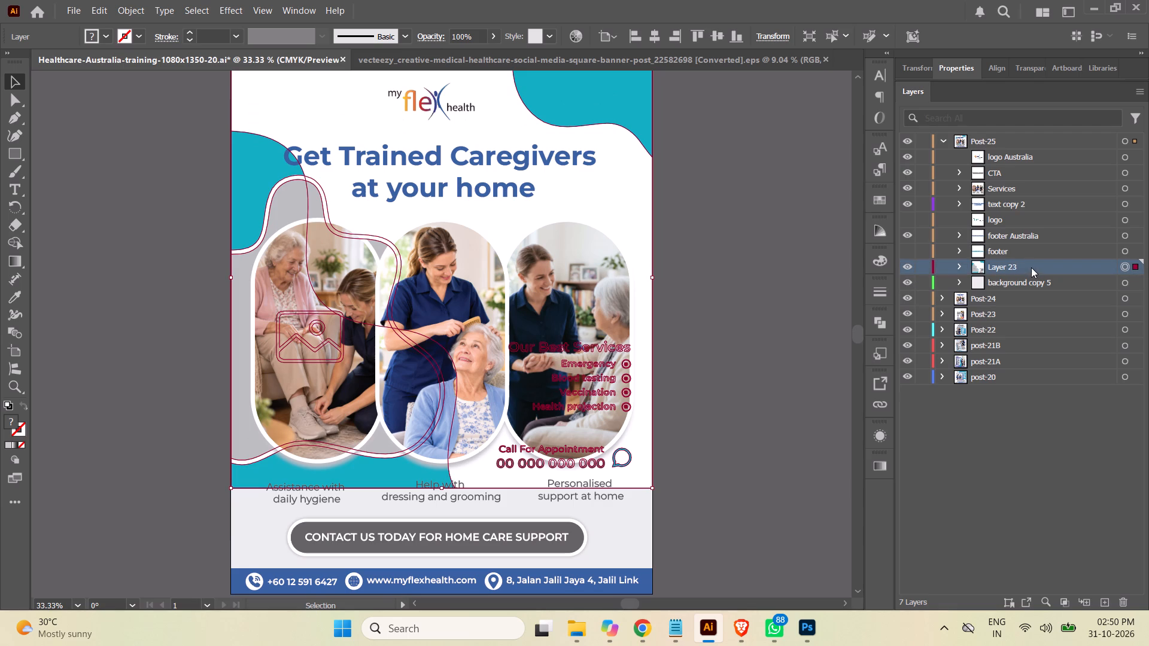
pyautogui.doubleClick(1006, 266)
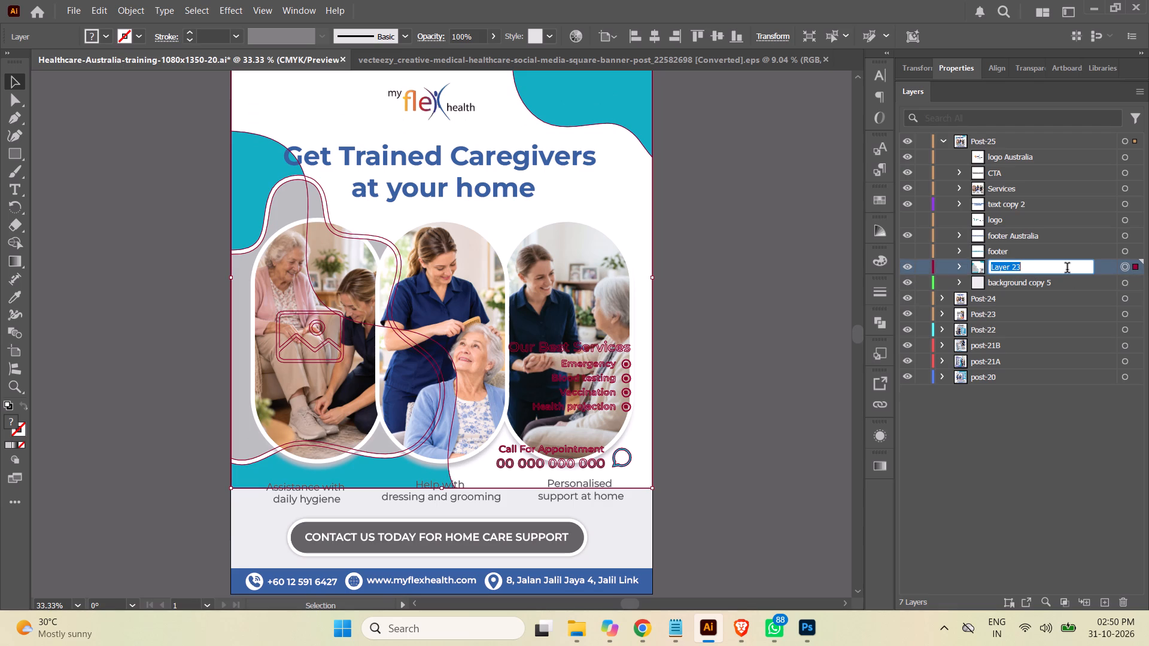
pyautogui.write('design')
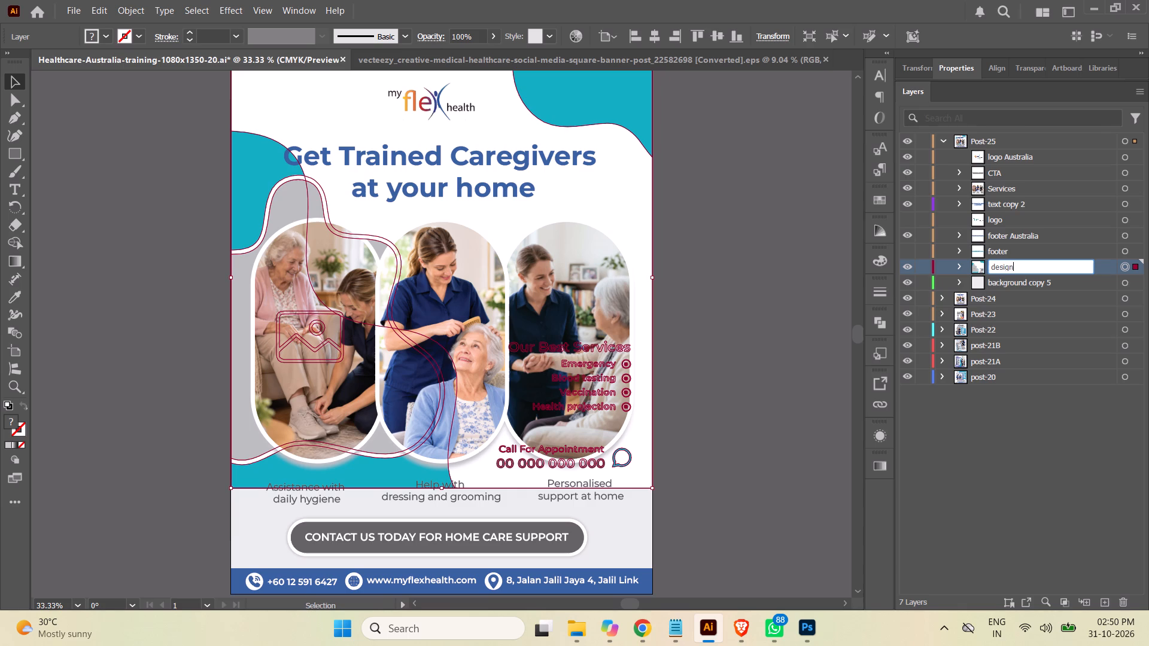
pyautogui.press('Return')
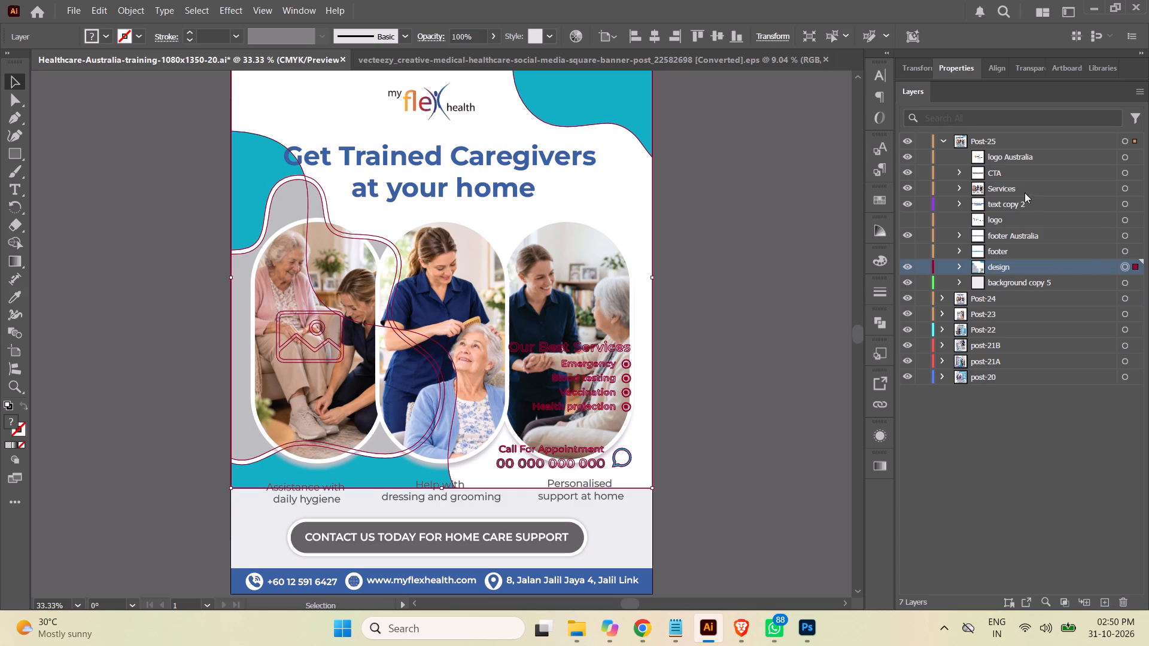
# Check the Services group by toggling its visibility, and move its "Personalised support at home" text out to just above the group.
pyautogui.click(910, 188)
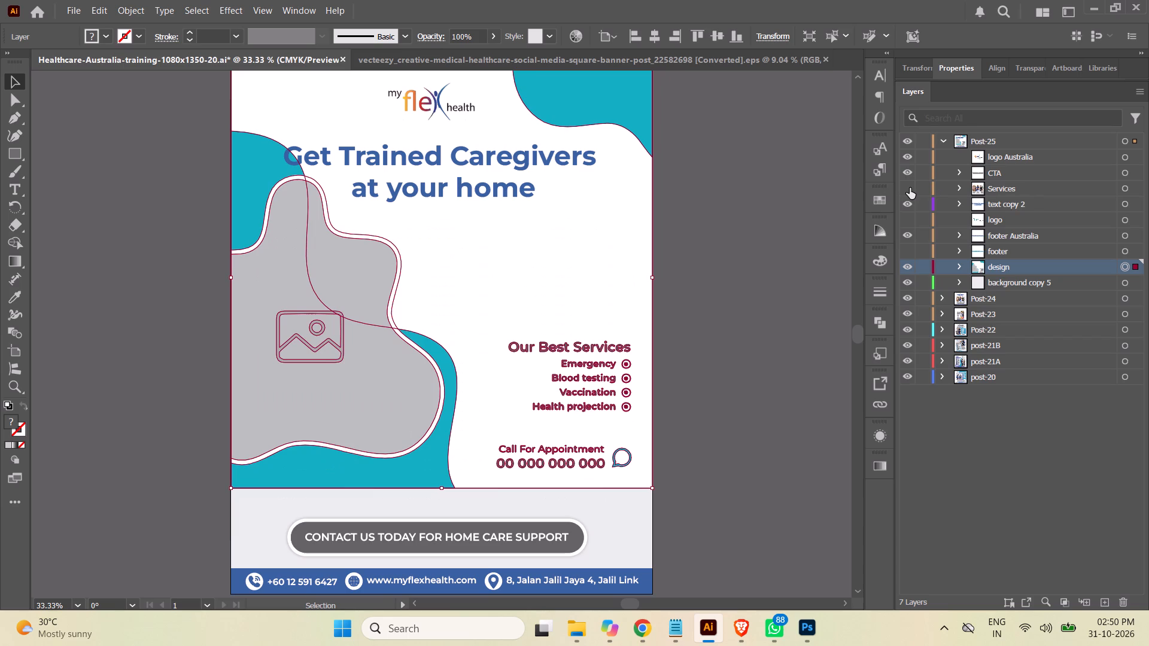
pyautogui.click(910, 188)
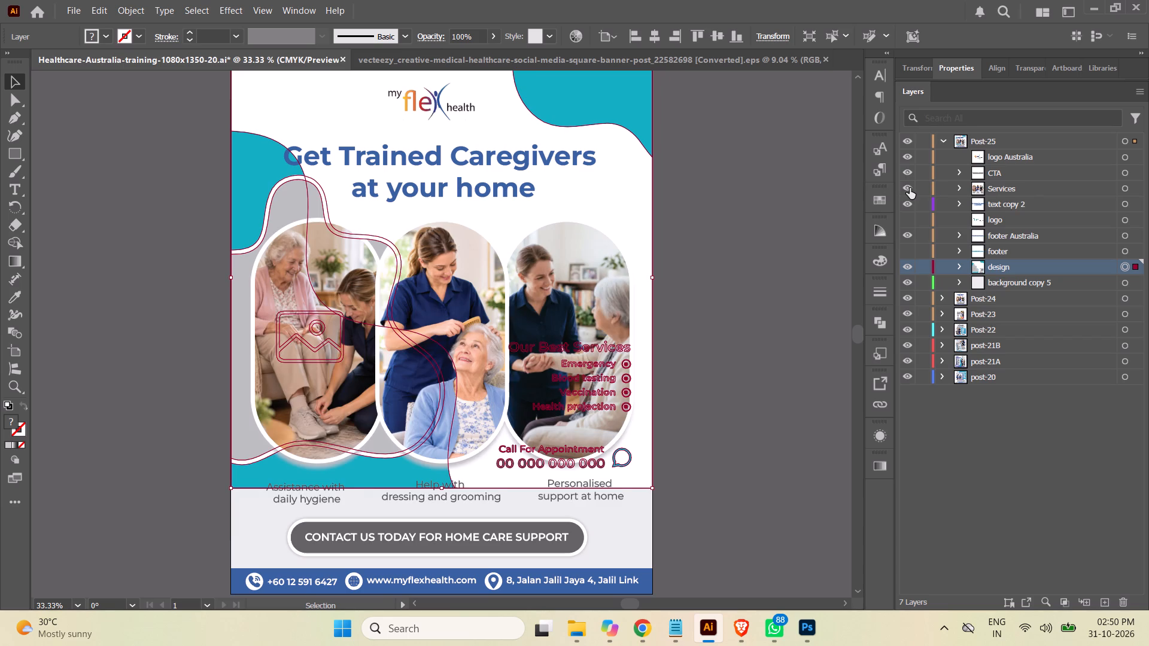
pyautogui.click(959, 188)
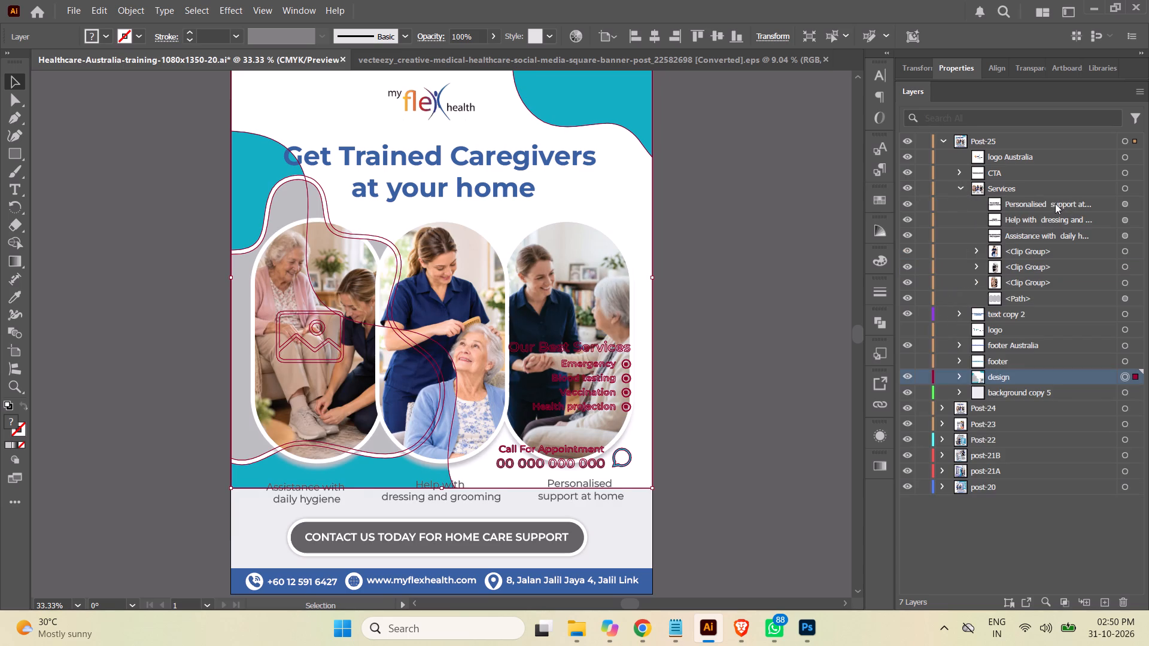
pyautogui.click(1053, 205)
pyautogui.moveTo(1050, 204); pyautogui.dragTo(1044, 181)
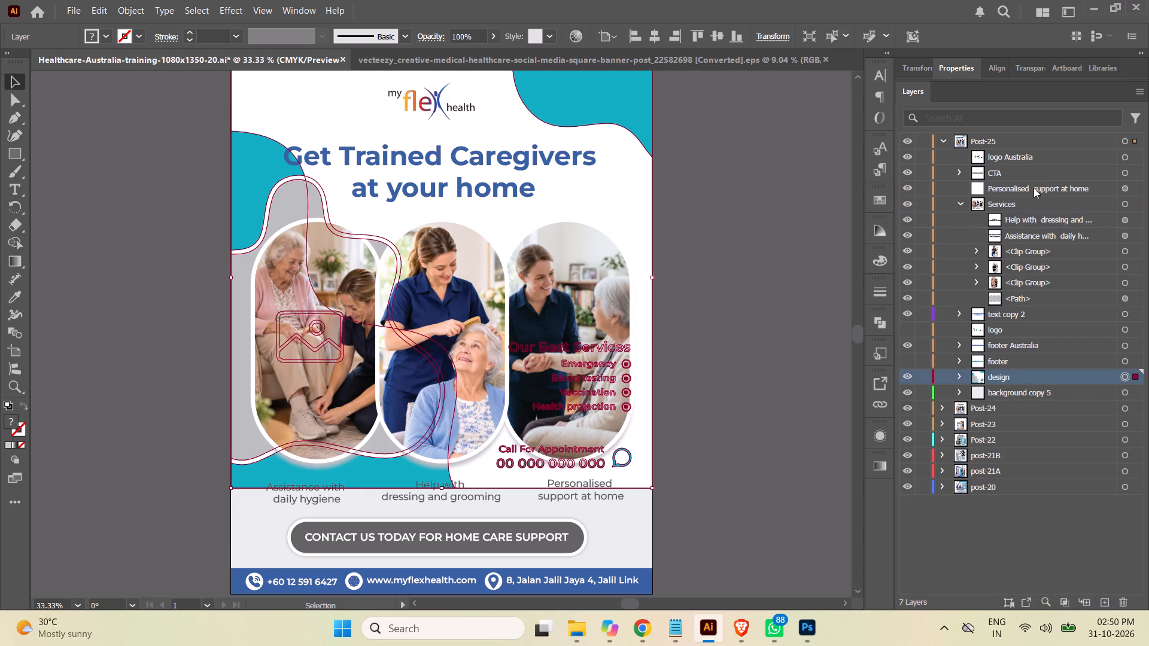
pyautogui.click(959, 204)
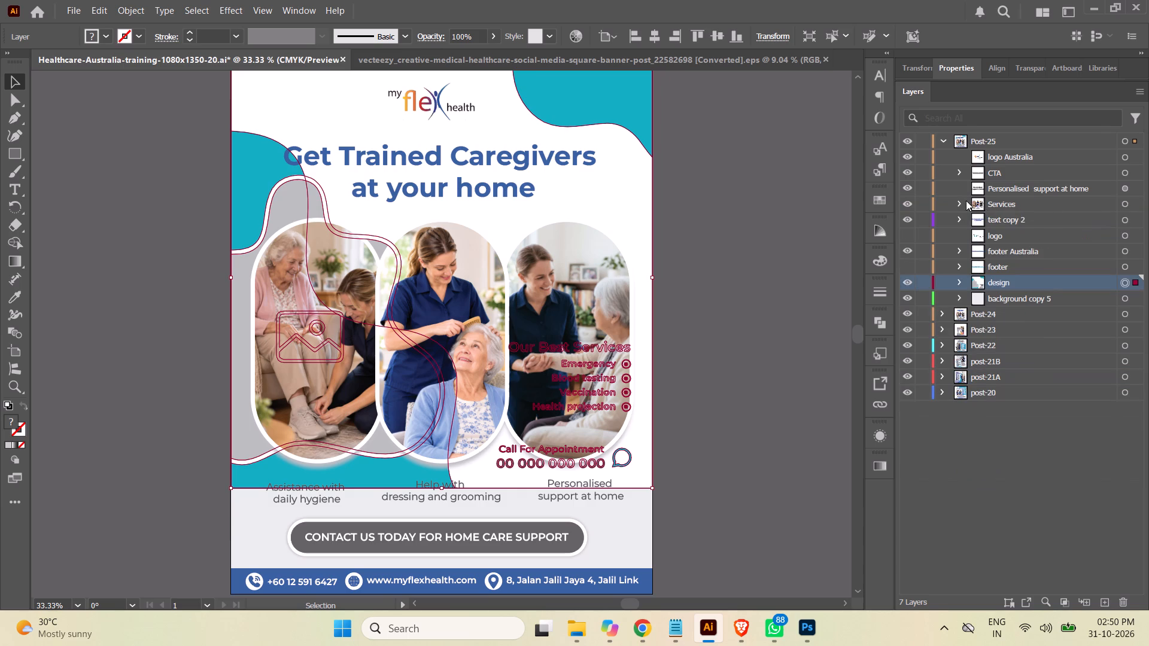
# Delete the Services group with its three caregiver photos and remaining captions from Post-25.
pyautogui.click(1123, 203)
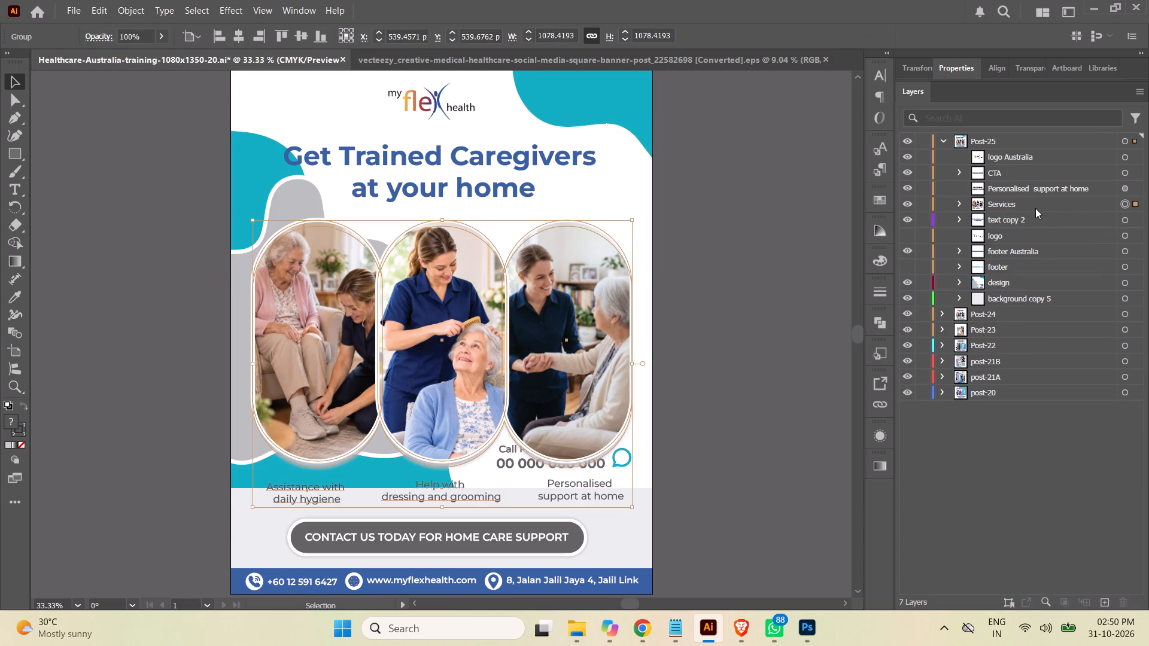
pyautogui.click(1035, 208)
pyautogui.click(1124, 599)
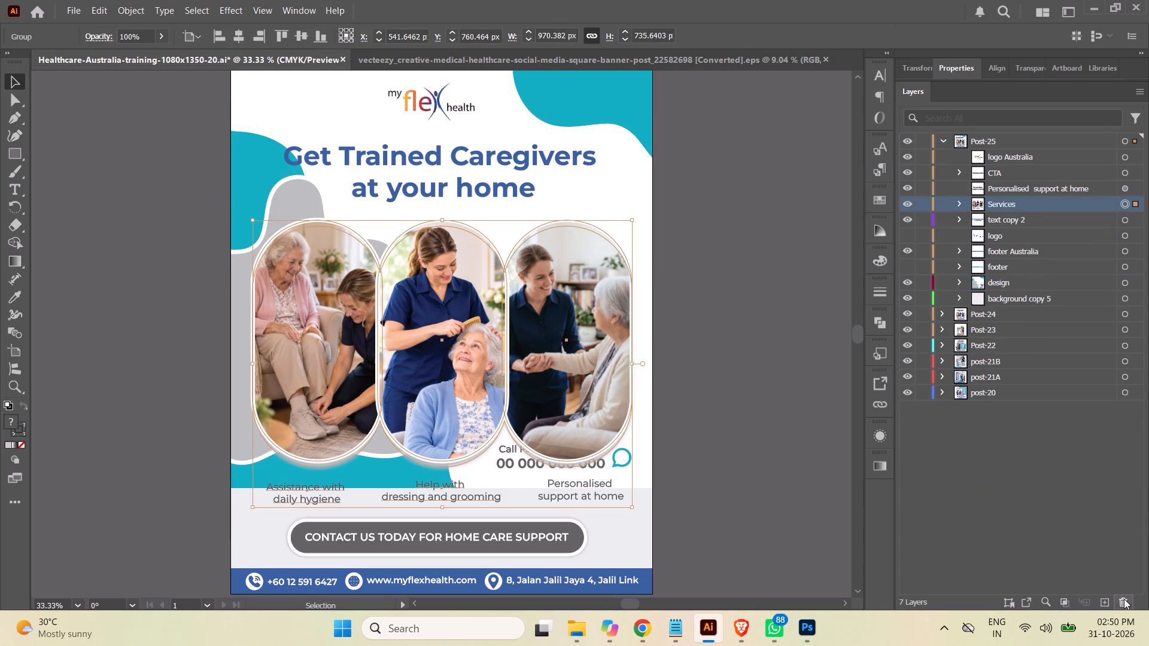
pyautogui.click(768, 336)
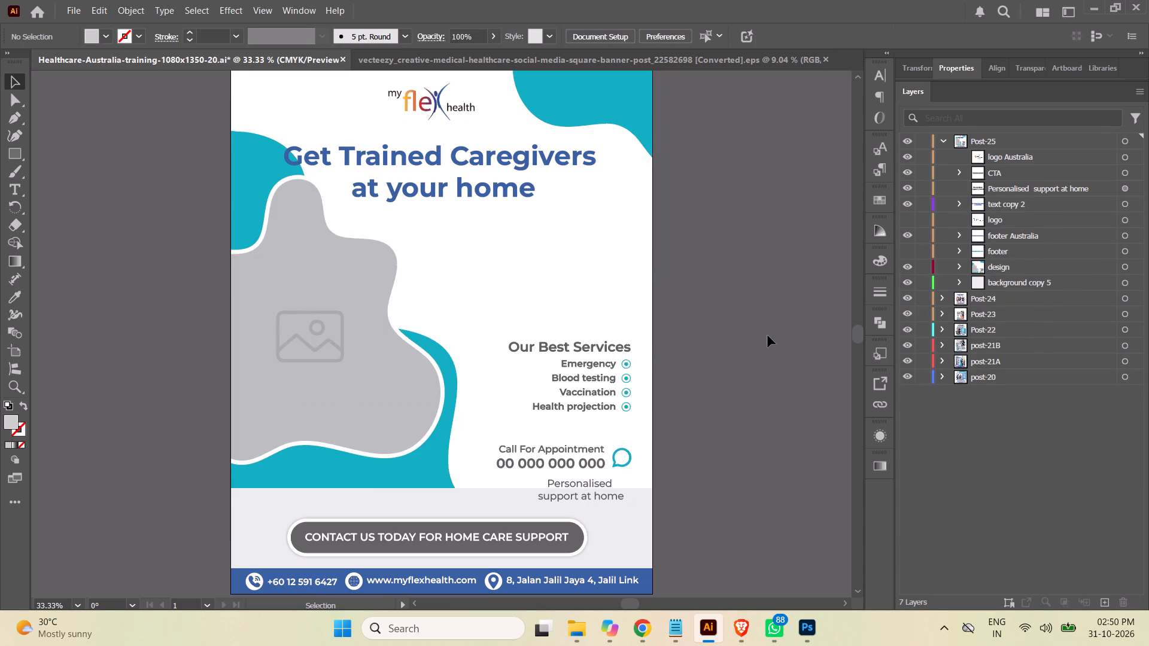
# Stretch the white Background group inside the design layer down to the blue footer's top edge, about 1284 px high.
pyautogui.hotkey('ctrl', '-')
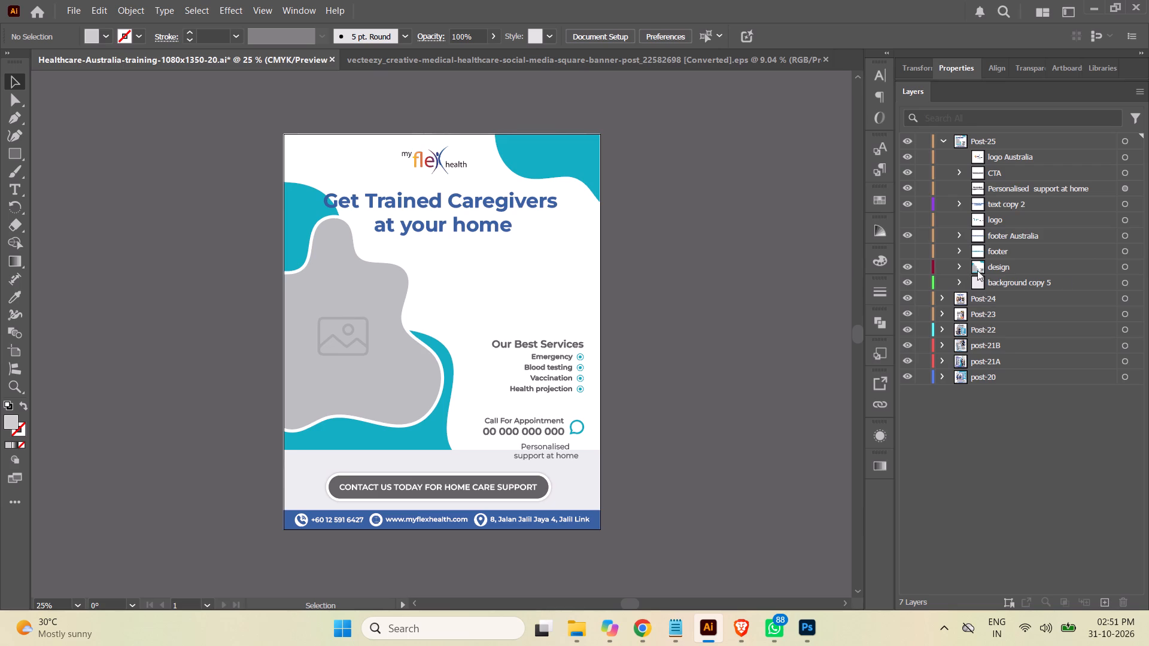
pyautogui.click(962, 266)
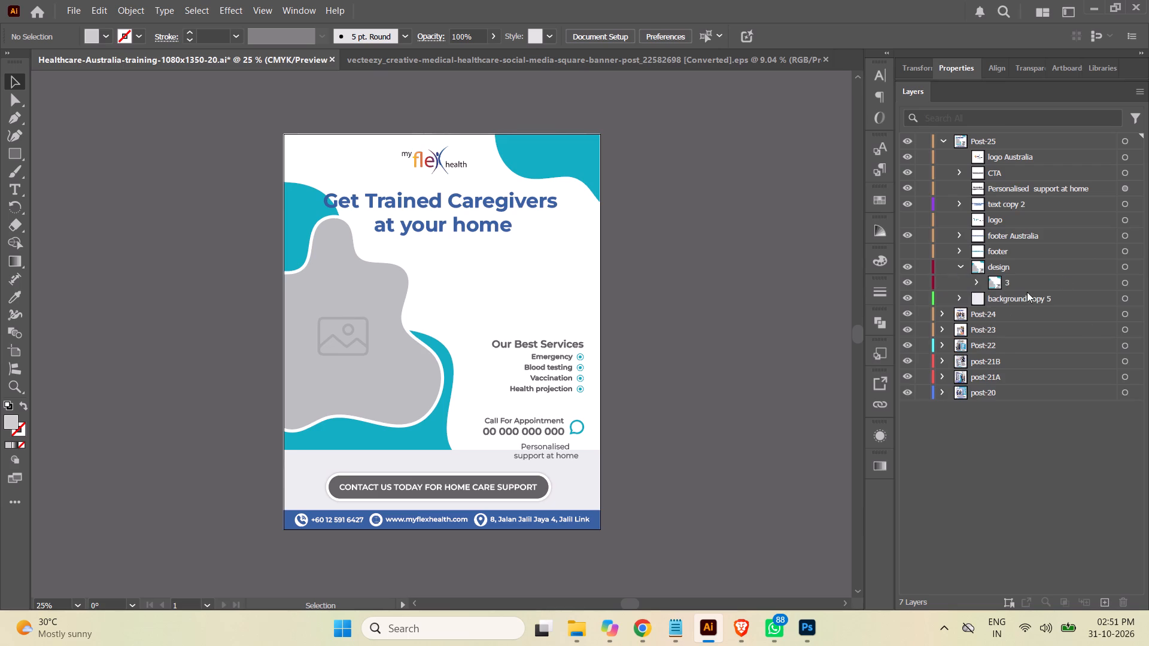
pyautogui.click(974, 281)
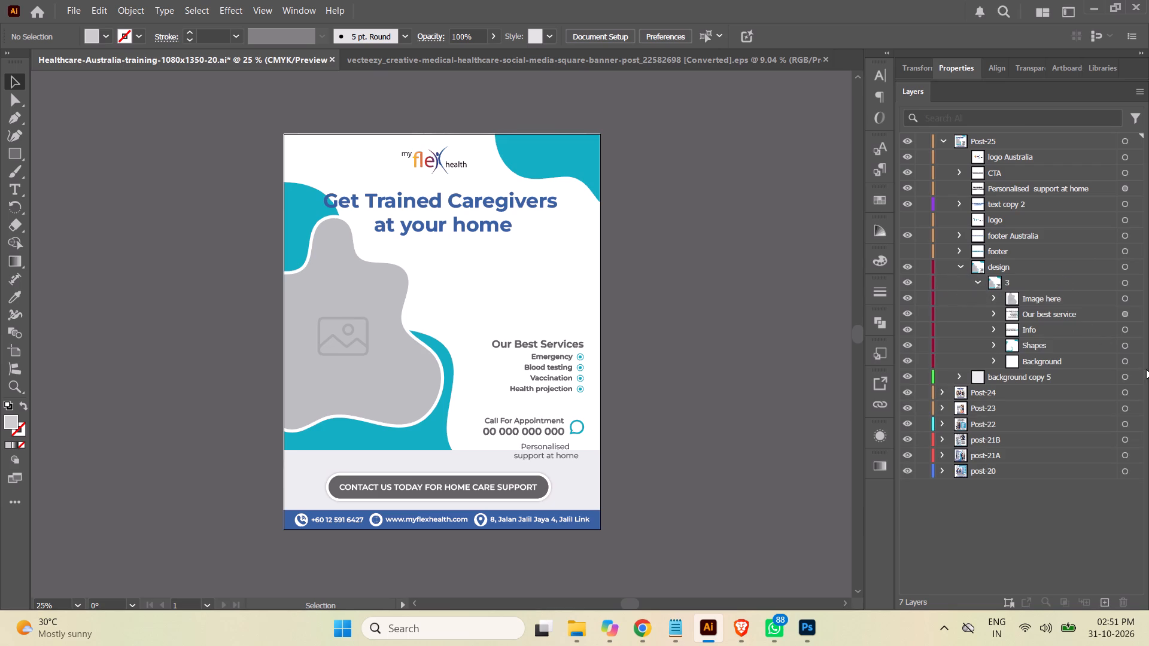
pyautogui.click(1126, 363)
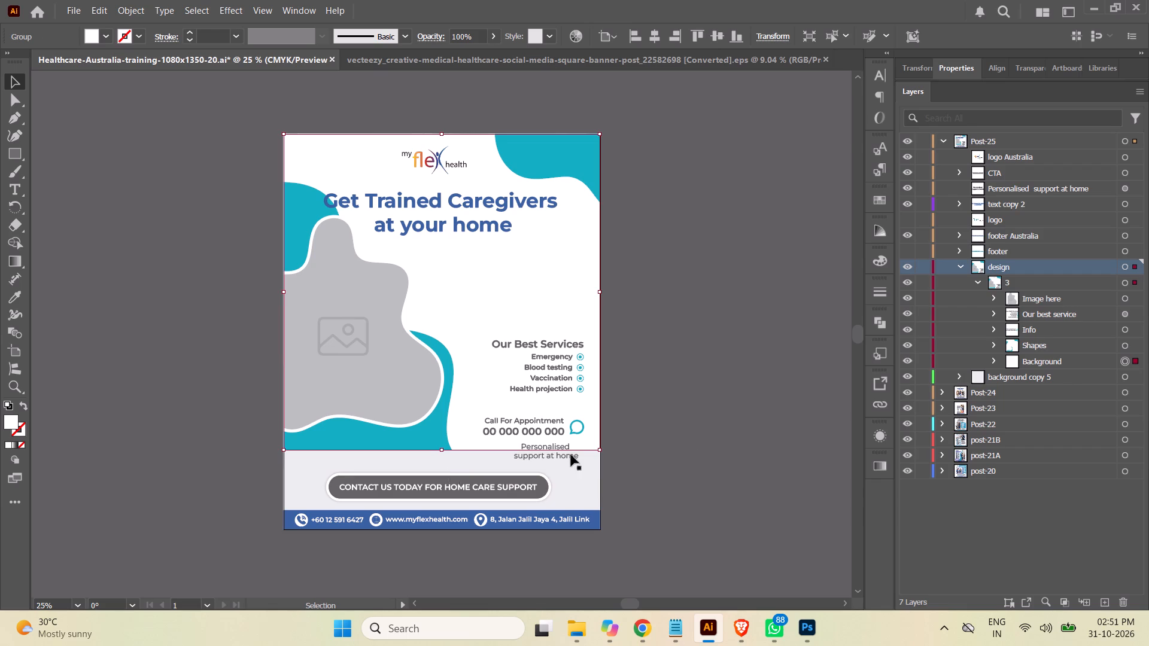
pyautogui.moveTo(441, 451); pyautogui.dragTo(439, 483)
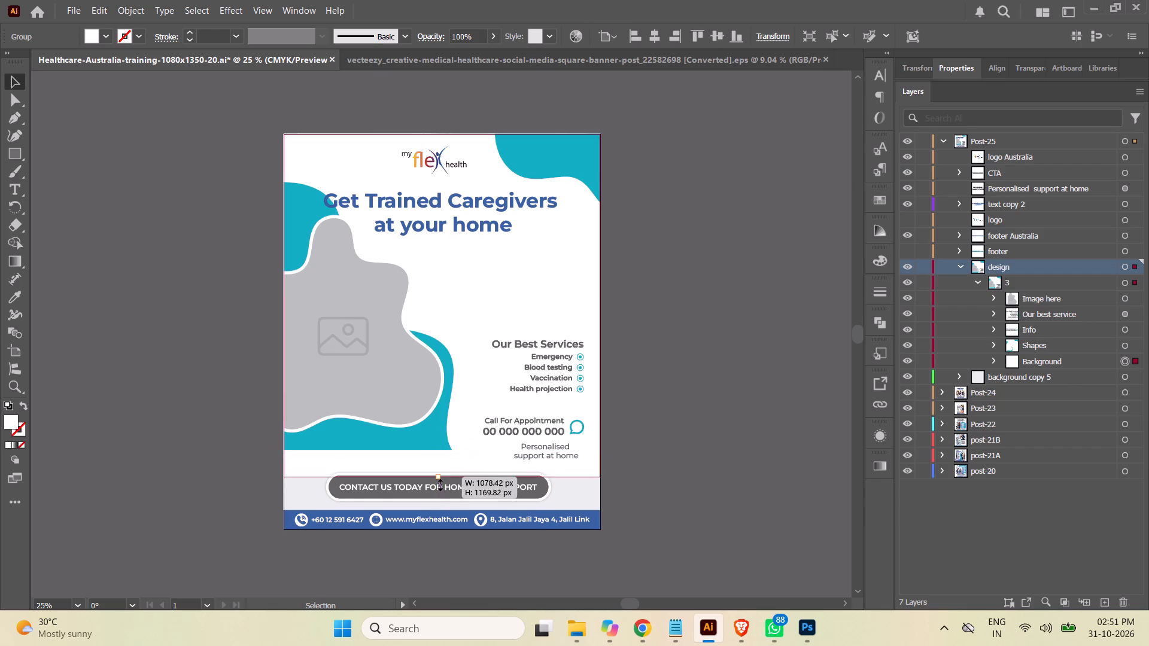
pyautogui.moveTo(439, 483); pyautogui.dragTo(439, 511)
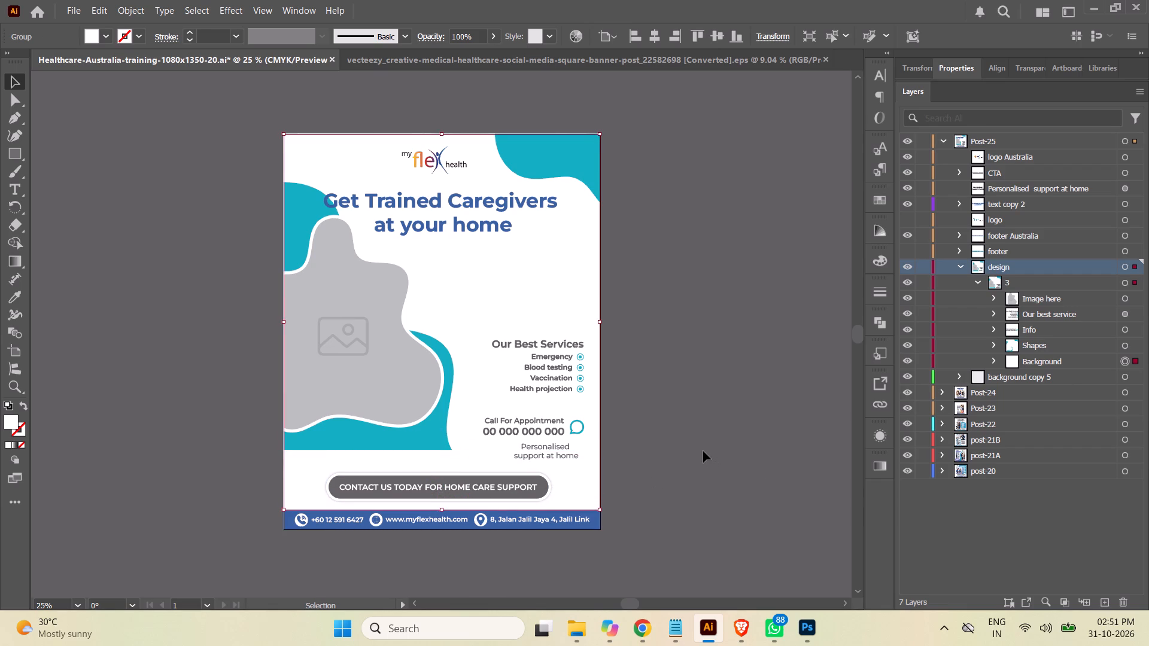
pyautogui.click(703, 451)
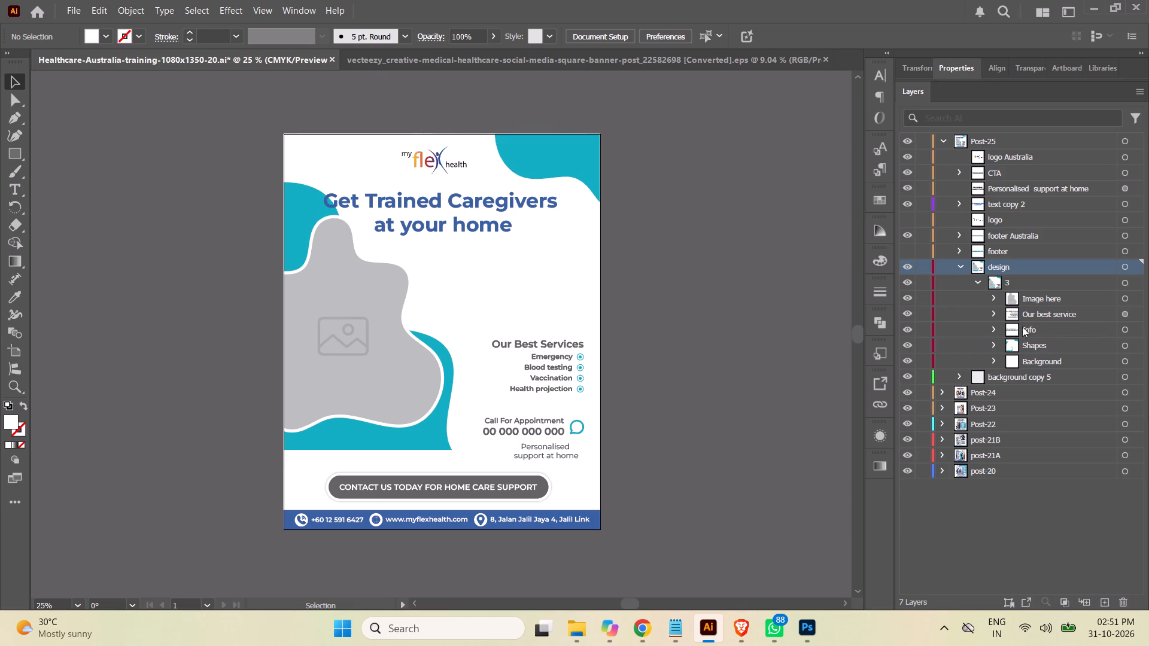
# Mirror the whole design layer horizontally by resizing it across itself, fitting it to the artboard's full width of about 1080 px.
pyautogui.click(977, 281)
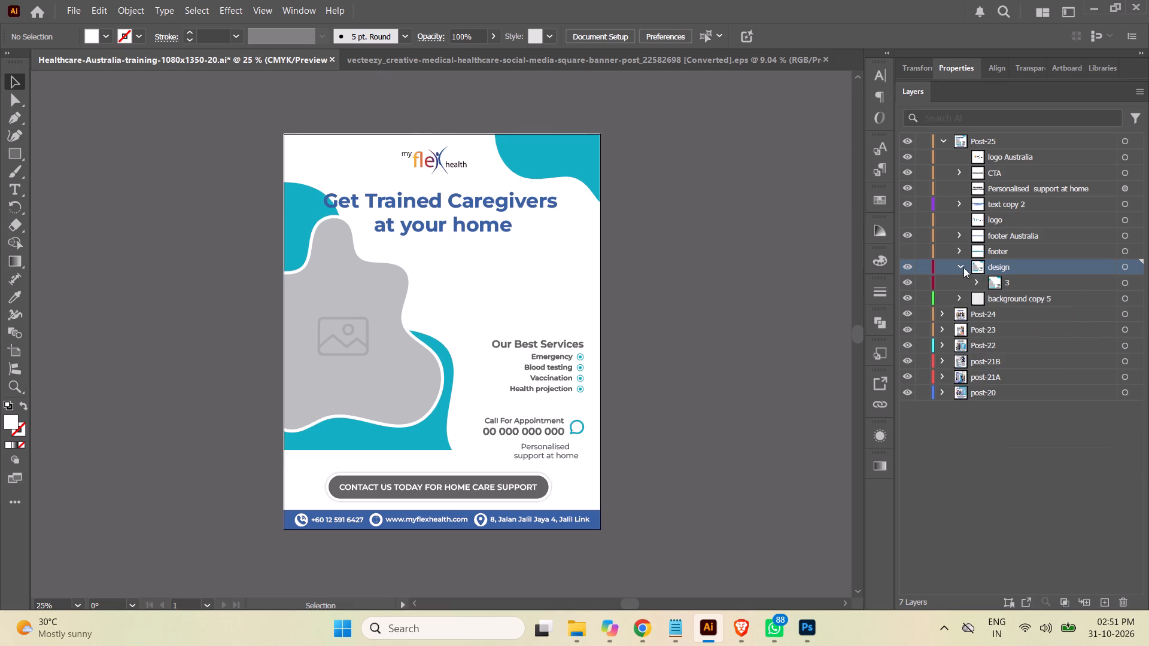
pyautogui.click(960, 264)
pyautogui.click(1124, 266)
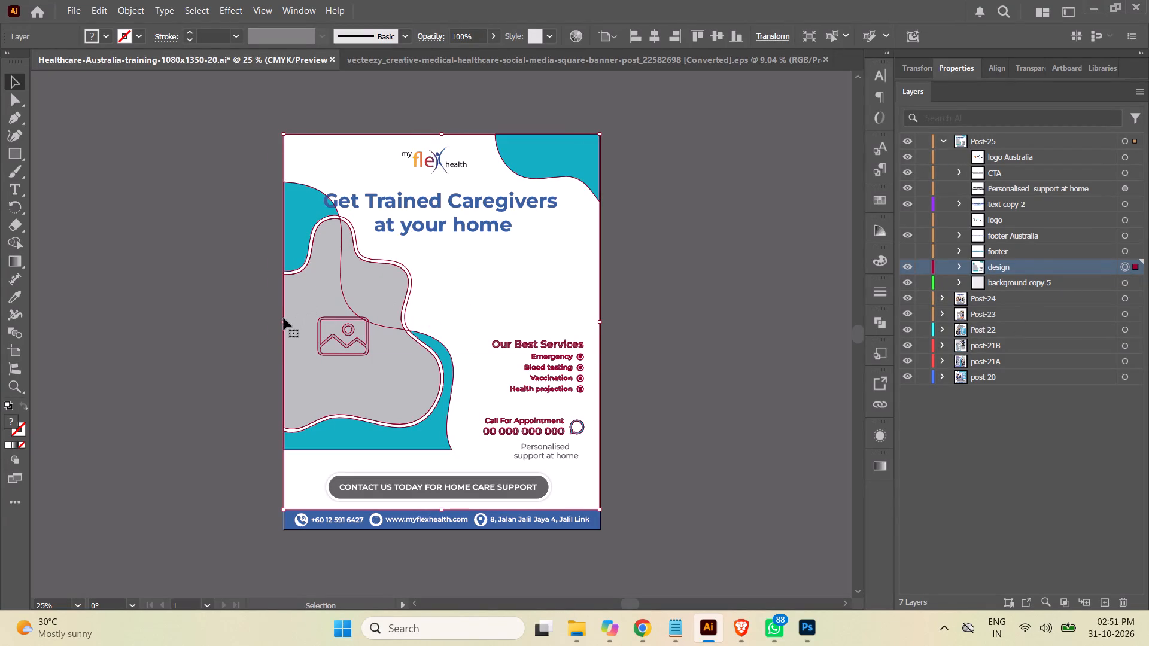
pyautogui.moveTo(285, 321); pyautogui.dragTo(444, 318)
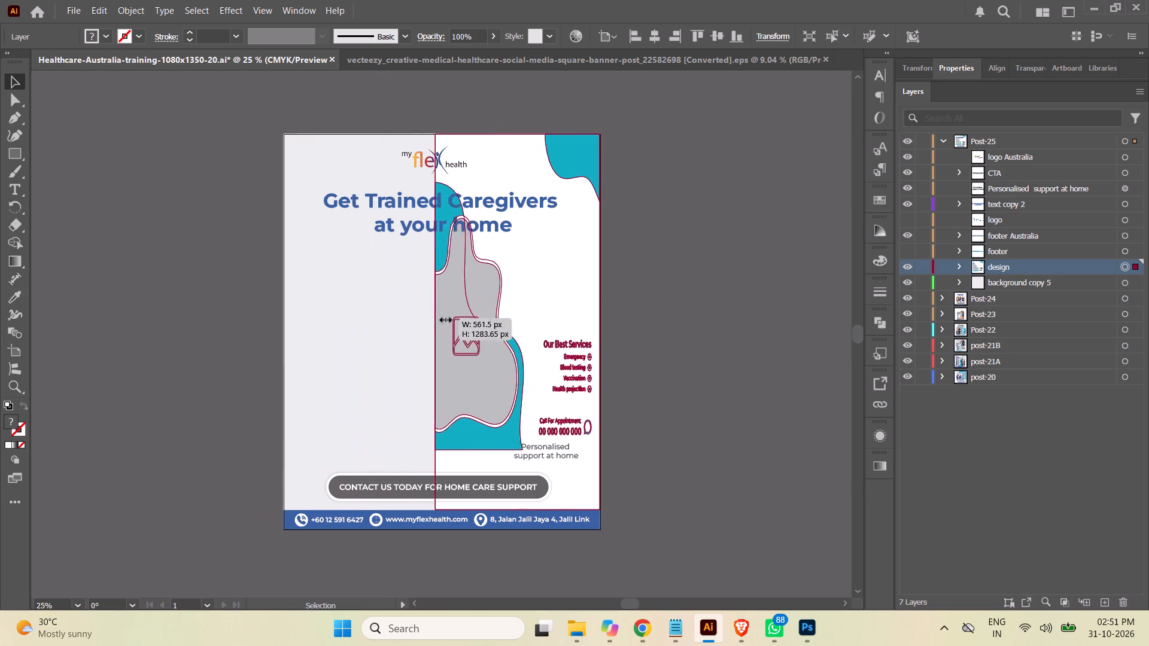
pyautogui.moveTo(444, 318); pyautogui.dragTo(456, 317)
pyautogui.moveTo(601, 321); pyautogui.dragTo(421, 332)
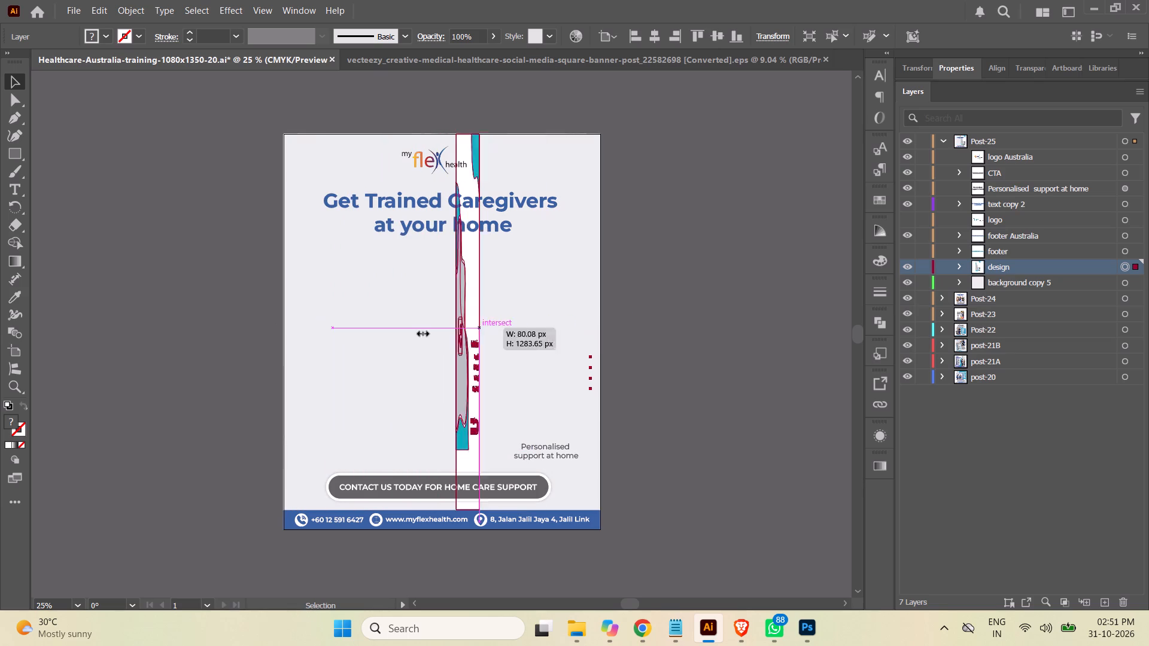
pyautogui.moveTo(421, 332); pyautogui.dragTo(281, 336)
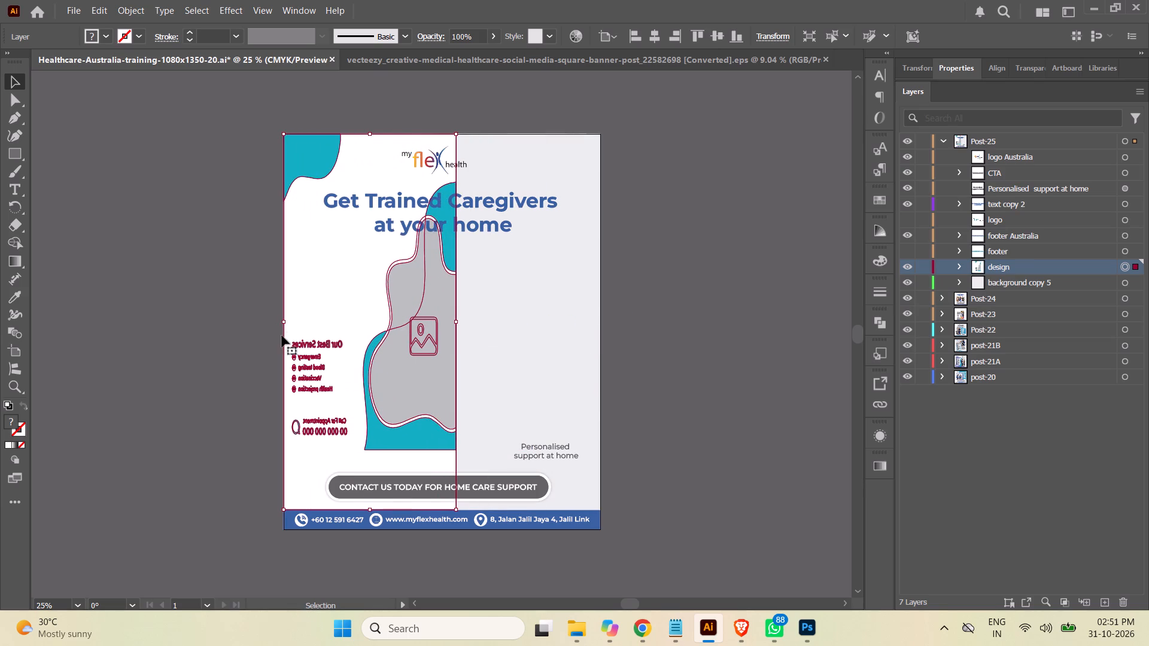
pyautogui.moveTo(457, 319); pyautogui.dragTo(478, 324)
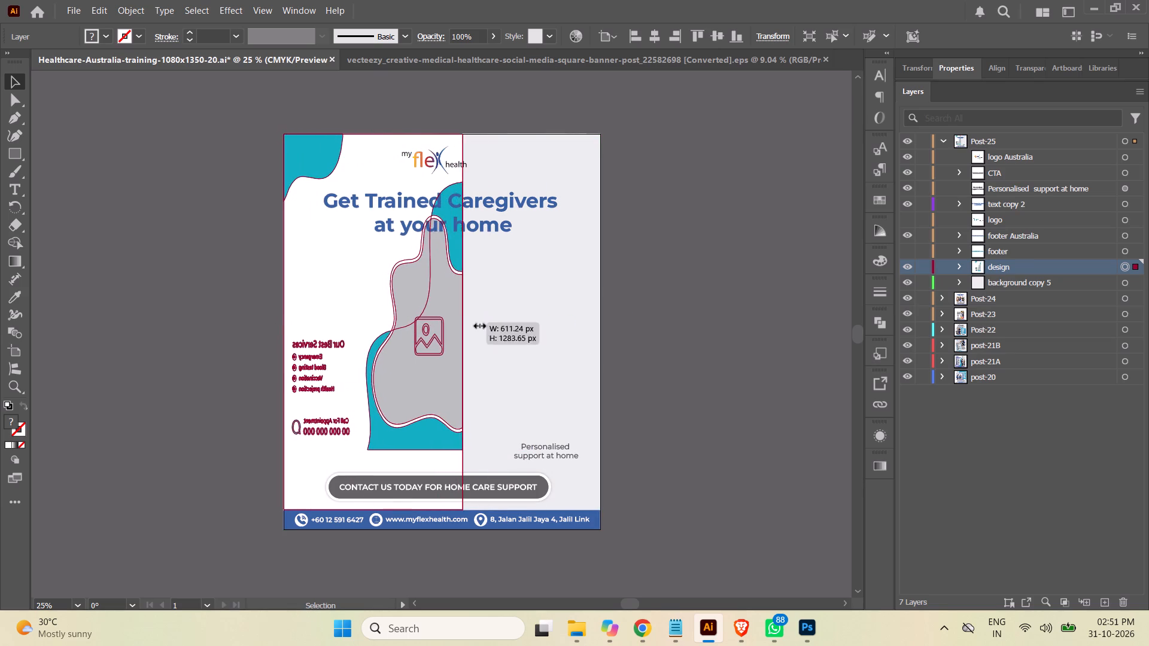
pyautogui.moveTo(478, 324); pyautogui.dragTo(602, 328)
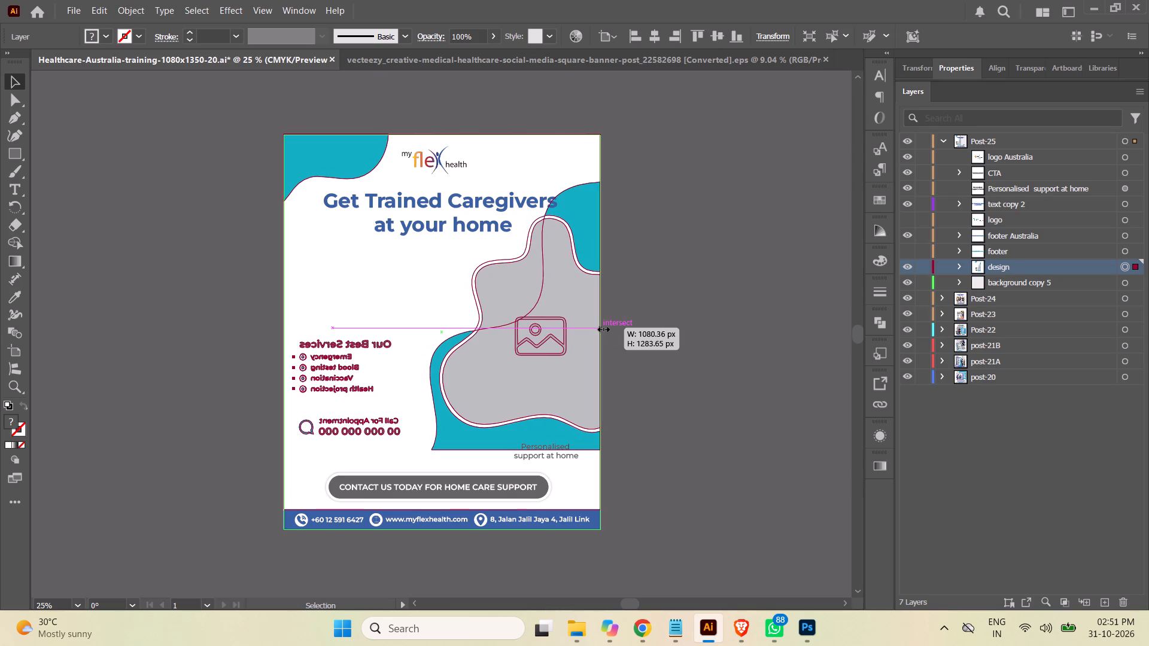
pyautogui.moveTo(602, 328); pyautogui.dragTo(606, 328)
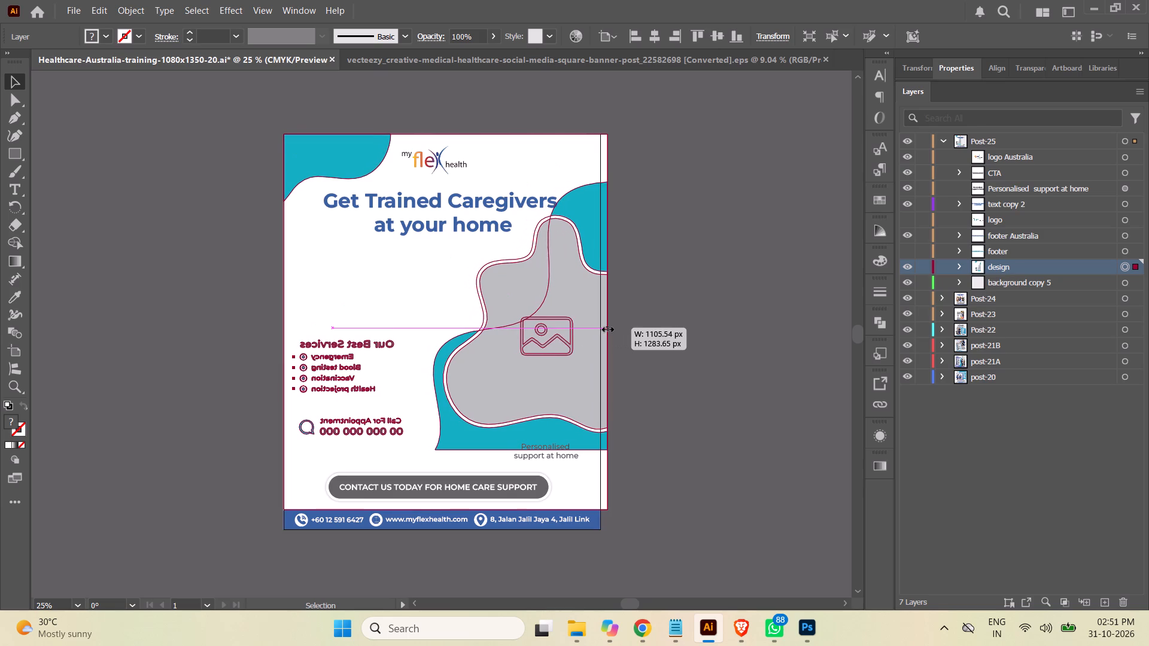
pyautogui.moveTo(606, 328); pyautogui.dragTo(601, 328)
pyautogui.click(691, 330)
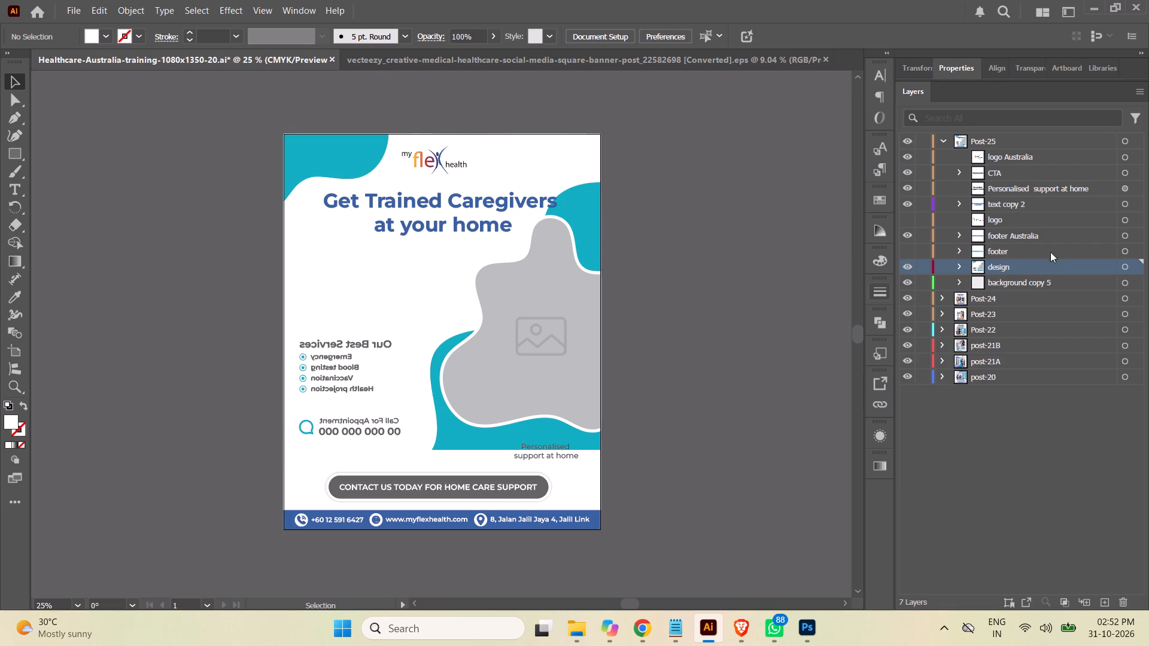
# Hide and delete the mirrored "Our best service" group inside the design layer's group "3".
pyautogui.click(956, 266)
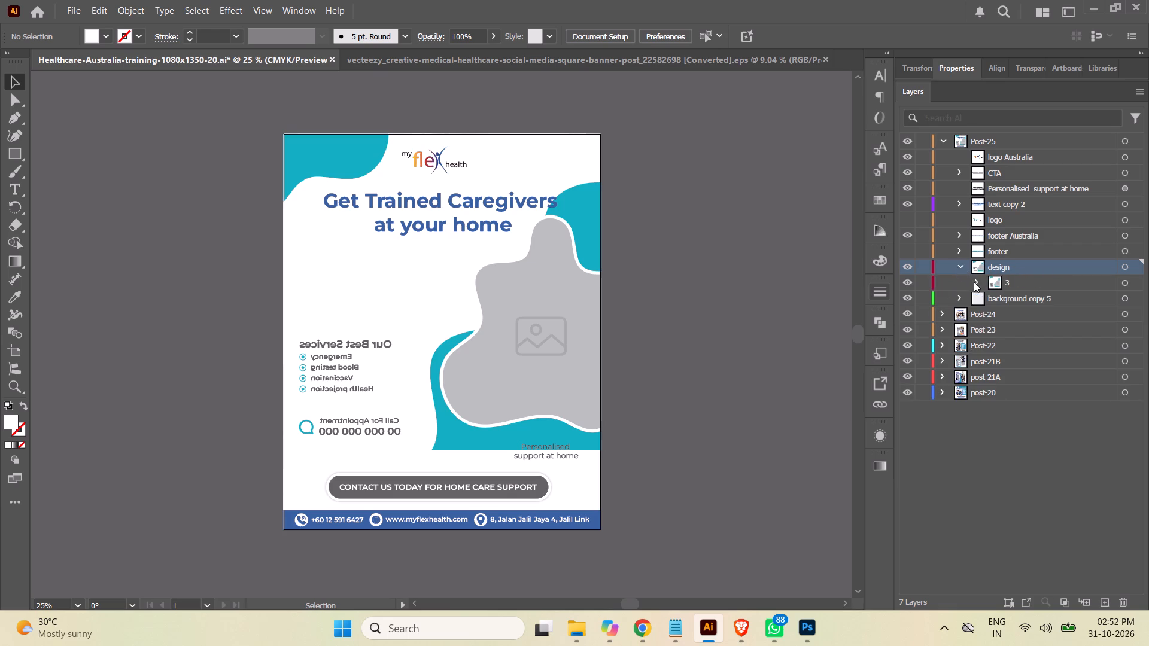
pyautogui.click(977, 281)
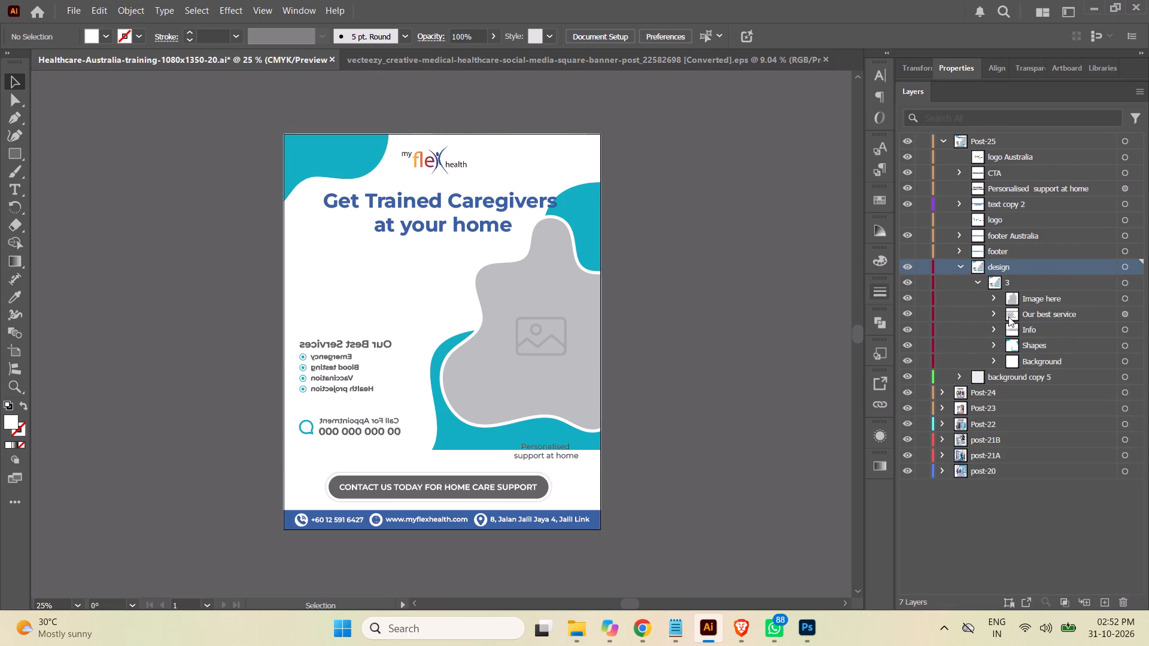
pyautogui.click(907, 314)
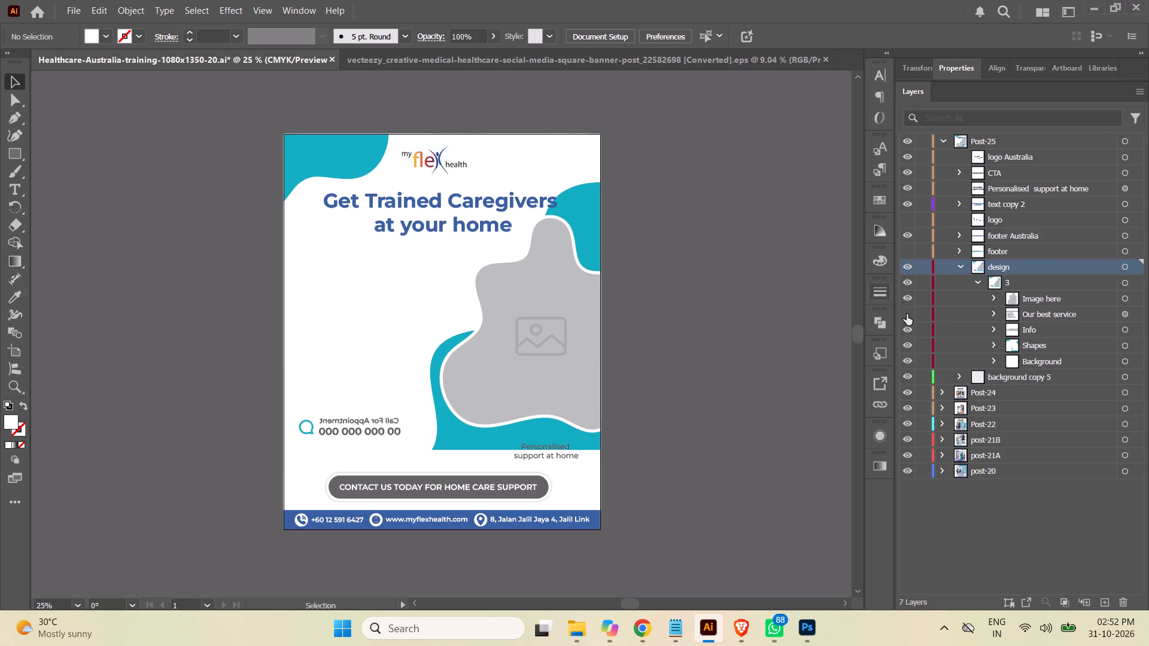
pyautogui.click(1074, 312)
pyautogui.click(1125, 312)
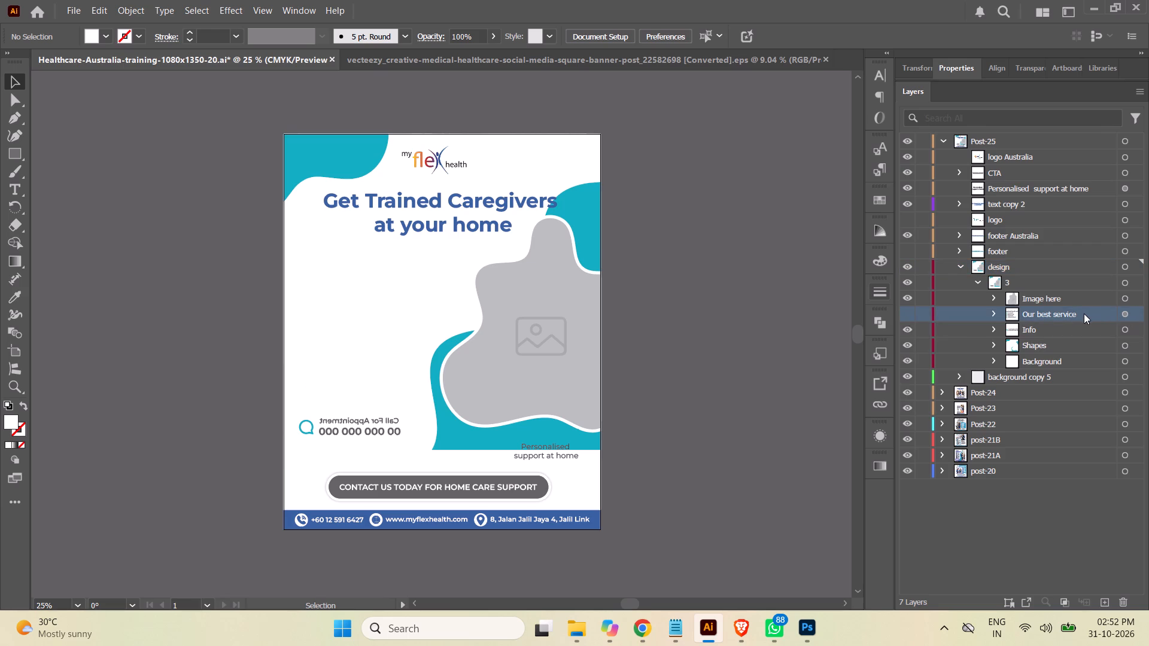
pyautogui.click(1124, 599)
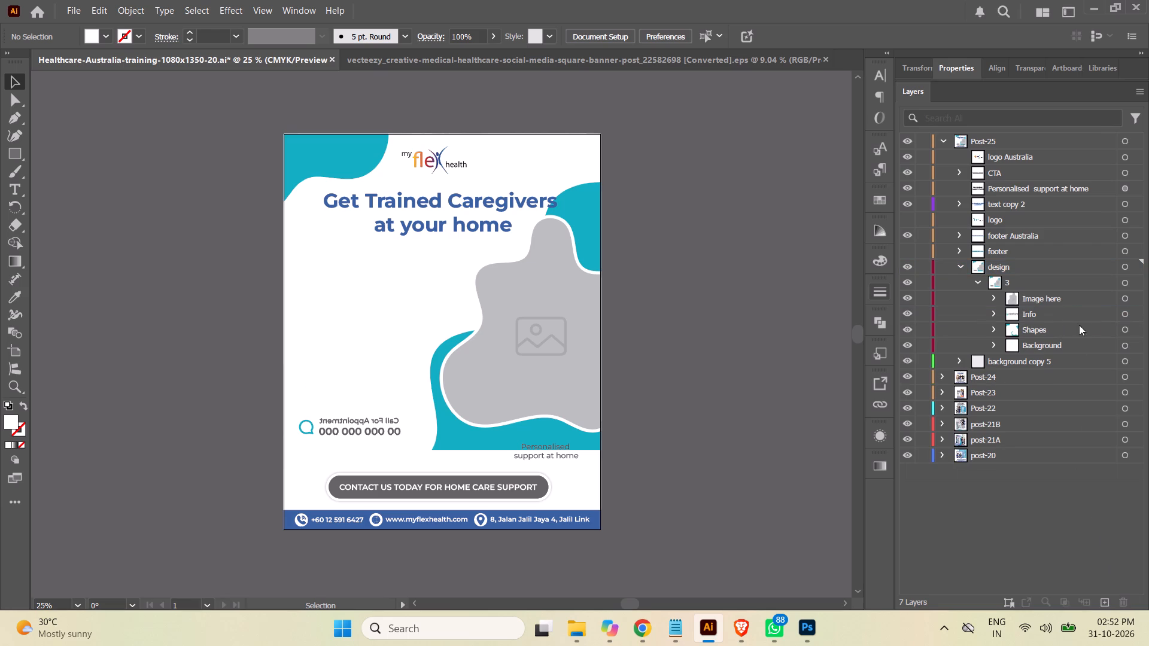
# Delete the "Info" group containing the mirrored appointment call text and placeholder number.
pyautogui.click(1125, 313)
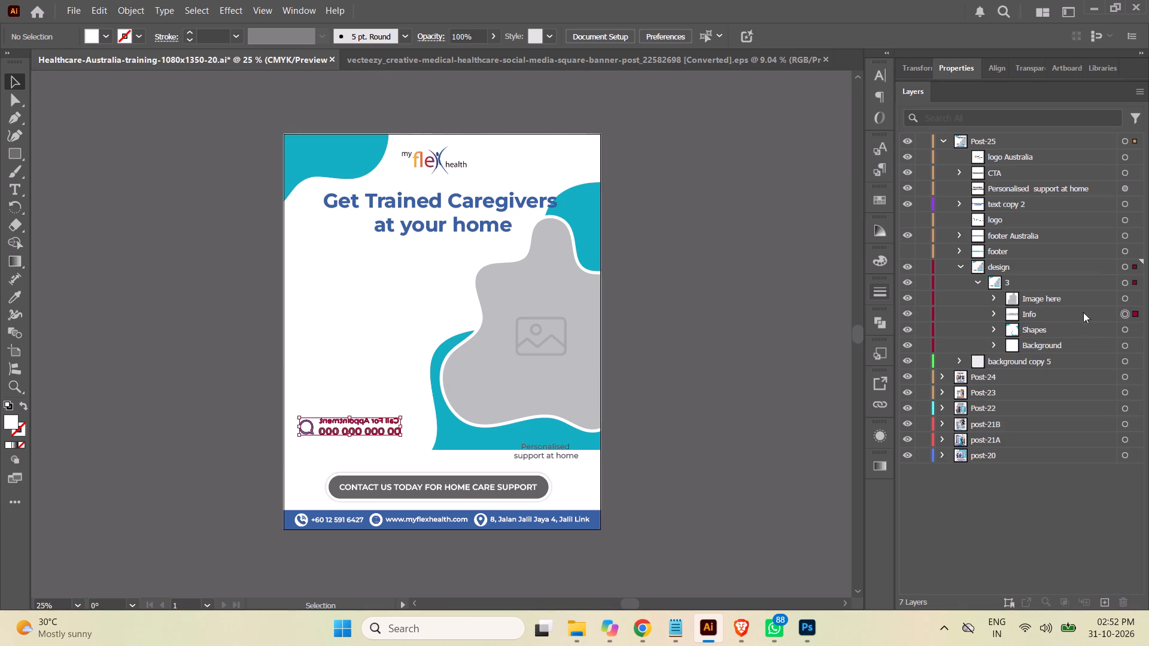
pyautogui.click(1055, 313)
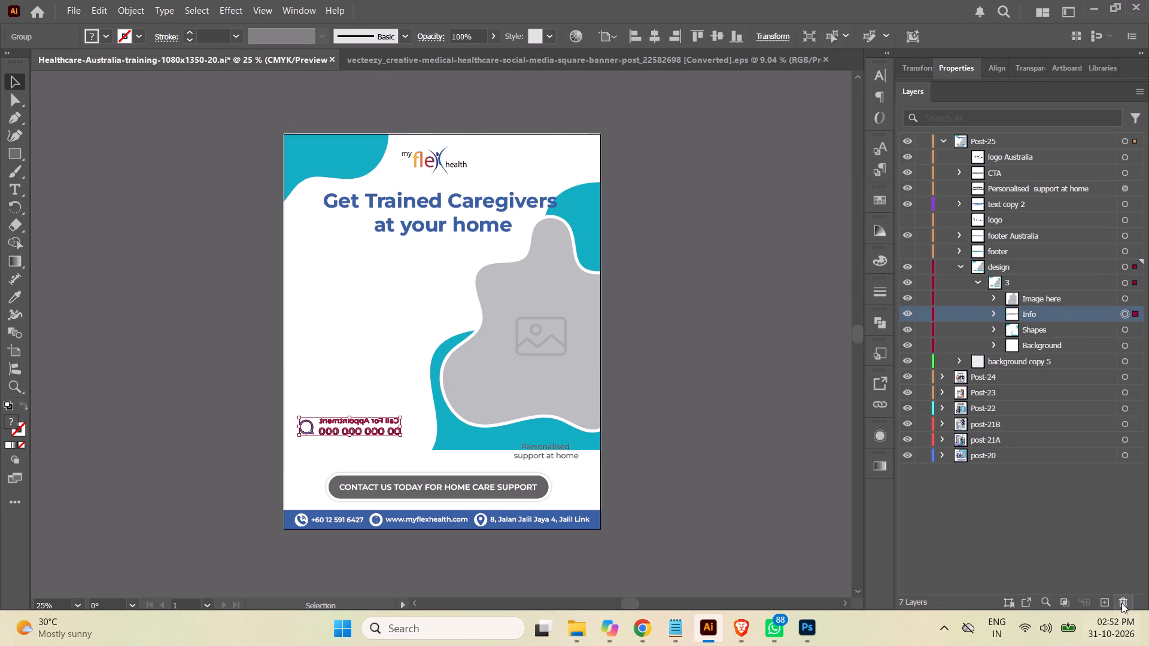
pyautogui.click(1124, 600)
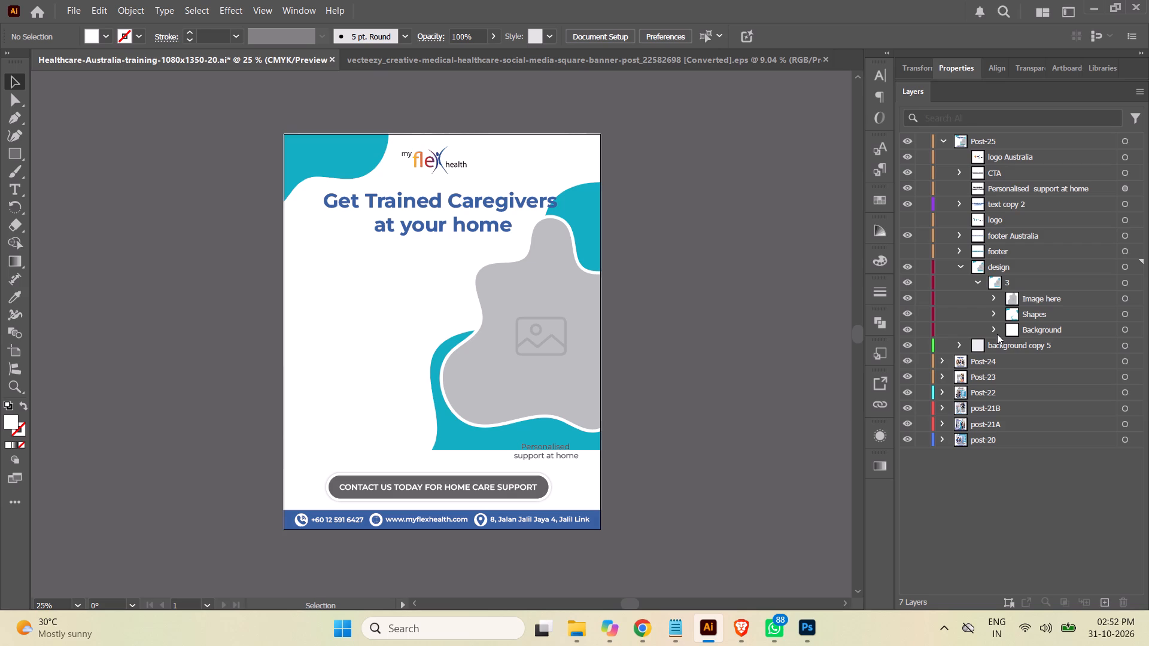
# Proportionally enlarge the "Image here" group together with the large teal right-side path from "Shapes", extending them down to the blue footer's top edge.
pyautogui.click(992, 313)
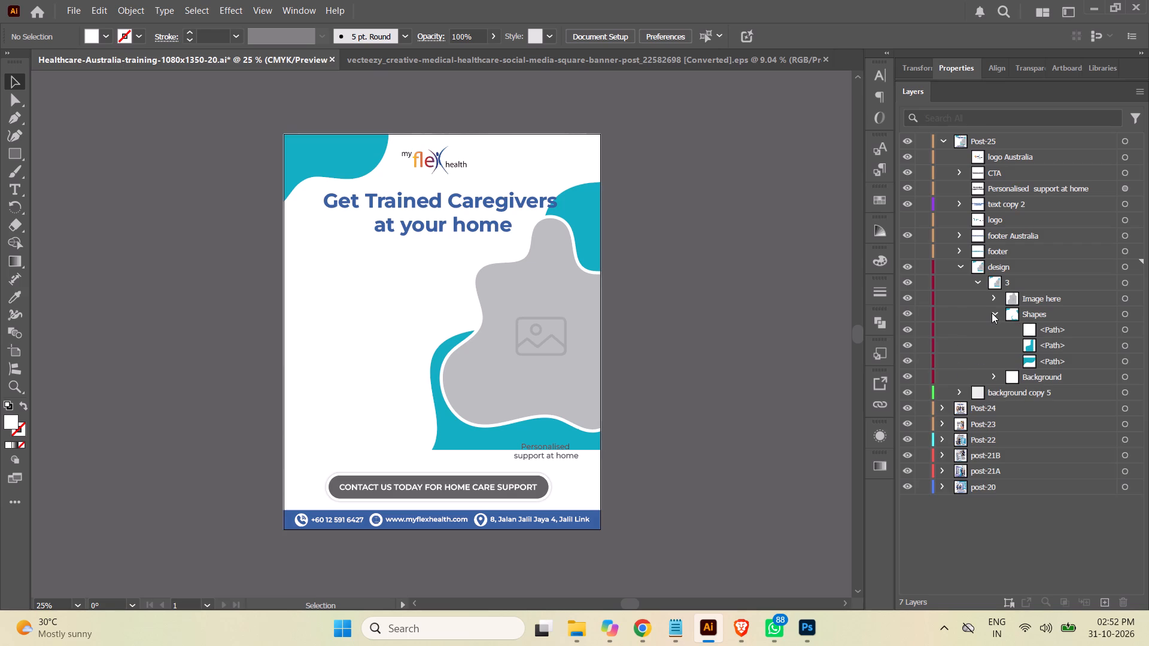
pyautogui.click(1124, 346)
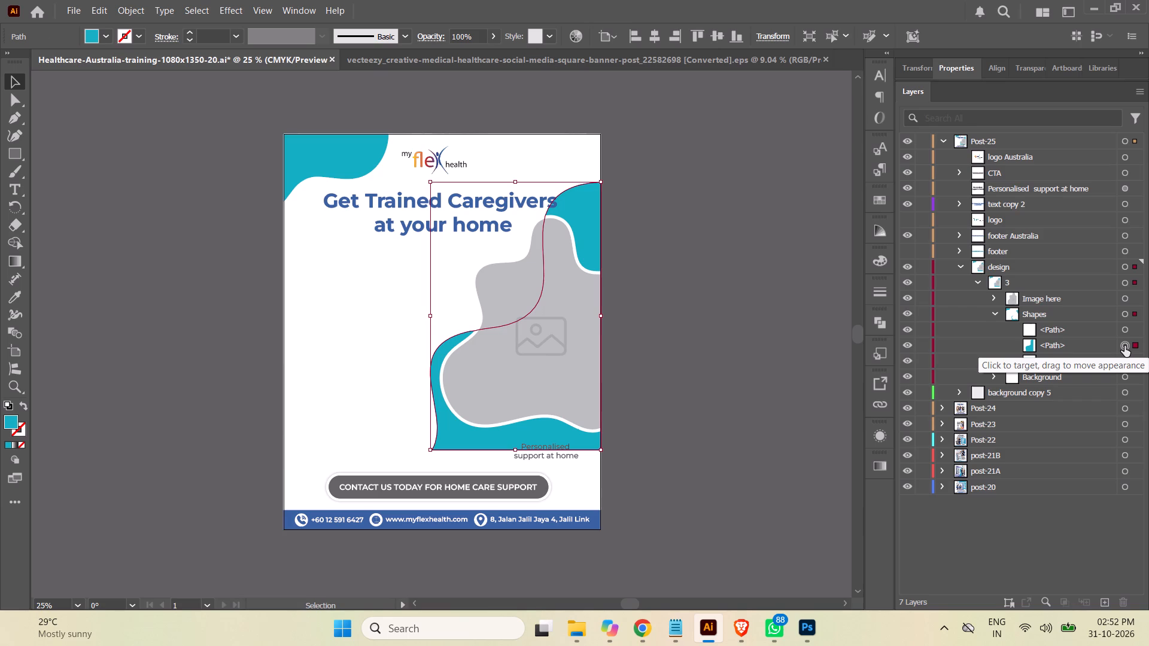
pyautogui.keyDown('ctrl'); pyautogui.click(1124, 299); pyautogui.keyUp('ctrl')
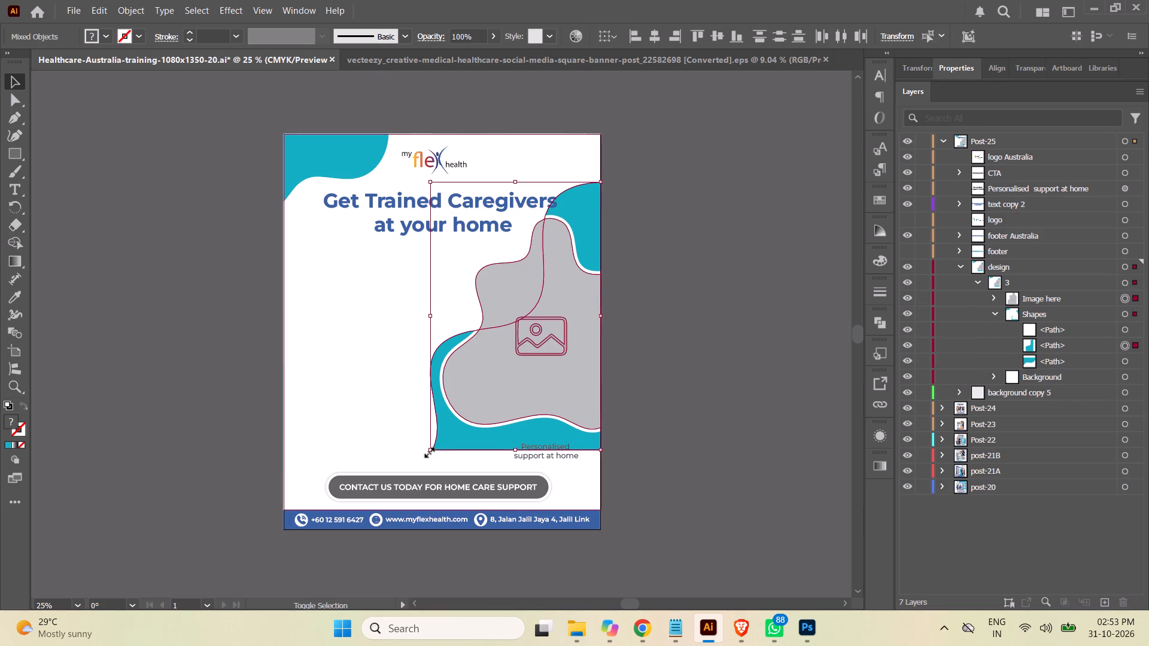
pyautogui.keyDown('shift'); pyautogui.moveTo(428, 451); pyautogui.dragTo(372, 508); pyautogui.keyUp('shift')
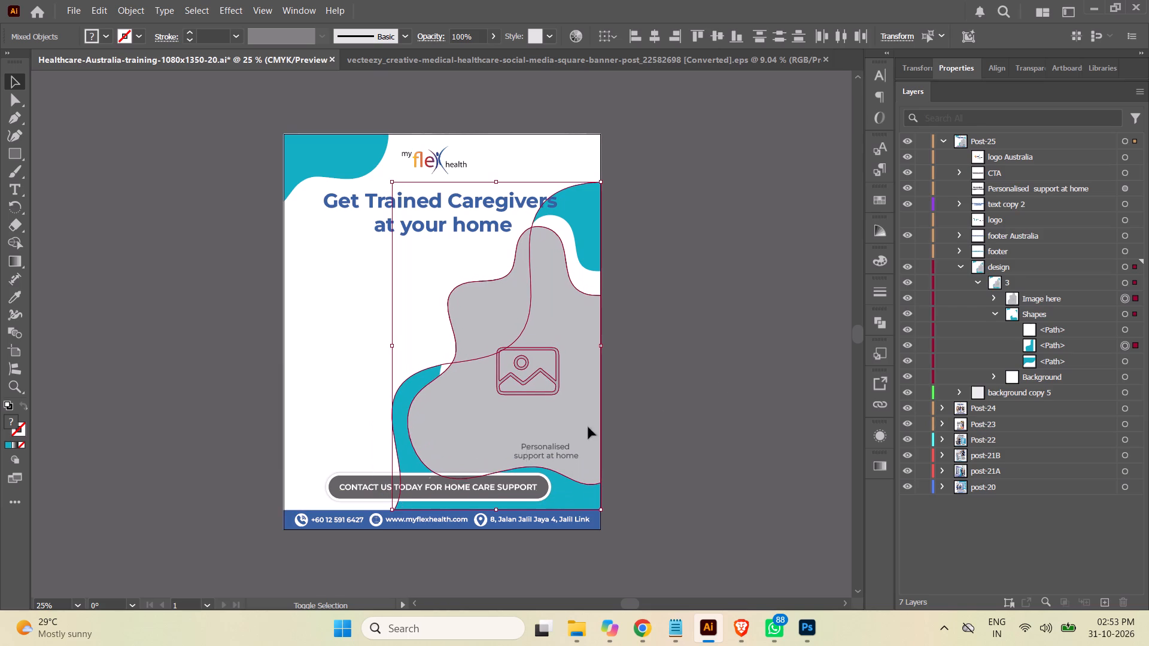
pyautogui.click(764, 362)
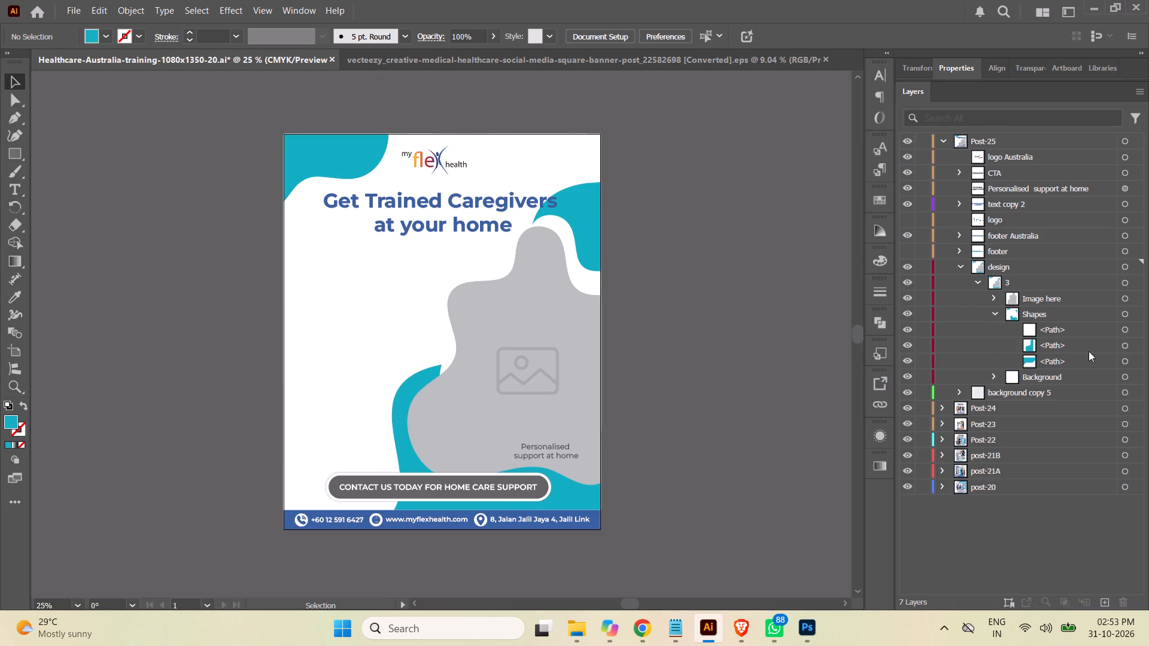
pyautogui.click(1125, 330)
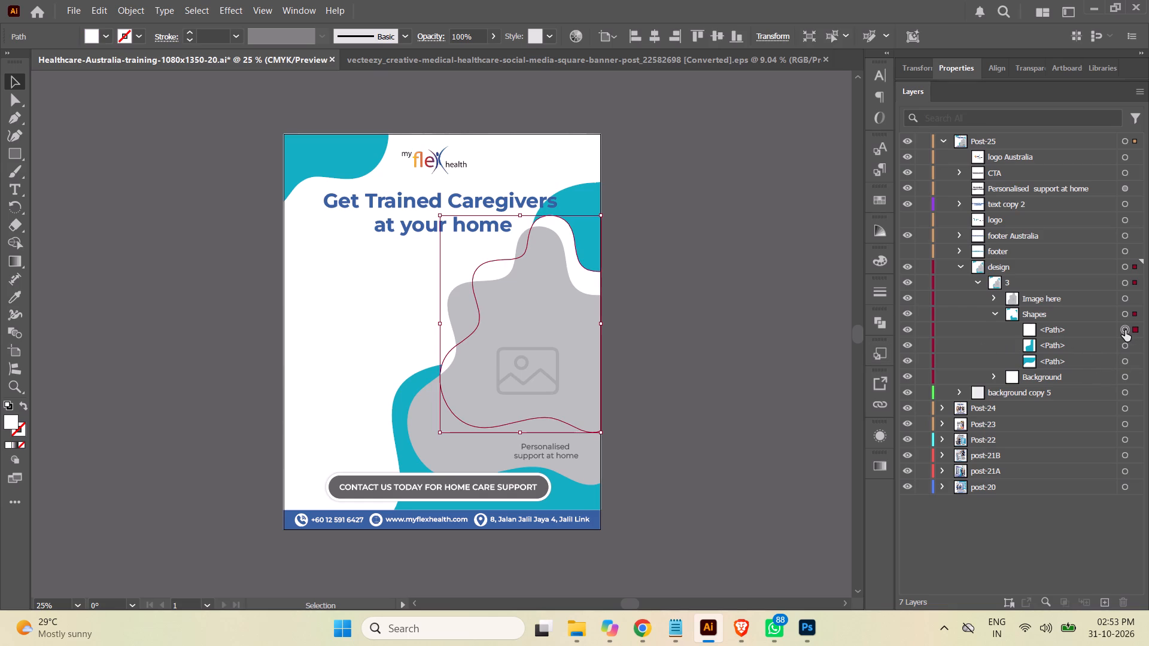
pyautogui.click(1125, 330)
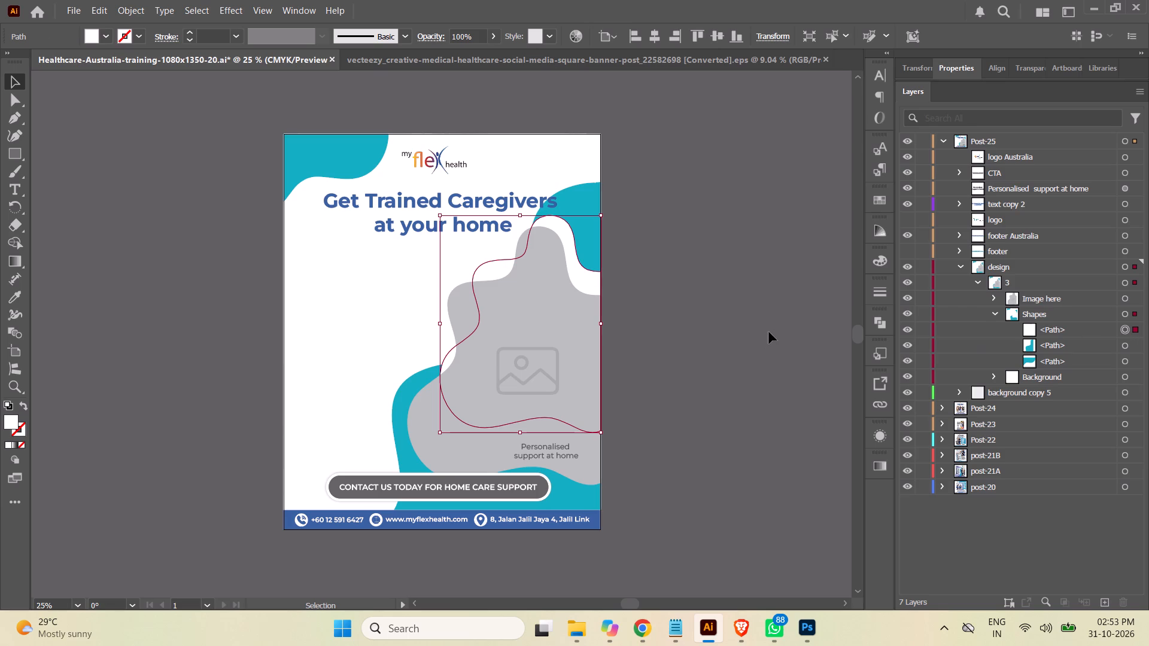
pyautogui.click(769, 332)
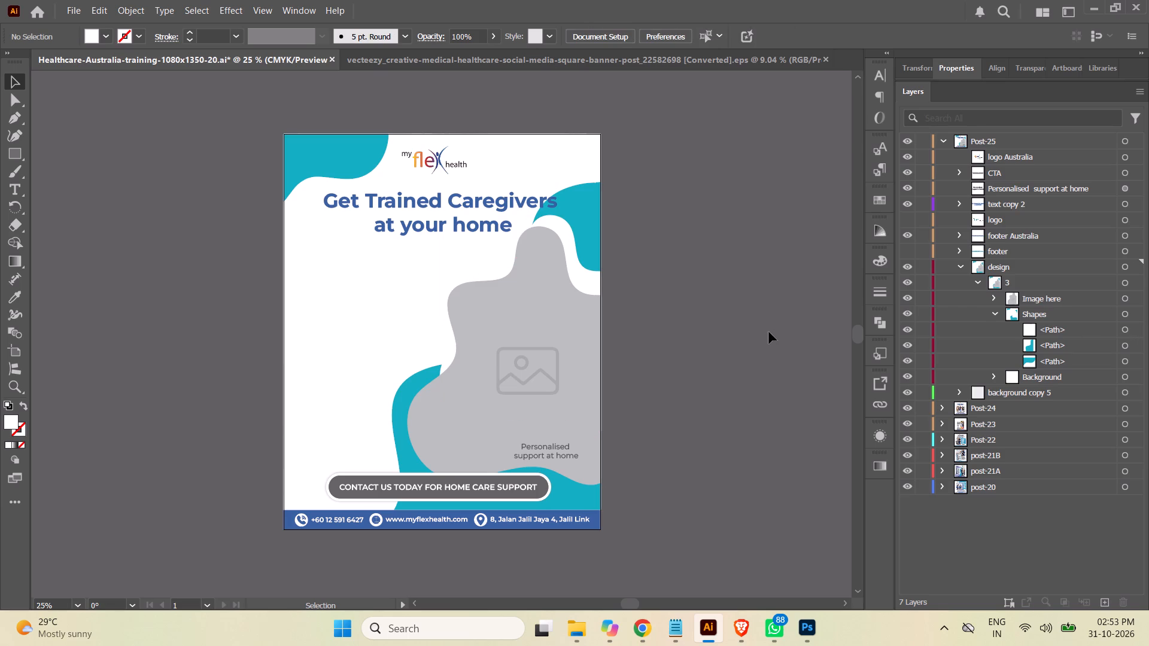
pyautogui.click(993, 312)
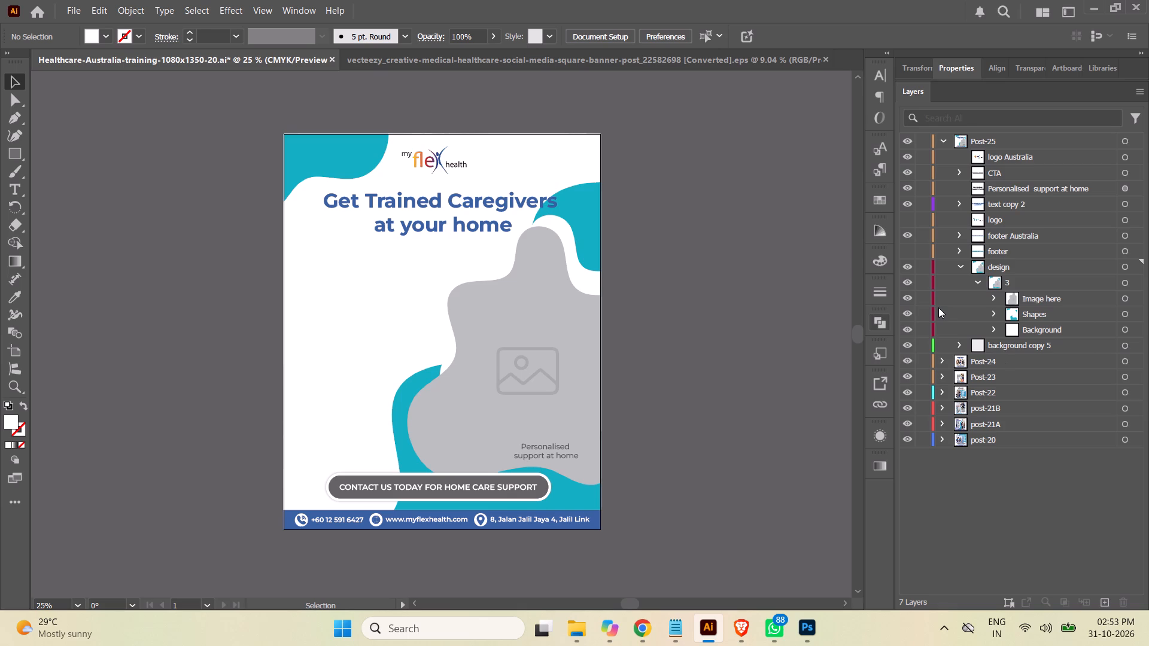
# Switch to Chrome and review the "MFHM - Cert III HSA" task description in Asana.
pyautogui.click(637, 628)
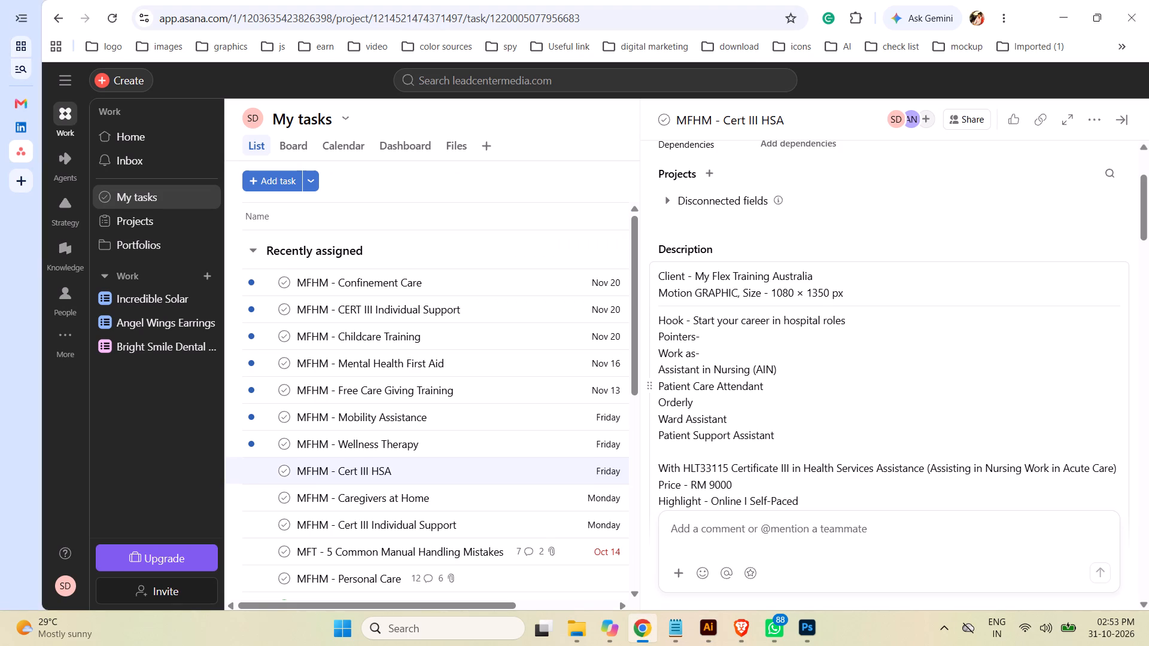
pyautogui.scroll(-1, 820, 400)
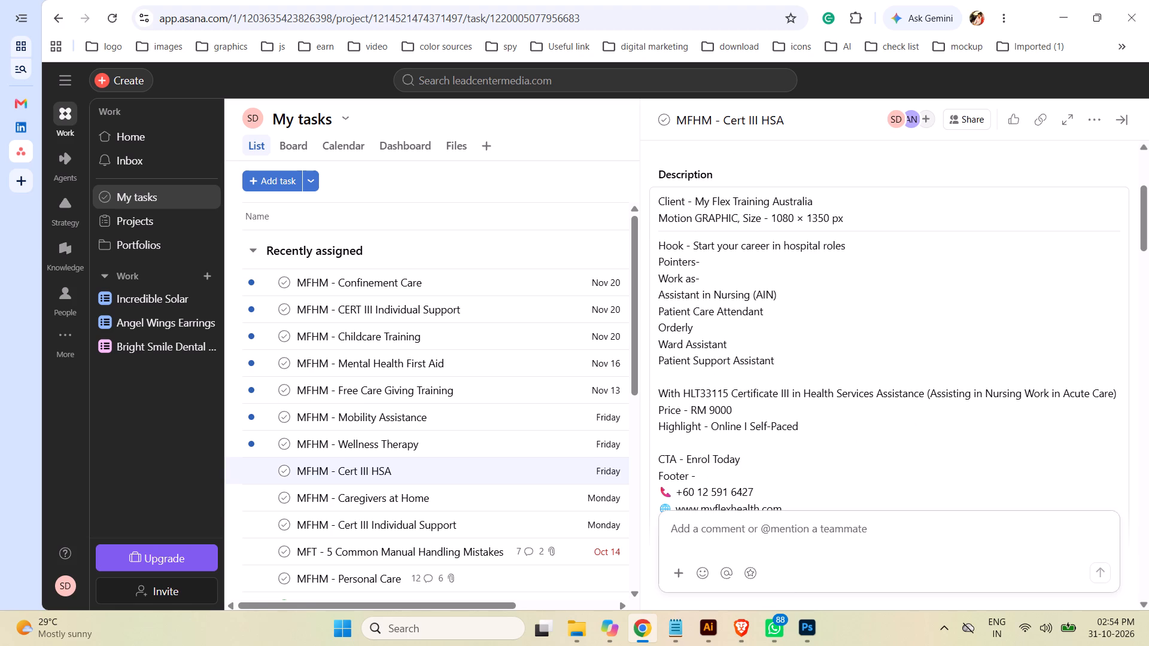
# Switch to Photoshop, close it, and return to the Post-25 design in Illustrator.
pyautogui.click(807, 624)
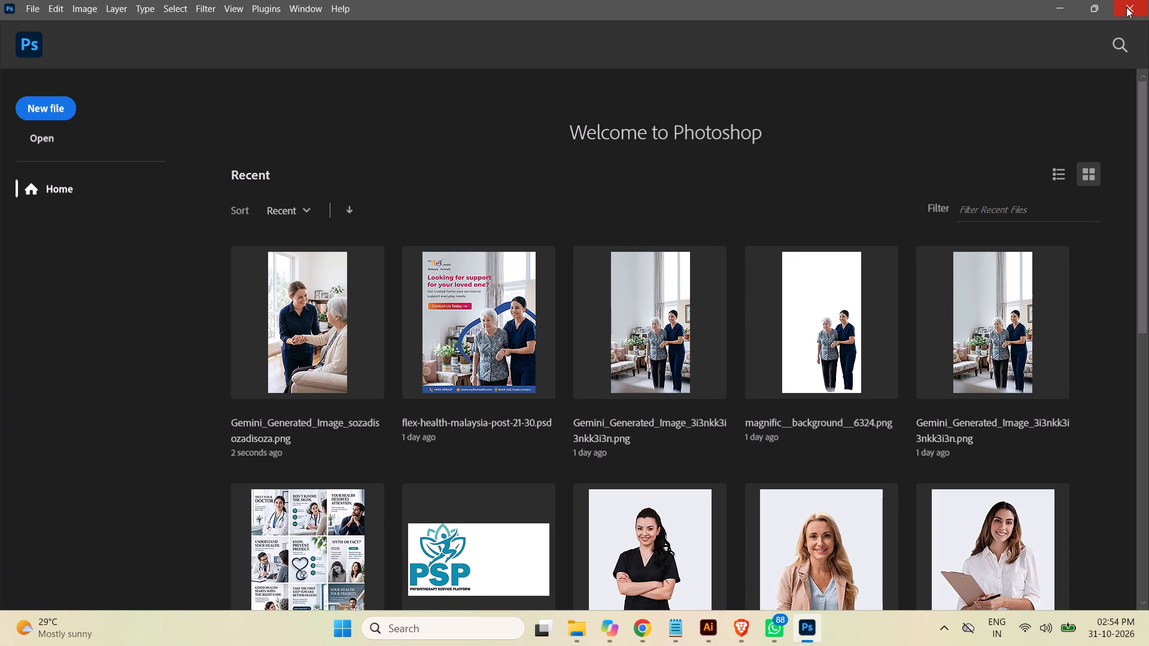
pyautogui.click(1126, 7)
pyautogui.click(723, 629)
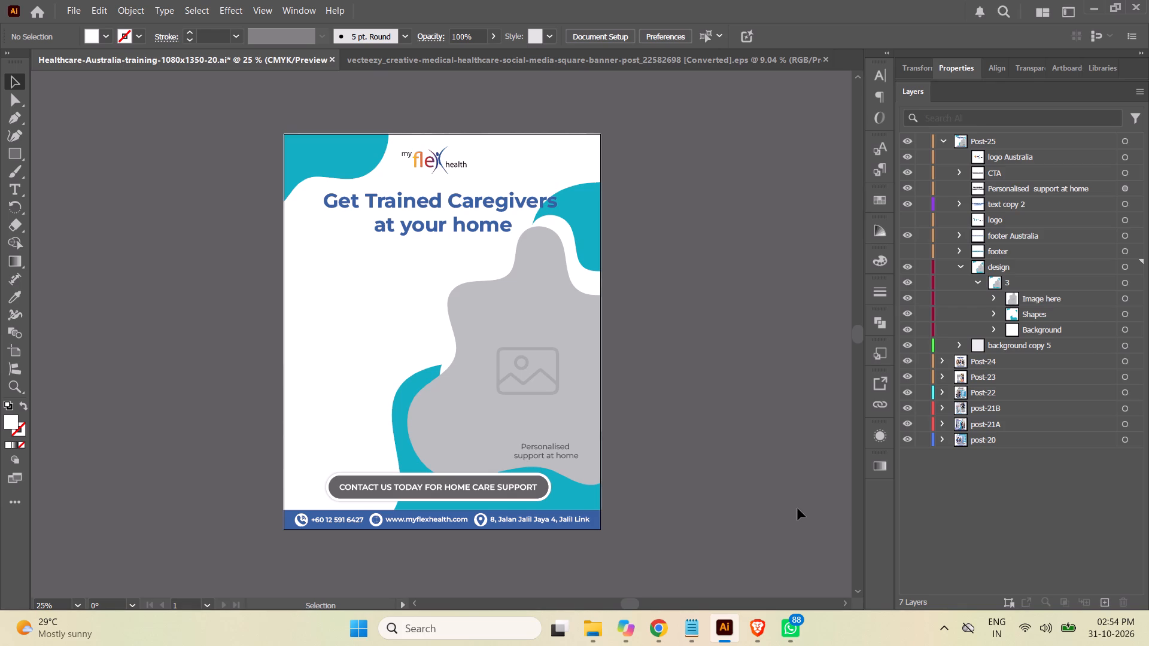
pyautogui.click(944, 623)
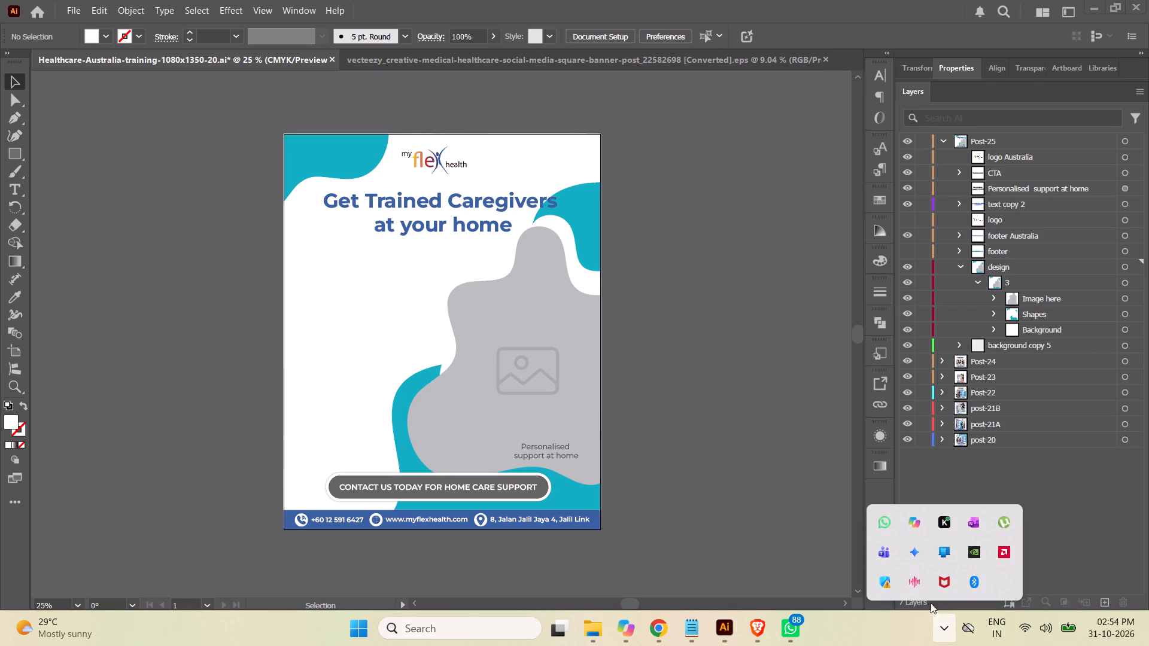
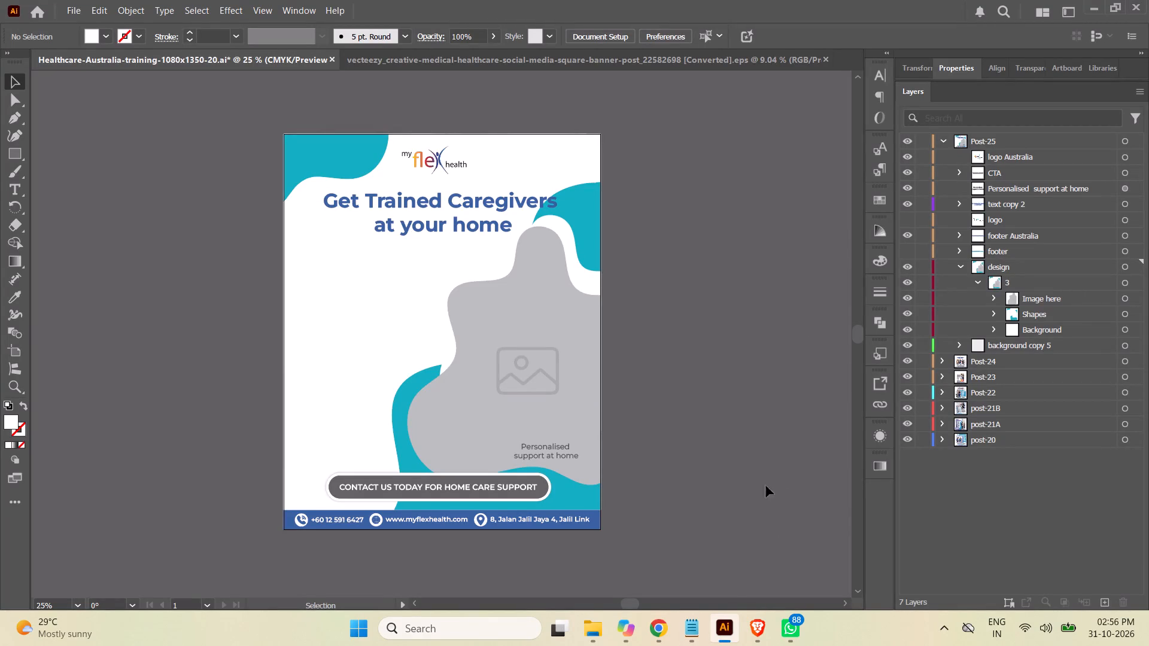
# Copy the hook "Start your career in hospital roles" from the Asana task description in Chrome and return to Illustrator.
pyautogui.click(658, 628)
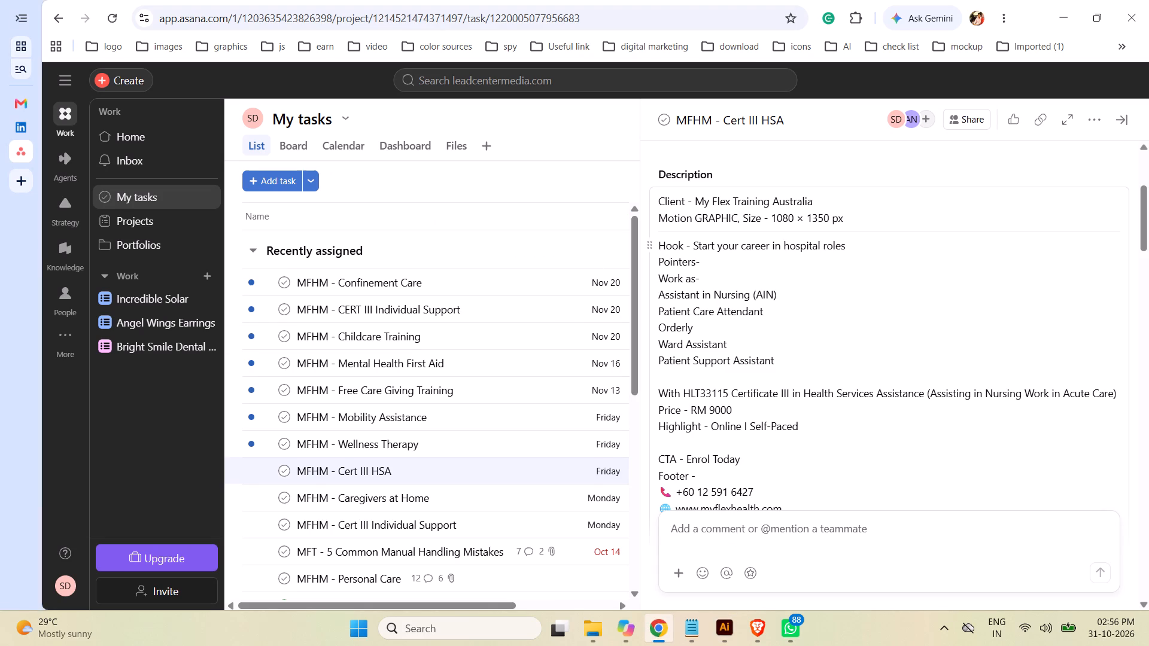
pyautogui.moveTo(846, 246); pyautogui.dragTo(717, 245)
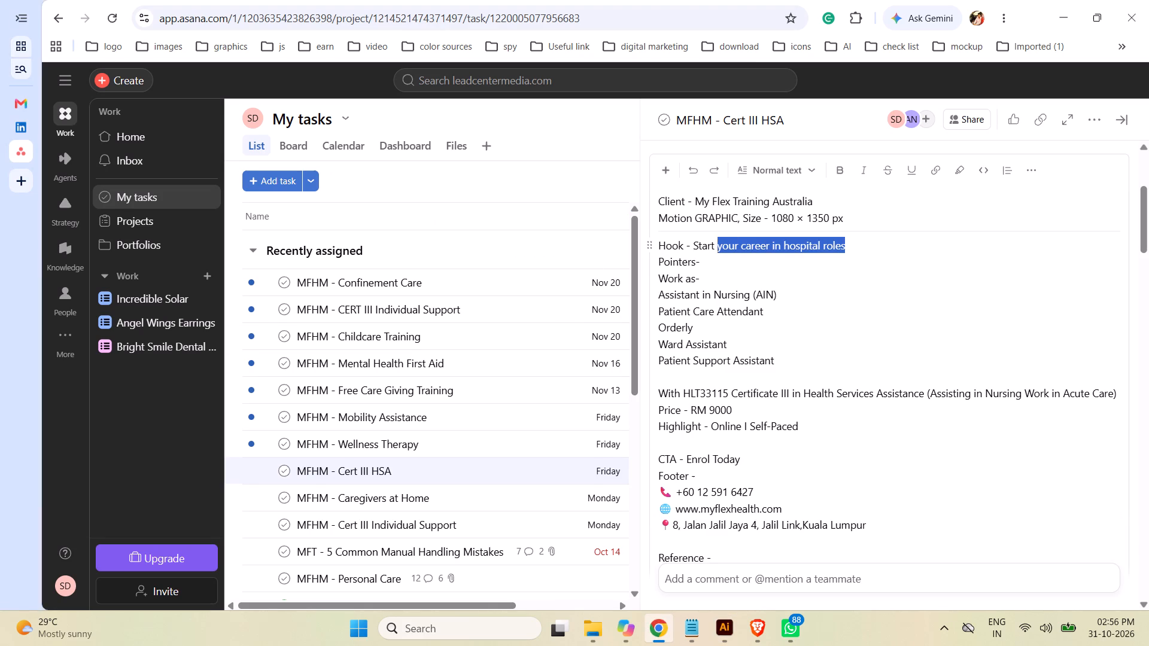
pyautogui.moveTo(717, 245); pyautogui.dragTo(694, 245)
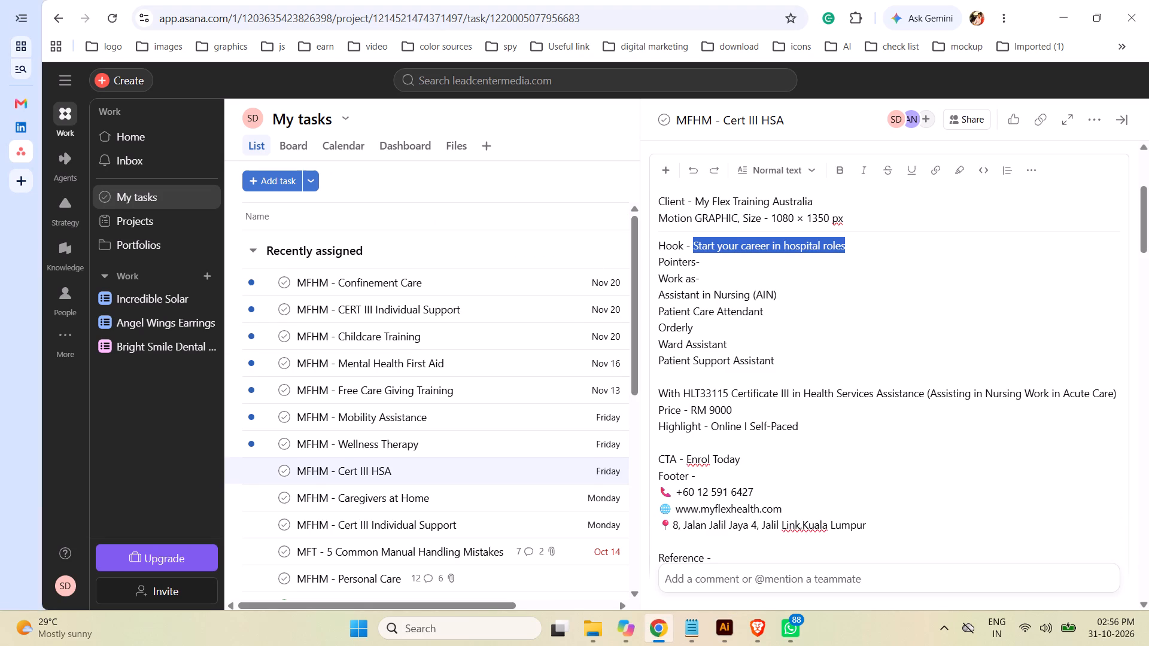
pyautogui.hotkey('ctrl', 'c')
pyautogui.click(725, 631)
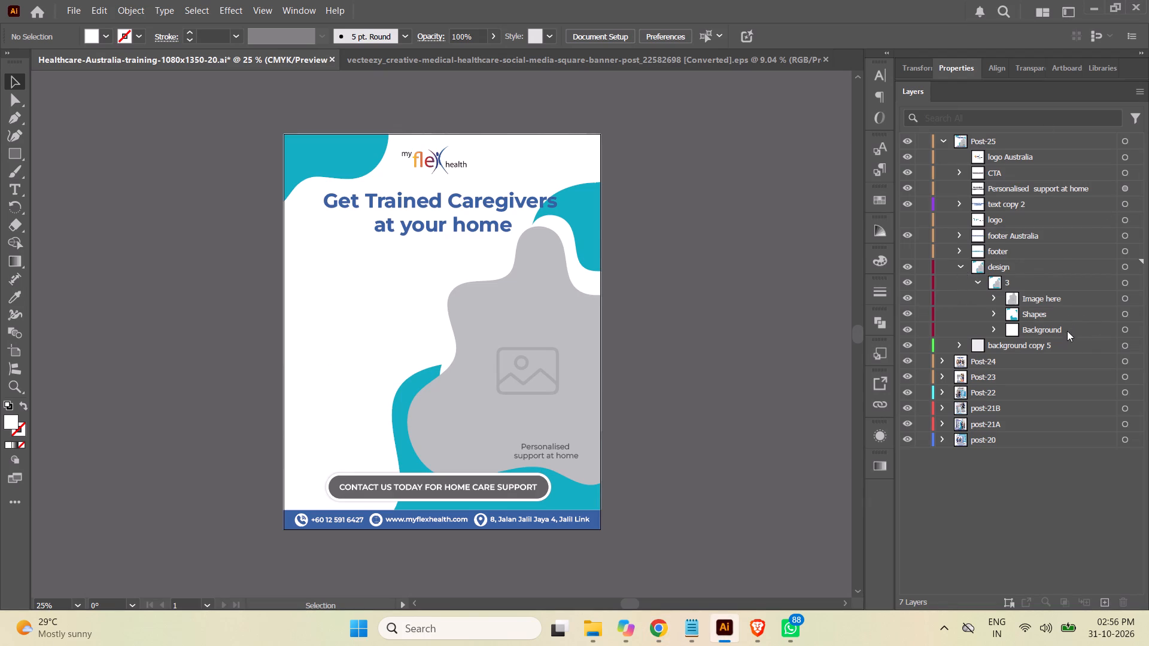
# Move the "Image here" group out of "design" so it sits directly above it in the Post-25 layer.
pyautogui.click(1046, 300)
pyautogui.moveTo(1038, 300); pyautogui.dragTo(1030, 258)
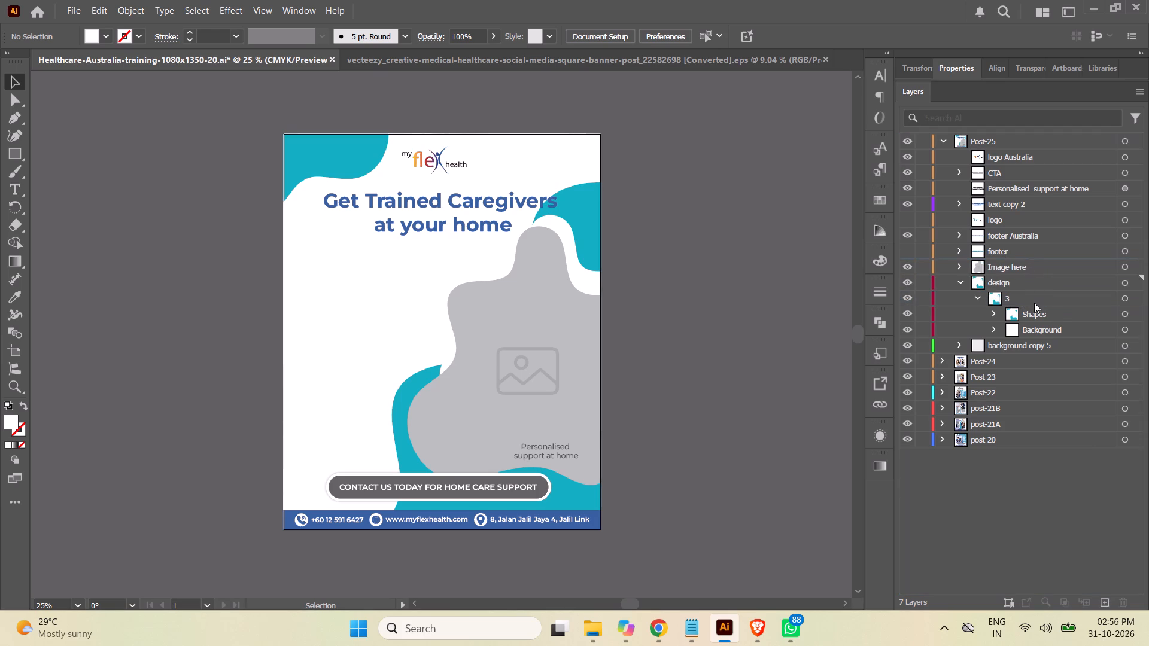
pyautogui.click(975, 295)
pyautogui.click(962, 278)
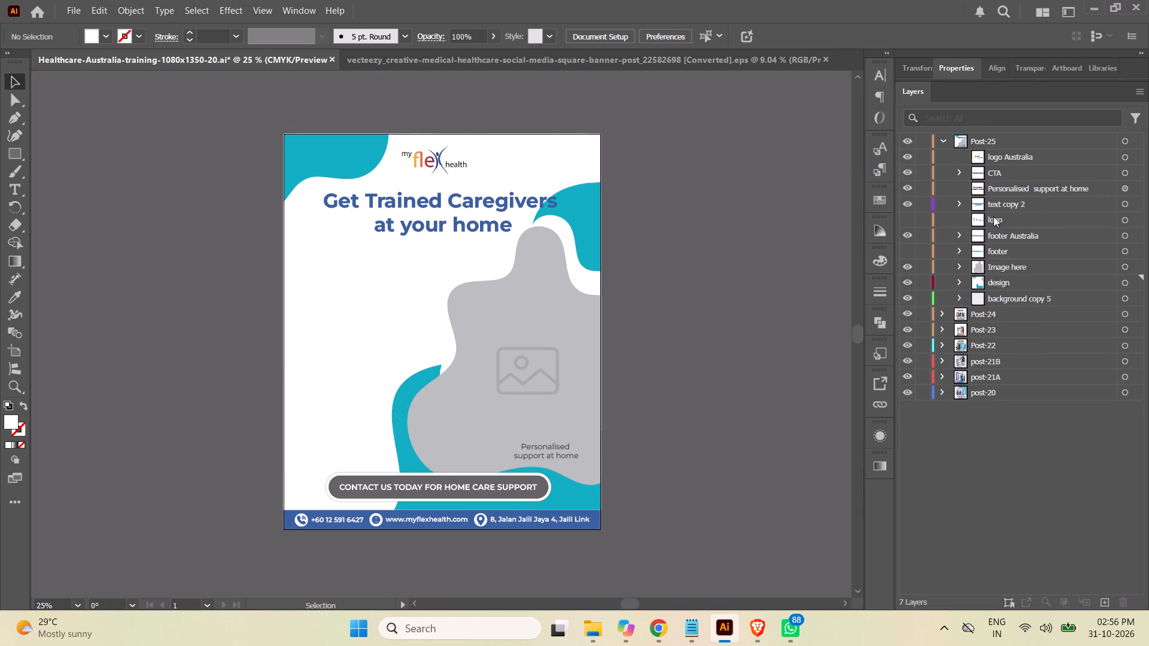
# Replace the "Get Trained Caregivers at your home" headline with the copied hook, breaking the line before "hospital roles".
pyautogui.click(960, 203)
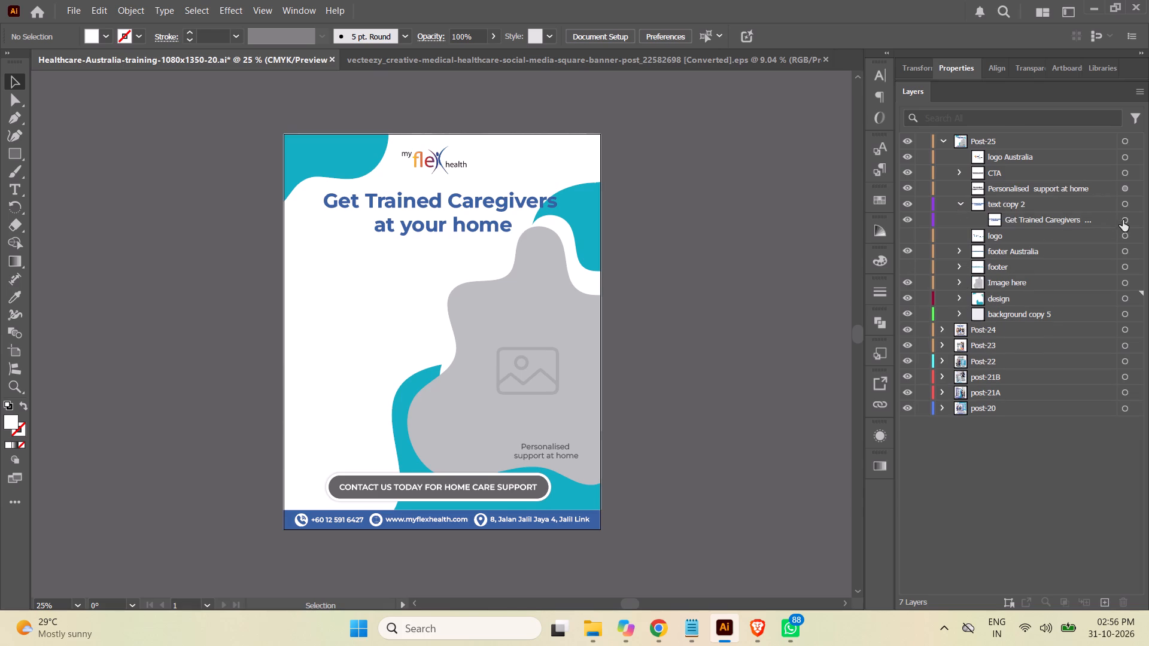
pyautogui.click(1125, 221)
pyautogui.click(16, 188)
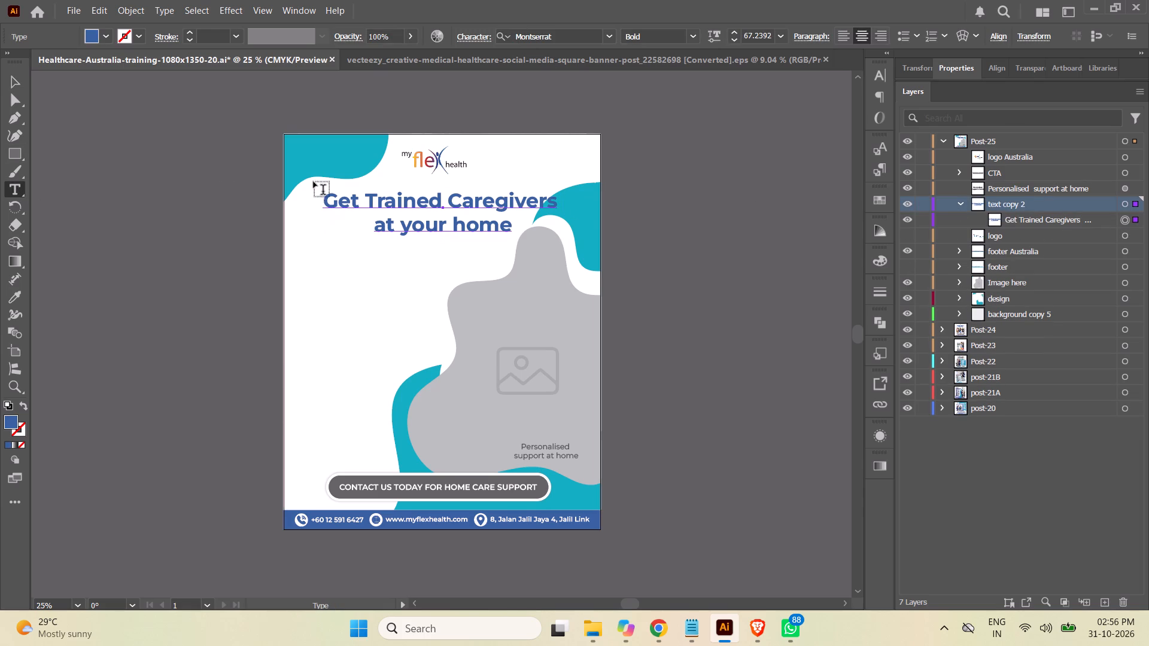
pyautogui.moveTo(325, 200); pyautogui.dragTo(598, 226)
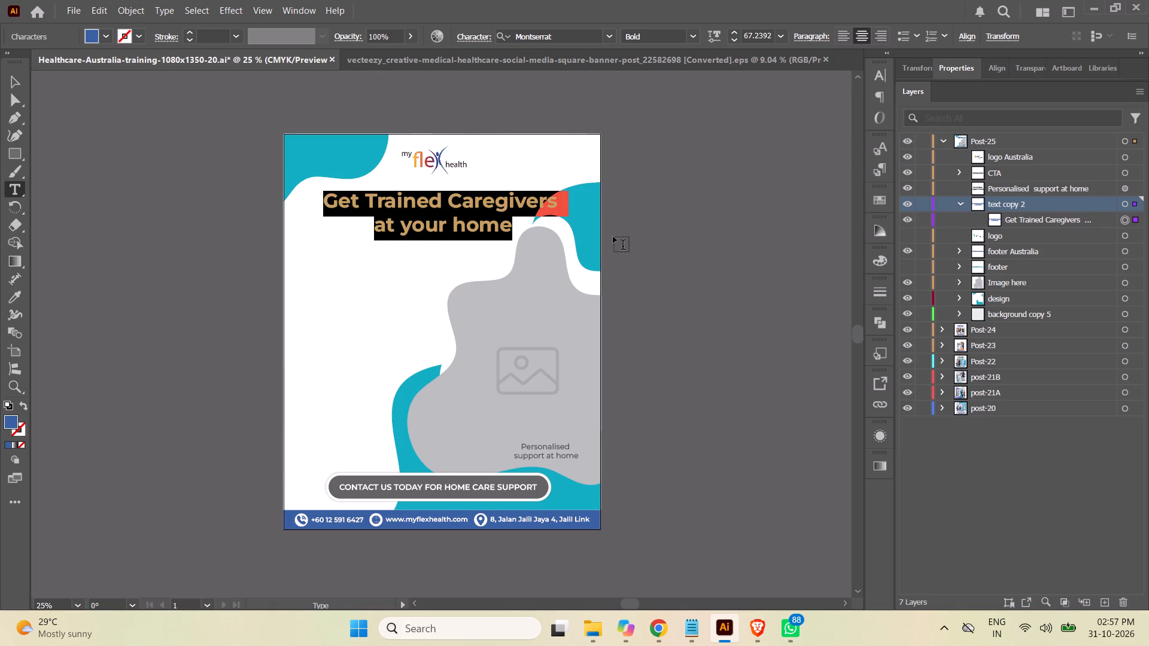
pyautogui.hotkey('ctrl', 'v')
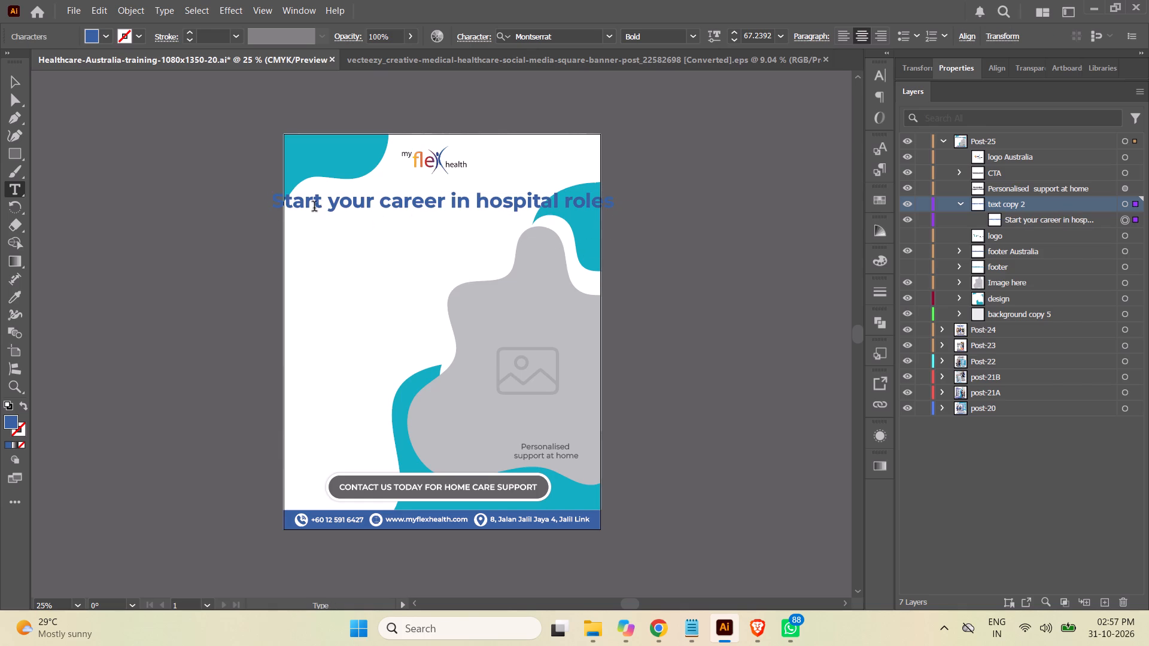
pyautogui.click(476, 203)
pyautogui.press('Return')
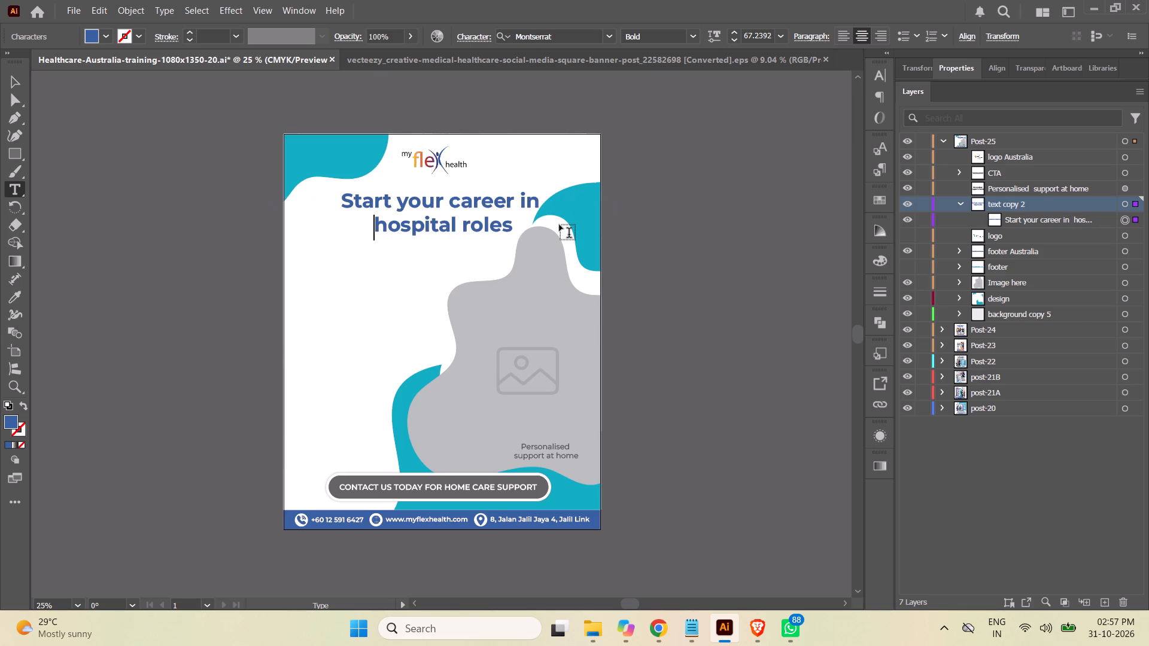
# Scale the headline down slightly to a font size of about 65.5, keeping its upper-left corner in place.
pyautogui.hotkey('ctrl', 'a')
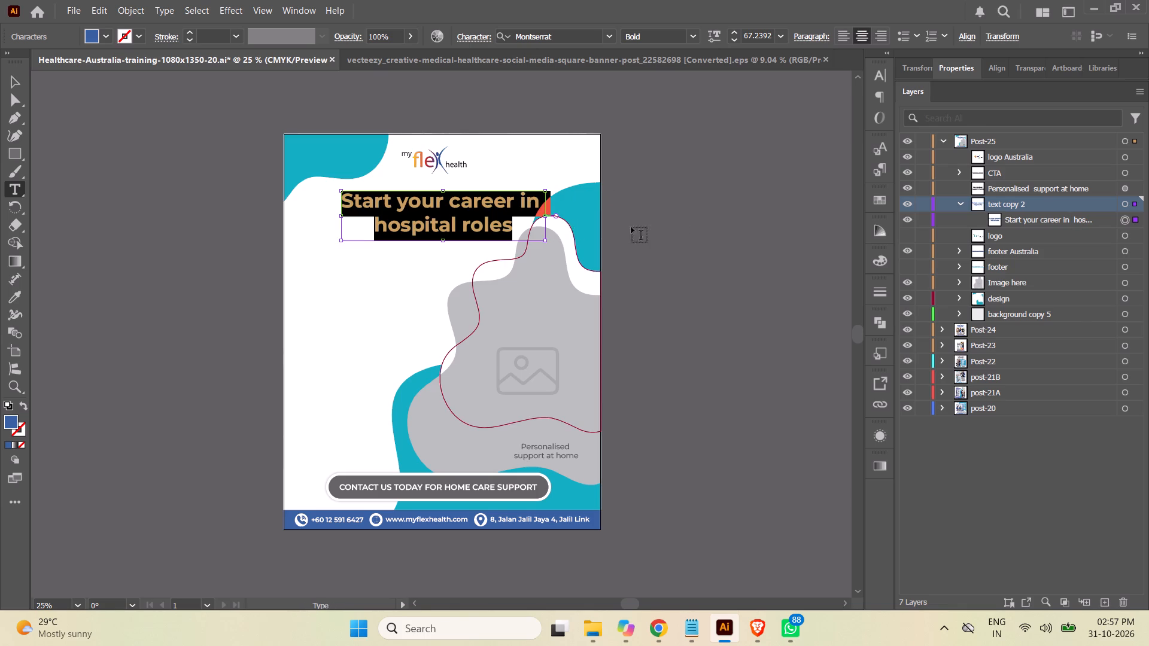
pyautogui.click(15, 82)
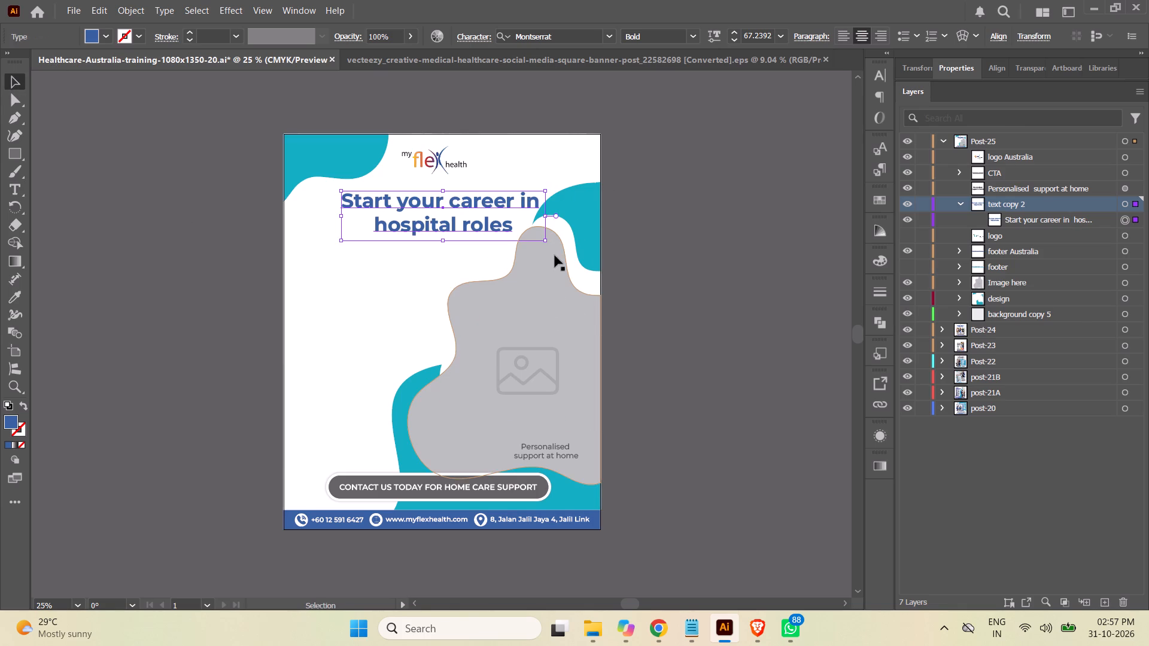
pyautogui.keyDown('shift'); pyautogui.moveTo(548, 241); pyautogui.dragTo(542, 239); pyautogui.keyUp('shift')
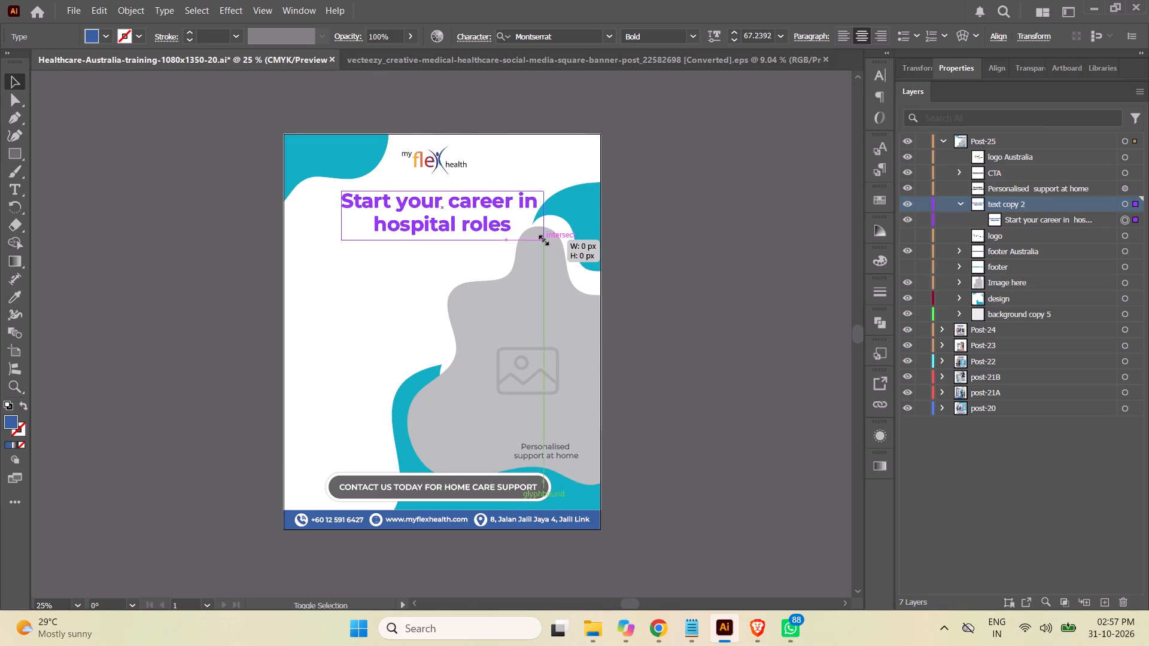
pyautogui.keyDown('shift'); pyautogui.moveTo(542, 239); pyautogui.dragTo(539, 240); pyautogui.keyUp('shift')
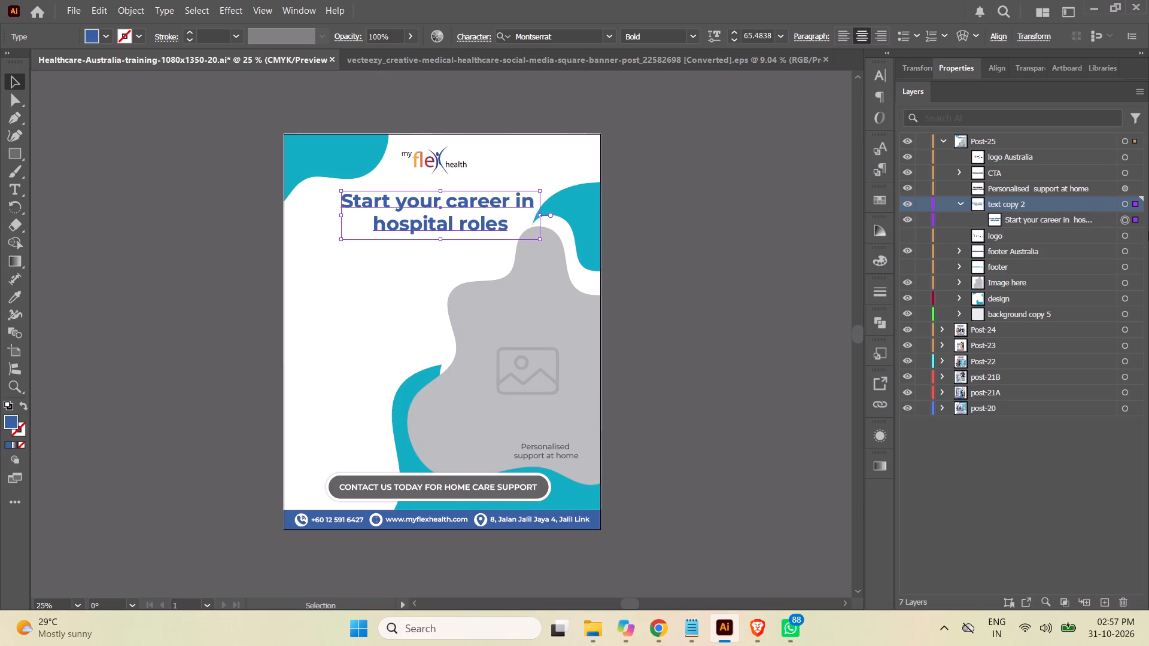
pyautogui.click(960, 202)
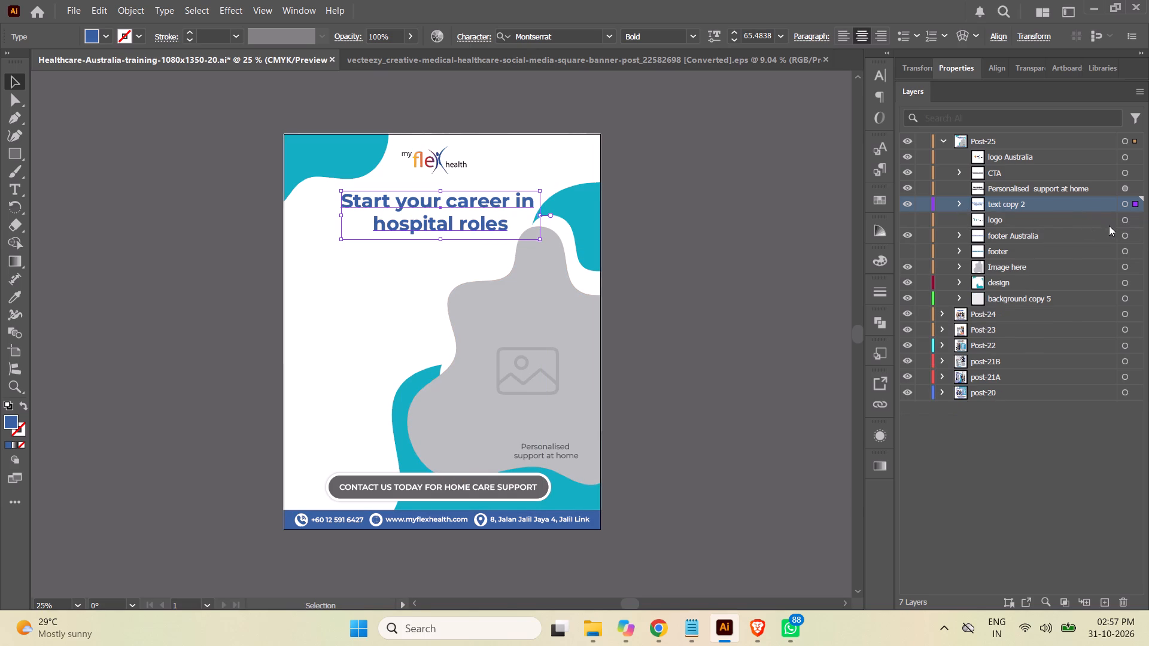
# Move the "logo Australia" image horizontally about 337 px left onto the teal shape in the artboard's top-left corner.
pyautogui.click(1126, 155)
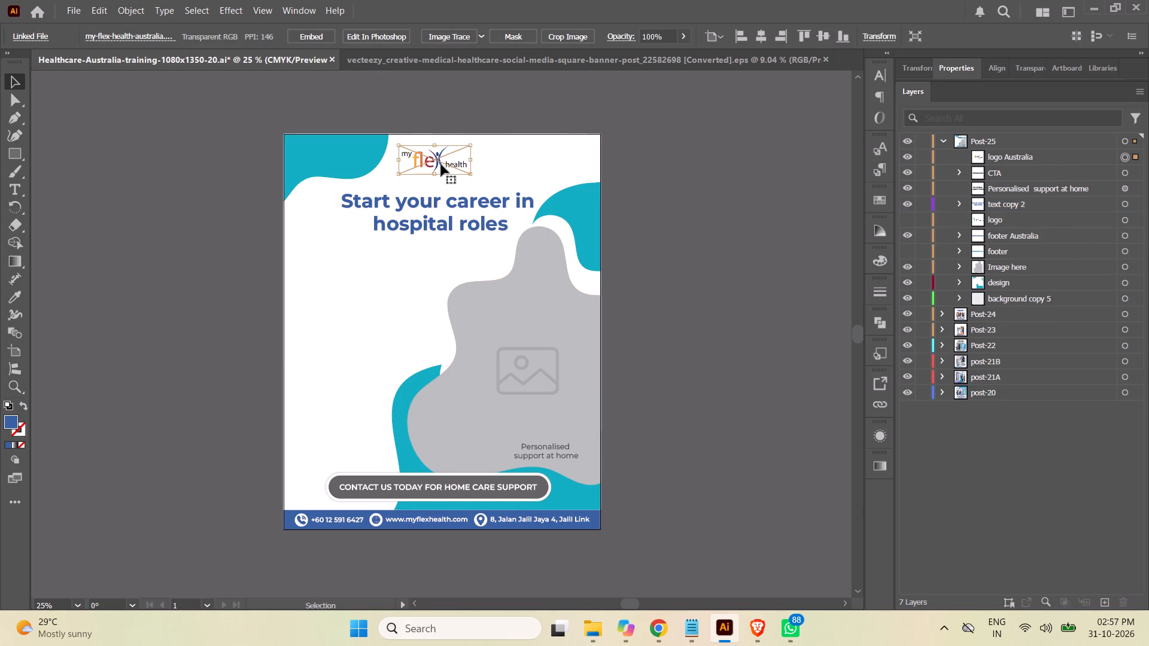
pyautogui.moveTo(441, 164); pyautogui.dragTo(342, 165)
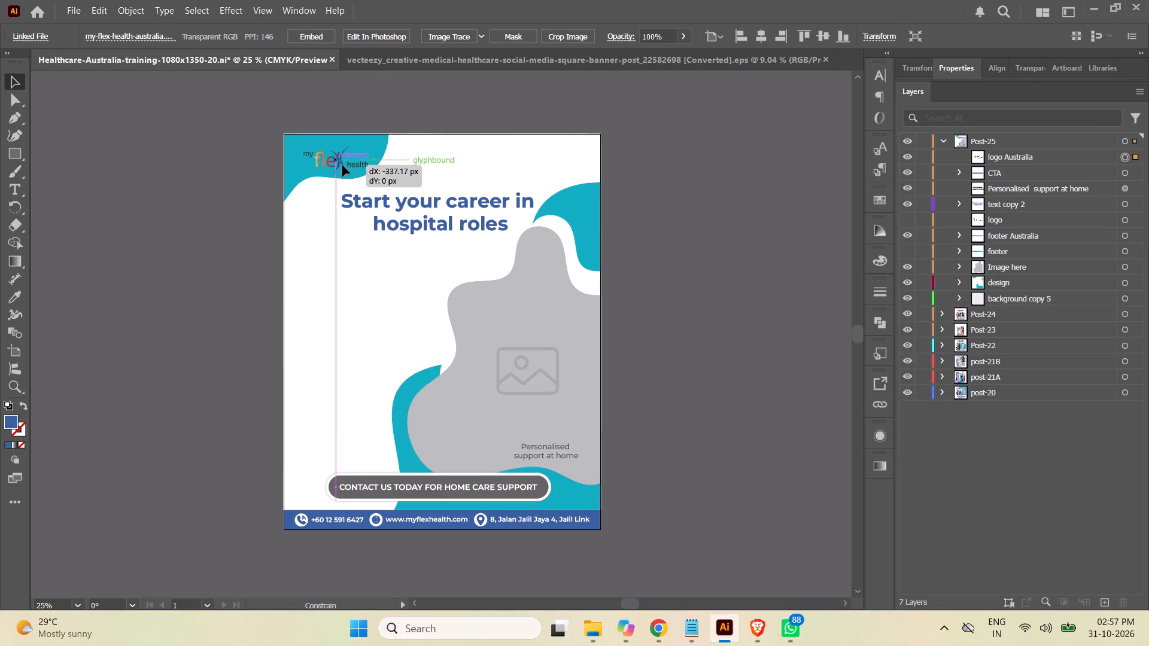
pyautogui.moveTo(342, 165); pyautogui.dragTo(342, 164)
pyautogui.click(697, 199)
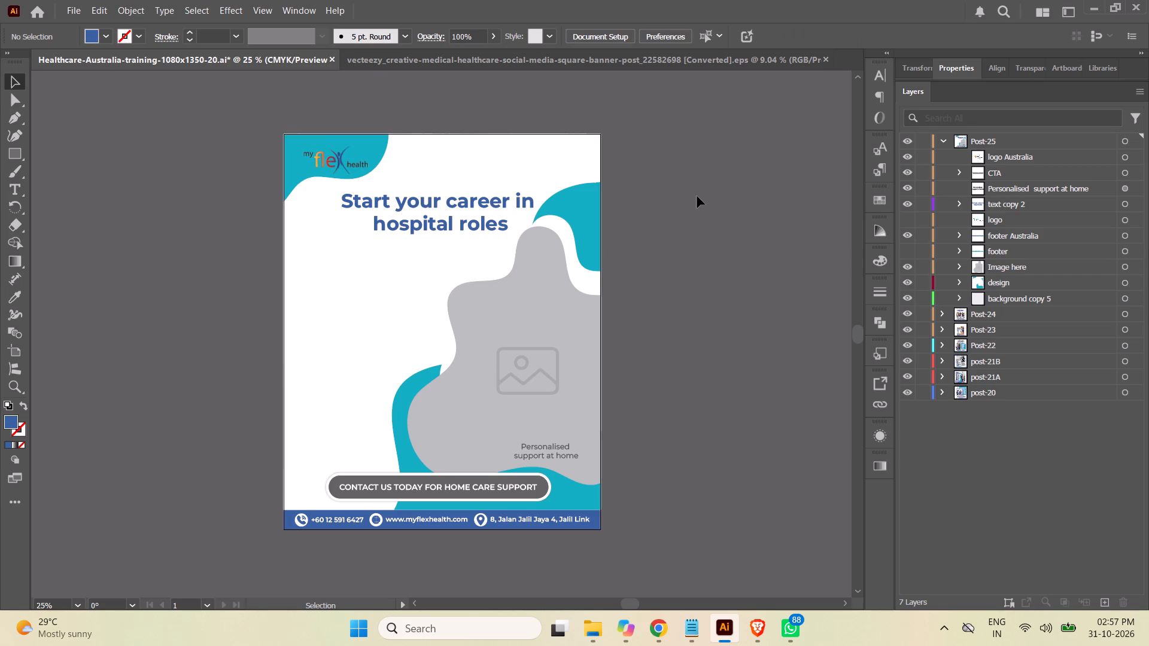
# Hide and delete the white "Background" group inside "design" group 3.
pyautogui.click(958, 282)
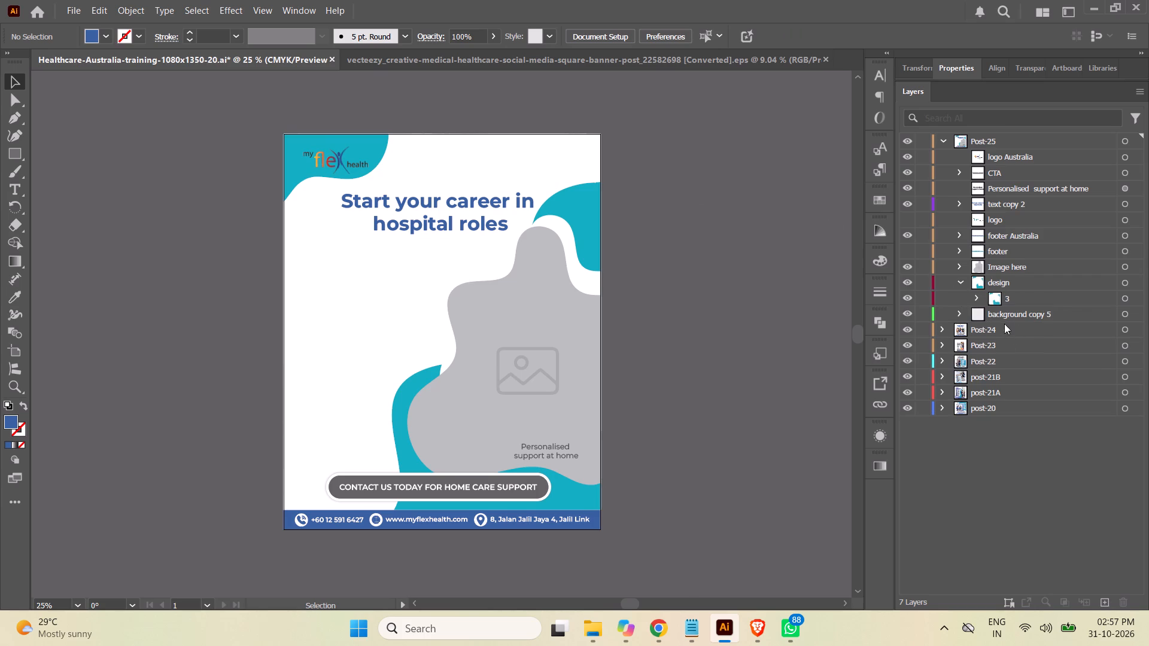
pyautogui.click(974, 295)
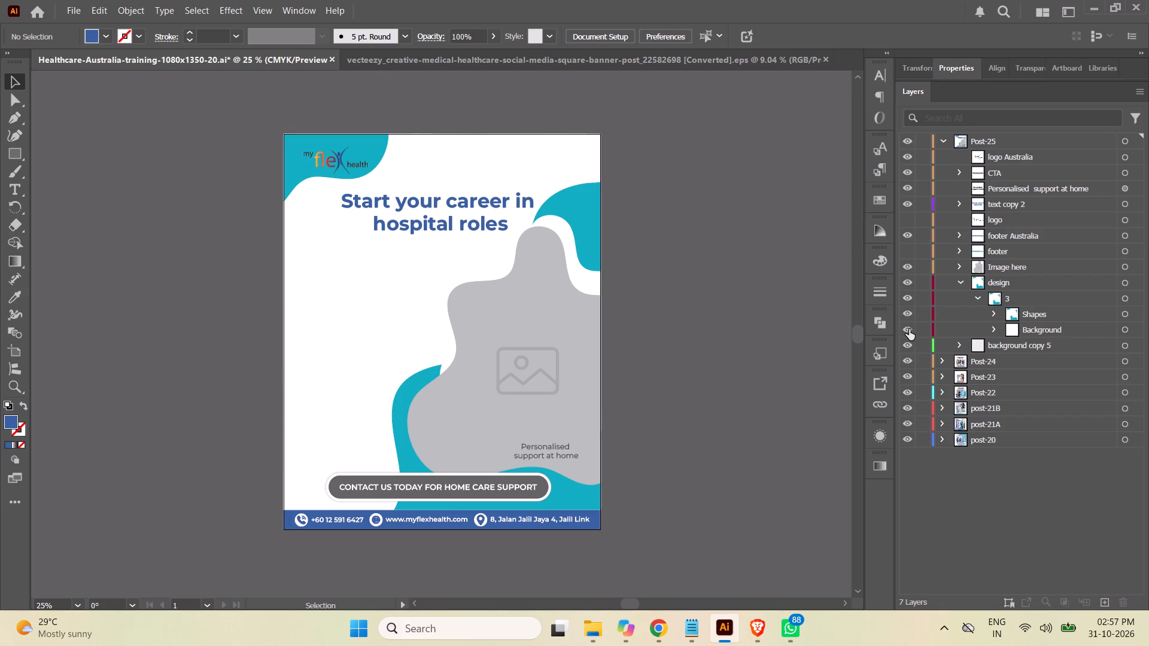
pyautogui.click(909, 329)
pyautogui.click(1063, 331)
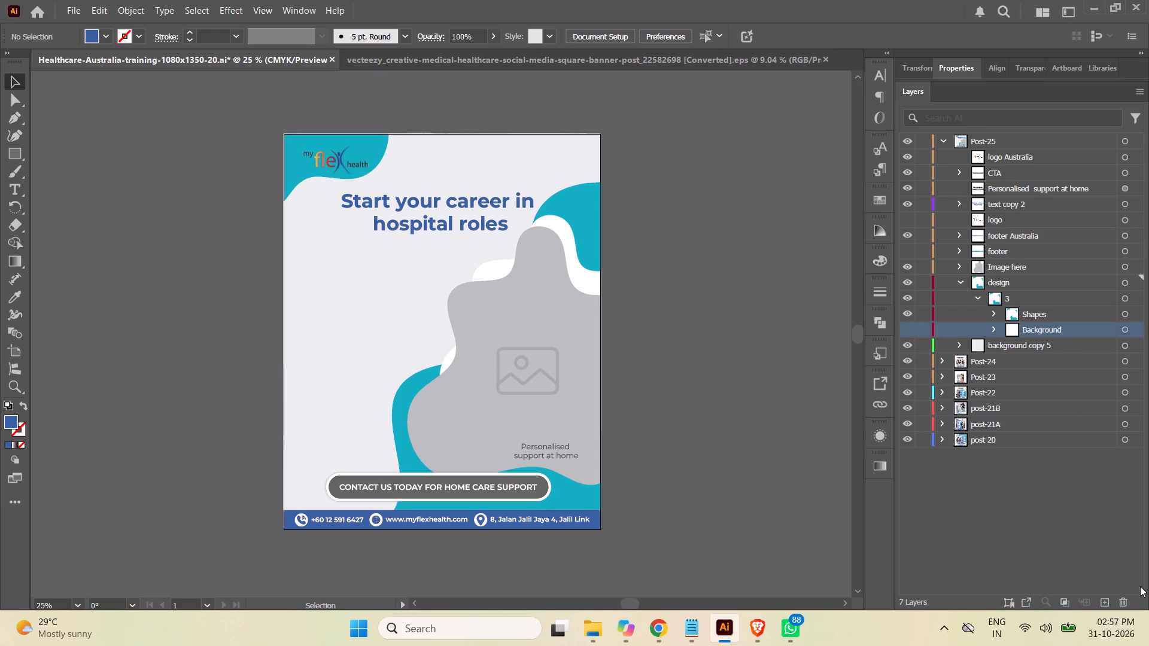
pyautogui.click(1126, 601)
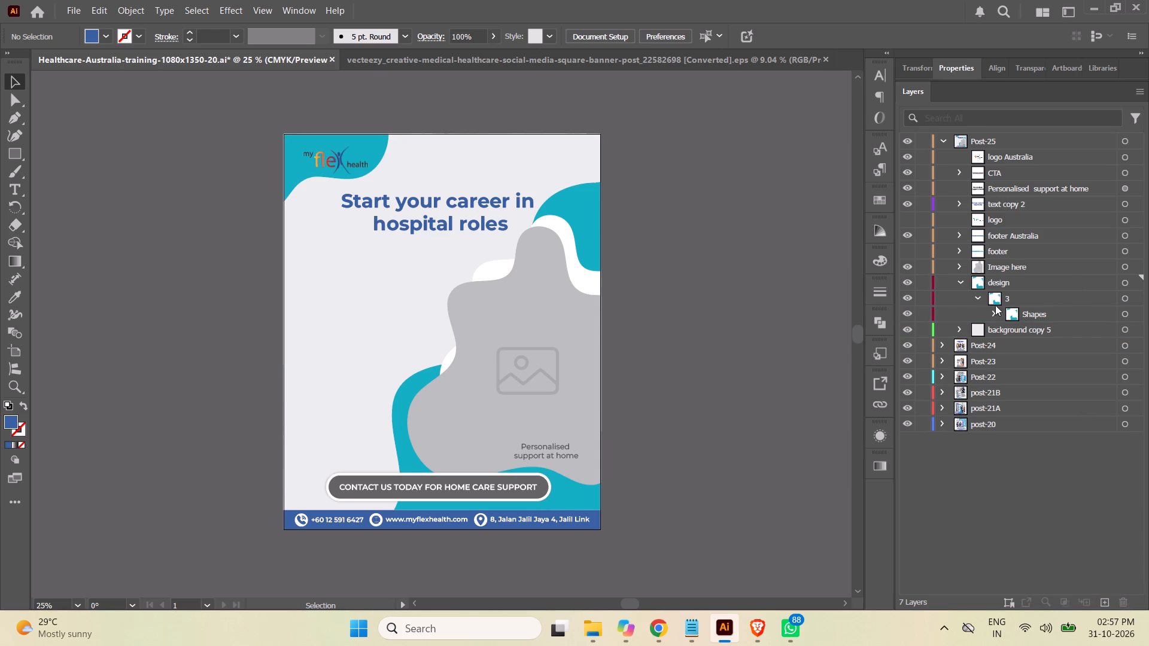
# Match the white blob path in "Shapes" to the artboard's light grey background colour with the Eyedropper.
pyautogui.click(991, 315)
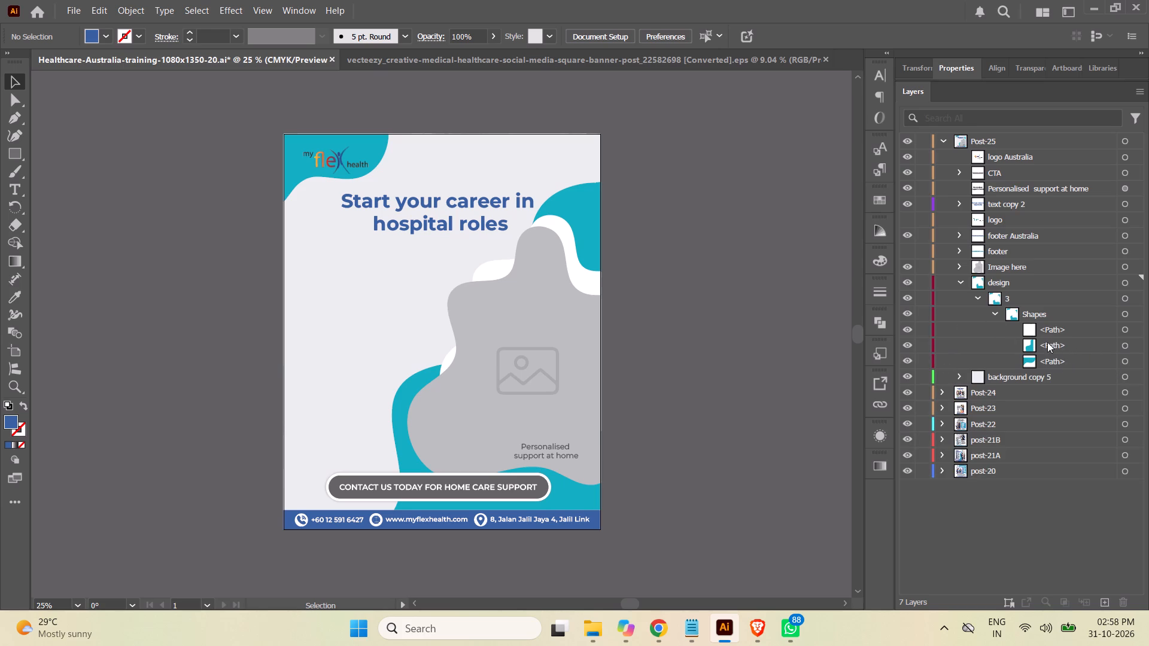
pyautogui.click(1121, 330)
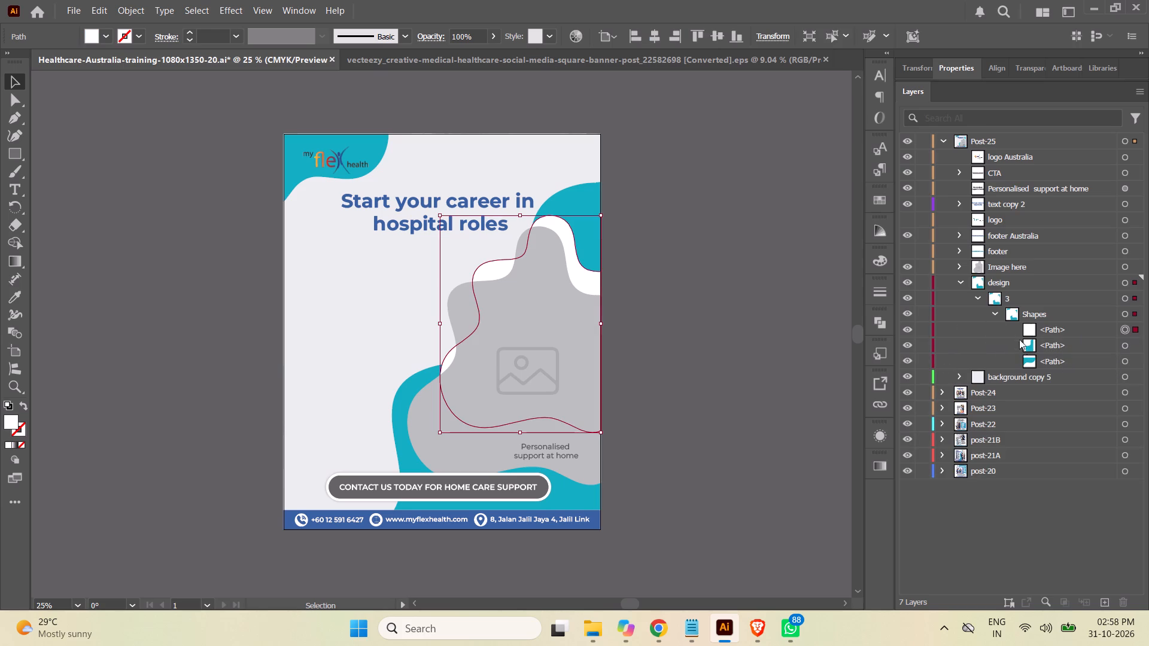
pyautogui.click(14, 297)
pyautogui.click(336, 330)
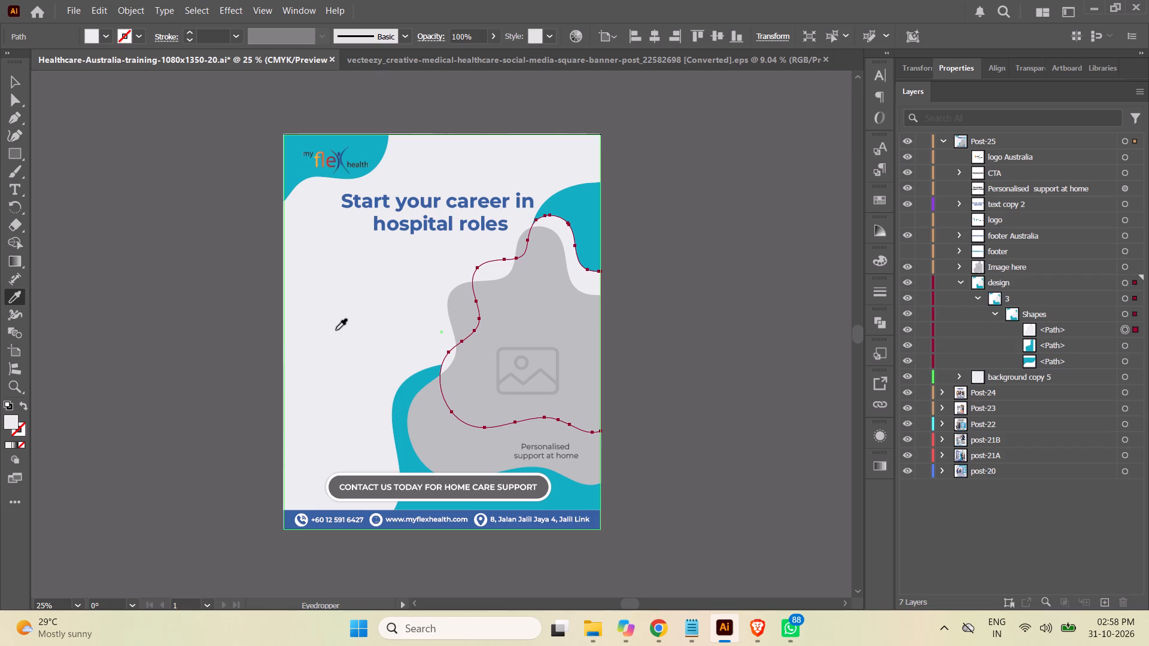
pyautogui.click(13, 84)
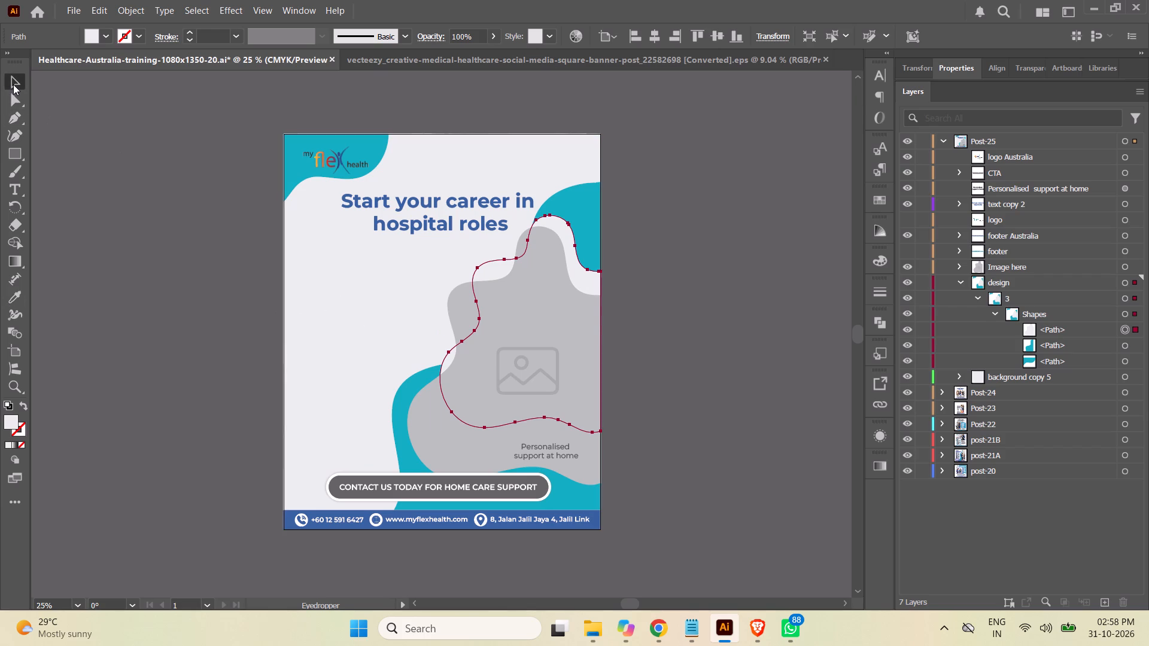
pyautogui.click(215, 319)
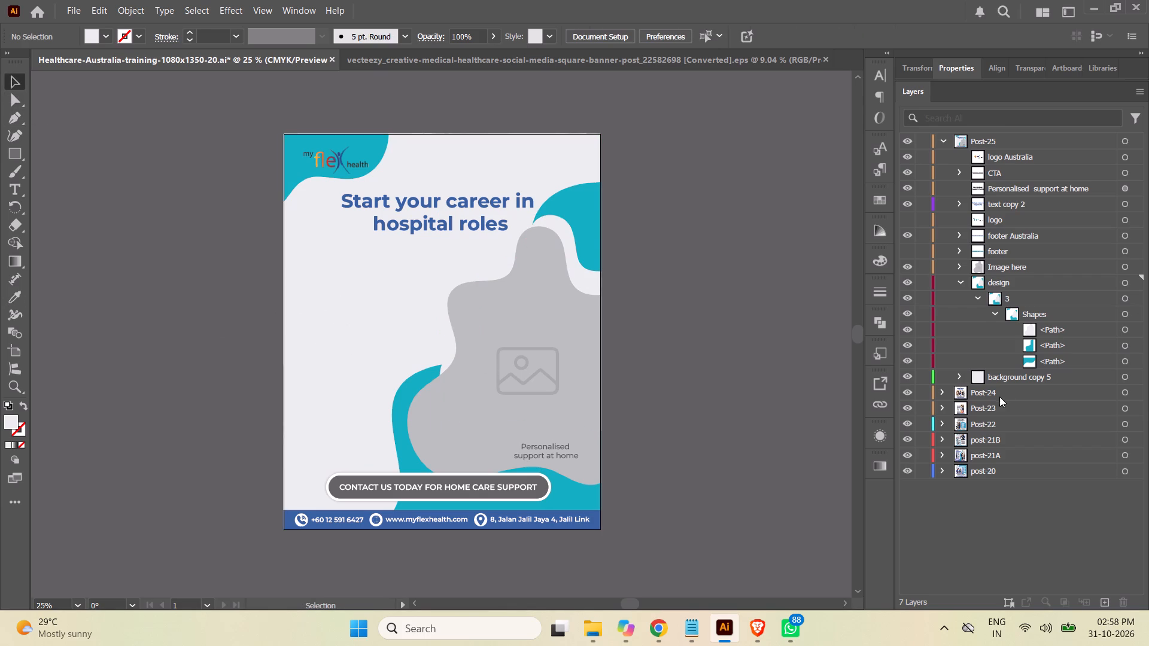
# Change the fill of the teal corner shape behind the logo to white (ffffff).
pyautogui.click(1128, 362)
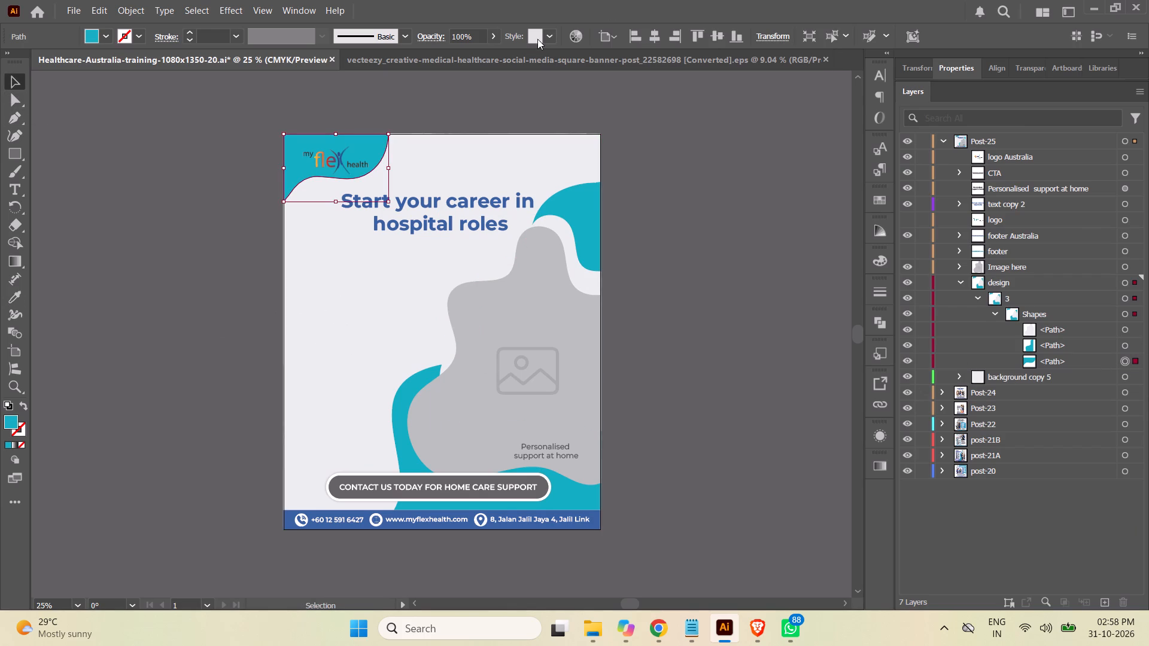
pyautogui.doubleClick(11, 422)
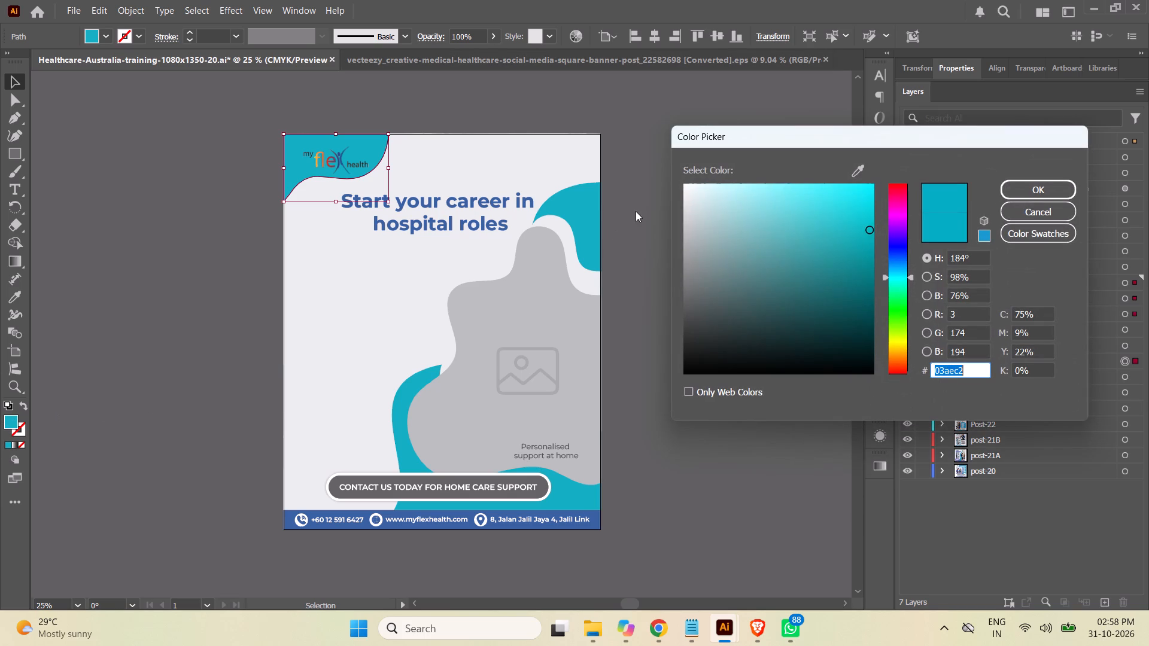
pyautogui.moveTo(700, 196); pyautogui.dragTo(658, 163)
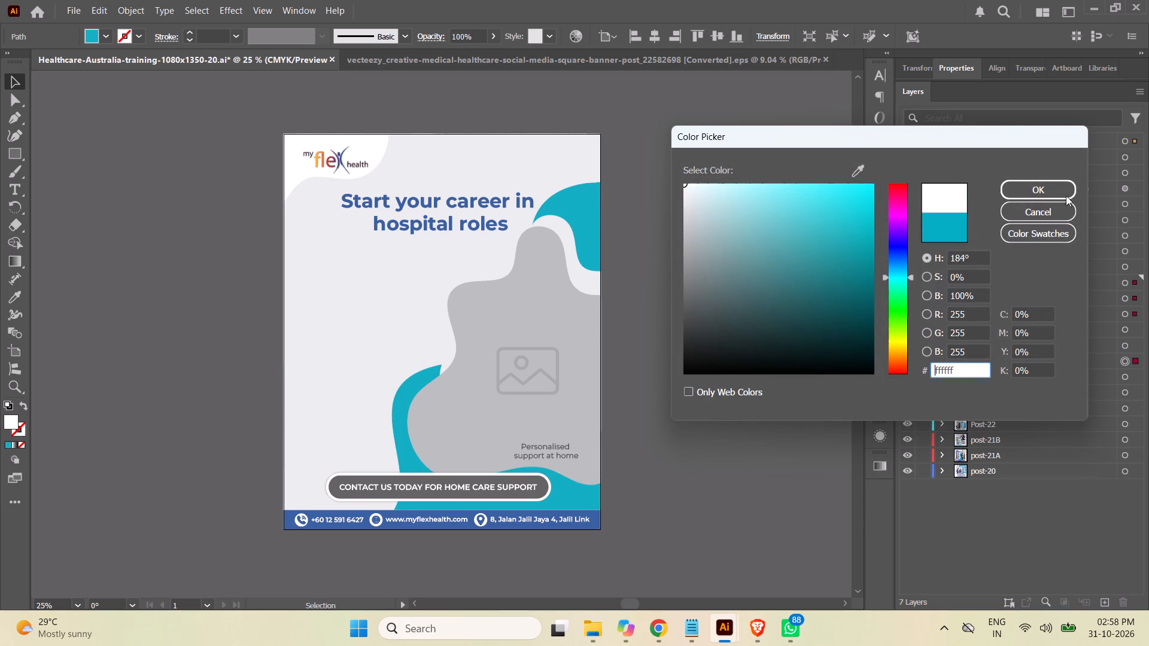
pyautogui.click(1039, 189)
pyautogui.click(753, 205)
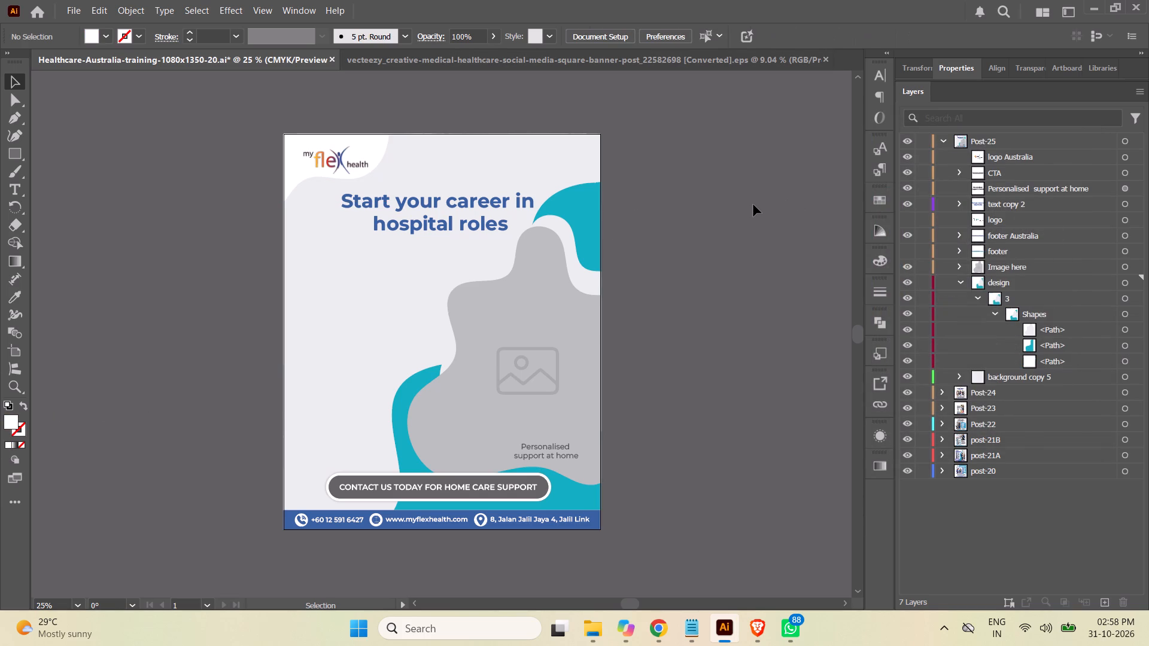
# Save the document.
pyautogui.hotkey('ctrl', 's')
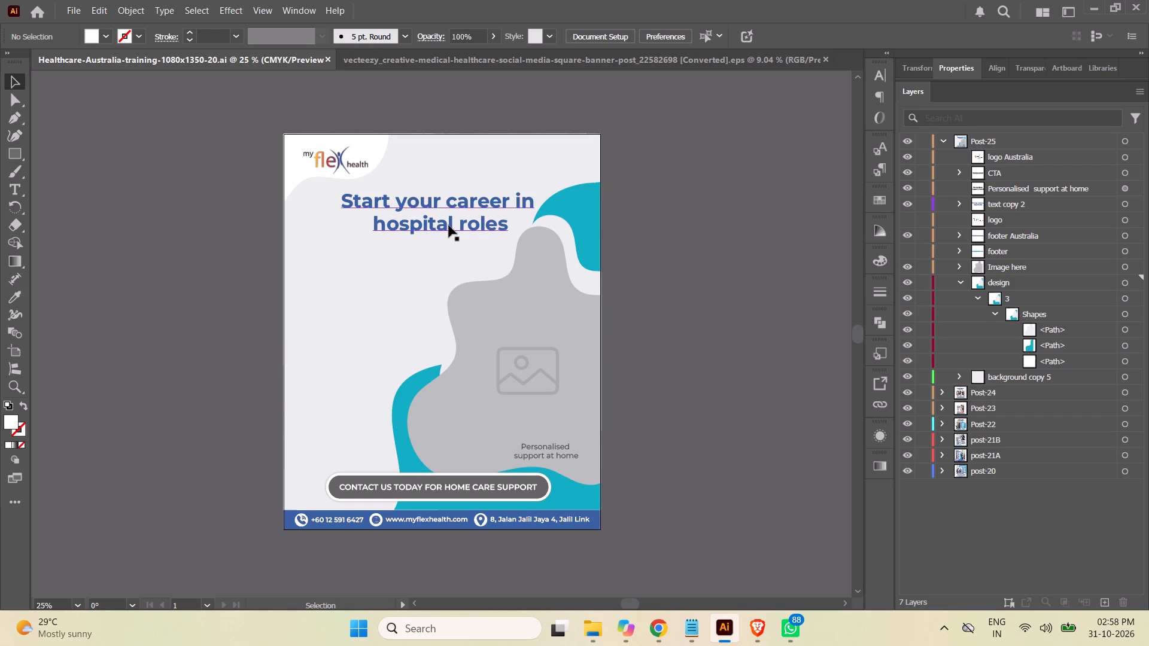
# Nudge the headline "Start your career in hospital roles" slightly upward.
pyautogui.moveTo(449, 226); pyautogui.dragTo(449, 218)
pyautogui.click(738, 233)
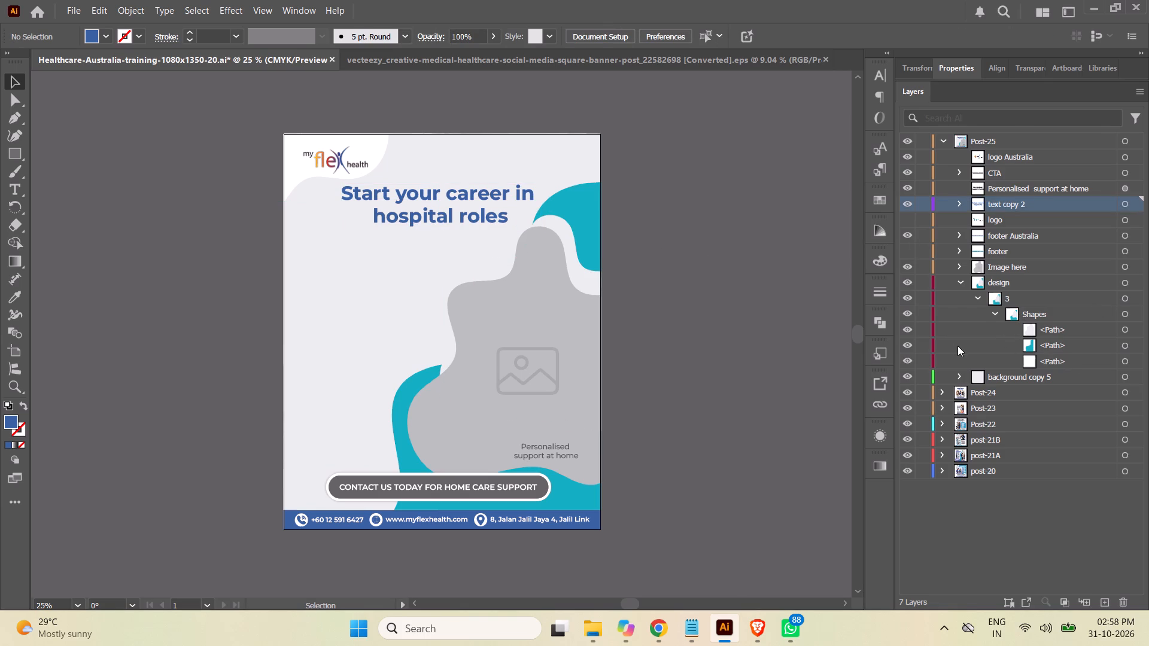
# Apply the orange-to-magenta gradient graphic style to the teal path in "Shapes" and save the document.
pyautogui.click(1124, 347)
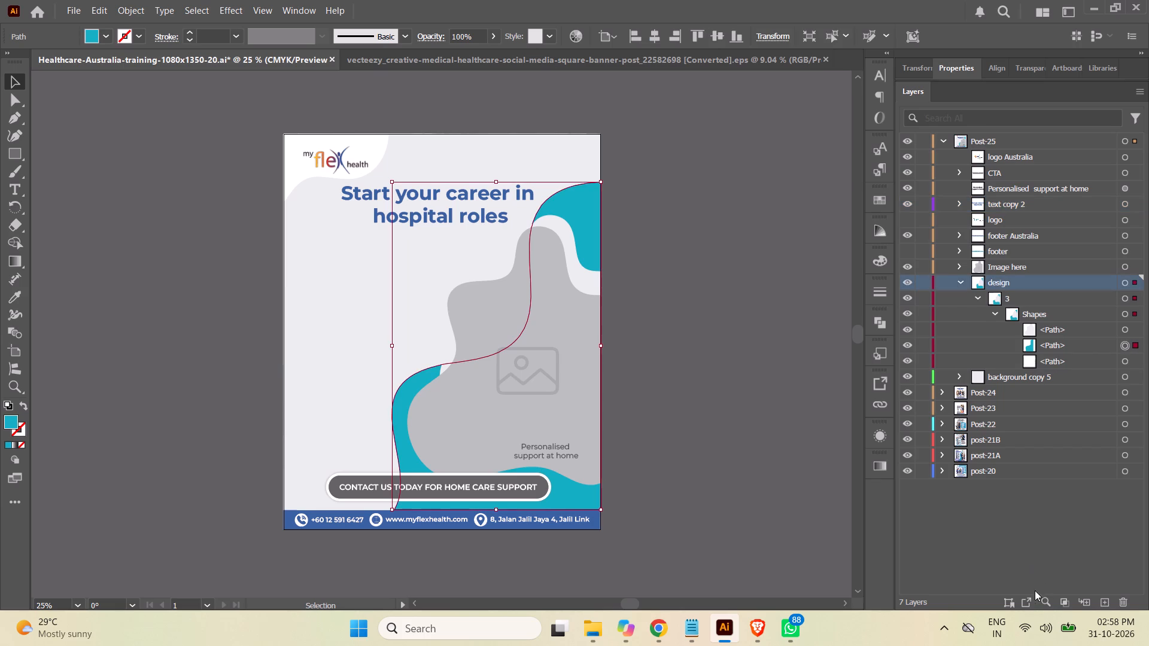
pyautogui.click(549, 36)
pyautogui.click(490, 95)
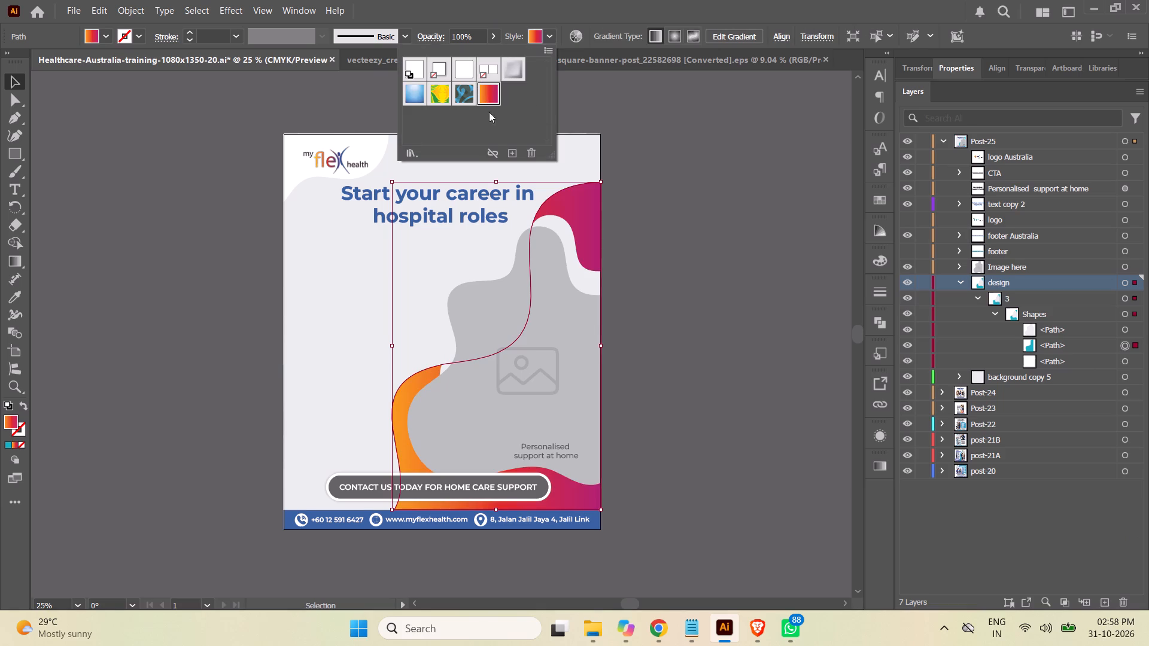
pyautogui.click(734, 268)
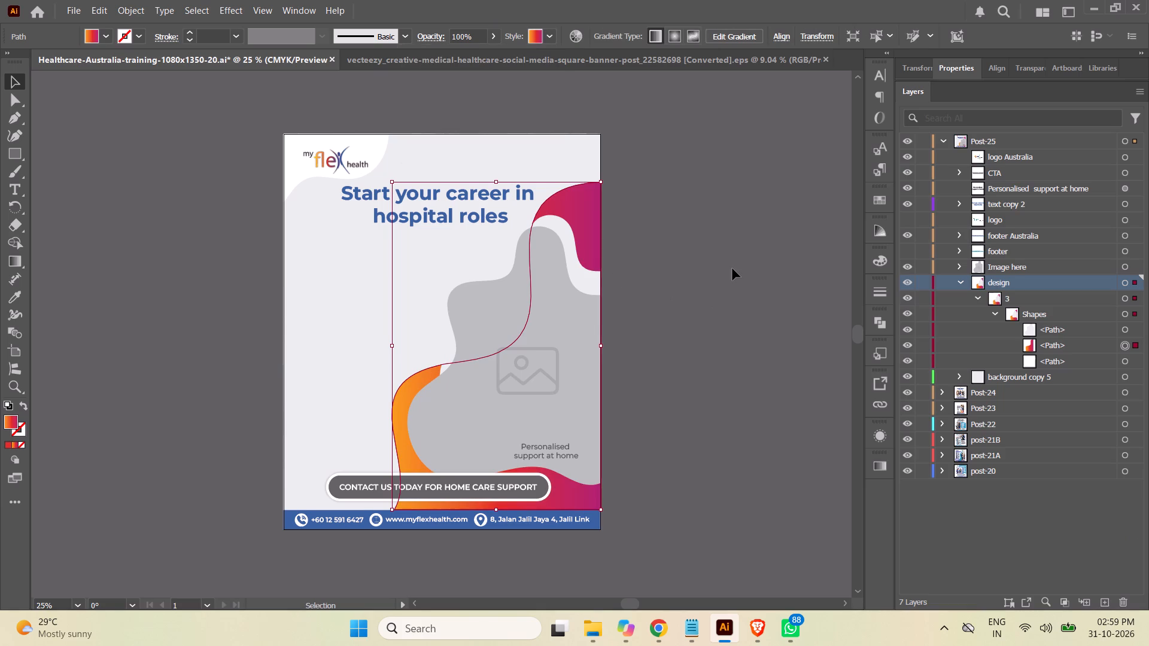
pyautogui.click(732, 269)
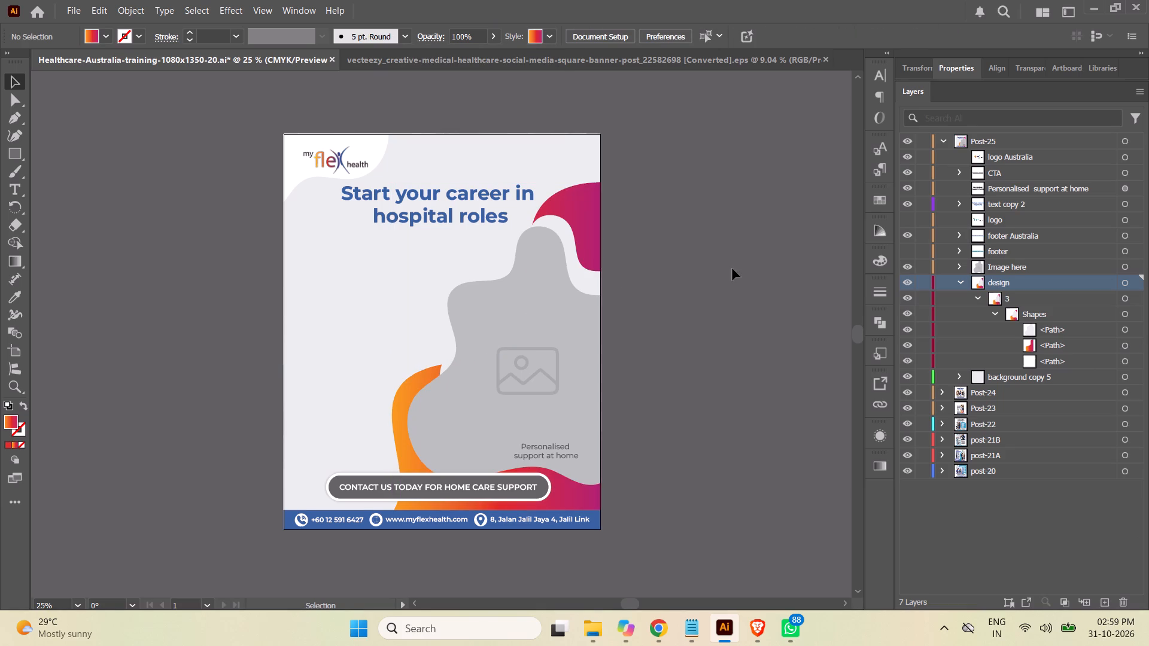
pyautogui.hotkey('ctrl', 's')
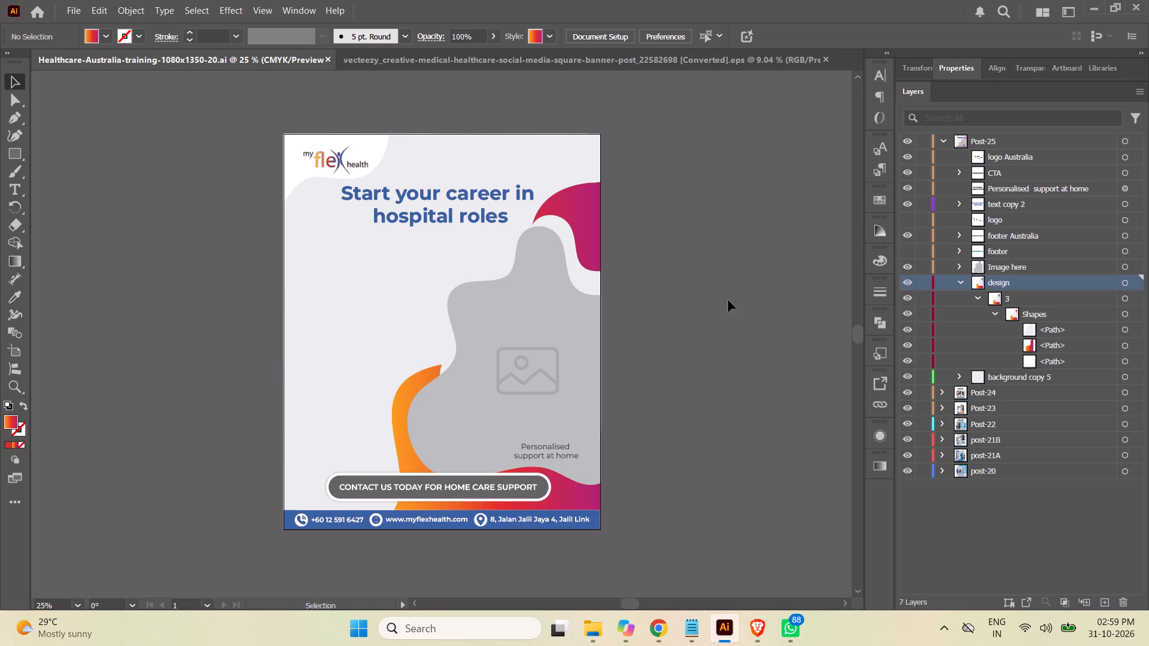
# Collapse the "Shapes" group, group 3 and the "design" layer in Post-25.
pyautogui.click(992, 313)
pyautogui.click(976, 296)
pyautogui.click(963, 281)
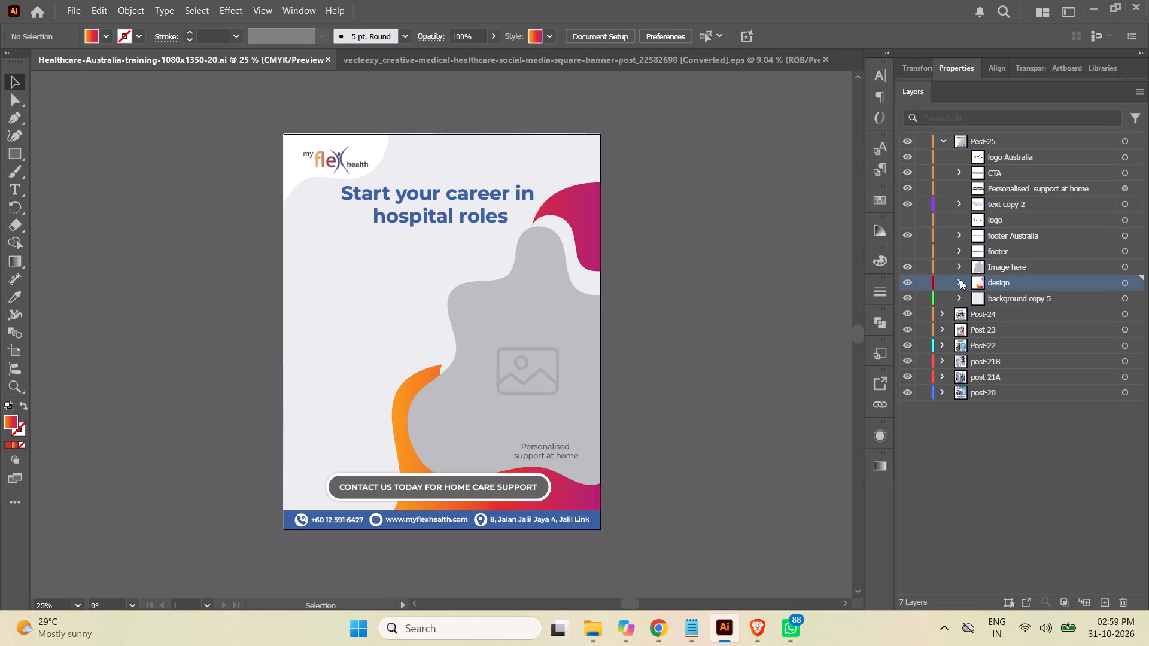
# Copy "With HLT33115 Certificate III in Health Services Assistance (Assisting in Nursing Work in Acute Care)" from the Asana brief in Chrome.
pyautogui.click(658, 633)
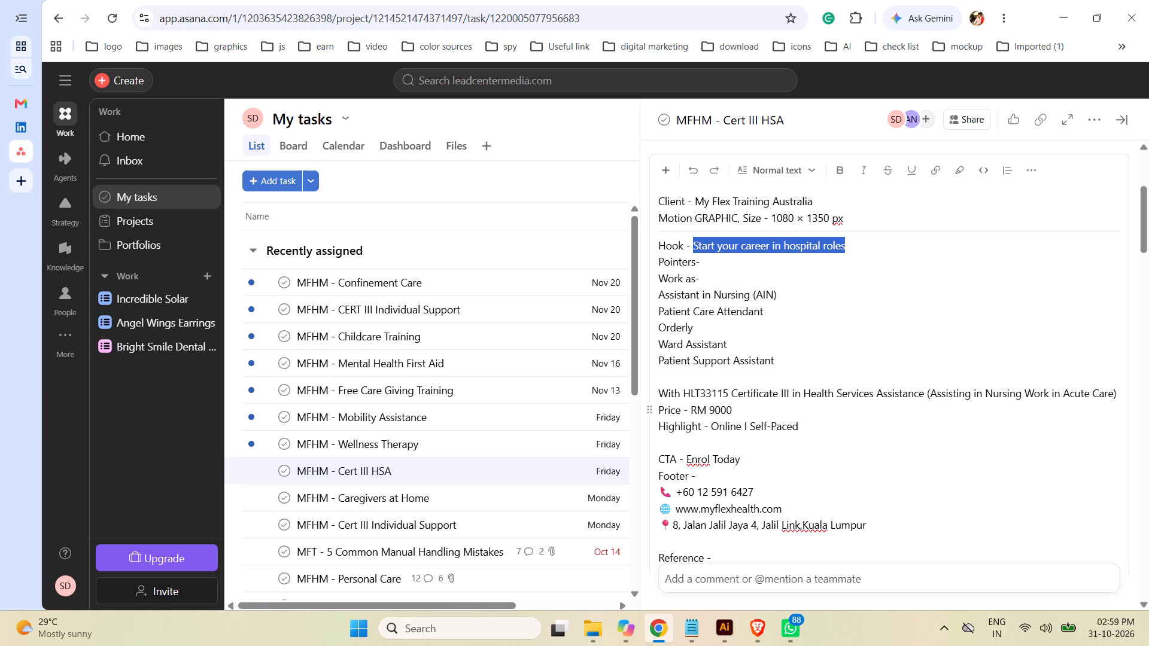
pyautogui.click(722, 625)
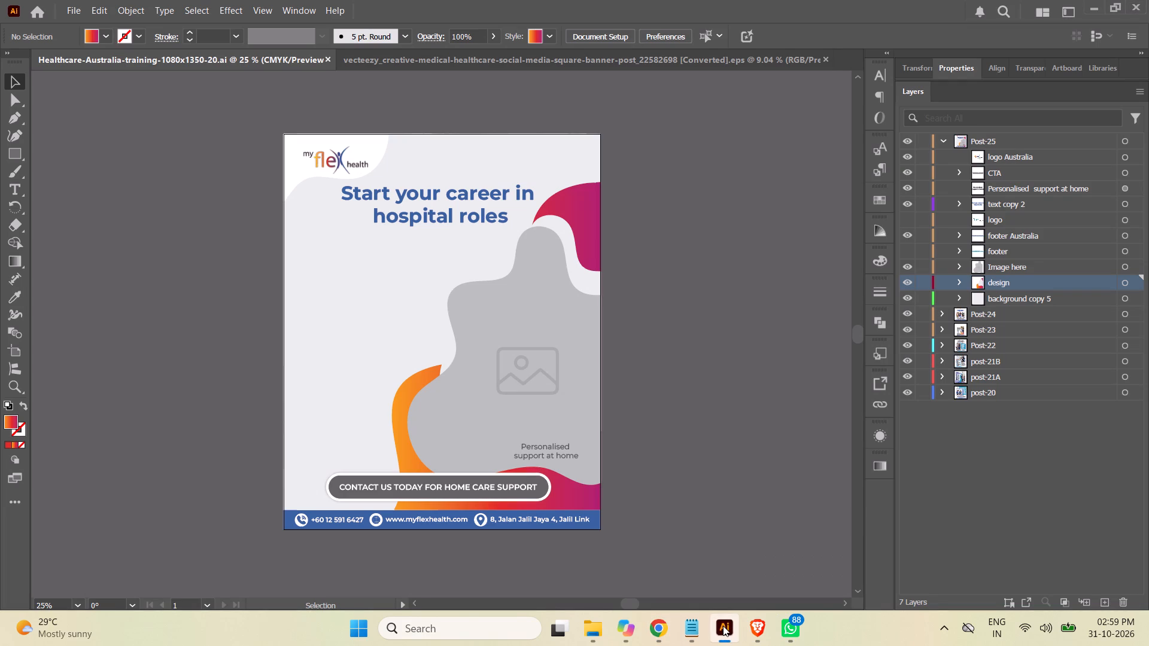
pyautogui.click(723, 626)
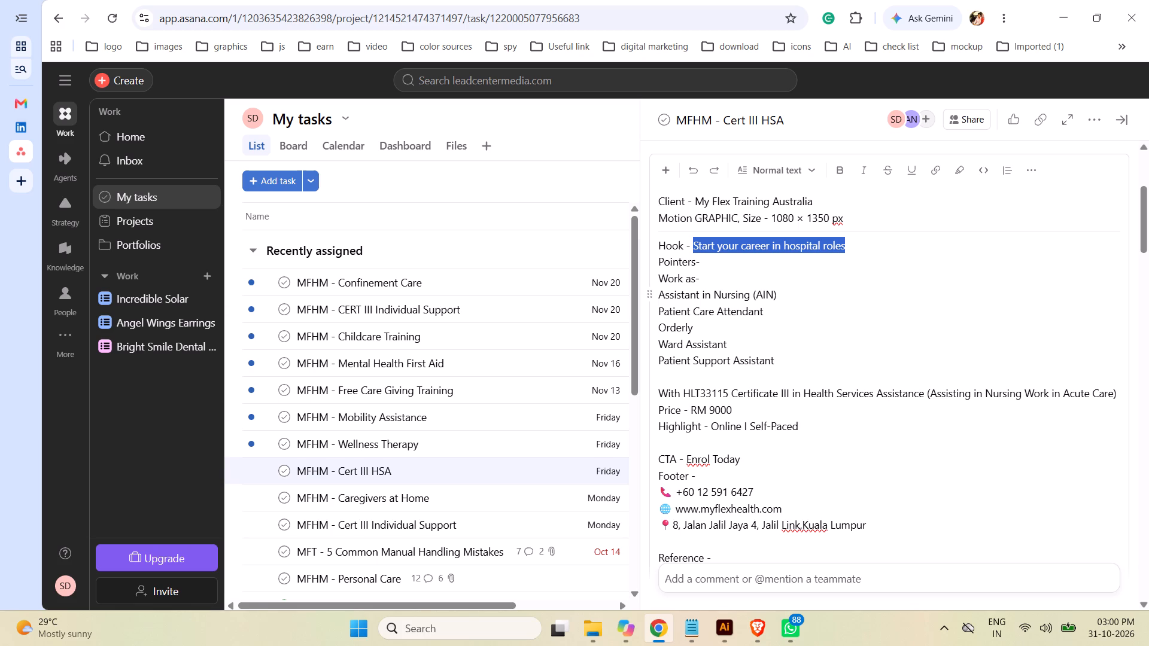
pyautogui.moveTo(658, 293); pyautogui.dragTo(658, 294)
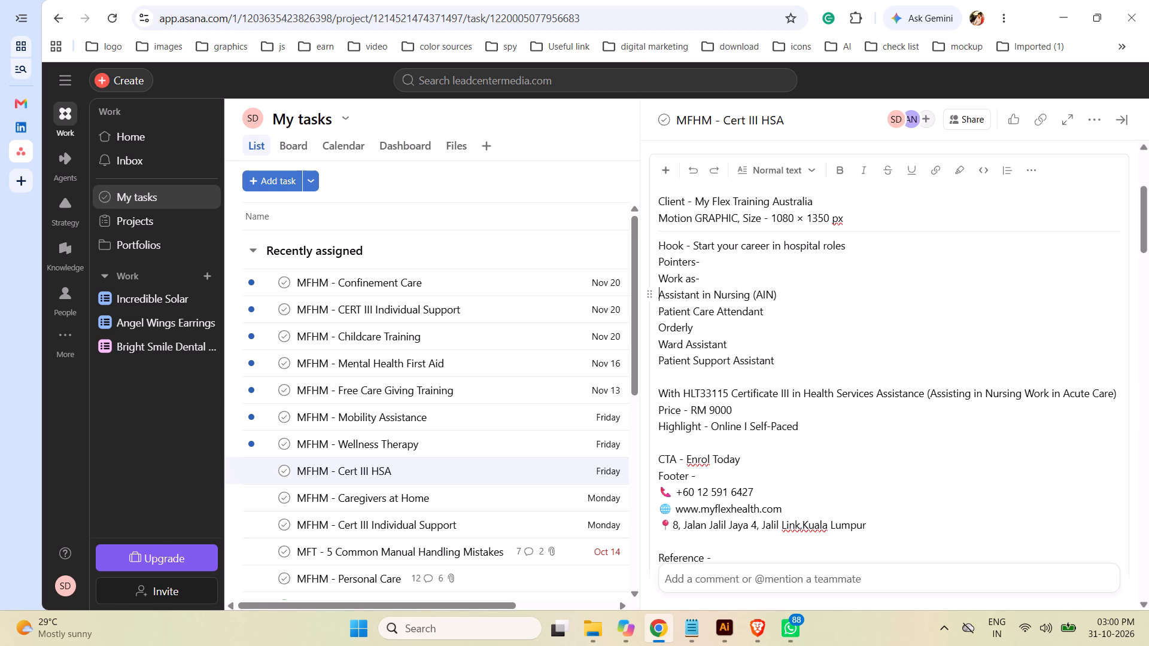
pyautogui.moveTo(658, 294); pyautogui.dragTo(780, 360)
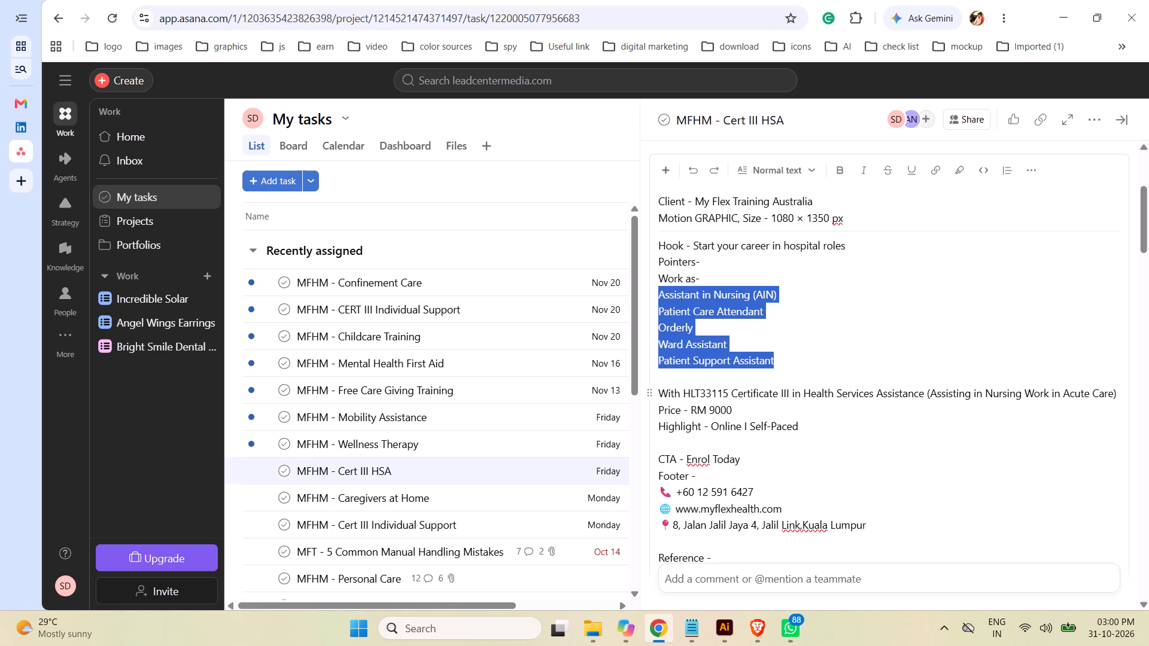
pyautogui.moveTo(659, 392); pyautogui.dragTo(764, 390)
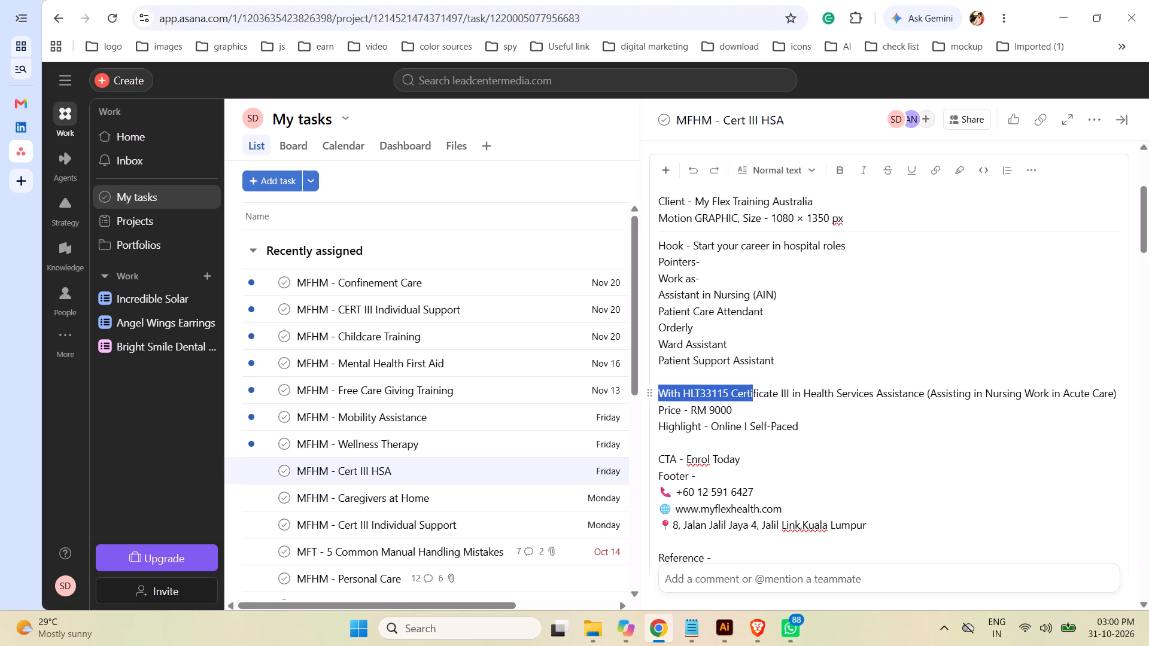
pyautogui.moveTo(764, 390); pyautogui.dragTo(1118, 388)
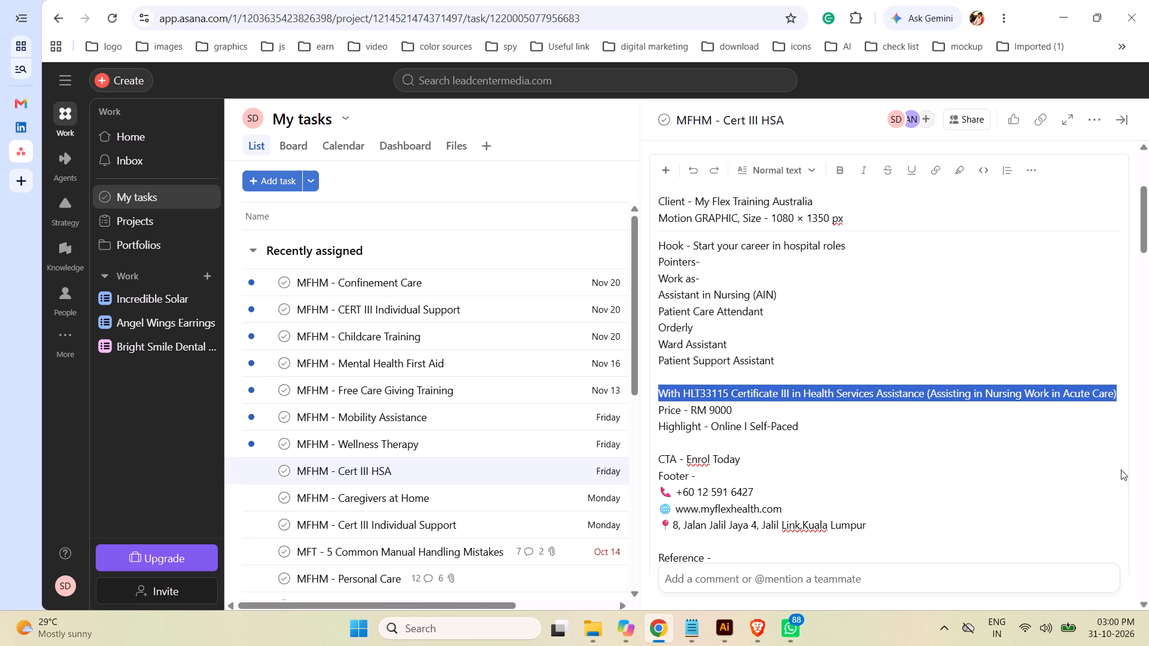
pyautogui.hotkey('ctrl', 'c')
# Back in Illustrator, duplicate the "with CHC33021 Certificate III" text from Post-23's "text" layer and place the copy in Post-25's "text copy 2" layer.
pyautogui.click(729, 628)
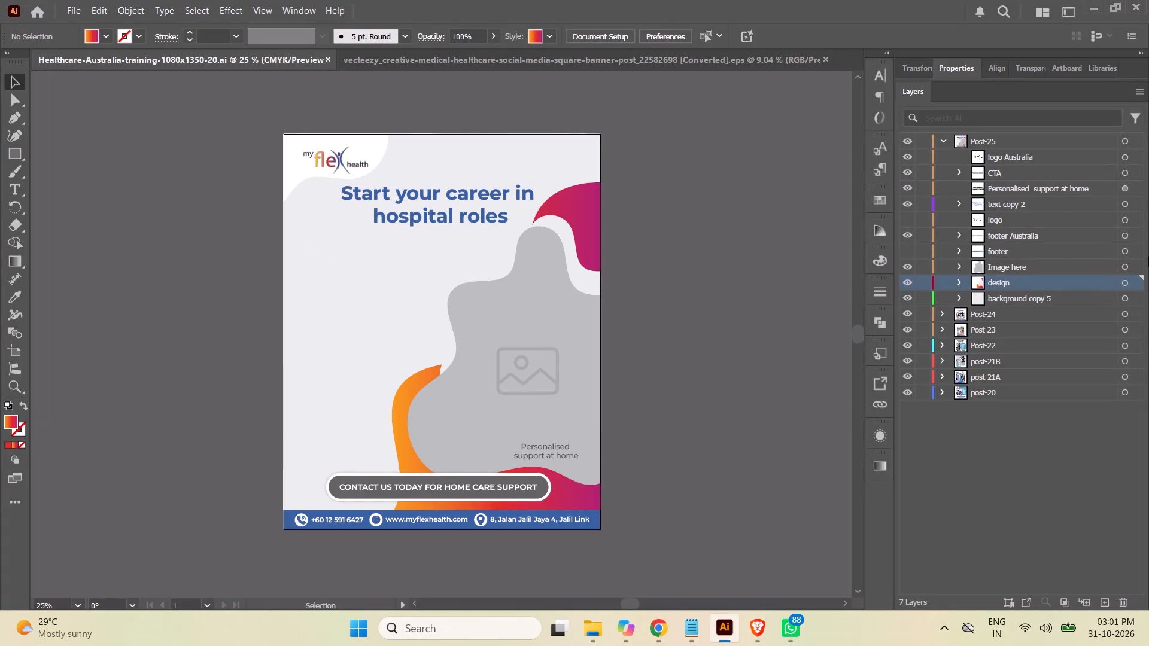
pyautogui.click(942, 329)
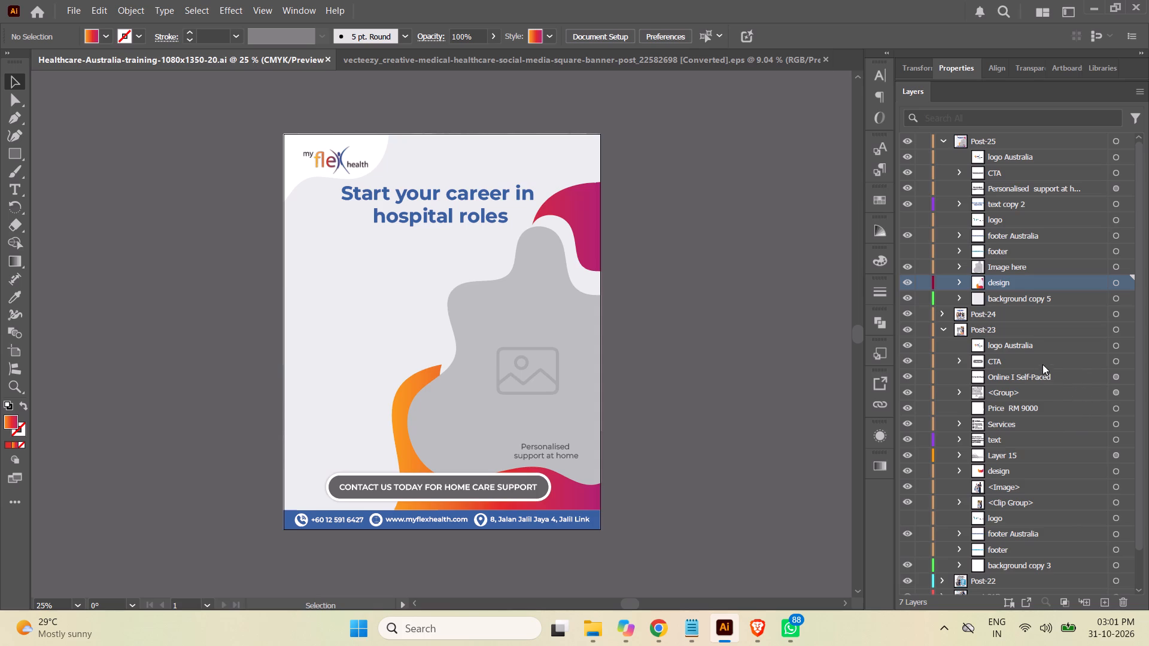
pyautogui.click(959, 440)
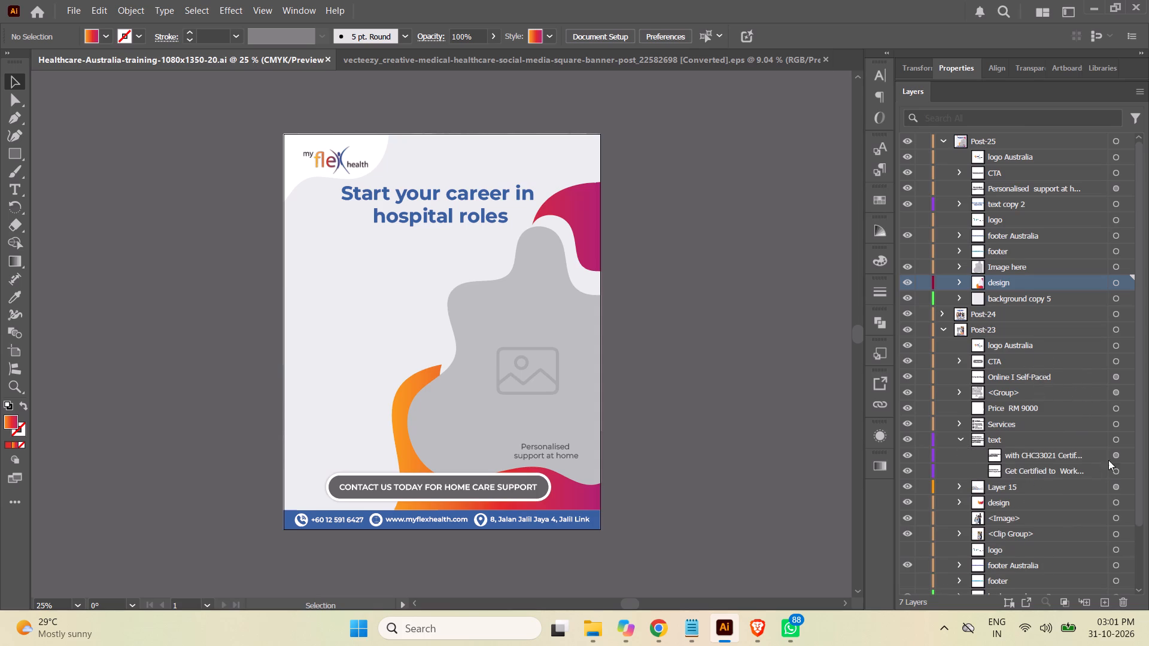
pyautogui.click(1113, 455)
pyautogui.click(1080, 456)
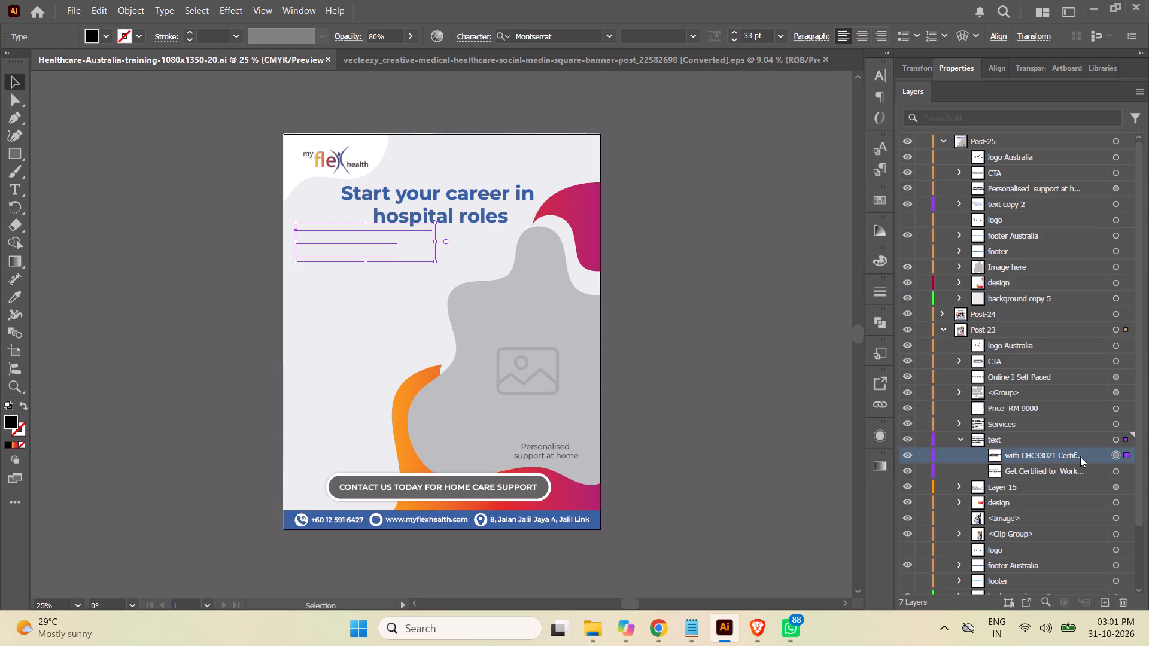
pyautogui.moveTo(1074, 455); pyautogui.dragTo(1093, 559)
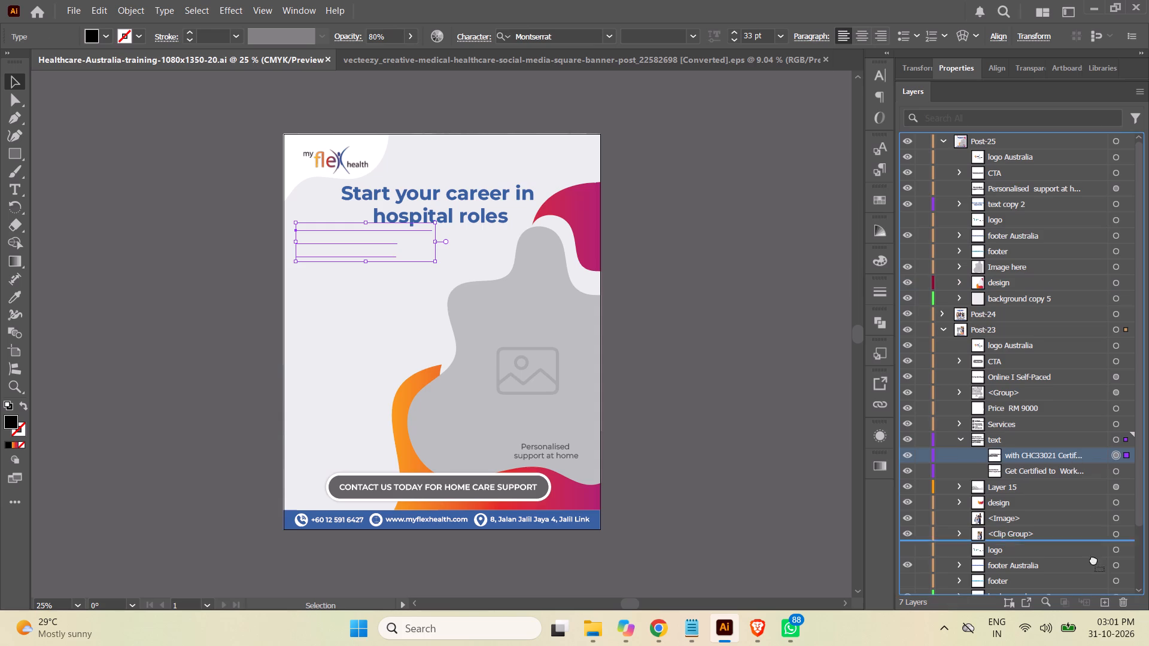
pyautogui.moveTo(1093, 559); pyautogui.dragTo(1108, 599)
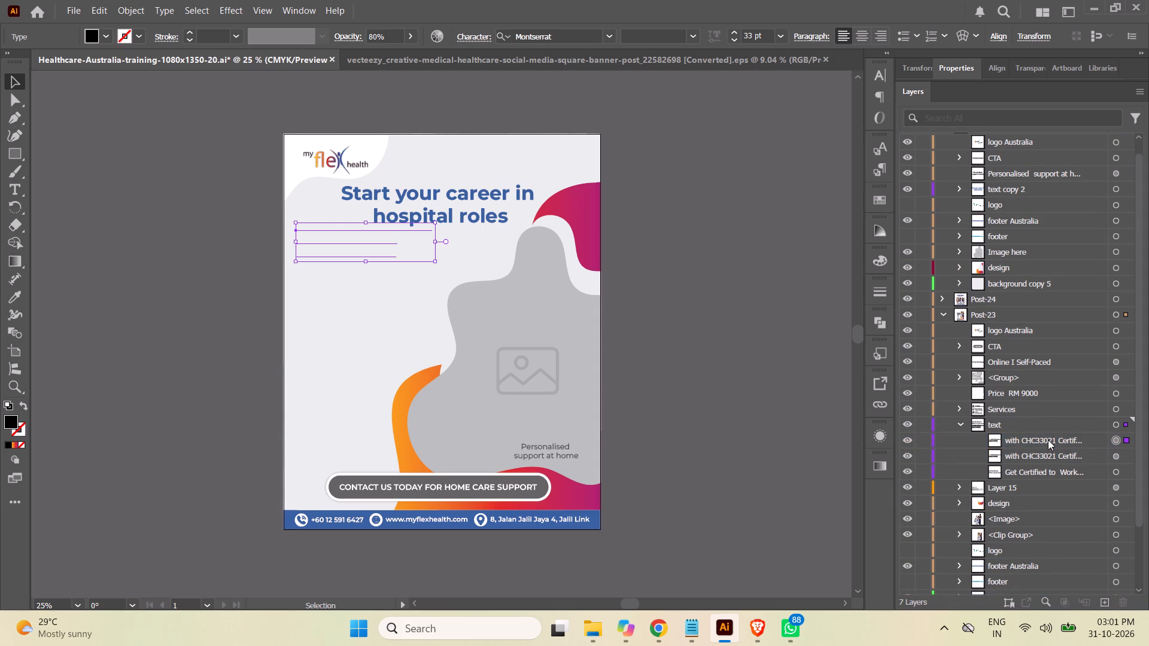
pyautogui.moveTo(1048, 440); pyautogui.dragTo(1014, 188)
pyautogui.click(943, 315)
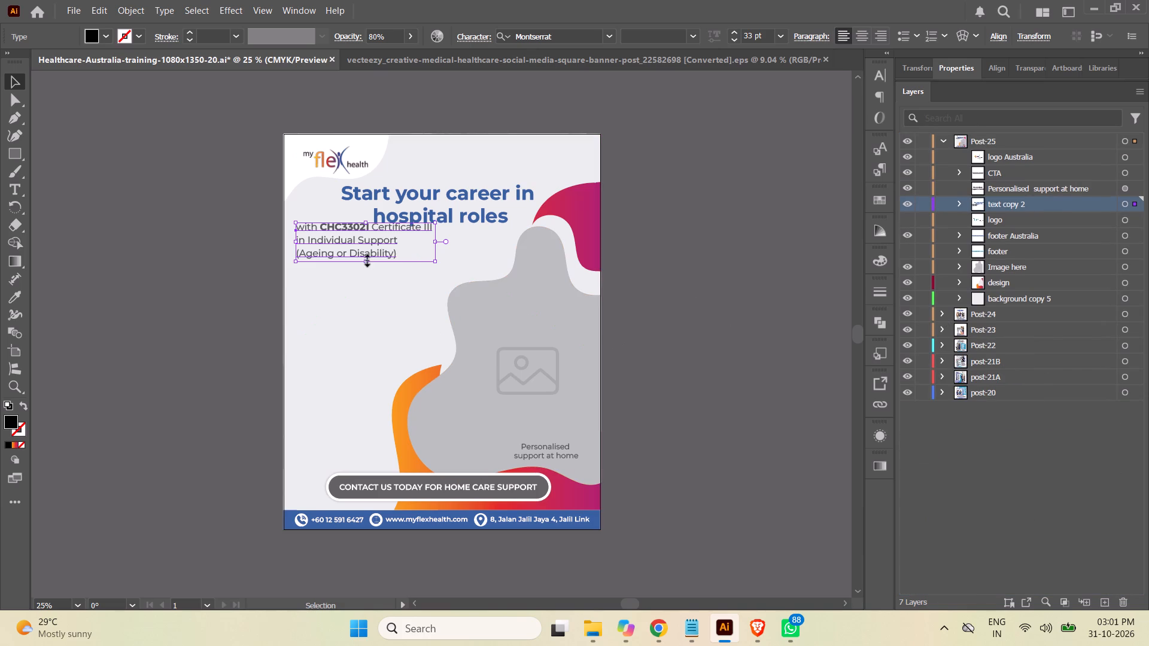
# Move the copied "with CHC33021 Certificate III" text down and slightly right so it sits just below the headline.
pyautogui.moveTo(368, 254); pyautogui.dragTo(368, 261)
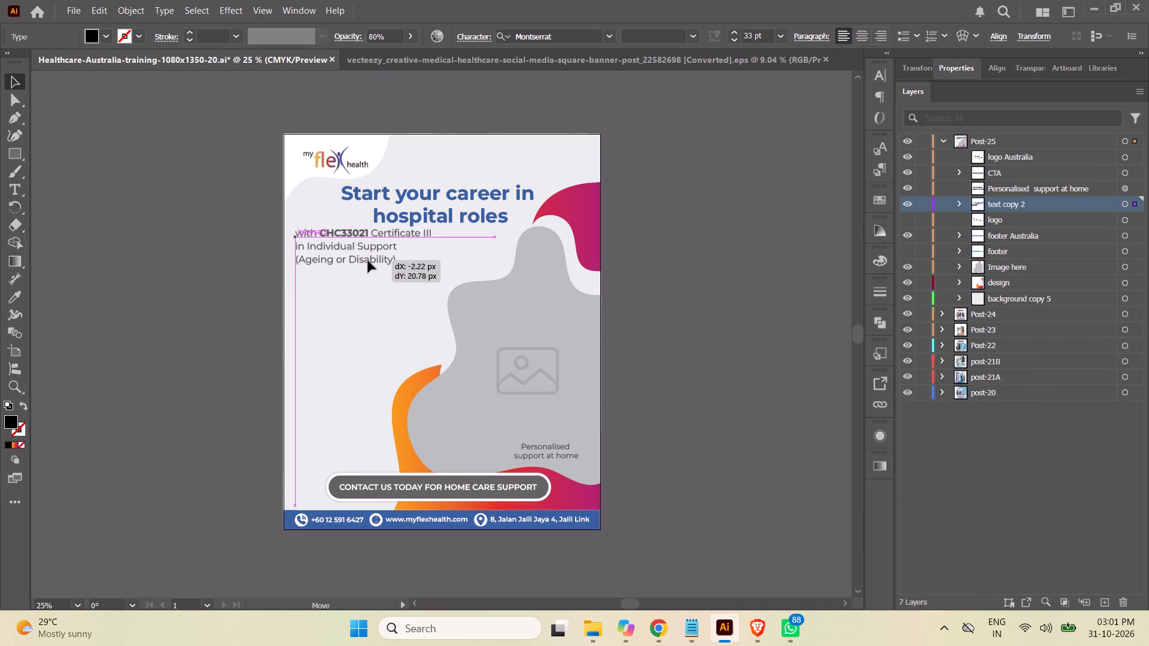
pyautogui.moveTo(368, 261); pyautogui.dragTo(378, 263)
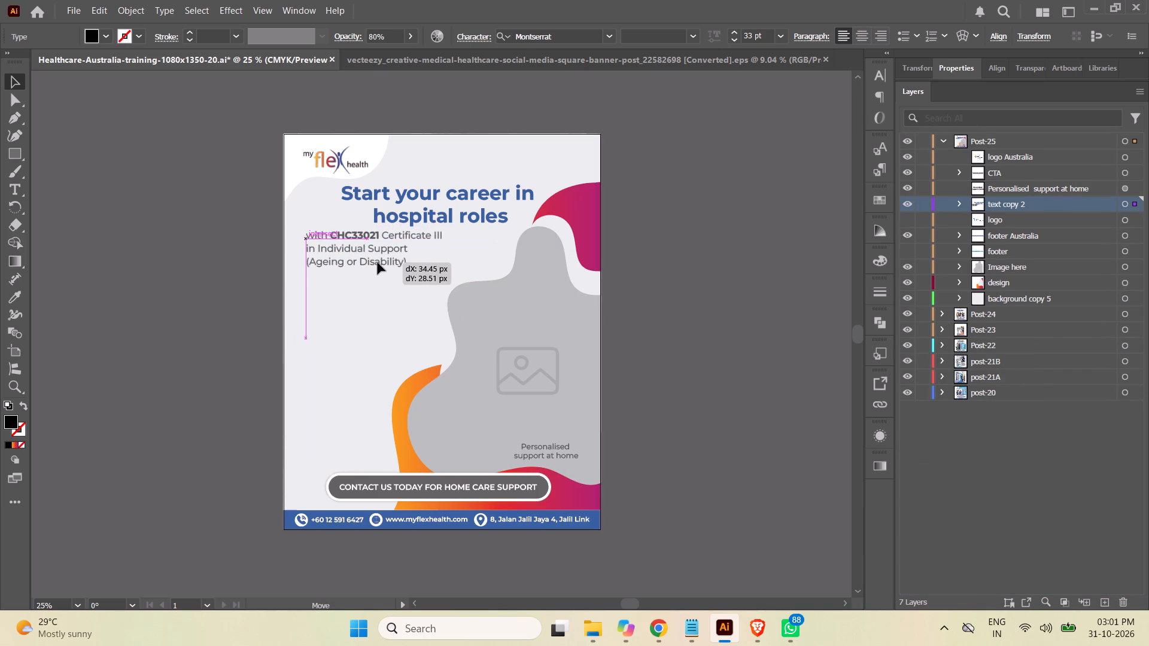
pyautogui.moveTo(378, 263); pyautogui.dragTo(377, 263)
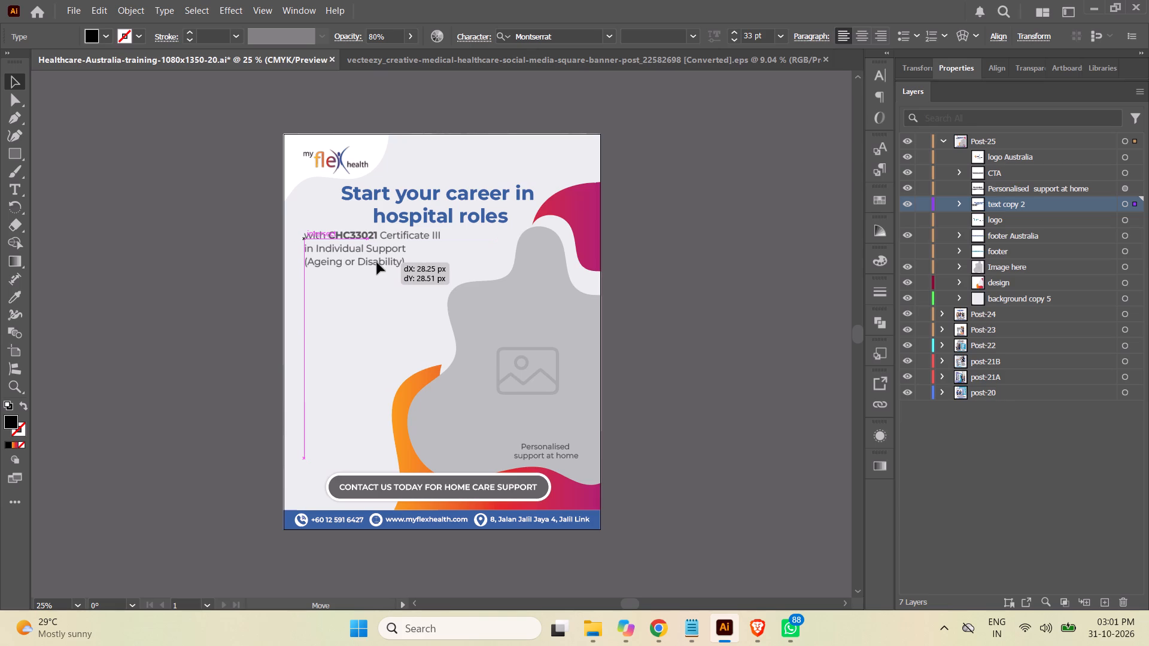
pyautogui.moveTo(377, 263); pyautogui.dragTo(376, 266)
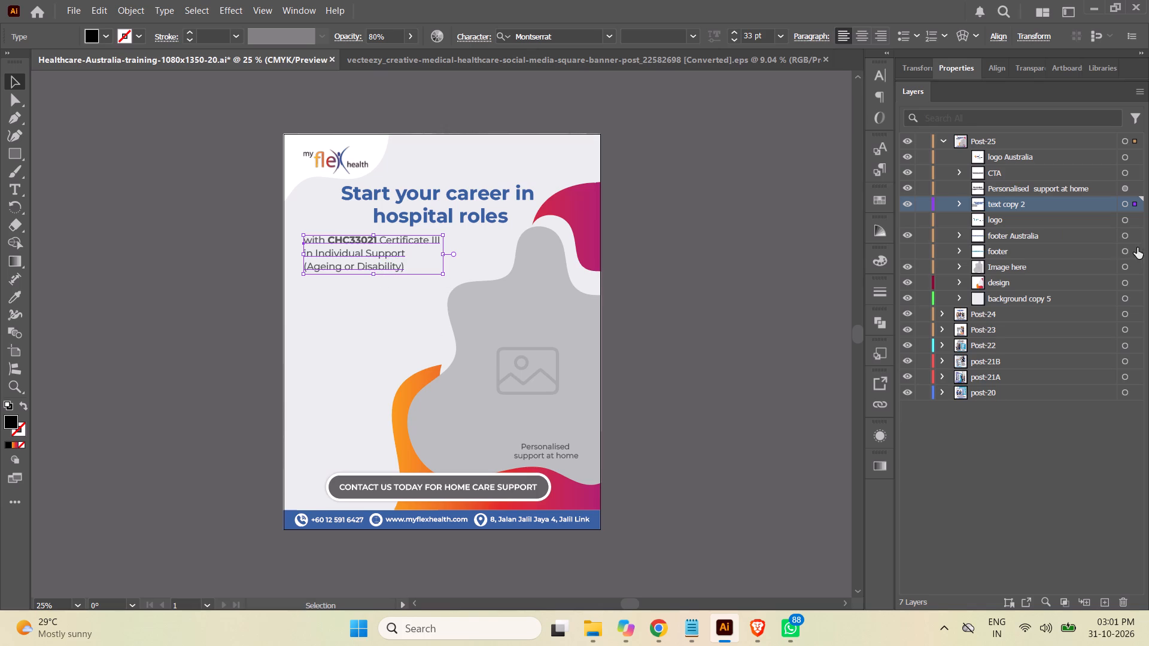
# Left-align the headline "Start your career in hospital roles" and move it left to line up with the certificate text below.
pyautogui.click(959, 201)
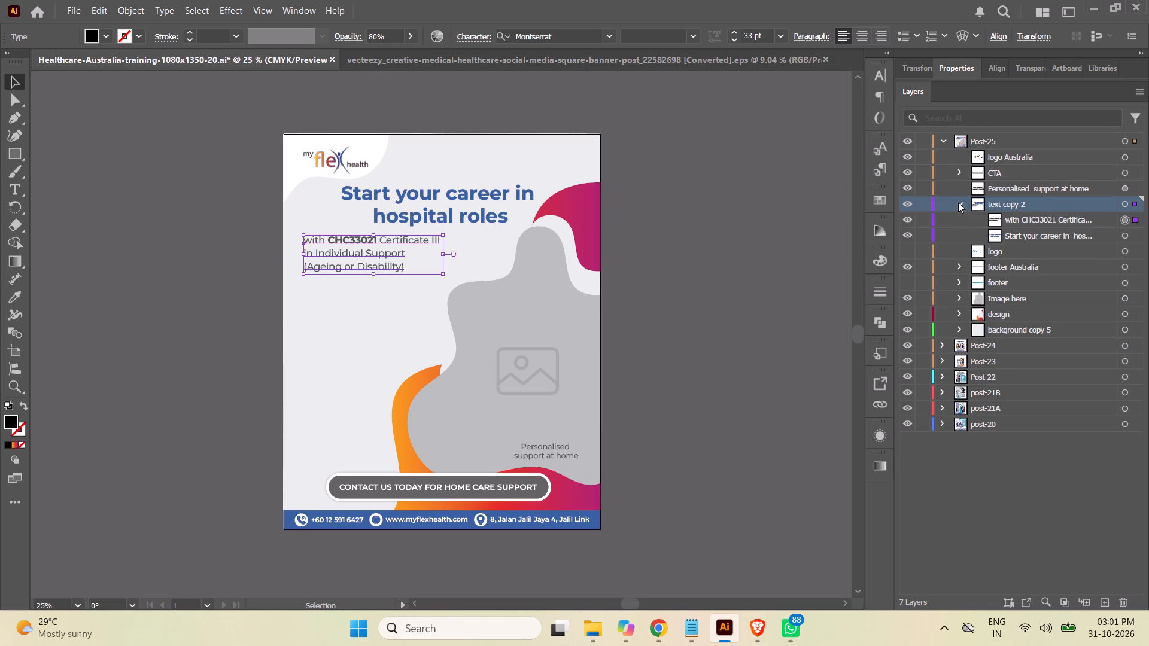
pyautogui.click(1127, 238)
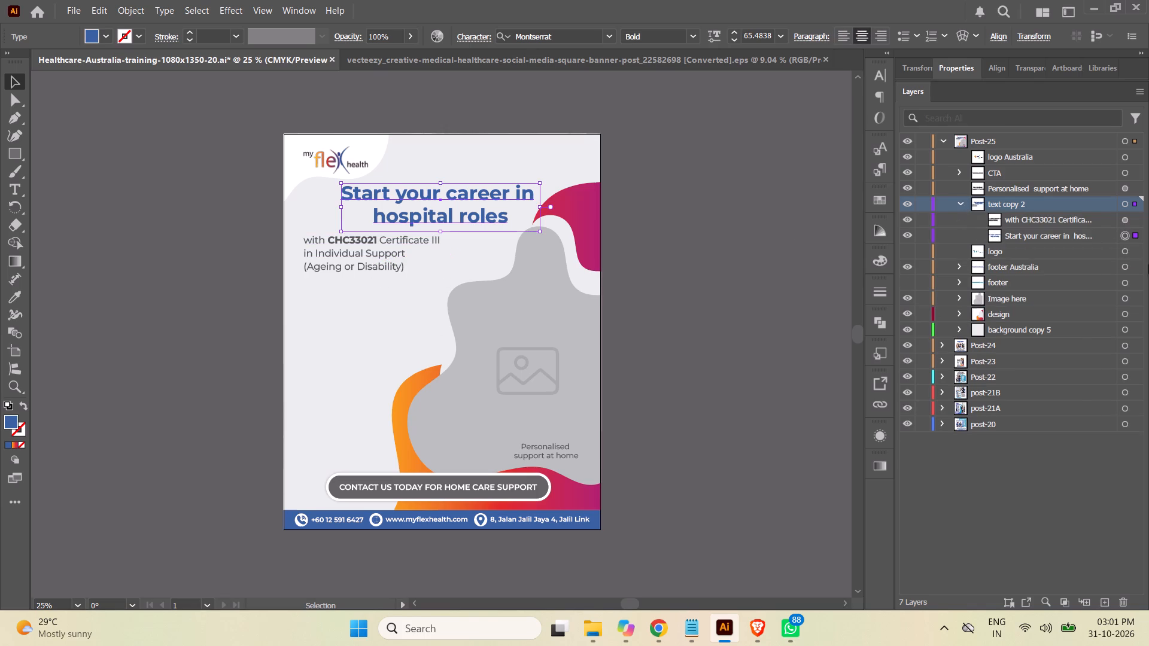
pyautogui.click(841, 36)
pyautogui.moveTo(488, 217); pyautogui.dragTo(474, 218)
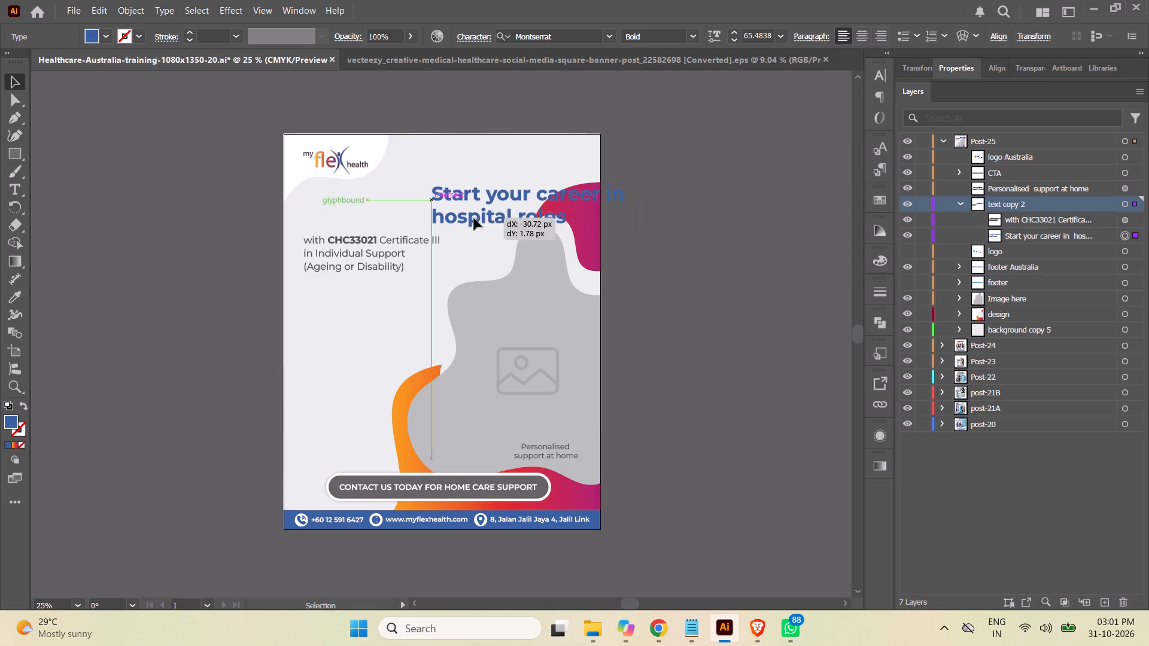
pyautogui.moveTo(474, 218); pyautogui.dragTo(351, 220)
pyautogui.click(702, 227)
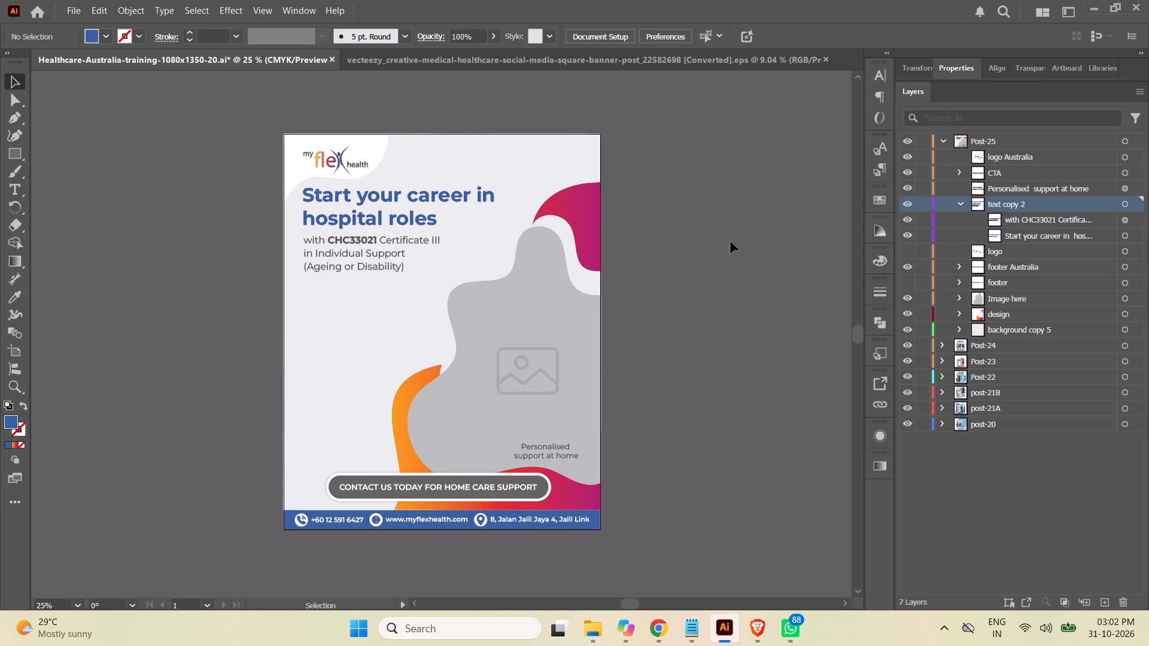
# Replace the "with CHC33021 Certificate III" text in Post-25 with the copied HLT33115 Certificate III wording from the brief.
pyautogui.click(1124, 221)
pyautogui.click(17, 188)
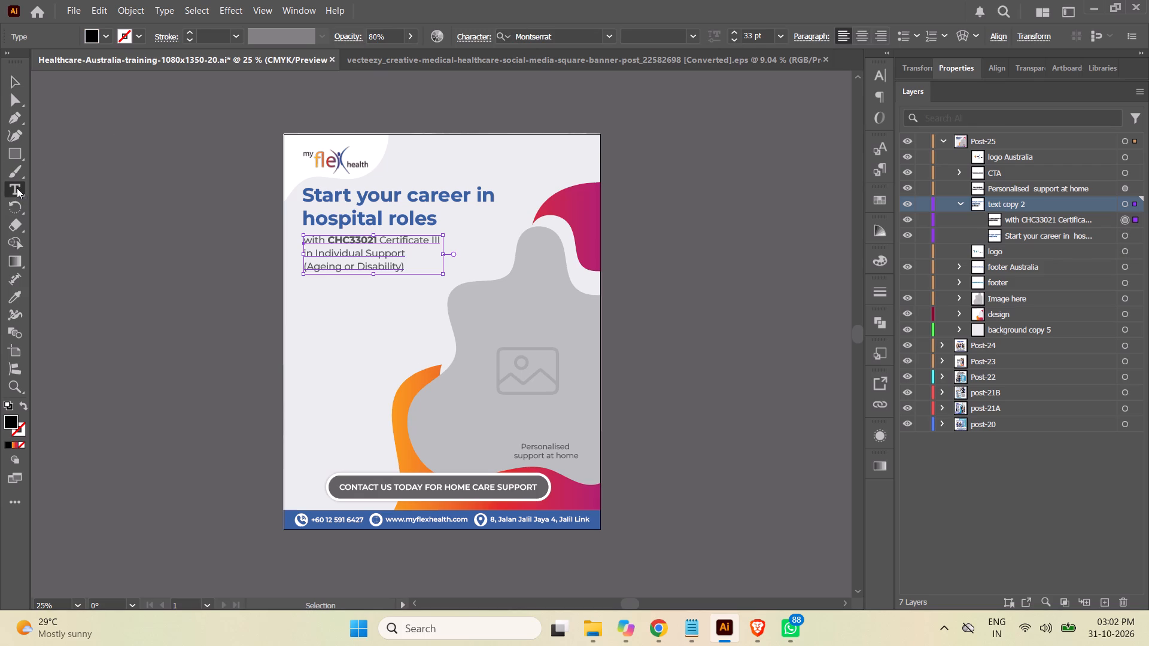
pyautogui.click(360, 258)
pyautogui.hotkey('ctrl', 'a')
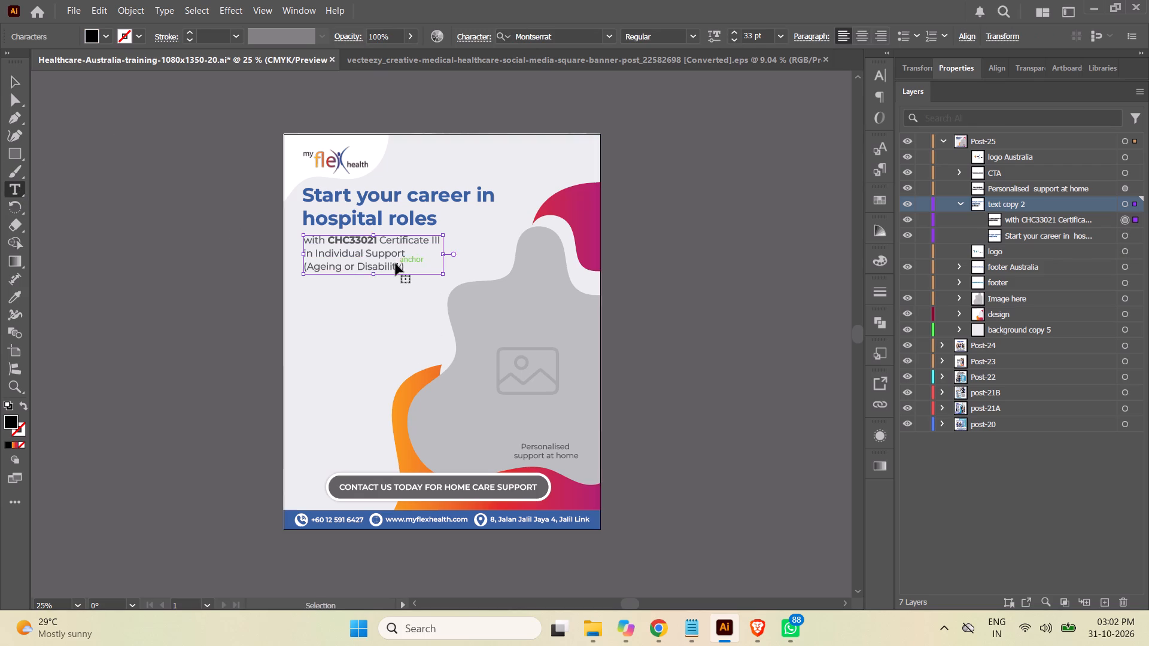
pyautogui.hotkey('ctrl', 'v')
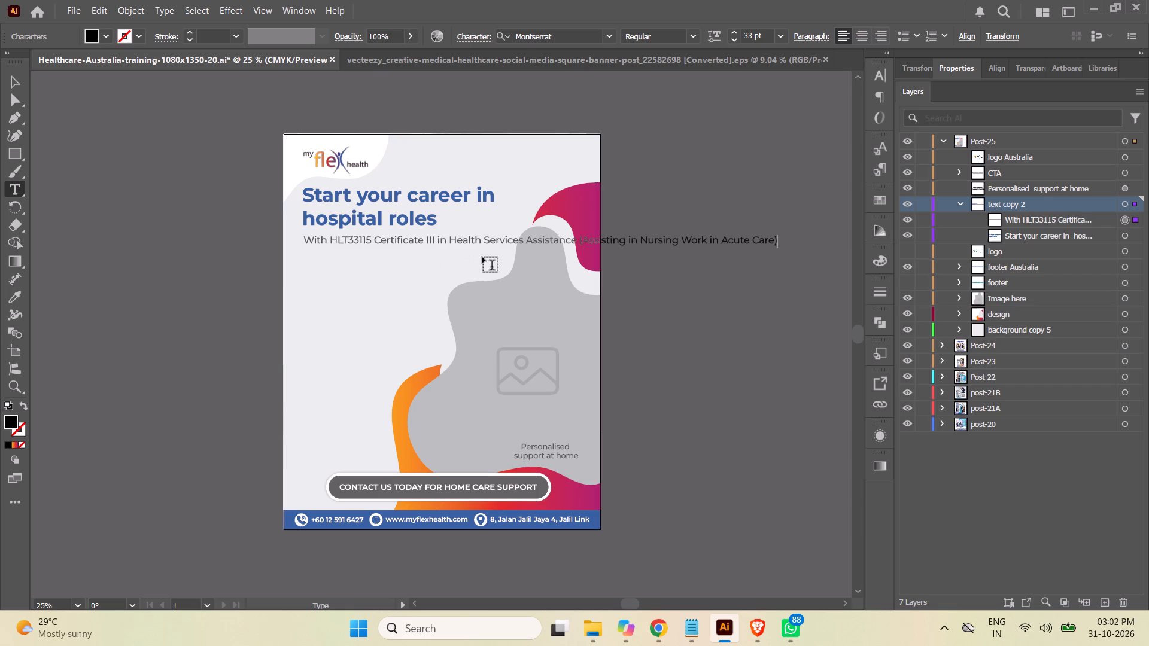
# Break the certificate text into three lines, starting new lines at "Health Services Assistance" and "(Assisting in Nursing Work in Acute Care)".
pyautogui.click(451, 240)
pyautogui.press('Return')
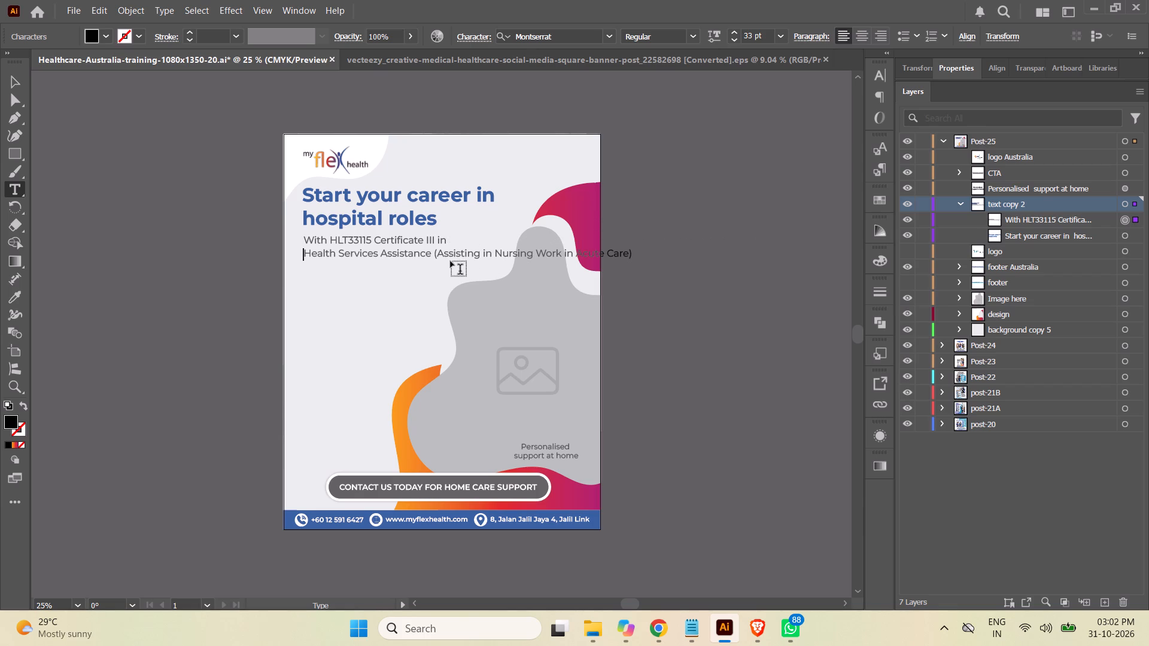
pyautogui.click(434, 255)
pyautogui.press('Return')
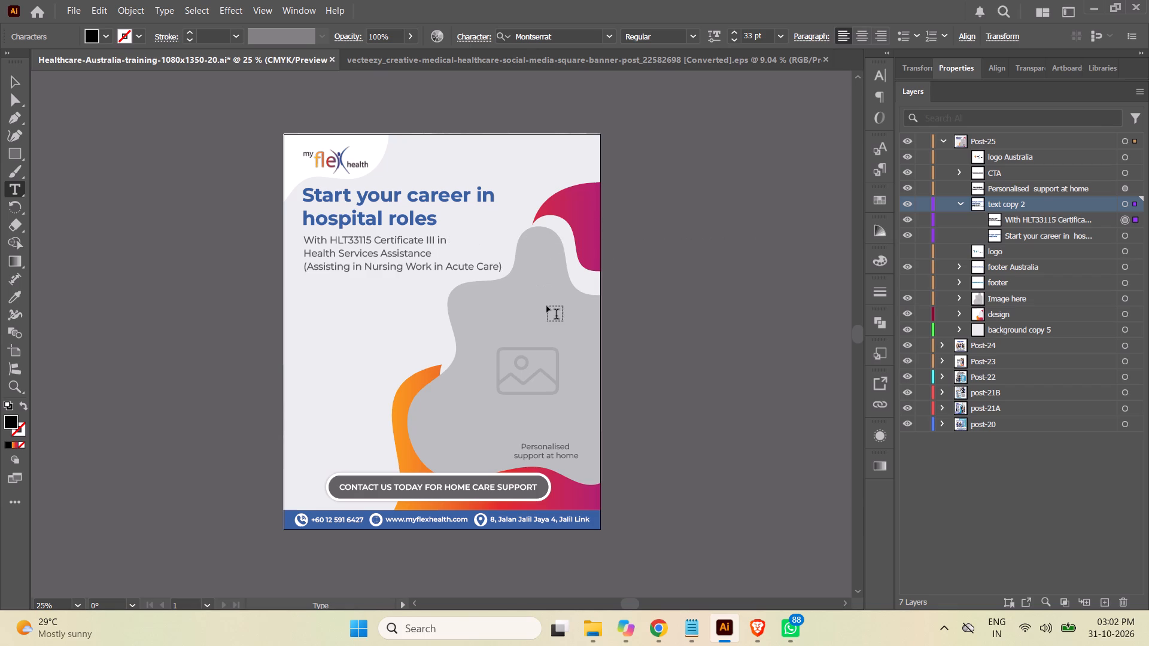
# Set the course code "HLT33115" in the certificate text to Montserrat Bold.
pyautogui.moveTo(372, 242); pyautogui.dragTo(370, 242)
pyautogui.moveTo(370, 242); pyautogui.dragTo(332, 240)
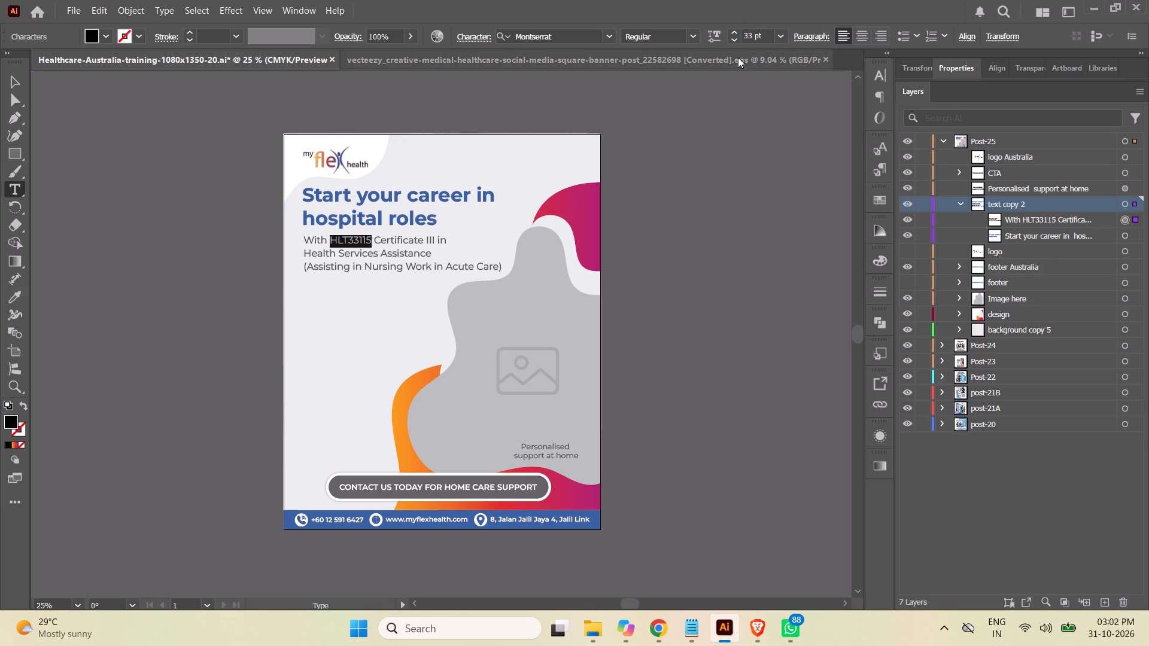
pyautogui.click(695, 38)
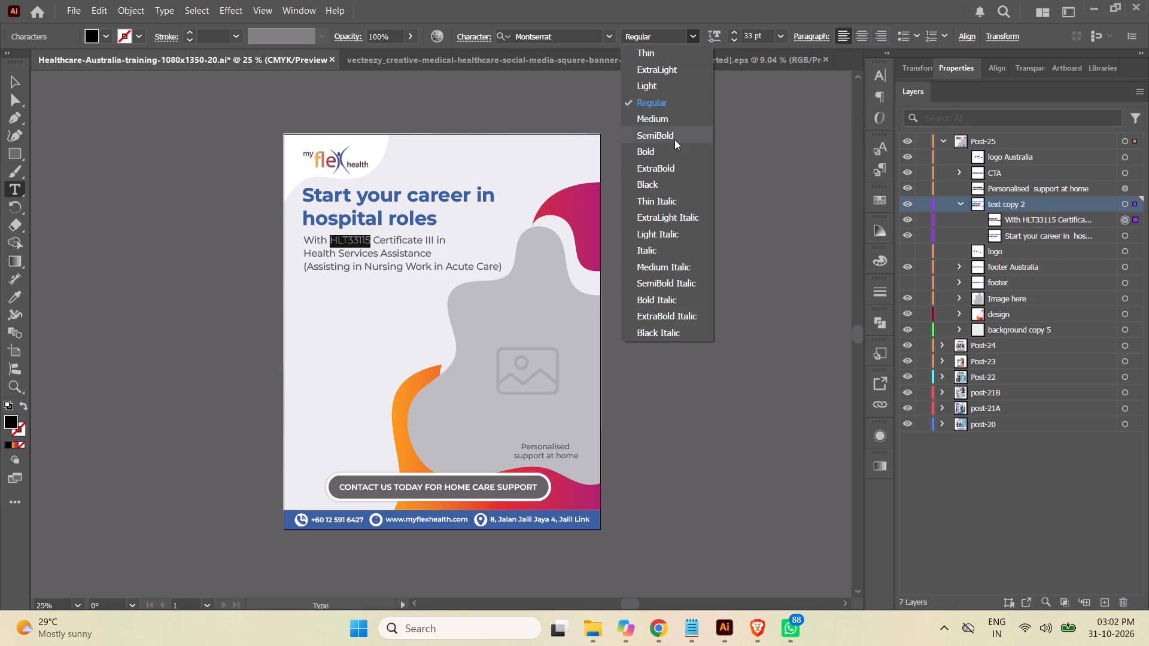
pyautogui.click(664, 150)
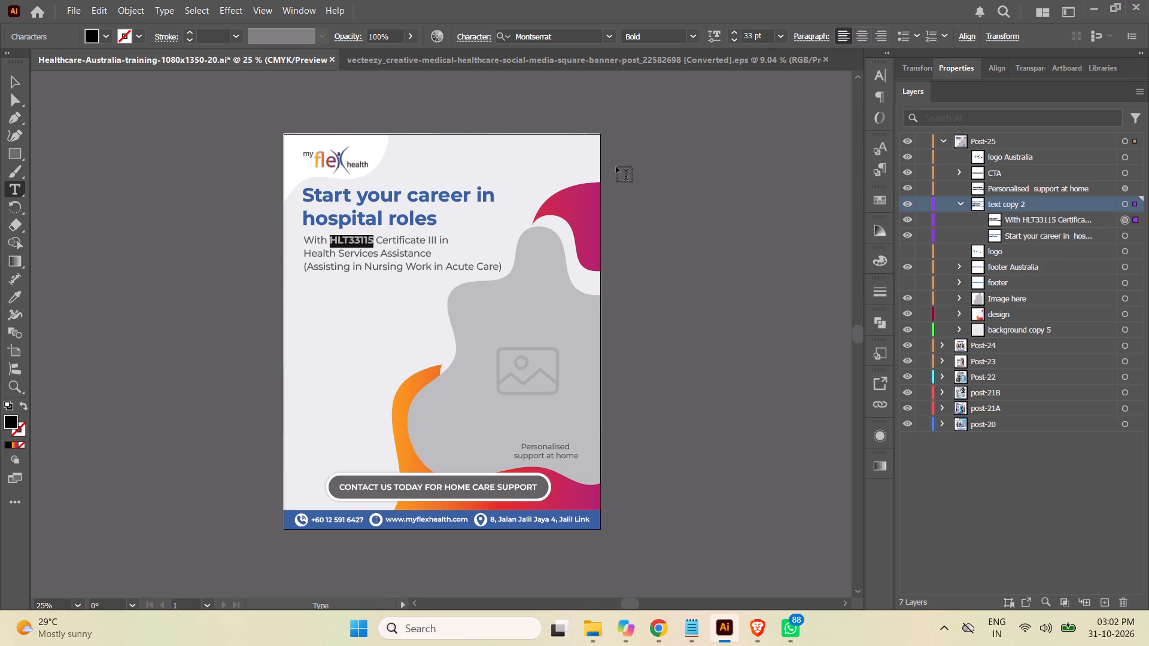
pyautogui.click(14, 83)
pyautogui.click(136, 261)
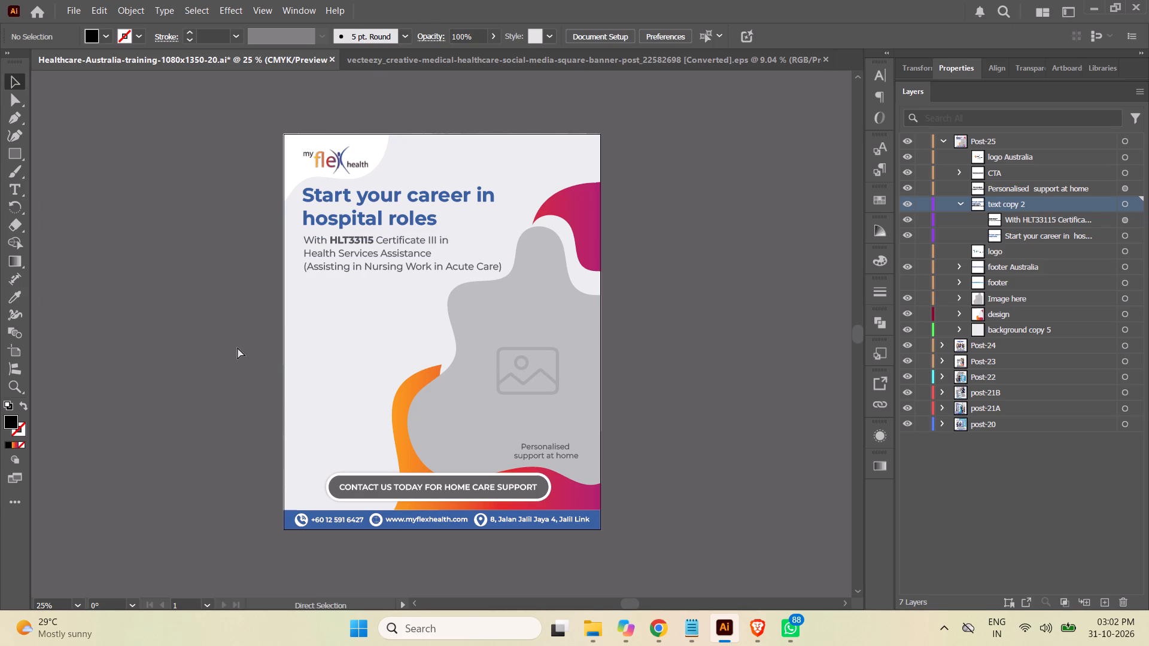
# Save the document.
pyautogui.hotkey('ctrl', 's')
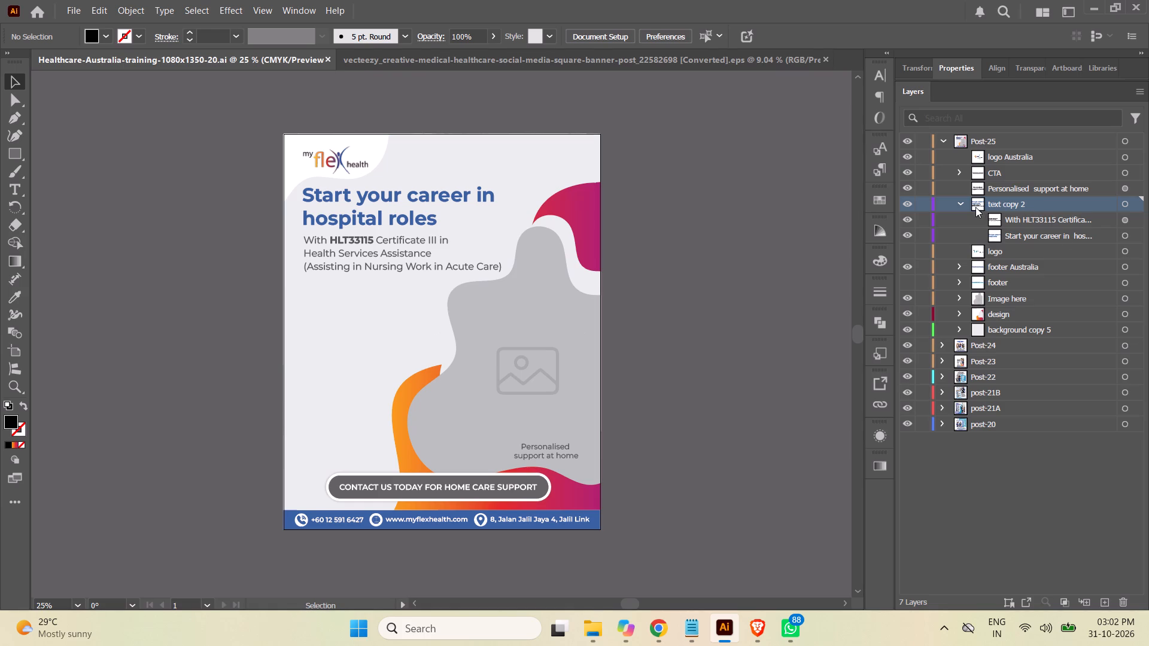
# Left-align the "Personalised support at home" text and move it to the empty area below the certificate text.
pyautogui.click(959, 202)
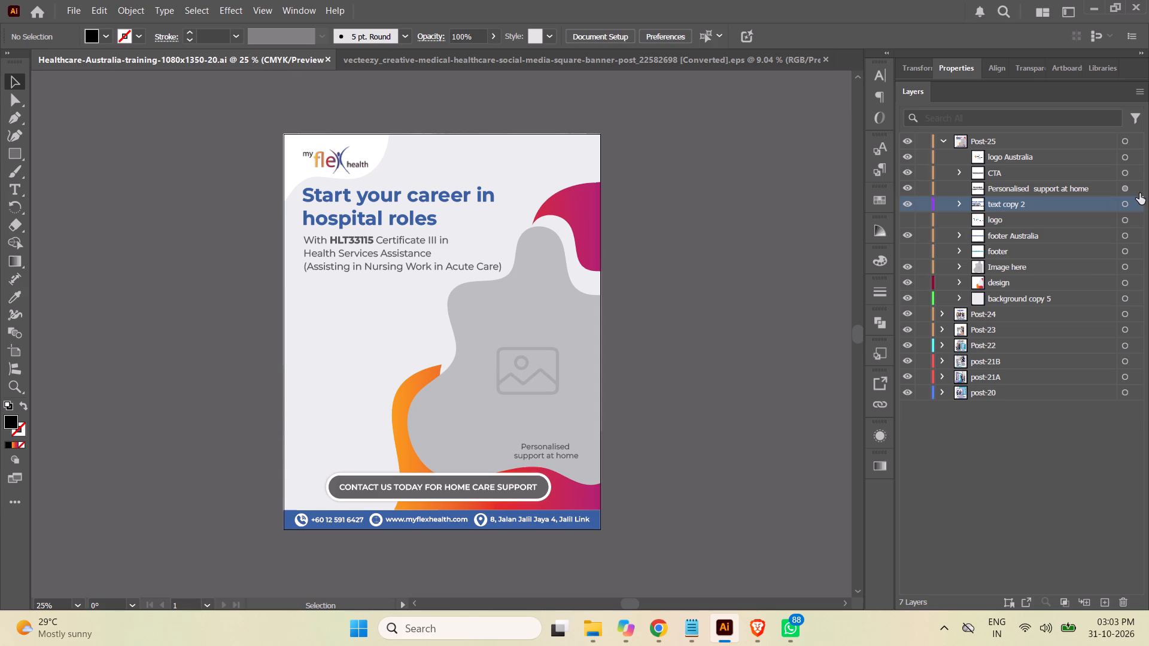
pyautogui.click(1125, 188)
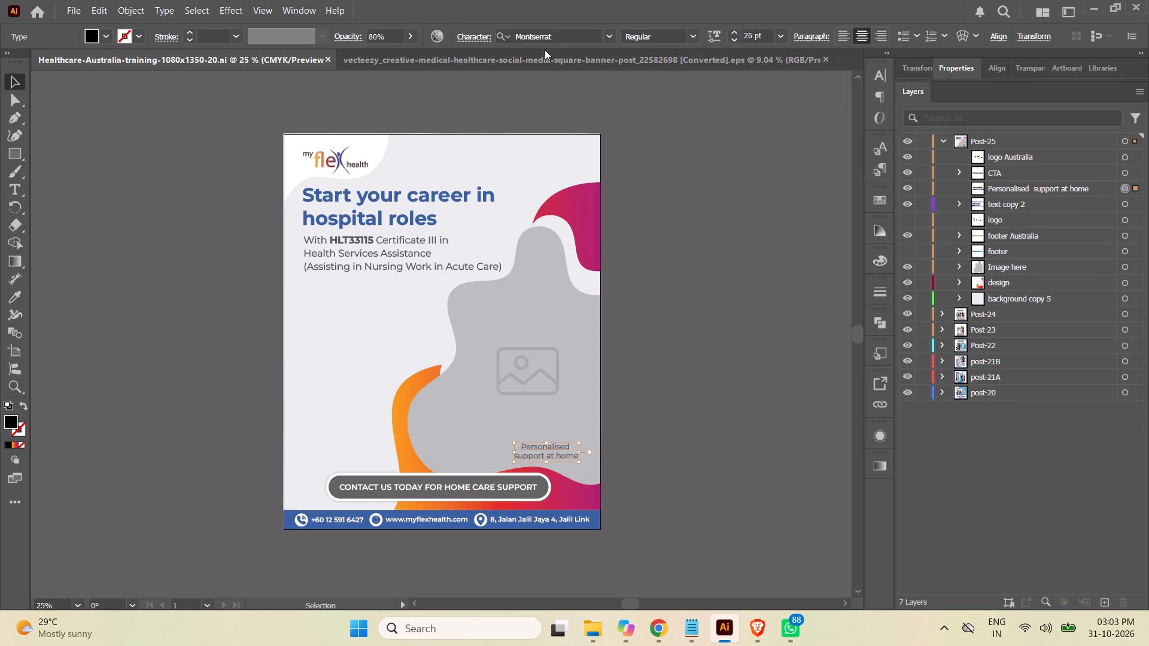
pyautogui.click(841, 35)
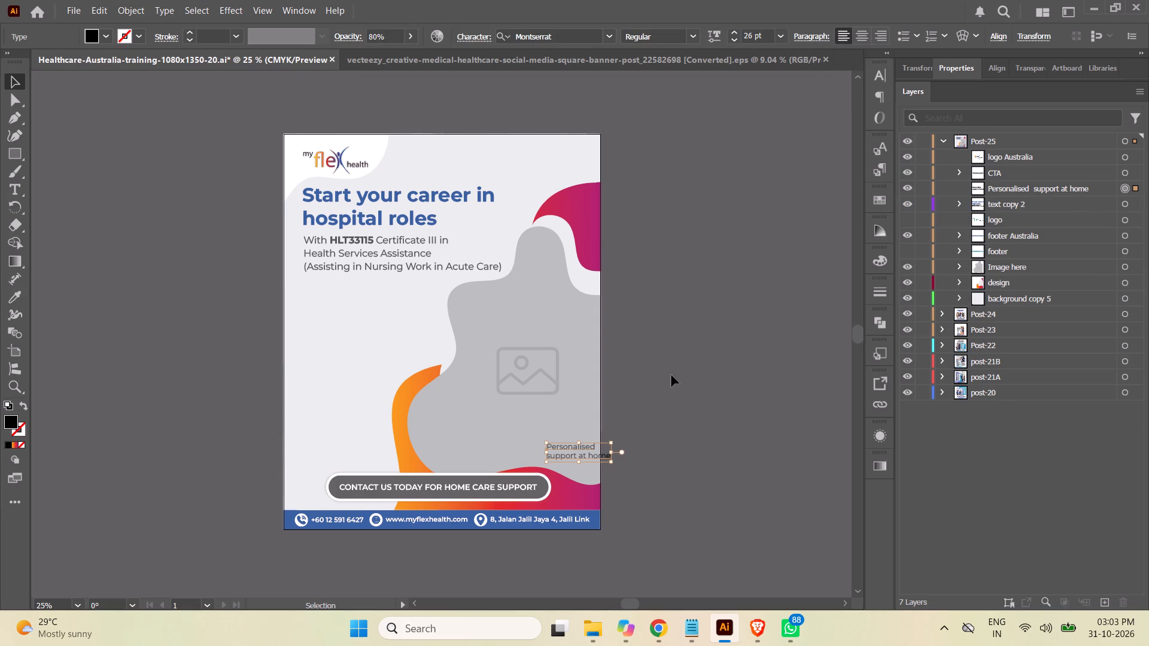
pyautogui.moveTo(566, 457); pyautogui.dragTo(462, 412)
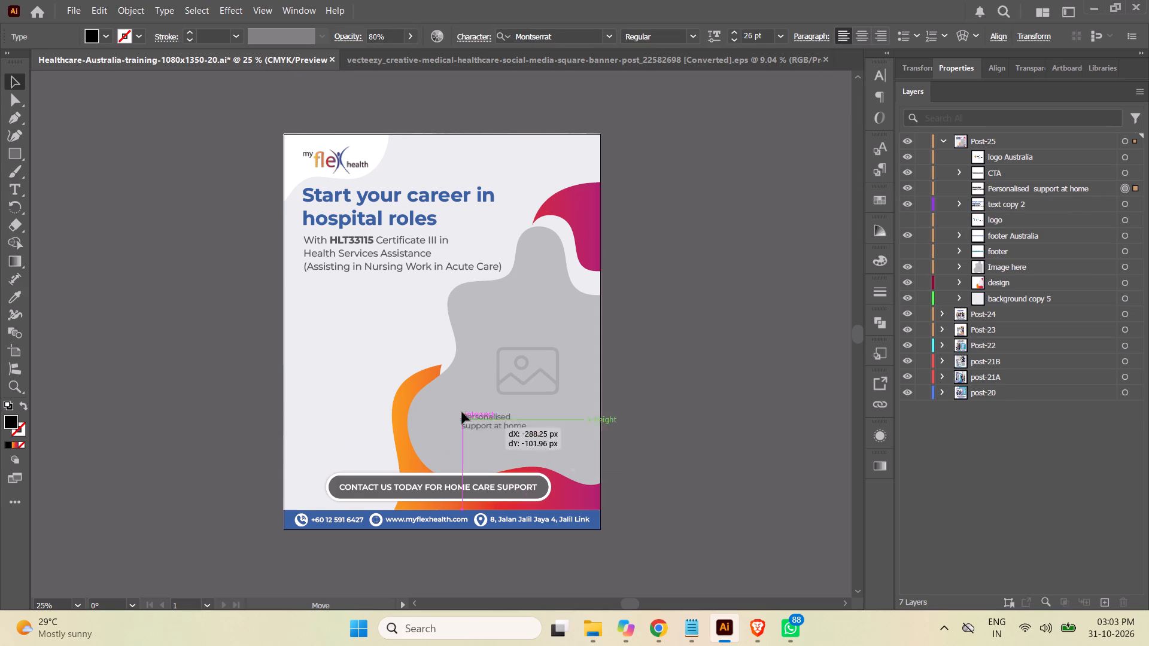
pyautogui.moveTo(462, 412); pyautogui.dragTo(343, 323)
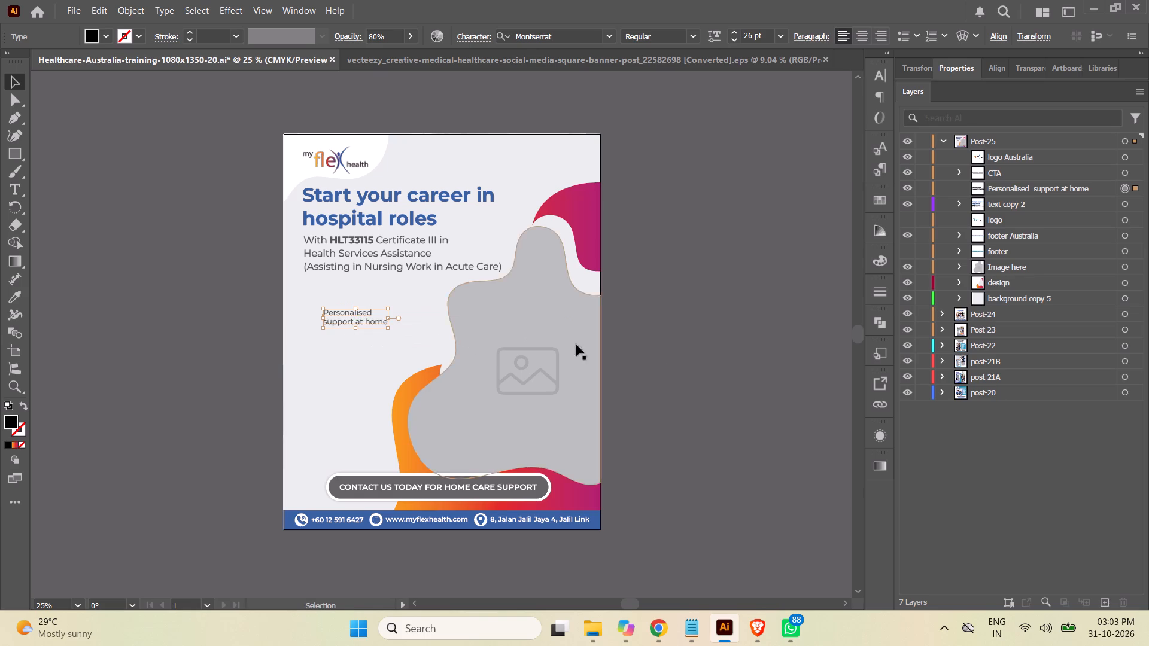
pyautogui.click(698, 359)
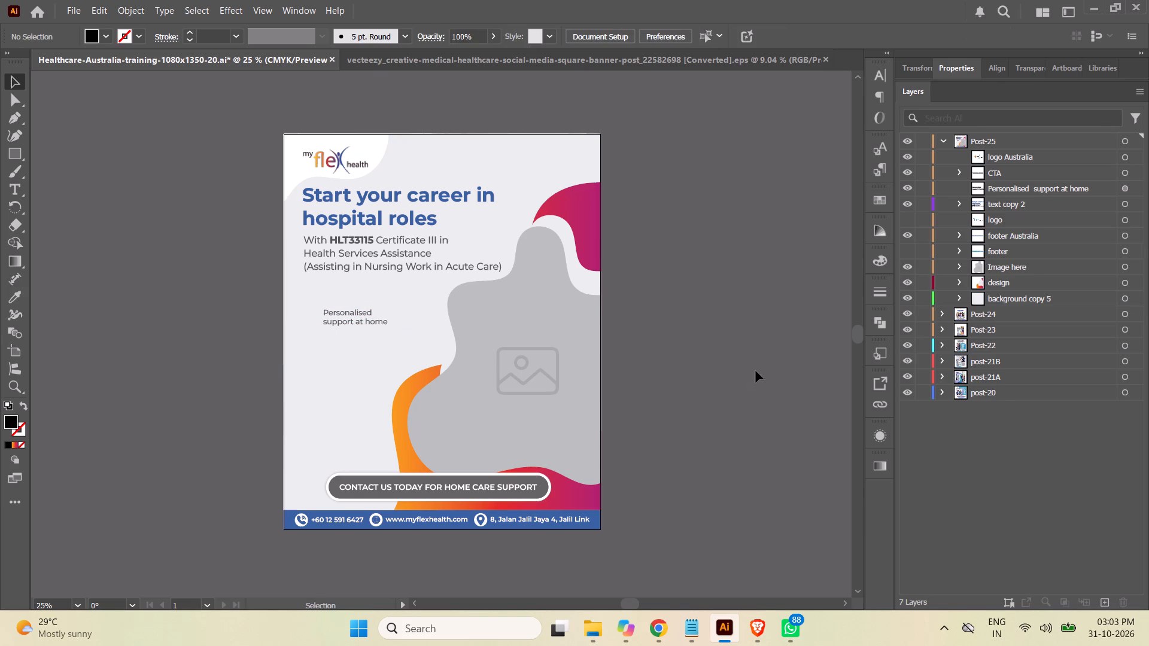
# Switch to Chrome and copy the CTA text "Enrol Today" from the Asana brief.
pyautogui.click(662, 623)
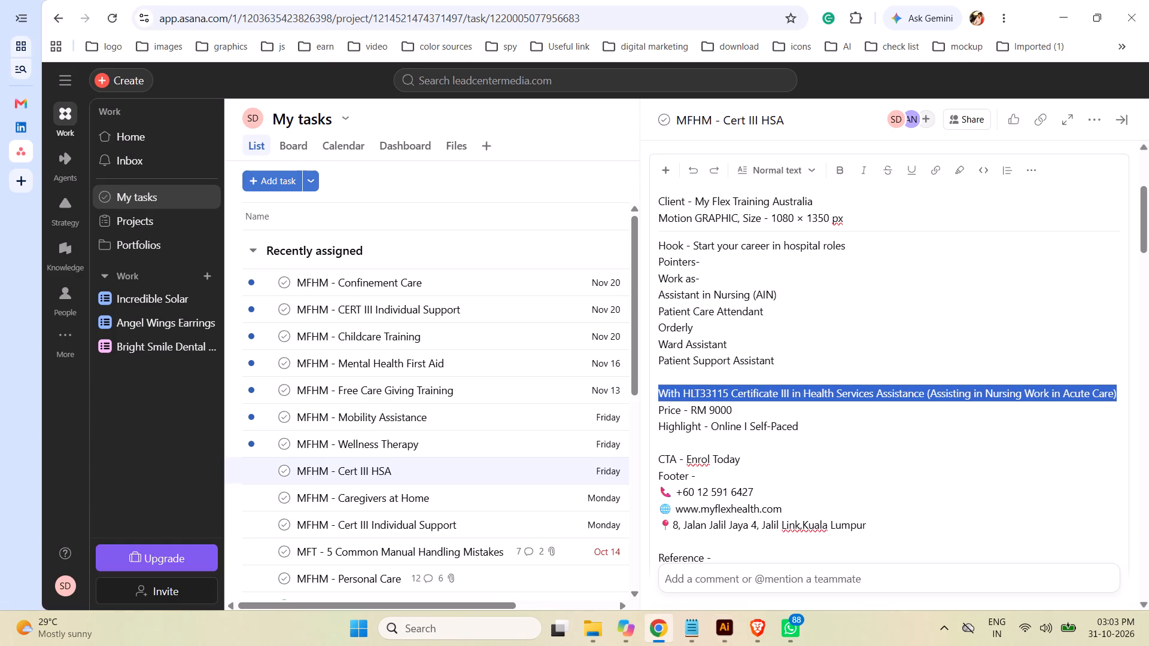
pyautogui.moveTo(741, 459); pyautogui.dragTo(688, 456)
pyautogui.hotkey('ctrl', 'c')
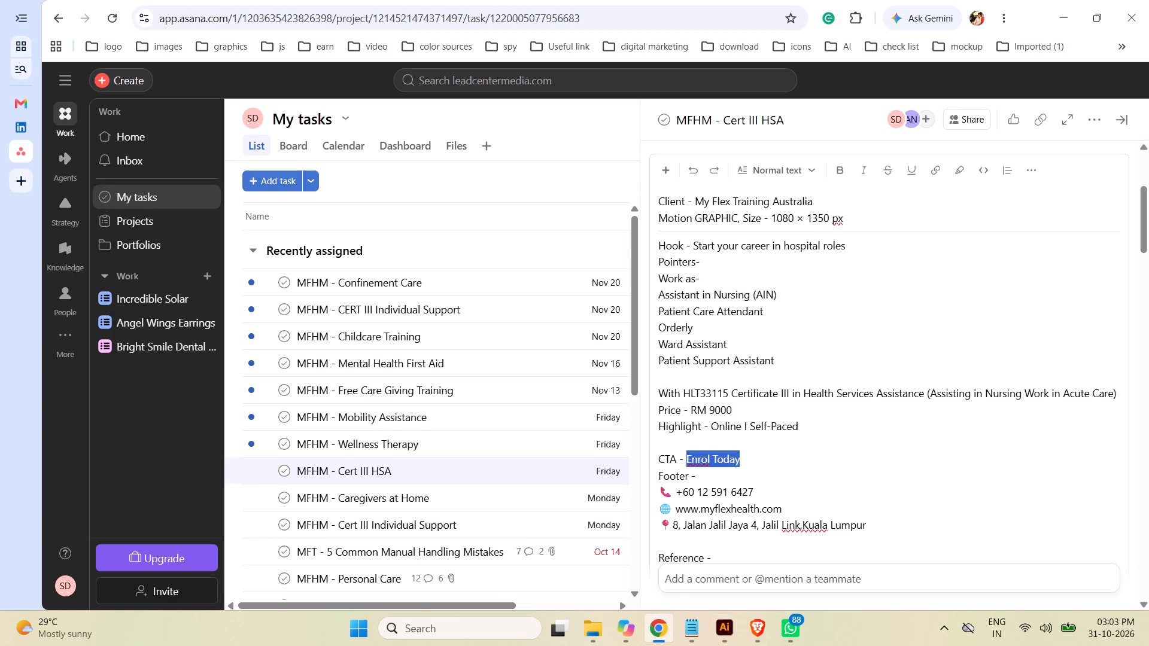
# Back in Illustrator, replace the "Contact Us Today for Home Care Support" text in Post-25's CTA with "Enrol Today".
pyautogui.click(723, 627)
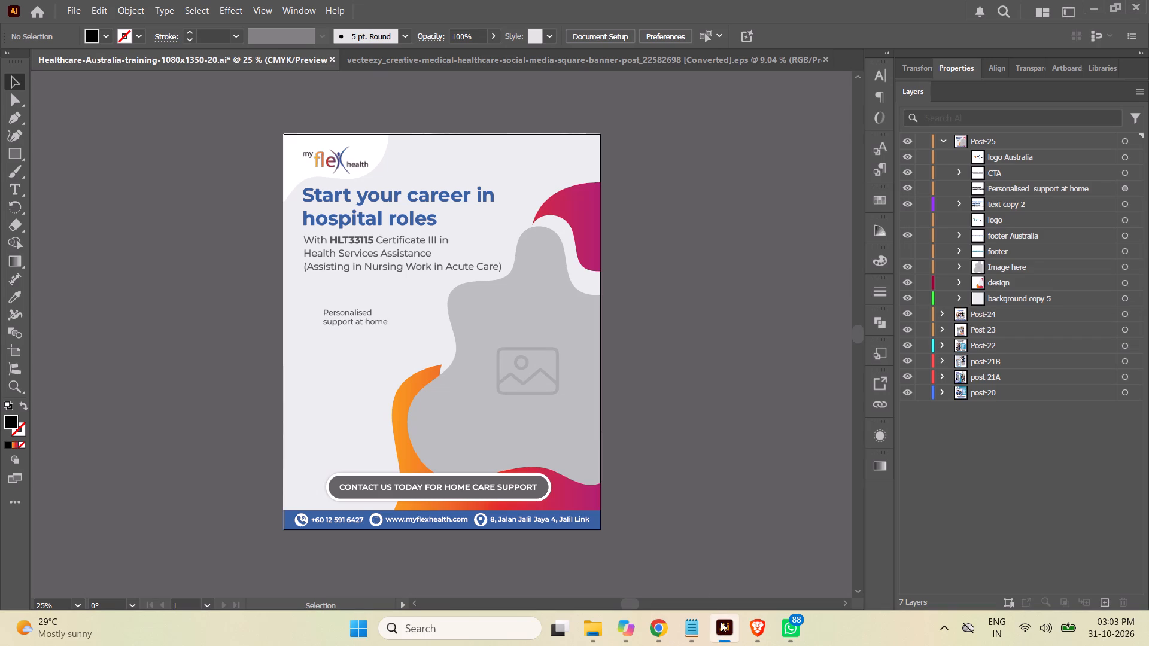
pyautogui.click(957, 170)
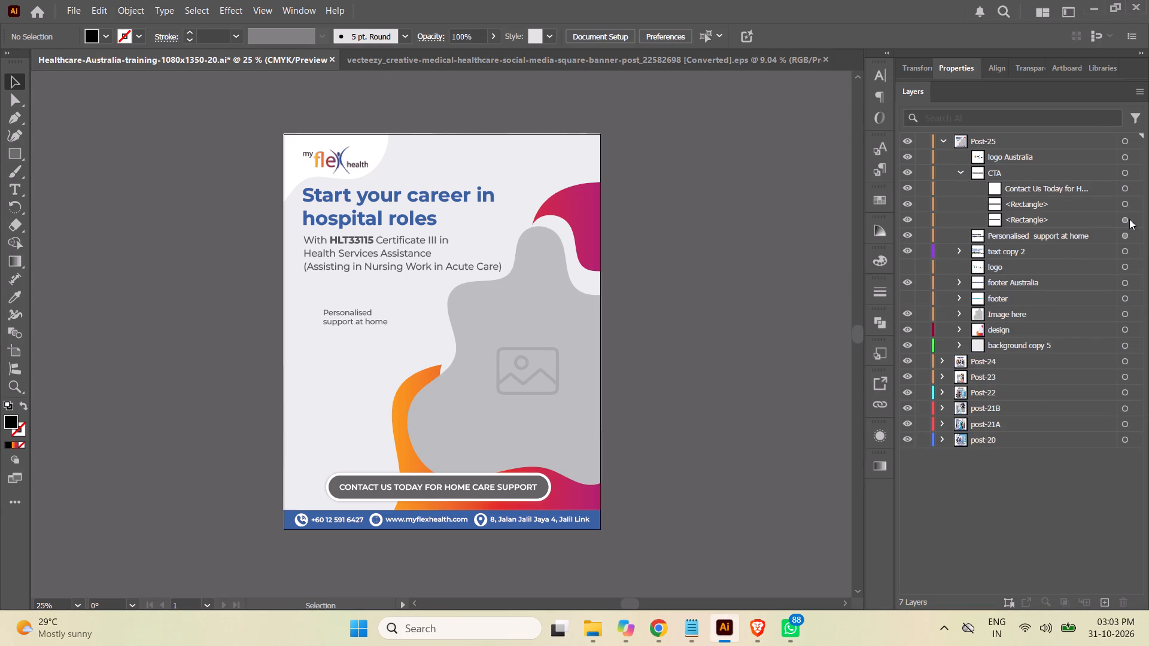
pyautogui.click(1126, 188)
pyautogui.click(17, 189)
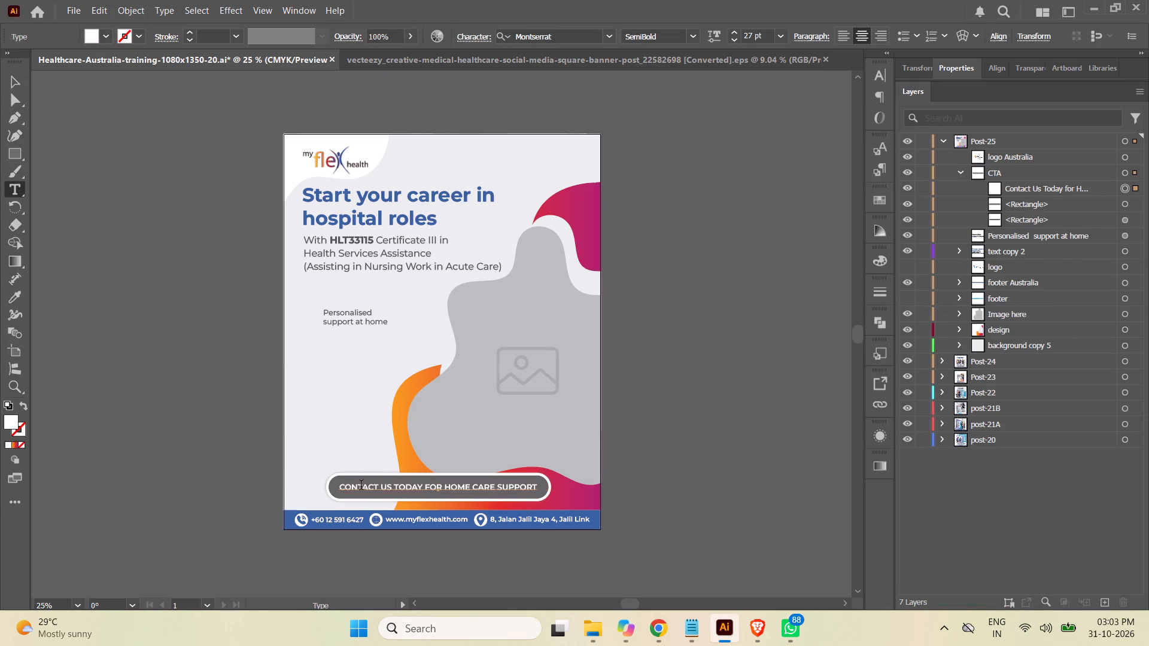
pyautogui.click(384, 486)
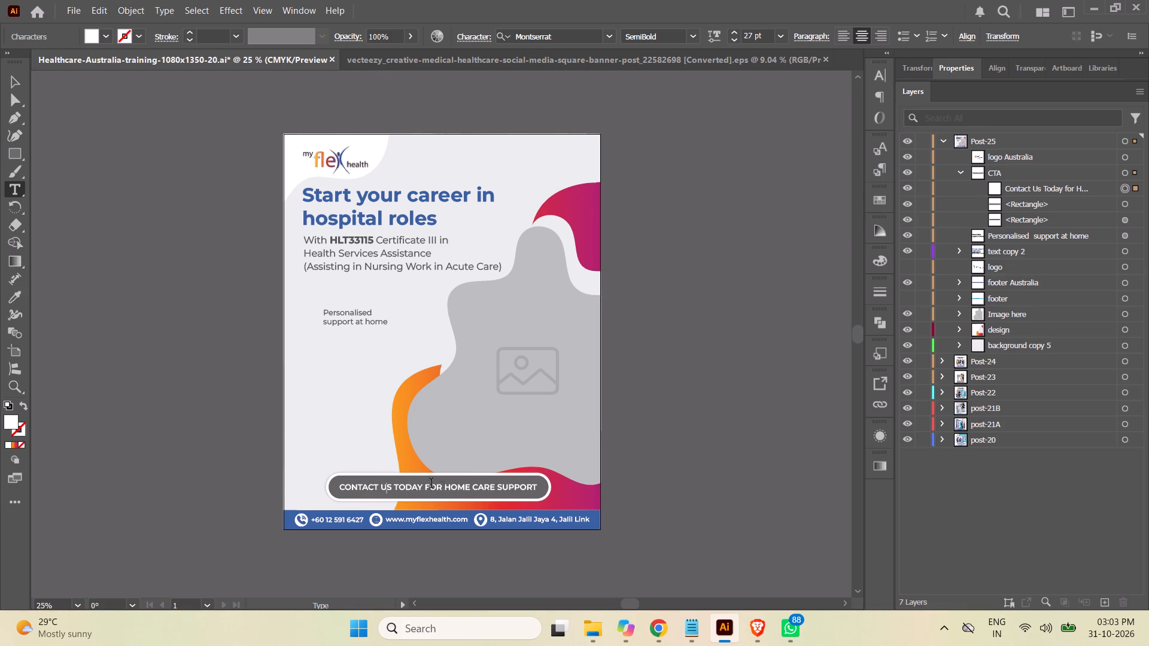
pyautogui.hotkey('ctrl', 'a')
pyautogui.hotkey('ctrl', 'v')
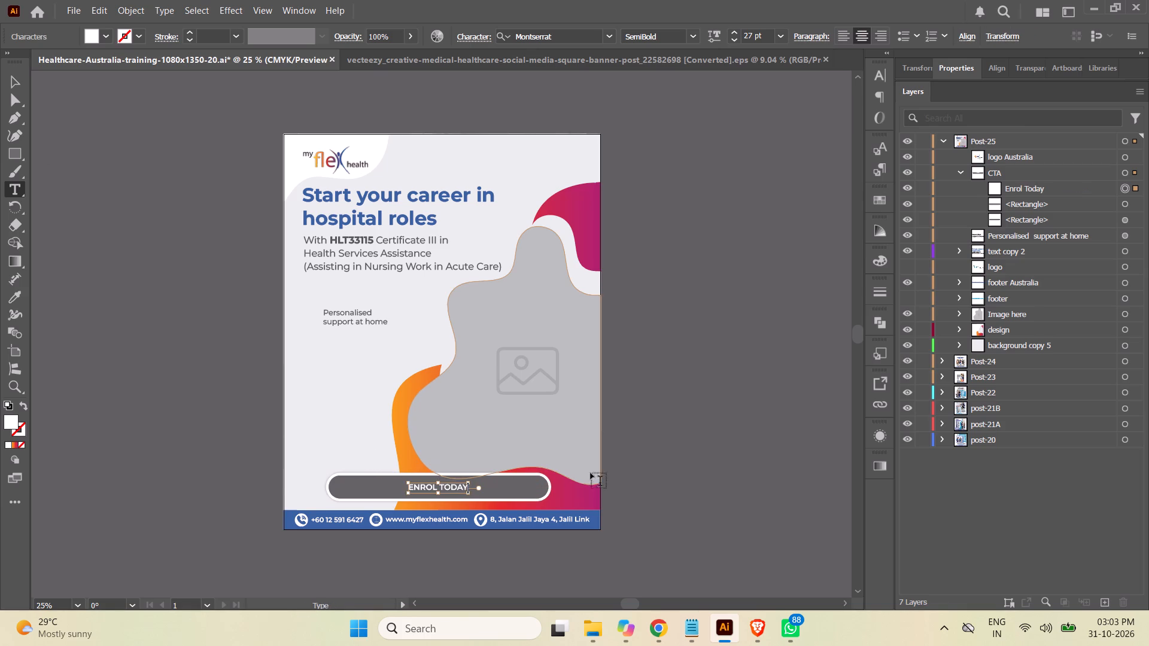
pyautogui.click(16, 80)
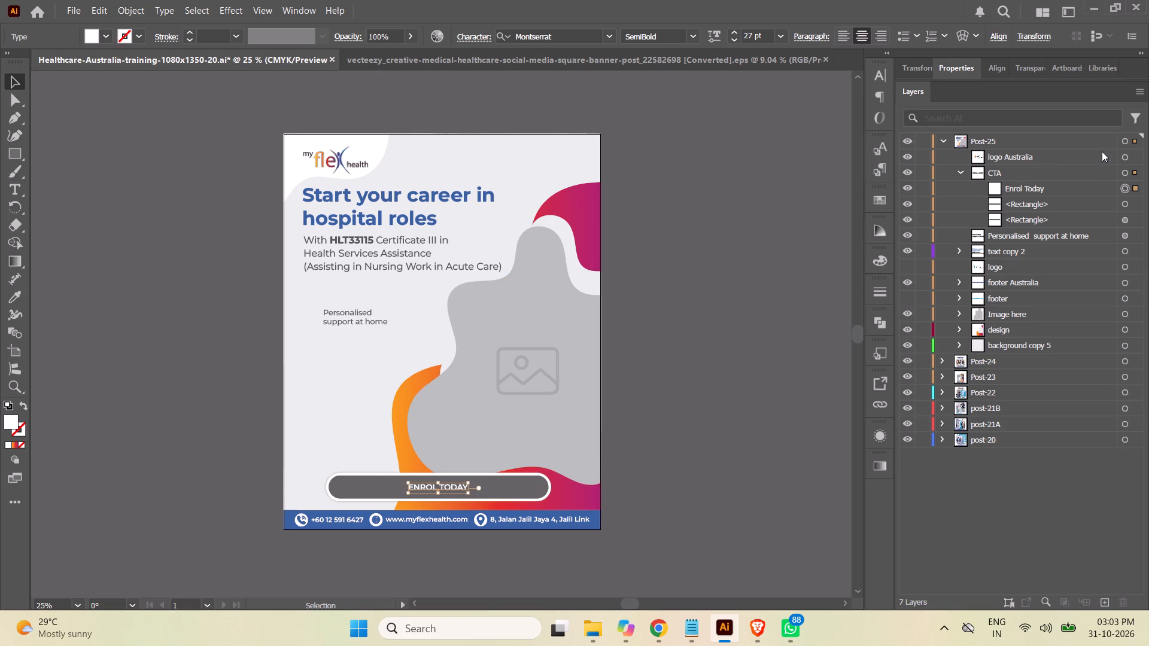
# Narrow both CTA button rectangles symmetrically about their centre so they fit closely around "ENROL TODAY".
pyautogui.click(1122, 200)
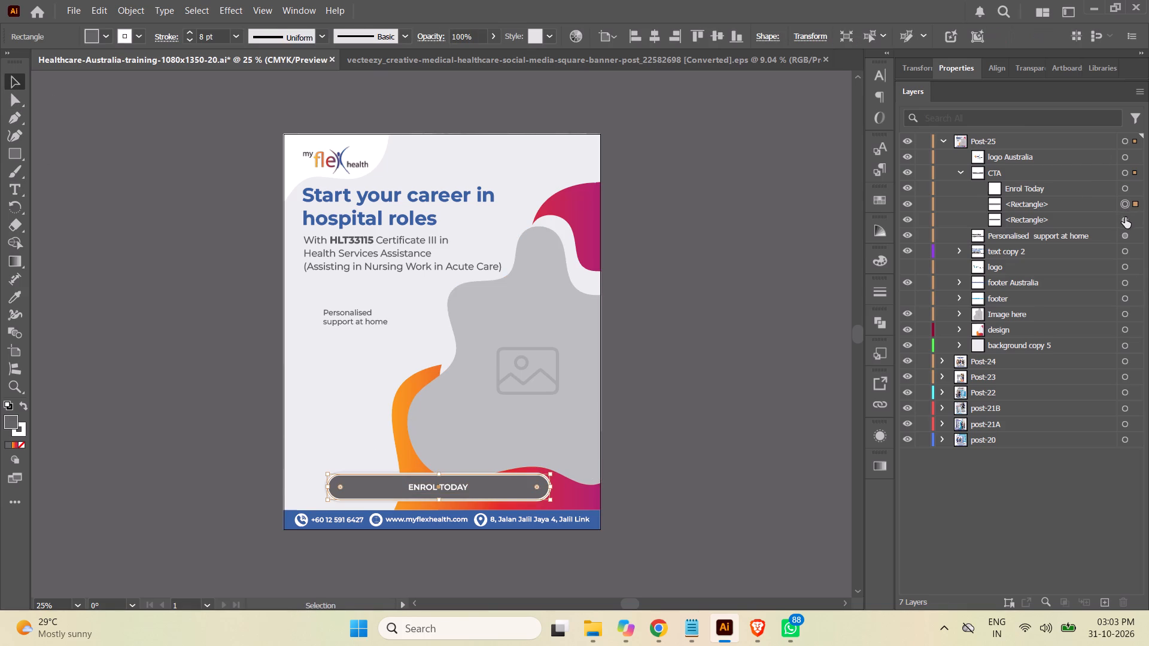
pyautogui.keyDown('shift'); pyautogui.click(1123, 220); pyautogui.keyUp('shift')
pyautogui.click(1080, 205)
pyautogui.keyDown('shift'); pyautogui.click(1077, 220); pyautogui.keyUp('shift')
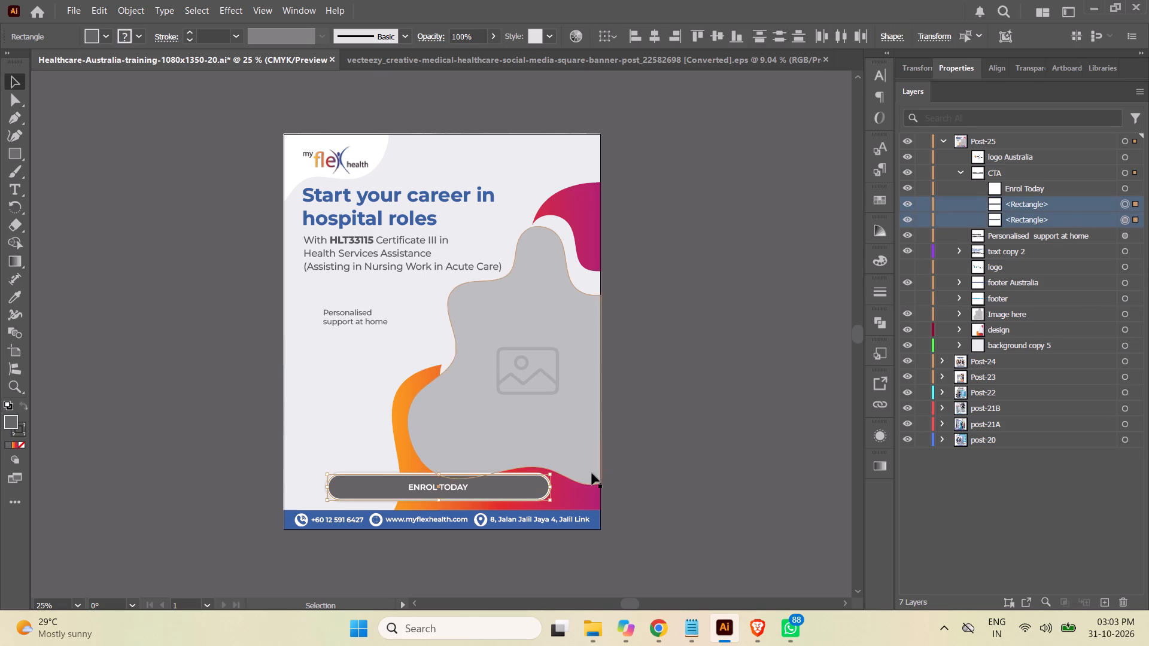
pyautogui.keyDown('alt'); pyautogui.moveTo(551, 487); pyautogui.dragTo(510, 486); pyautogui.keyUp('alt')
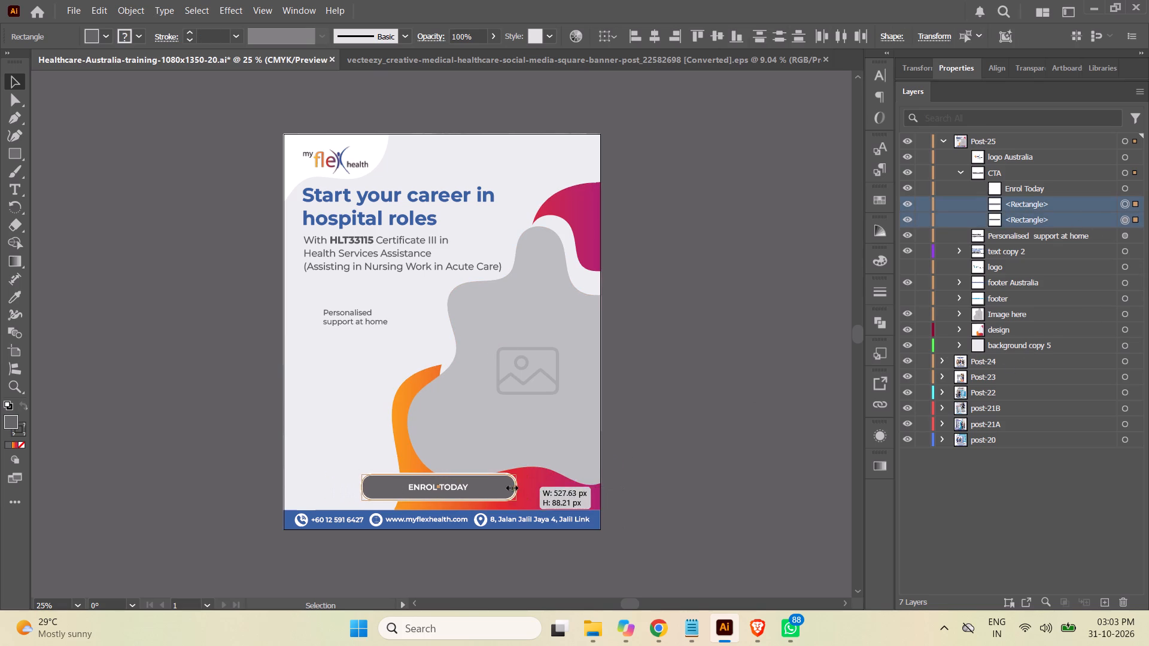
pyautogui.keyDown('alt'); pyautogui.moveTo(510, 486); pyautogui.dragTo(478, 488); pyautogui.keyUp('alt')
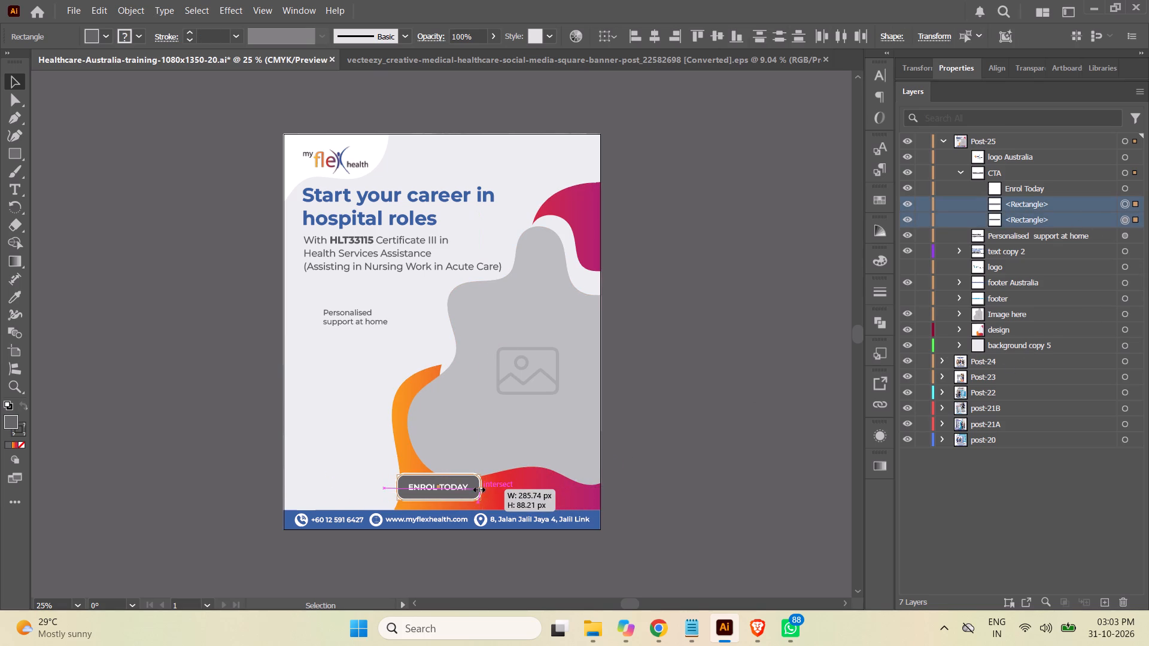
pyautogui.keyDown('alt'); pyautogui.moveTo(478, 488); pyautogui.dragTo(477, 490); pyautogui.keyUp('alt')
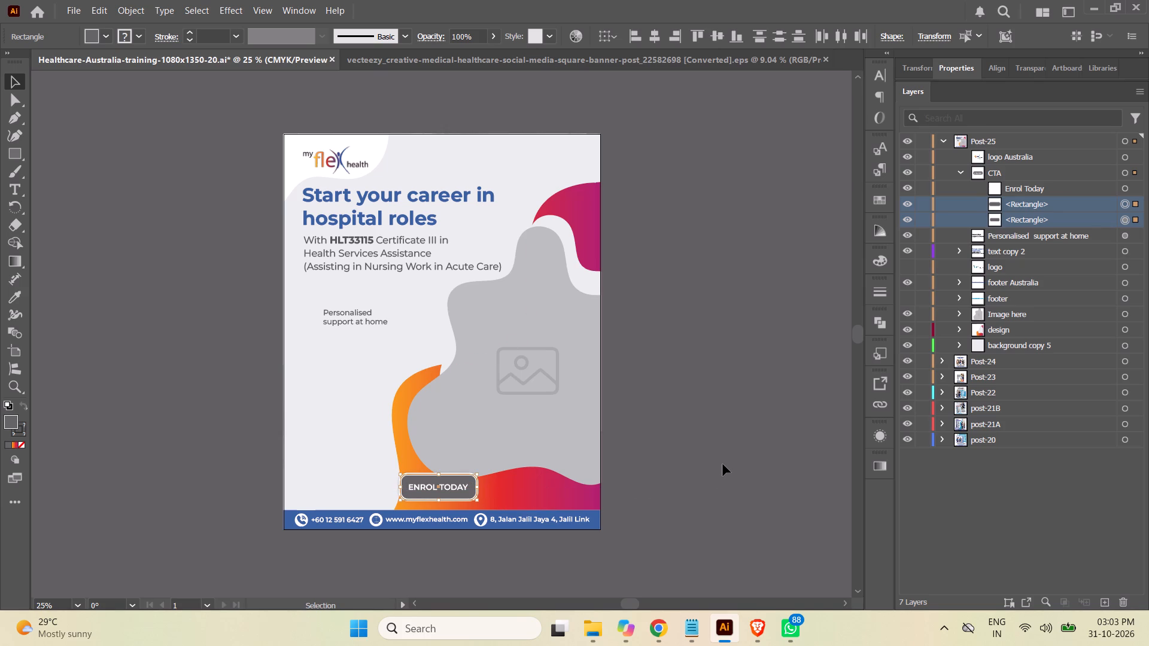
pyautogui.click(723, 464)
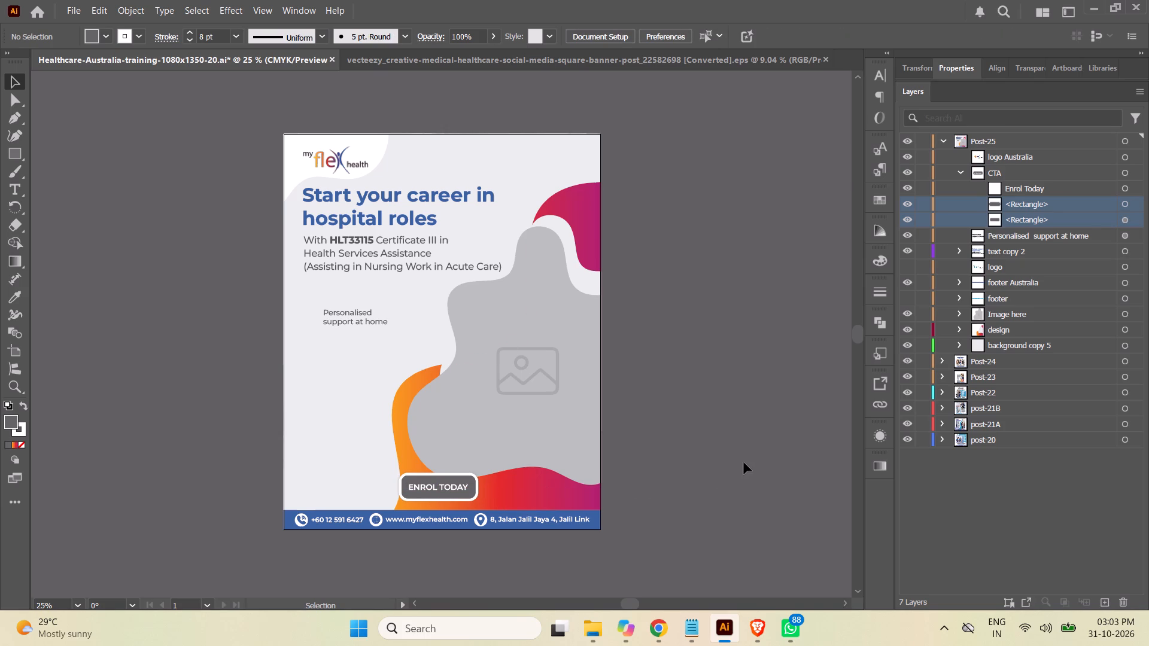
# Fully round the corners of both CTA rectangles around "ENROL TODAY" to form a pill-shaped button.
pyautogui.hotkey('ctrl', '=')
pyautogui.hotkey('ctrl', '=')
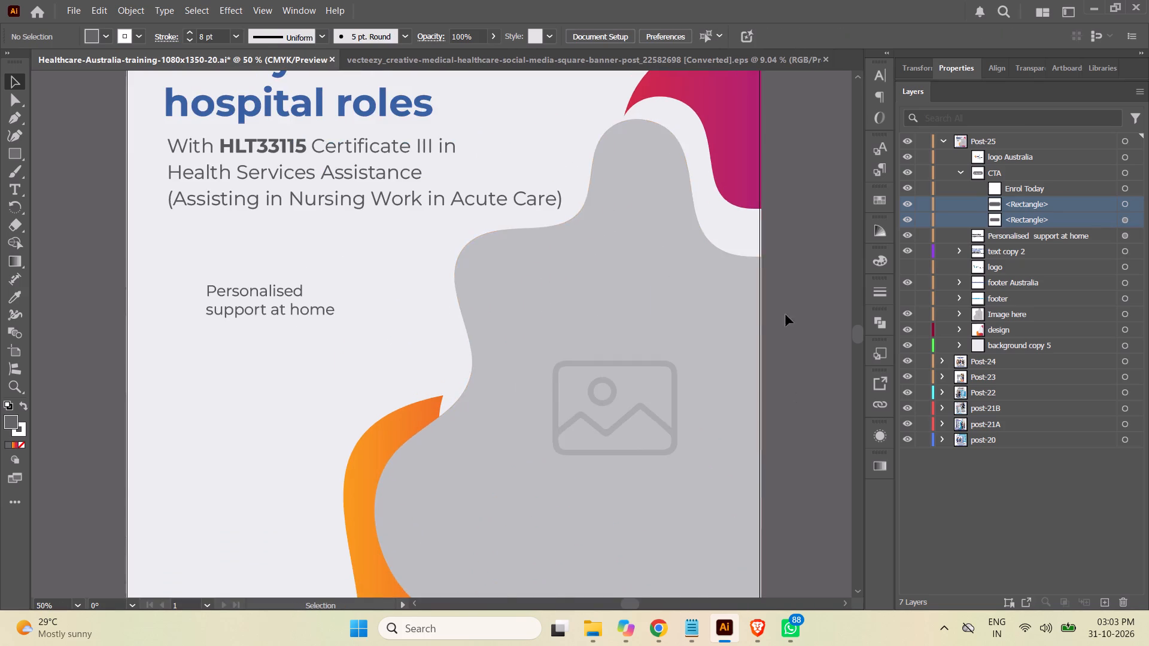
pyautogui.scroll(-8, 786, 315)
pyautogui.scroll(1, 745, 331)
pyautogui.scroll(-7, 745, 332)
pyautogui.scroll(5, 737, 328)
pyautogui.scroll(-5, 737, 328)
pyautogui.scroll(1, 736, 329)
pyautogui.scroll(-8, 736, 329)
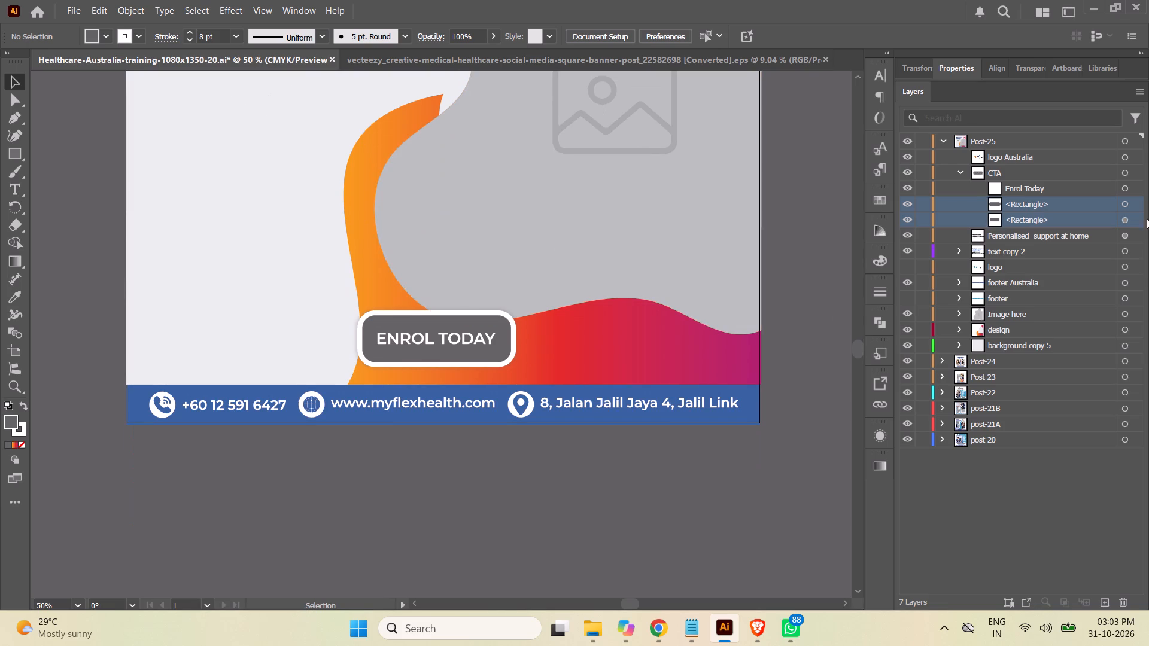
pyautogui.click(1124, 203)
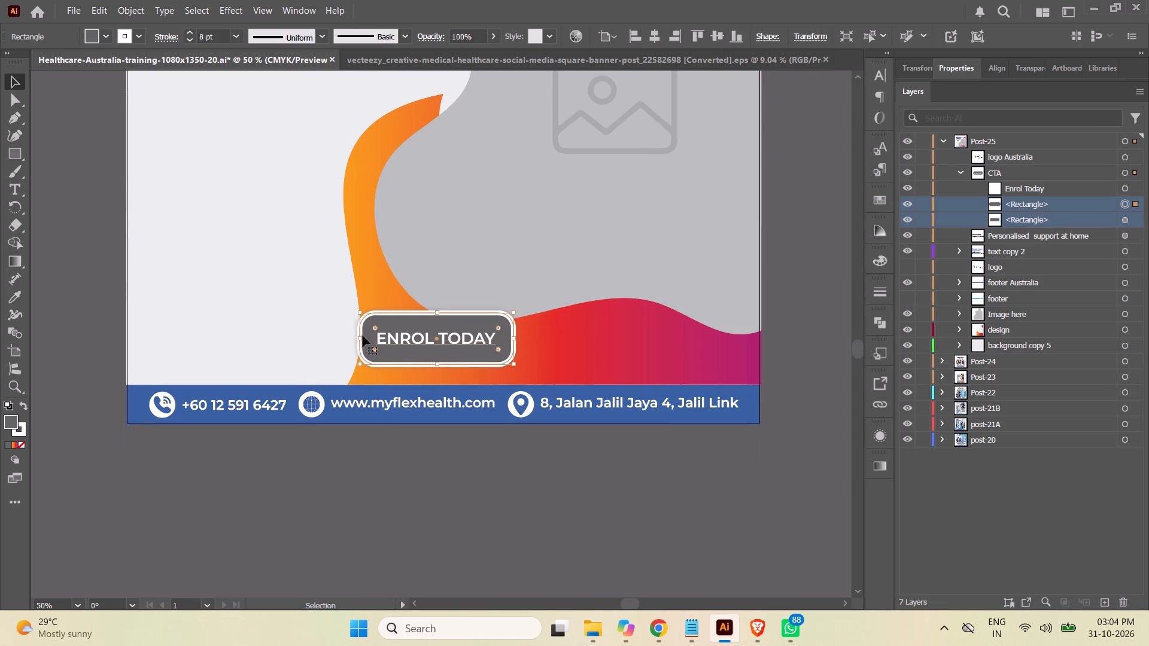
pyautogui.moveTo(375, 329); pyautogui.dragTo(443, 348)
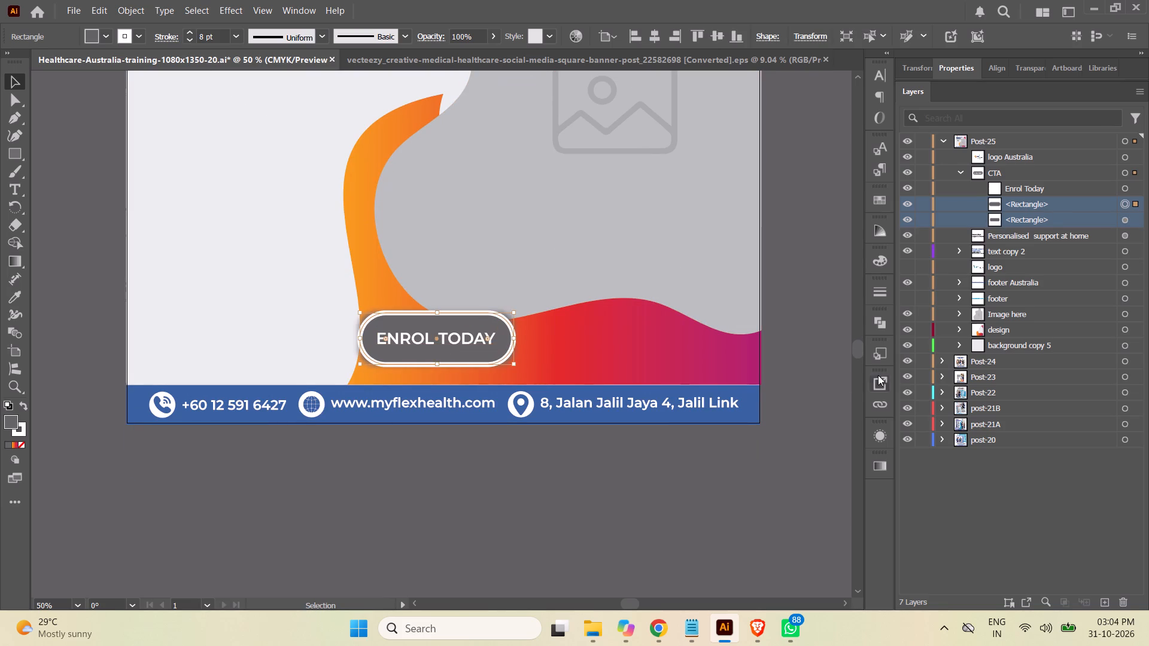
pyautogui.click(1124, 221)
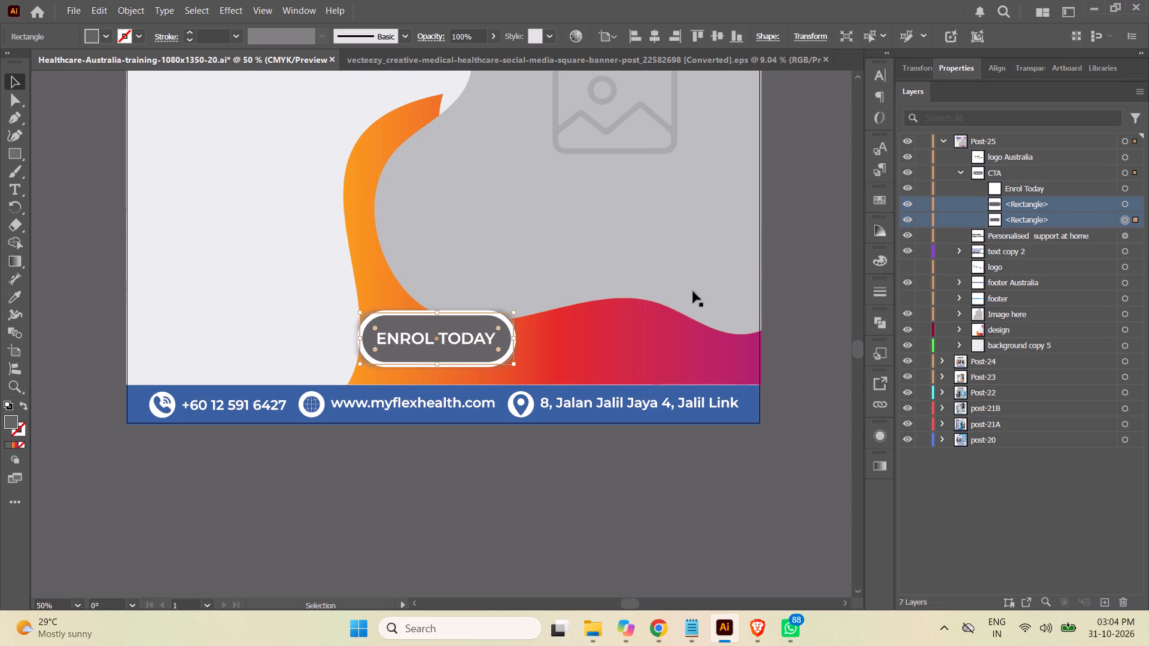
pyautogui.moveTo(375, 328); pyautogui.dragTo(484, 349)
pyautogui.click(17, 83)
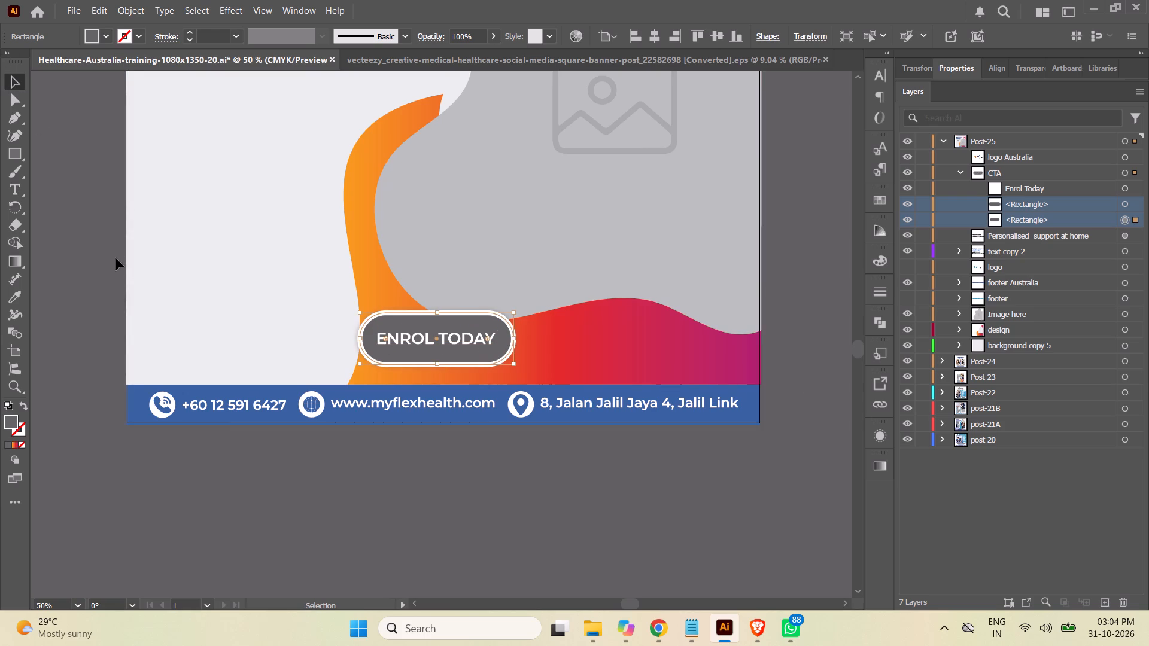
pyautogui.click(101, 255)
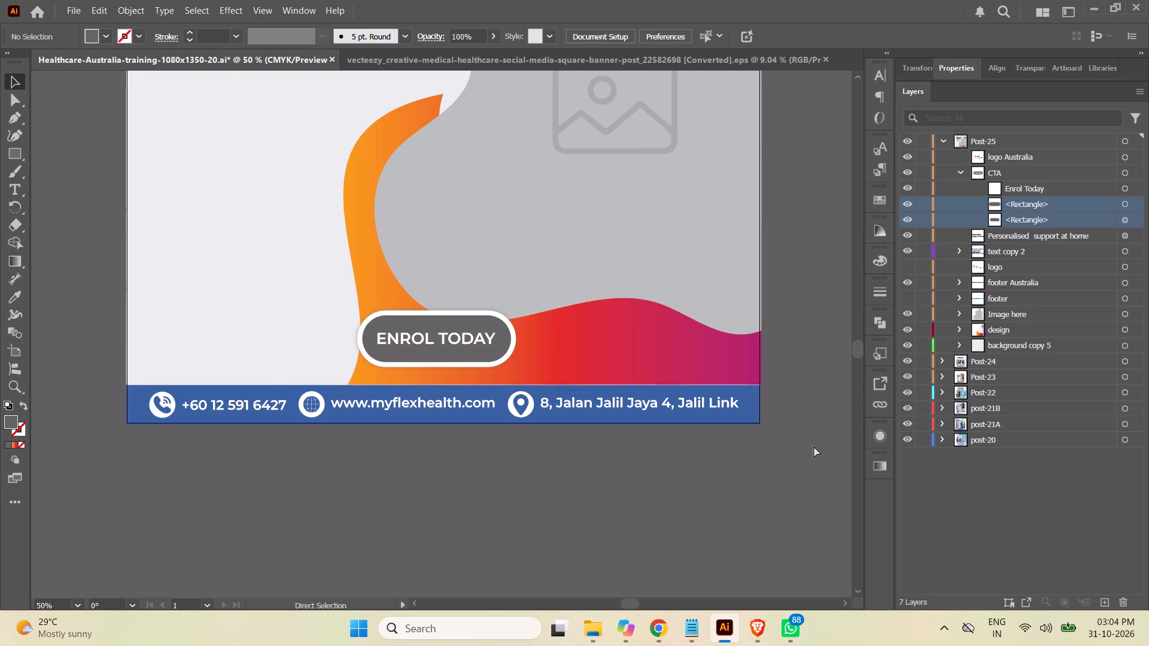
# Move the whole CTA group left onto the empty background beside the orange shape, just above the footer's phone number.
pyautogui.hotkey('ctrl', '-')
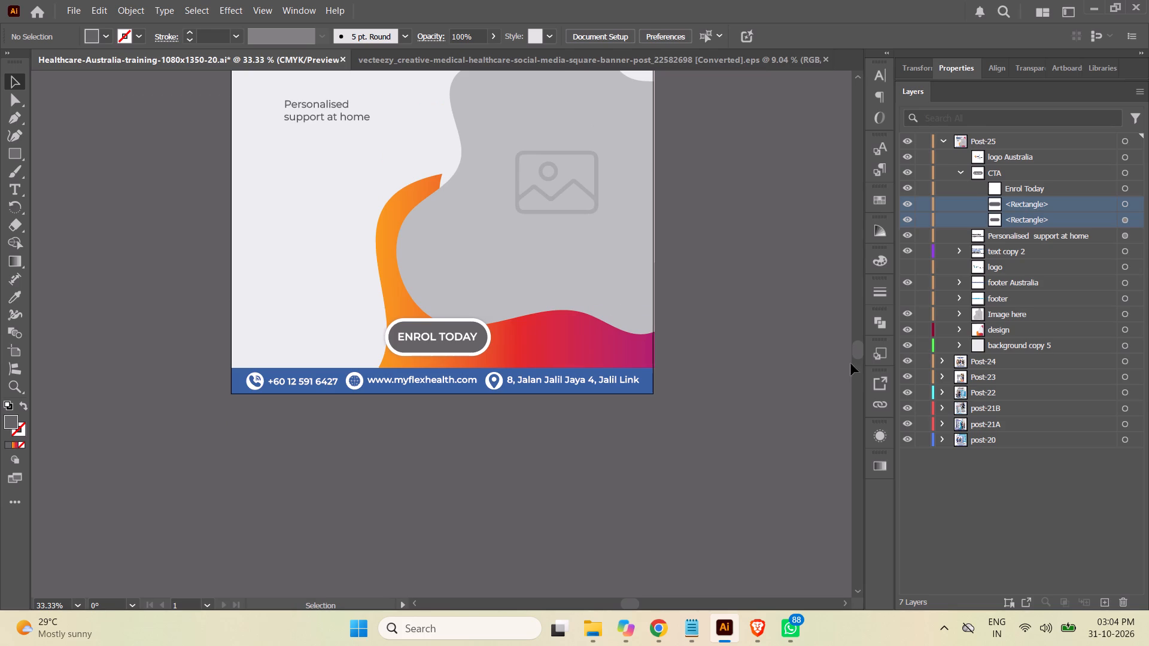
pyautogui.click(960, 172)
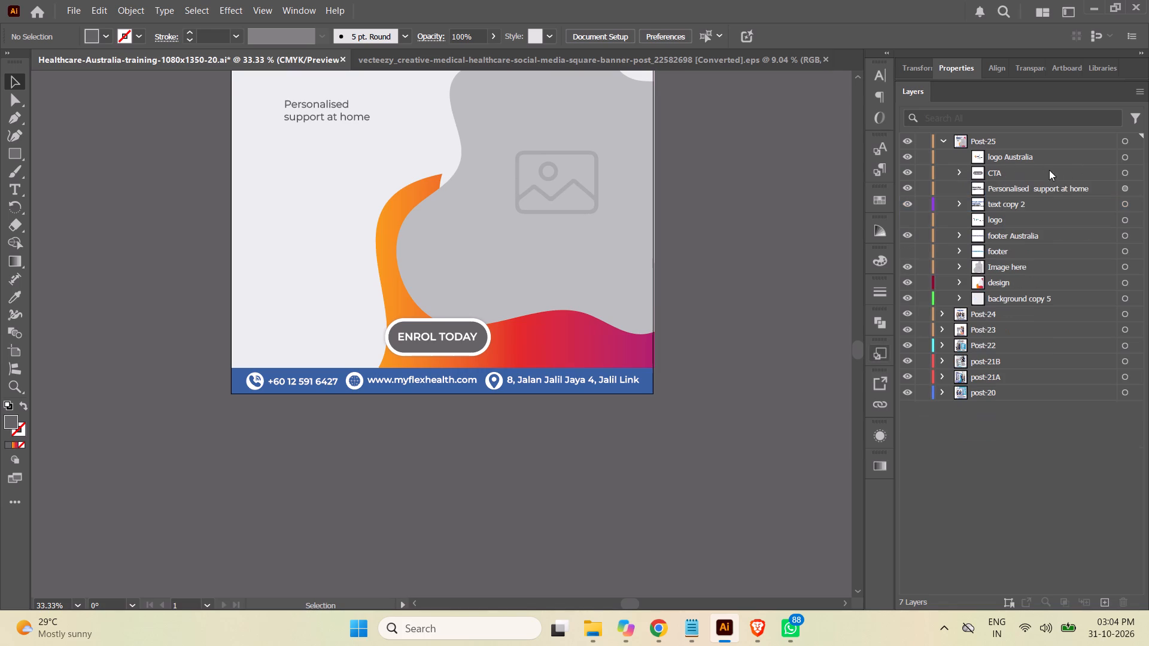
pyautogui.click(1124, 173)
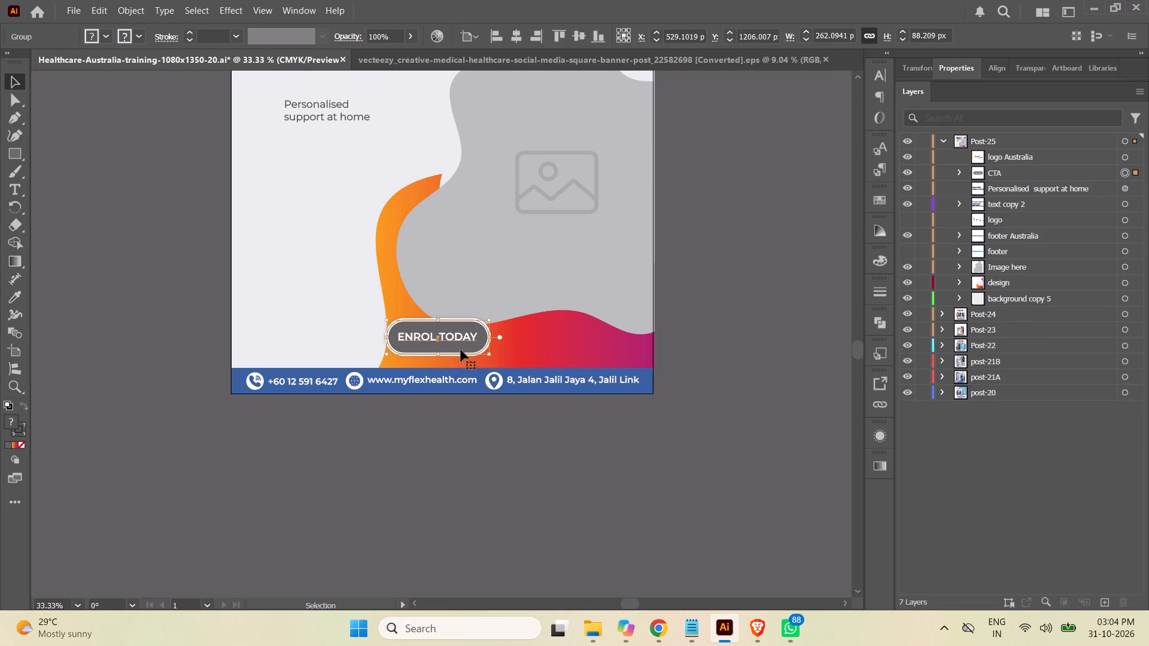
pyautogui.moveTo(461, 349); pyautogui.dragTo(332, 348)
pyautogui.click(629, 524)
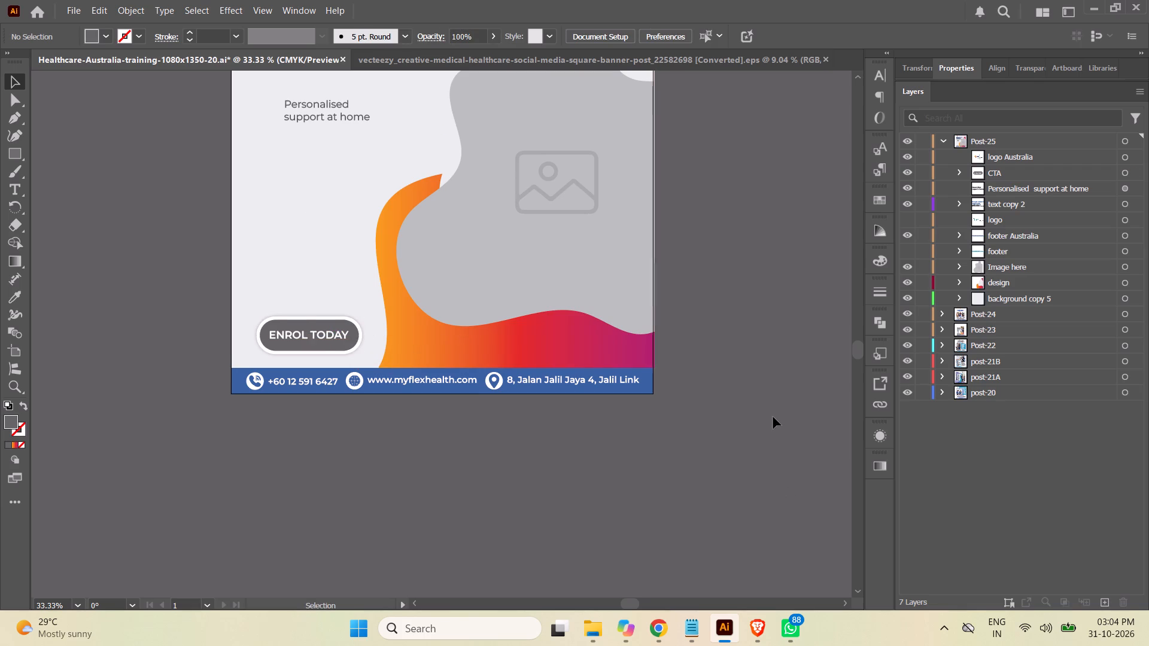
# Look over the full Post-25 layout and save the document.
pyautogui.scroll(7, 774, 417)
pyautogui.scroll(-1, 773, 418)
pyautogui.scroll(1, 773, 417)
pyautogui.scroll(-1, 779, 410)
pyautogui.scroll(2, 779, 410)
pyautogui.scroll(-1, 779, 410)
pyautogui.scroll(4, 779, 410)
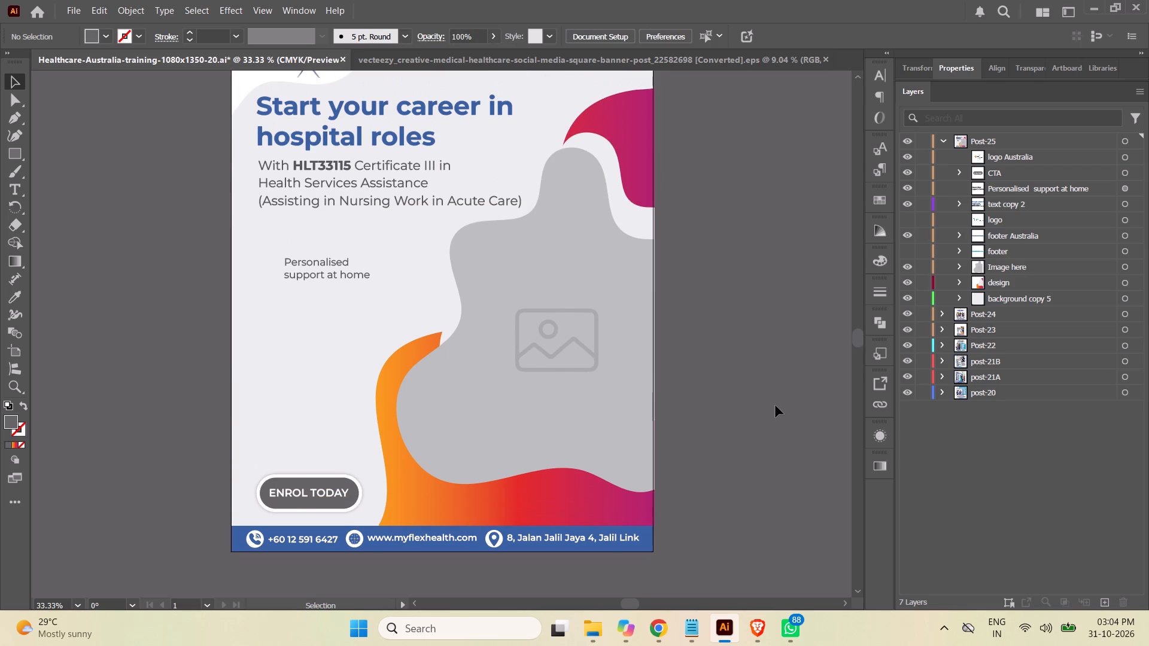
pyautogui.scroll(8, 796, 401)
pyautogui.scroll(-1, 789, 401)
pyautogui.scroll(3, 788, 403)
pyautogui.scroll(-6, 788, 403)
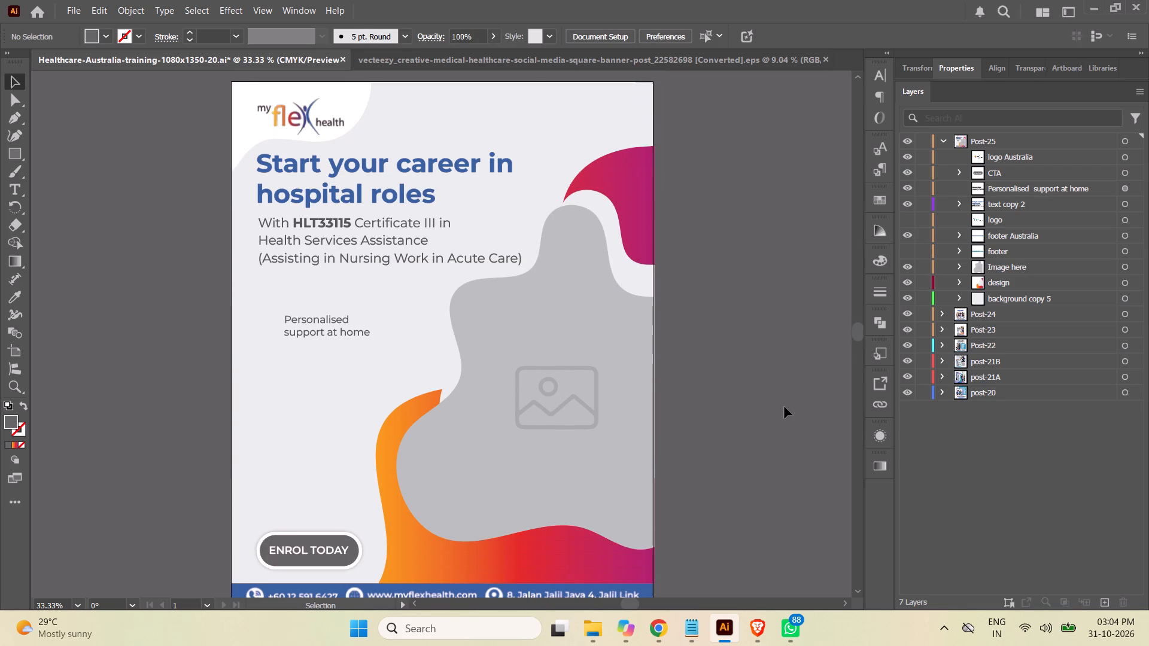
pyautogui.hotkey('ctrl', 's')
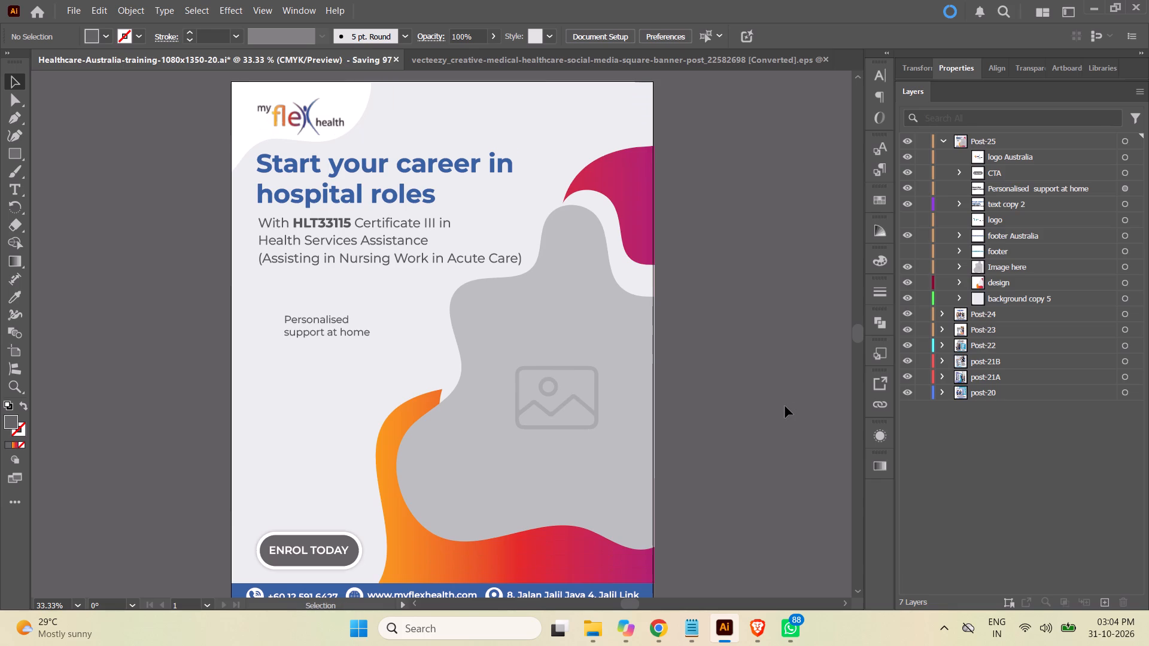
# Switch to Chrome and copy the first pointer, "Assistant in Nursing (AIN)", from the Asana brief.
pyautogui.click(1059, 190)
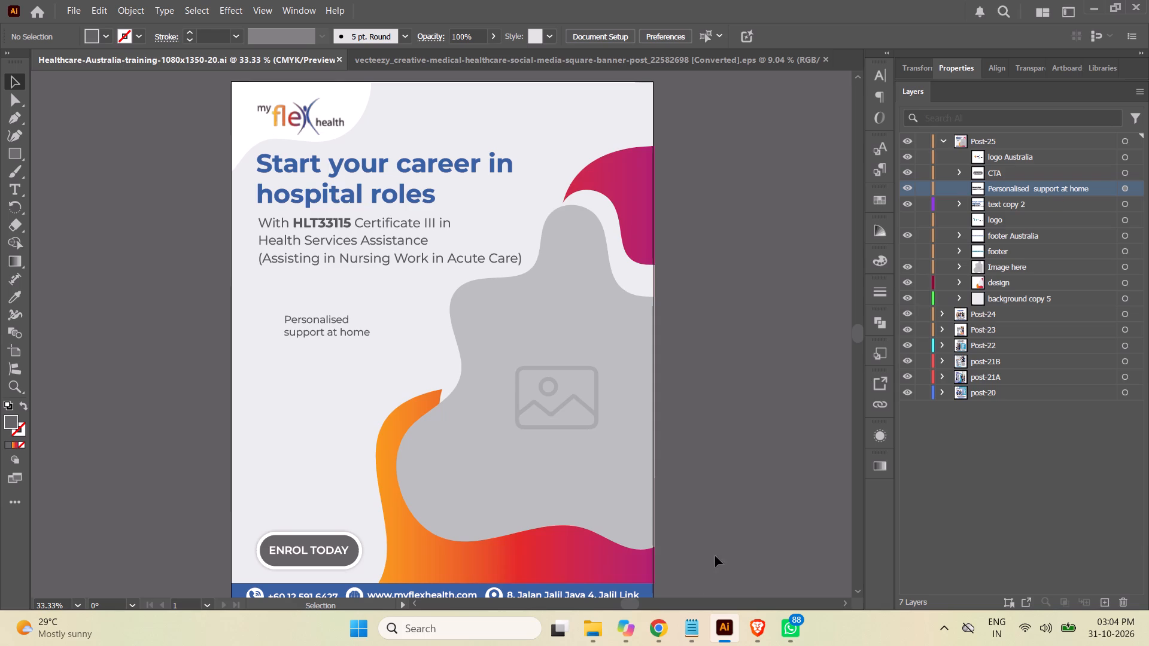
pyautogui.click(655, 633)
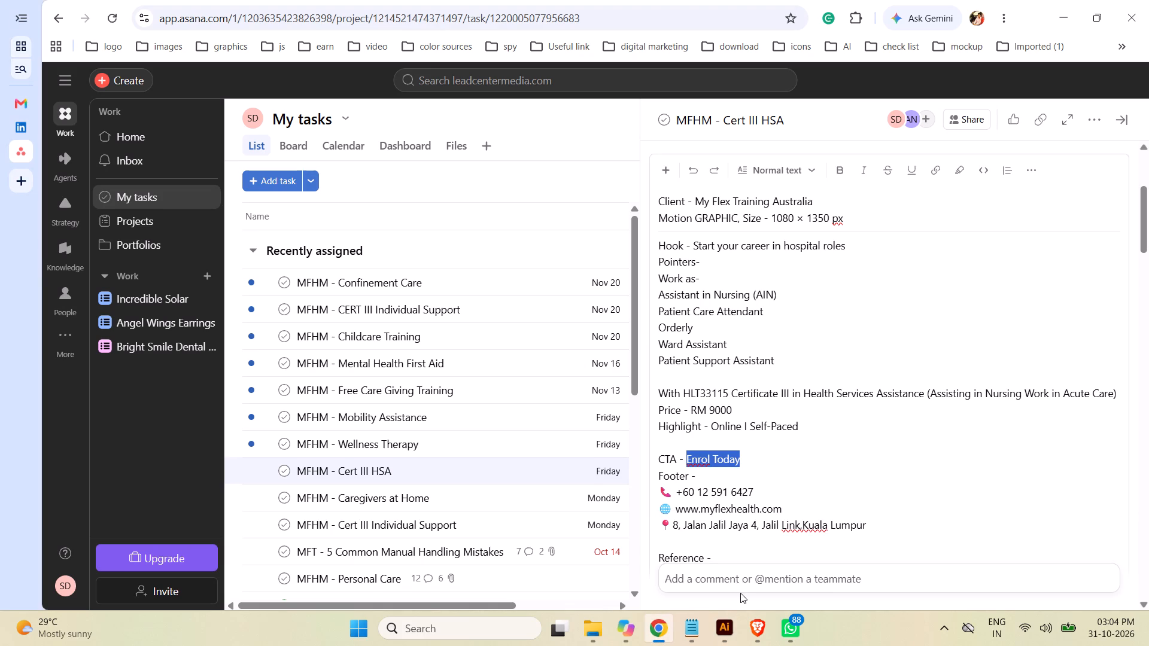
pyautogui.moveTo(777, 293); pyautogui.dragTo(691, 300)
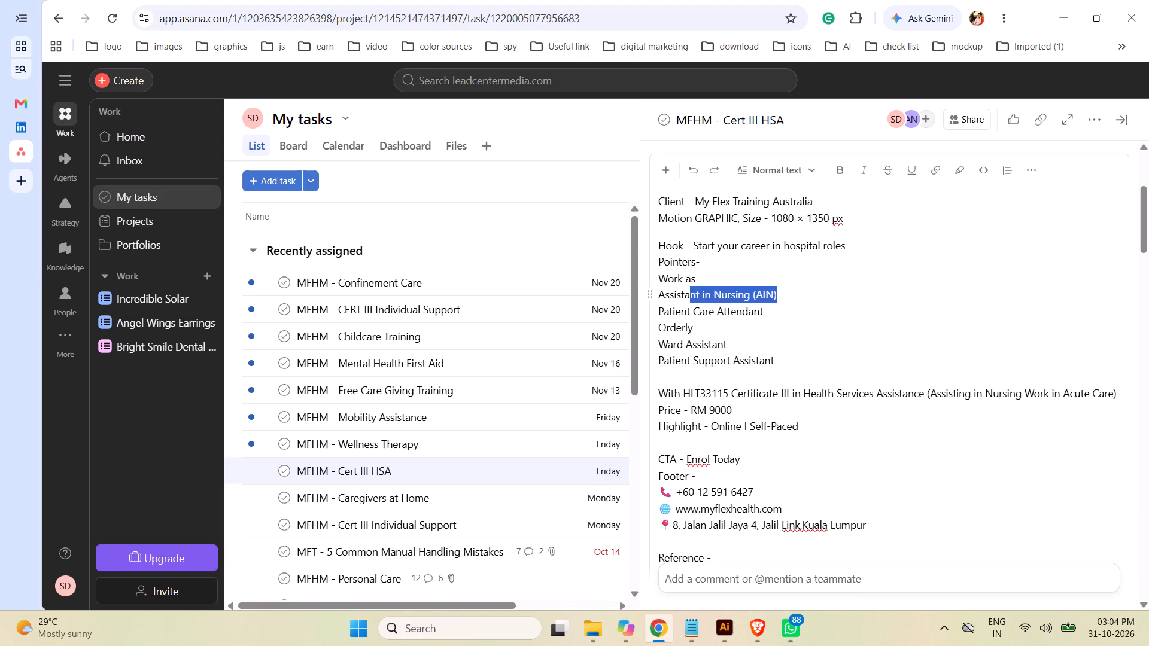
pyautogui.moveTo(691, 300); pyautogui.dragTo(659, 300)
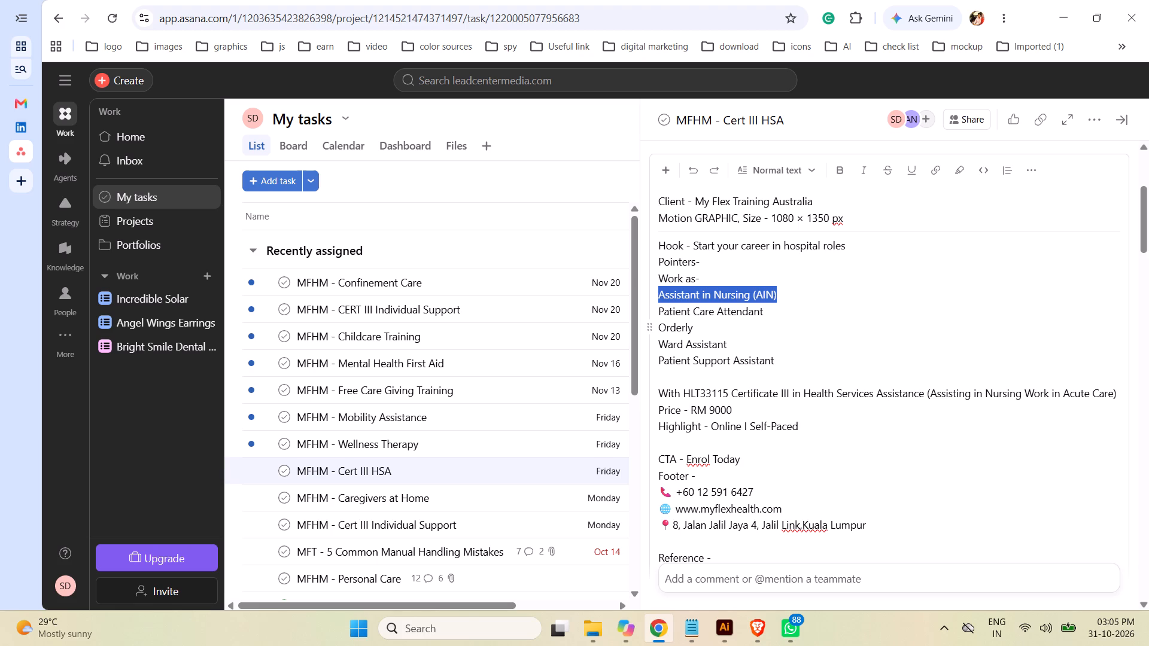
pyautogui.hotkey('ctrl', 'c')
# Back in Illustrator, replace the "Personalised support at home" text with "Assistant in Nursing (AIN)" and save the document.
pyautogui.click(725, 626)
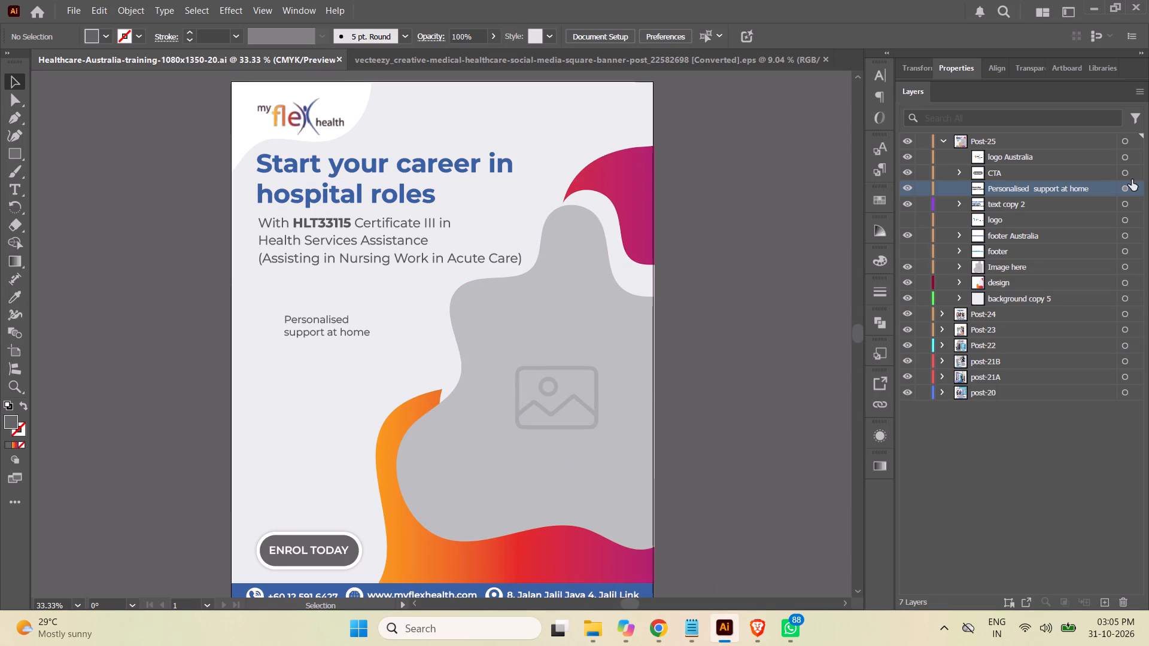
pyautogui.click(17, 187)
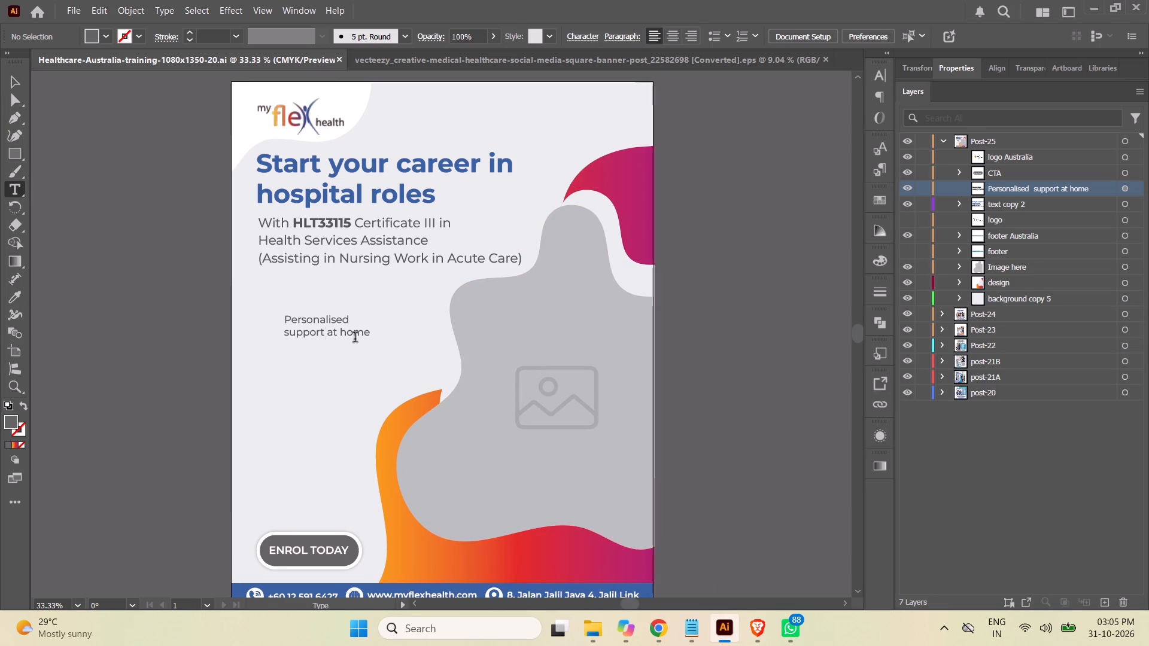
pyautogui.click(316, 333)
pyautogui.hotkey('ctrl', 'a')
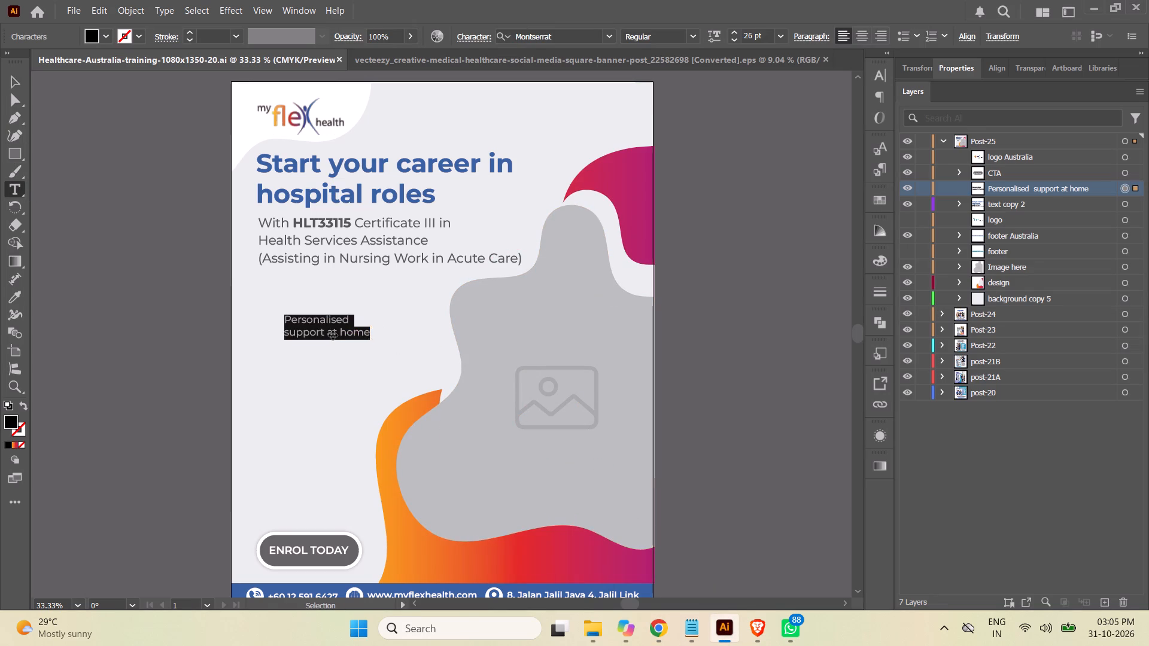
pyautogui.hotkey('ctrl', 'v')
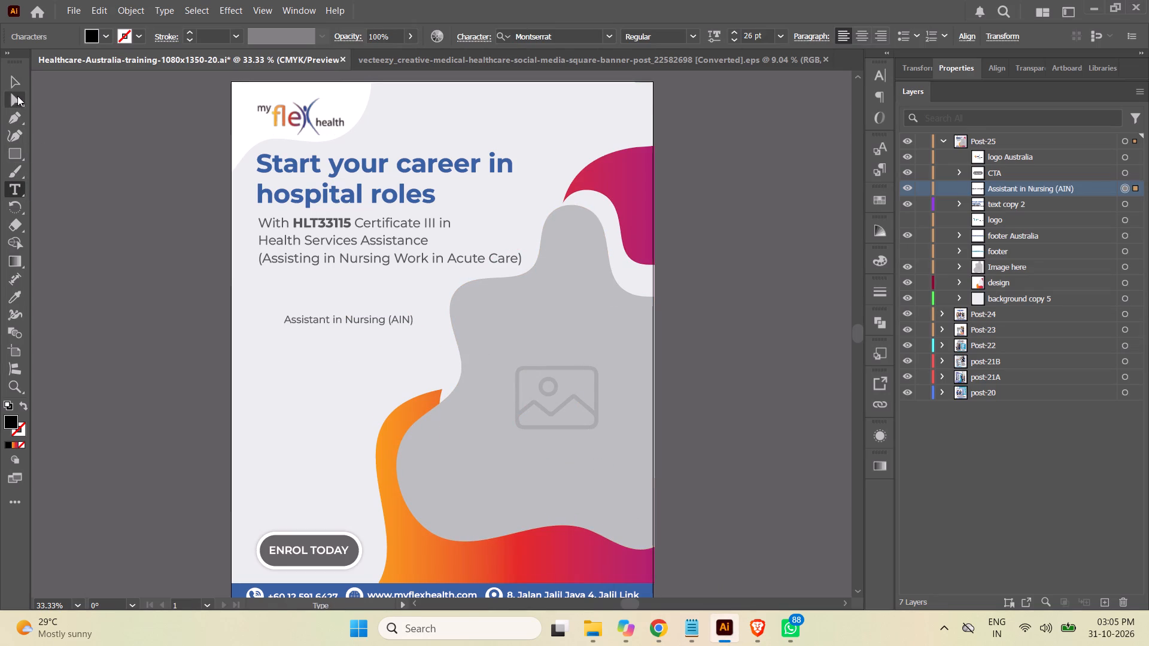
pyautogui.click(16, 87)
pyautogui.click(75, 235)
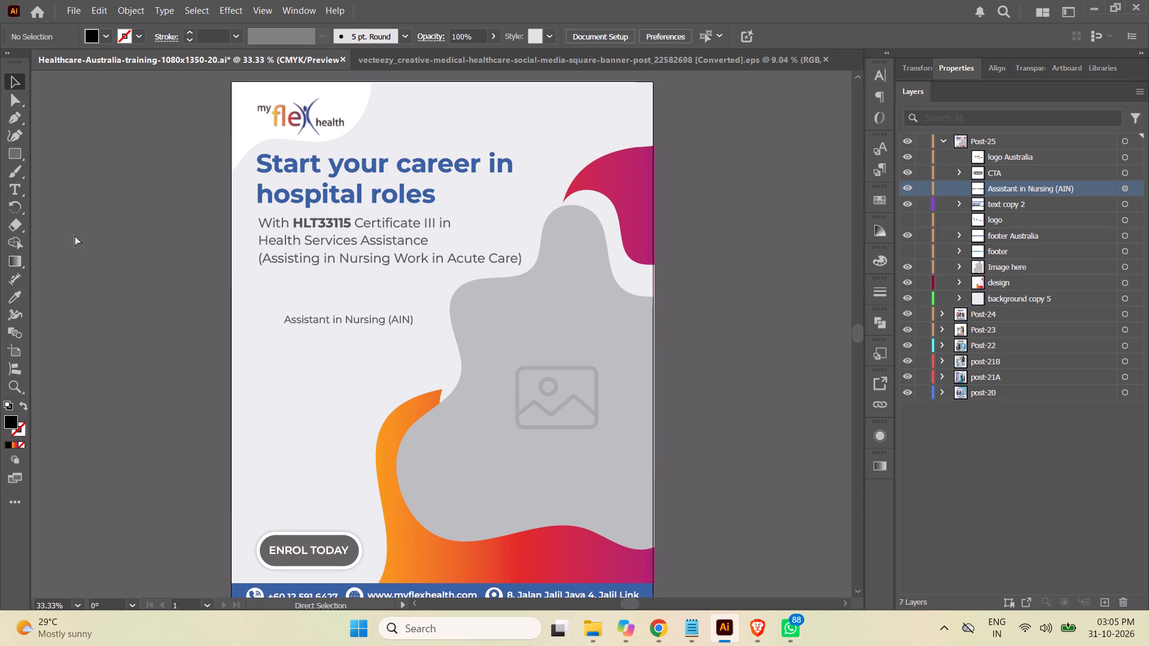
pyautogui.hotkey('ctrl', 's')
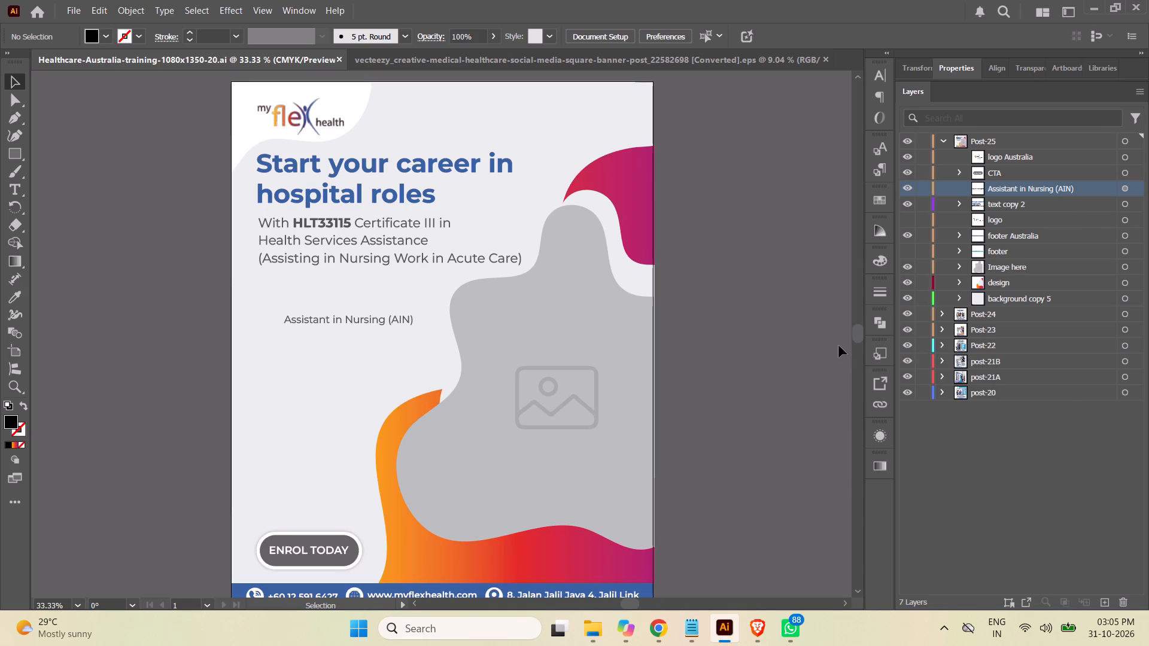
# Draw a square of about 70 px at the start of the "Assistant in Nursing (AIN)" line.
pyautogui.click(18, 156)
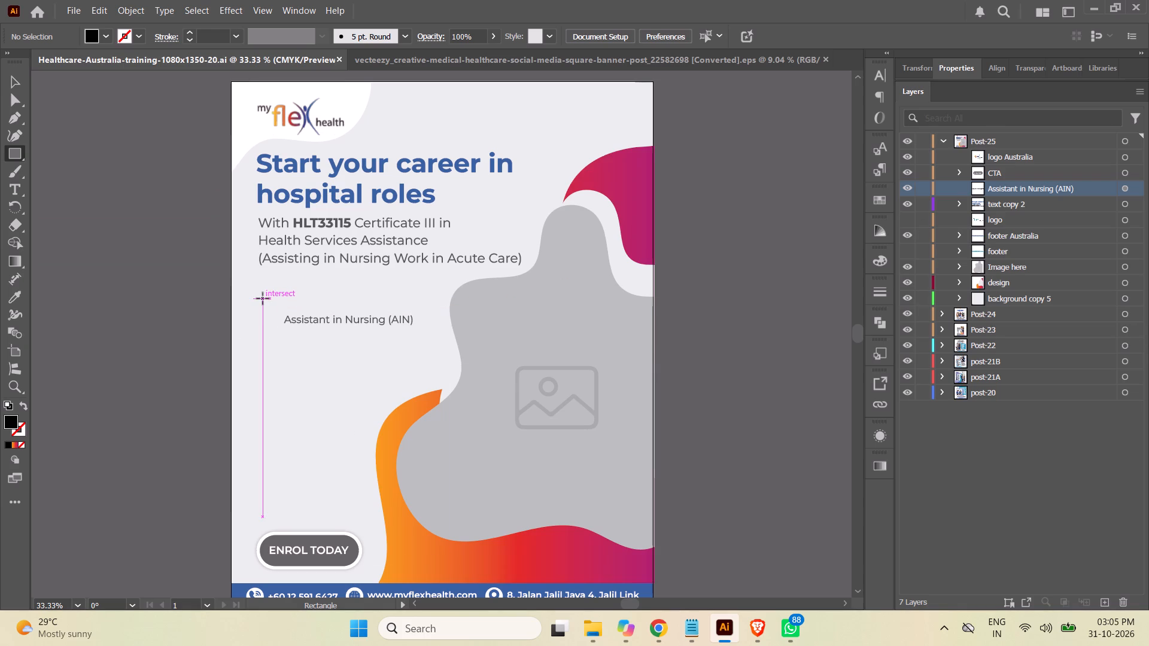
pyautogui.moveTo(263, 298); pyautogui.dragTo(282, 324)
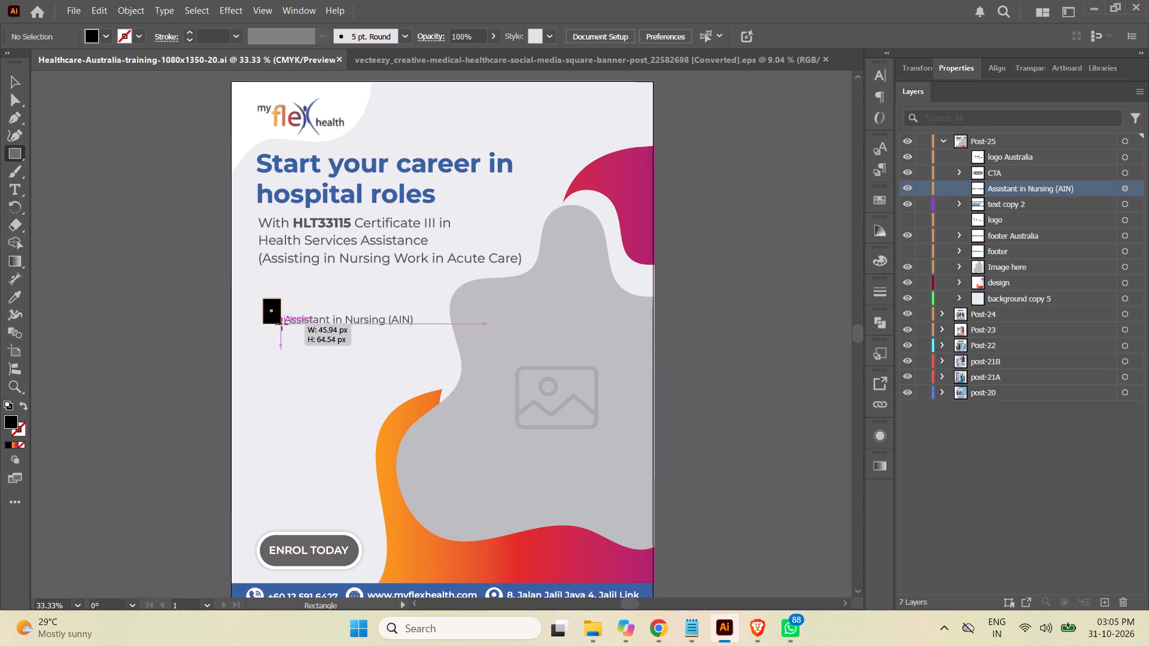
pyautogui.moveTo(282, 324); pyautogui.dragTo(289, 321)
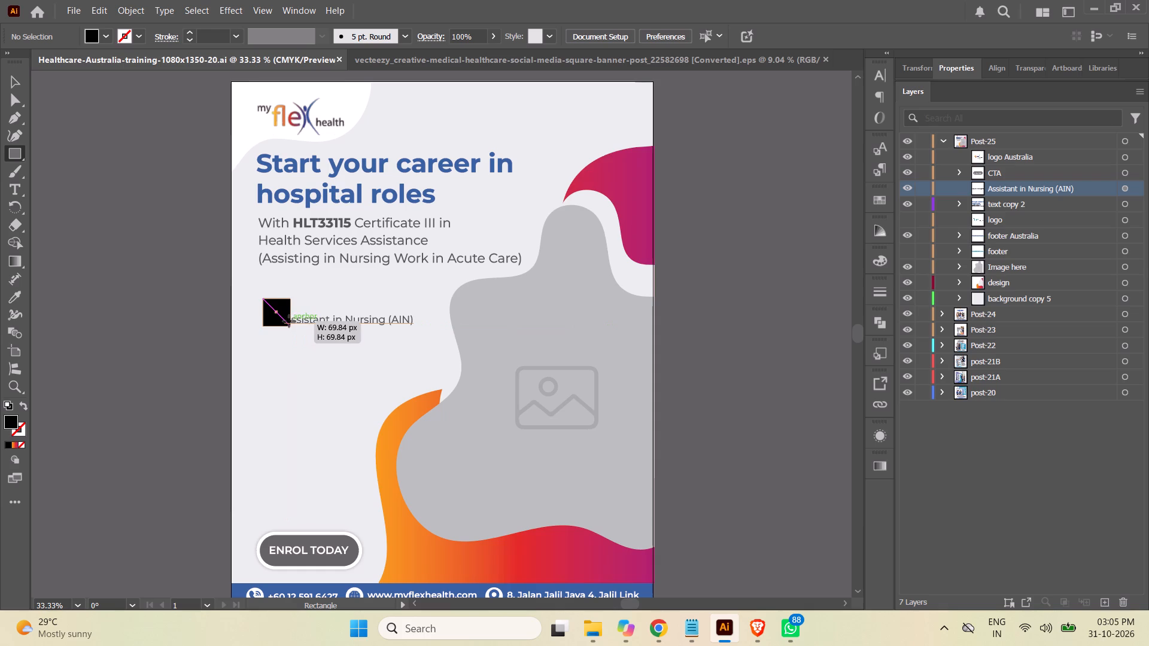
pyautogui.moveTo(289, 321); pyautogui.dragTo(290, 321)
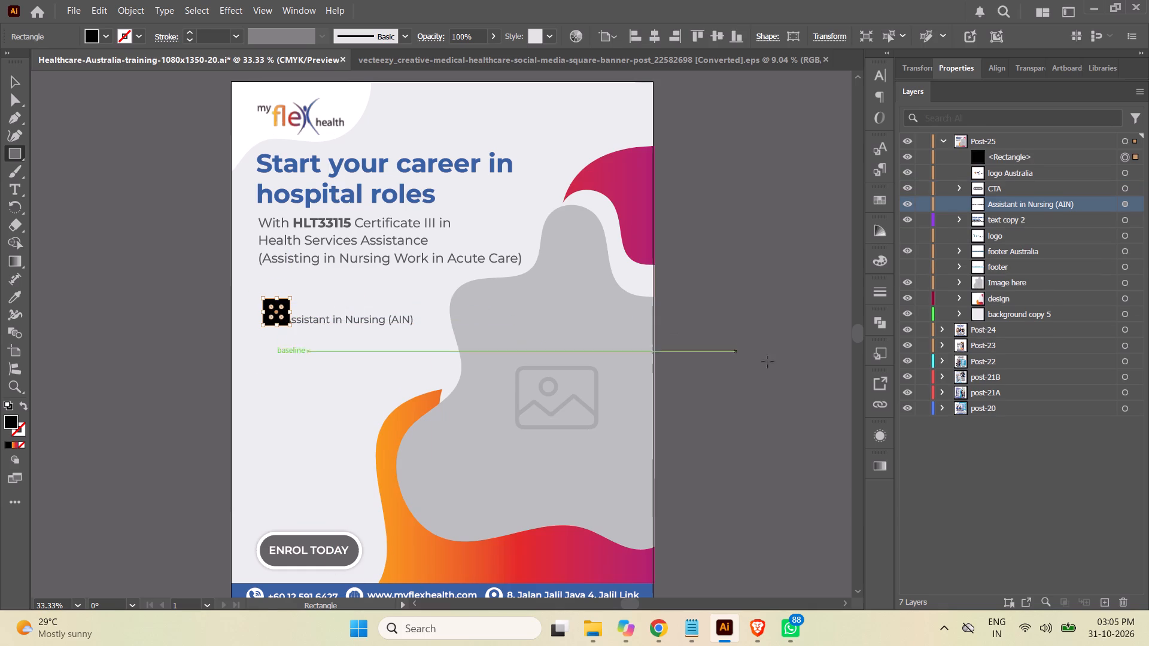
# Slightly round all four corners of the black square.
pyautogui.hotkey('ctrl', '=')
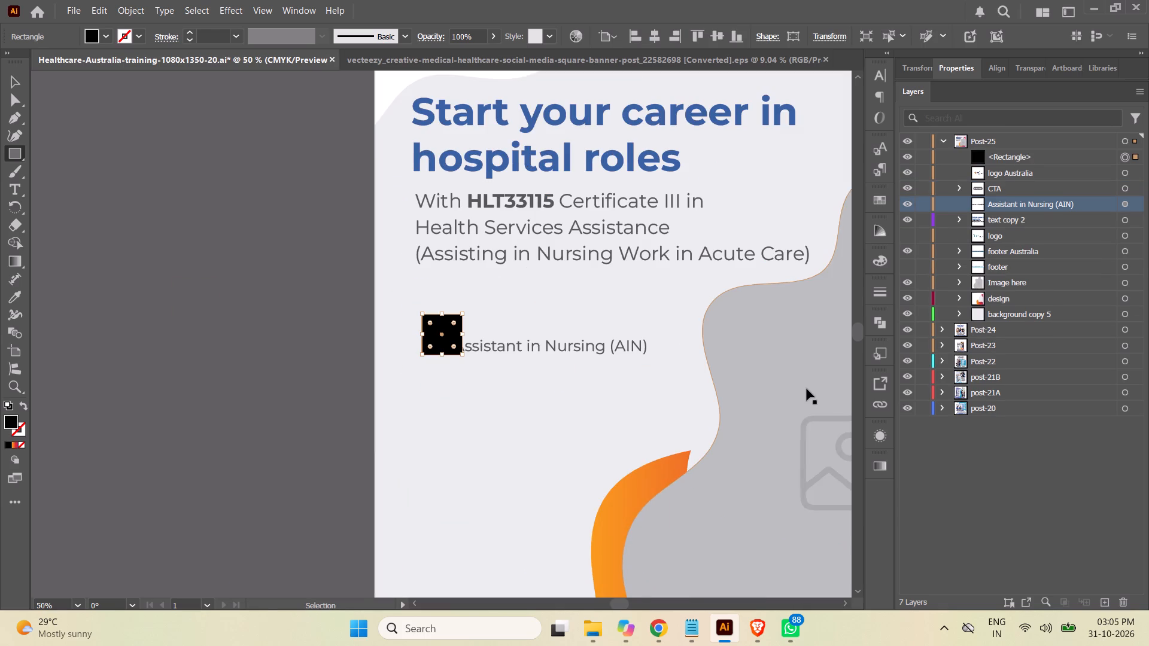
pyautogui.hotkey('ctrl', '=')
pyautogui.click(845, 604)
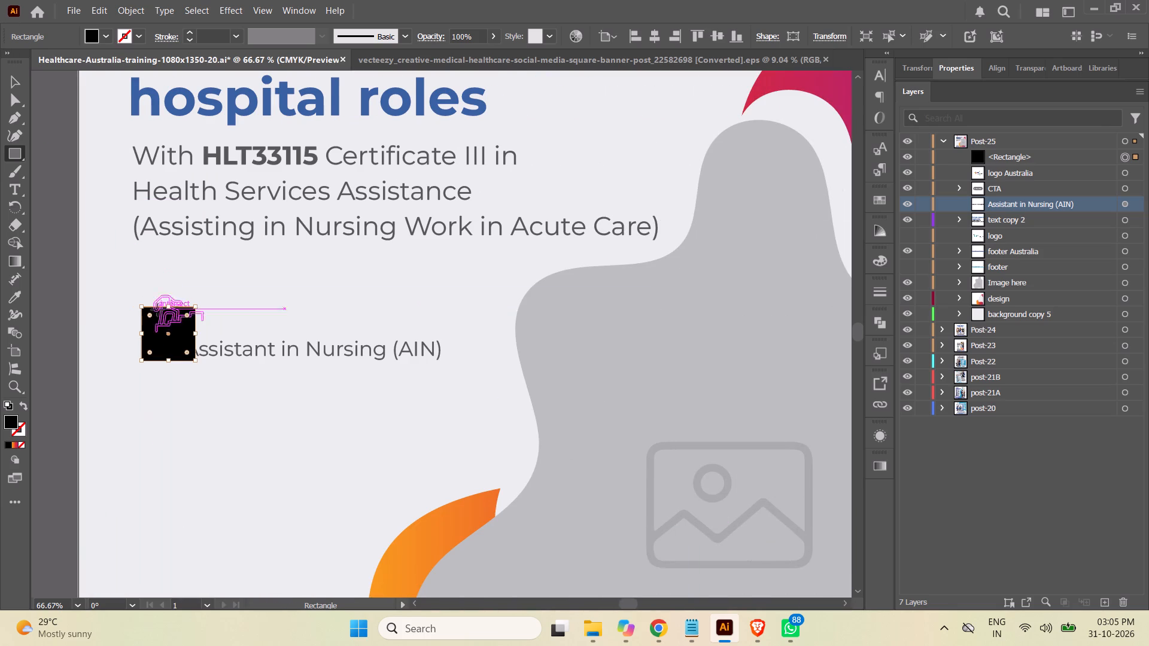
pyautogui.click(152, 316)
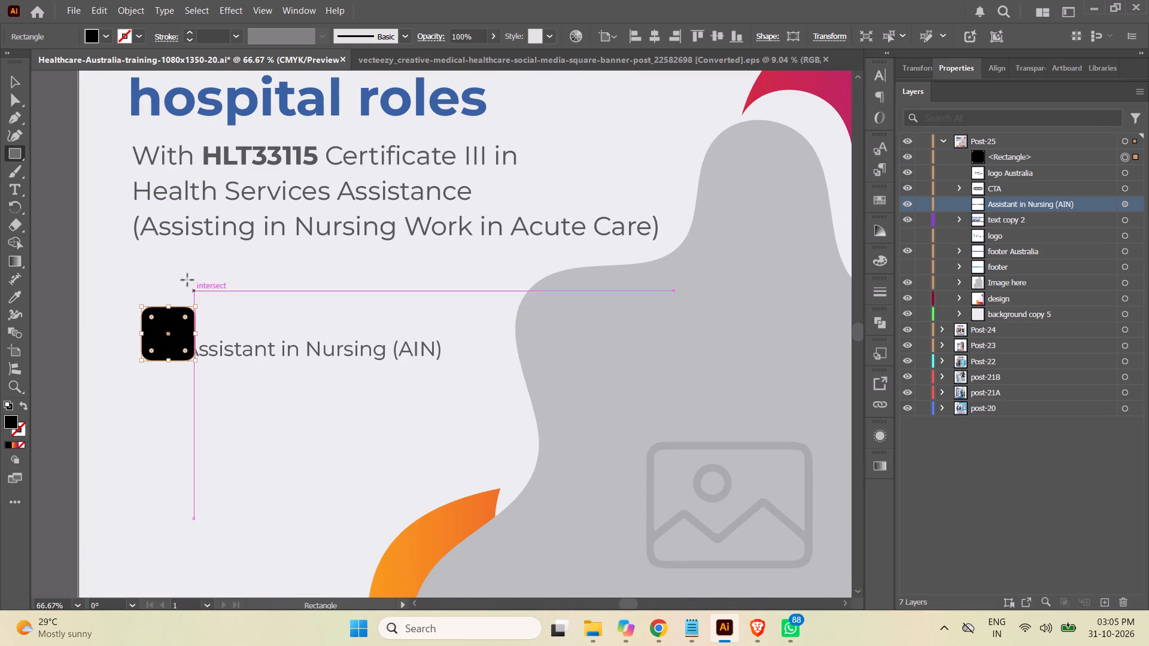
# Remove the rounded square's fill and give it a white 3 pt stroke.
pyautogui.click(12, 80)
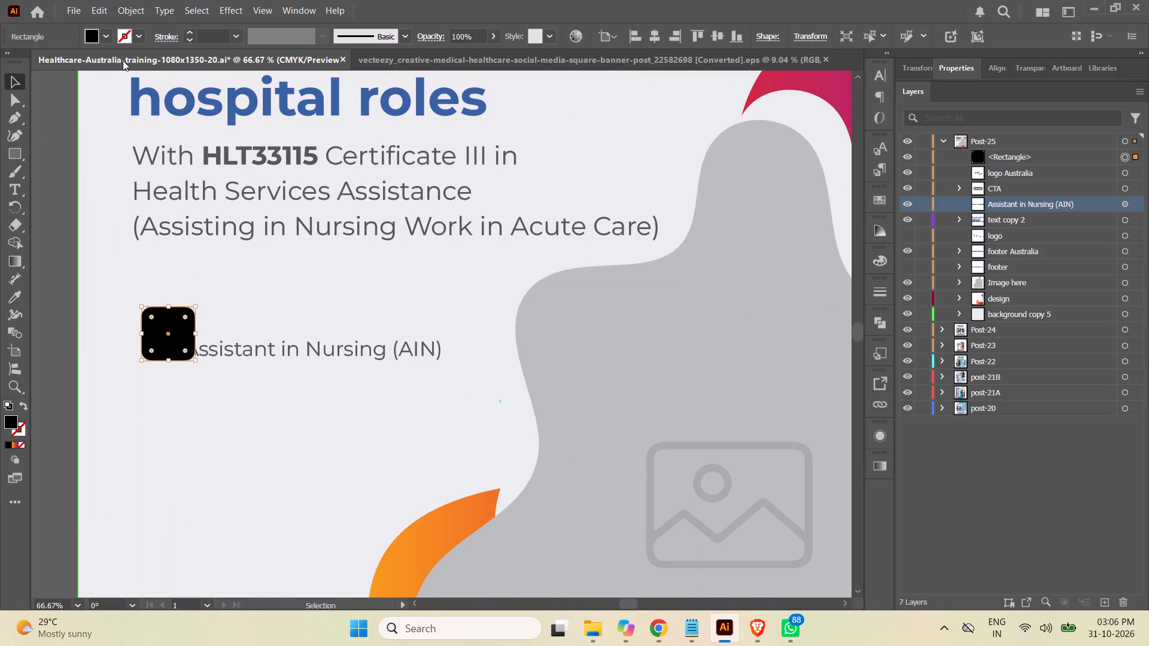
pyautogui.click(107, 36)
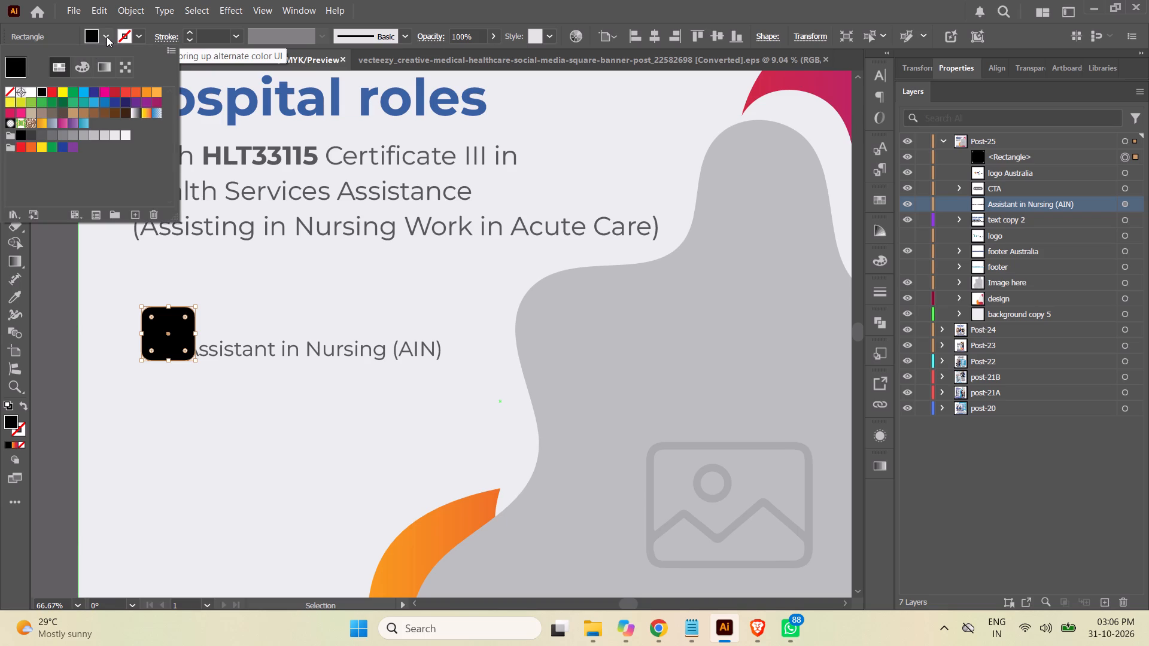
pyautogui.click(11, 92)
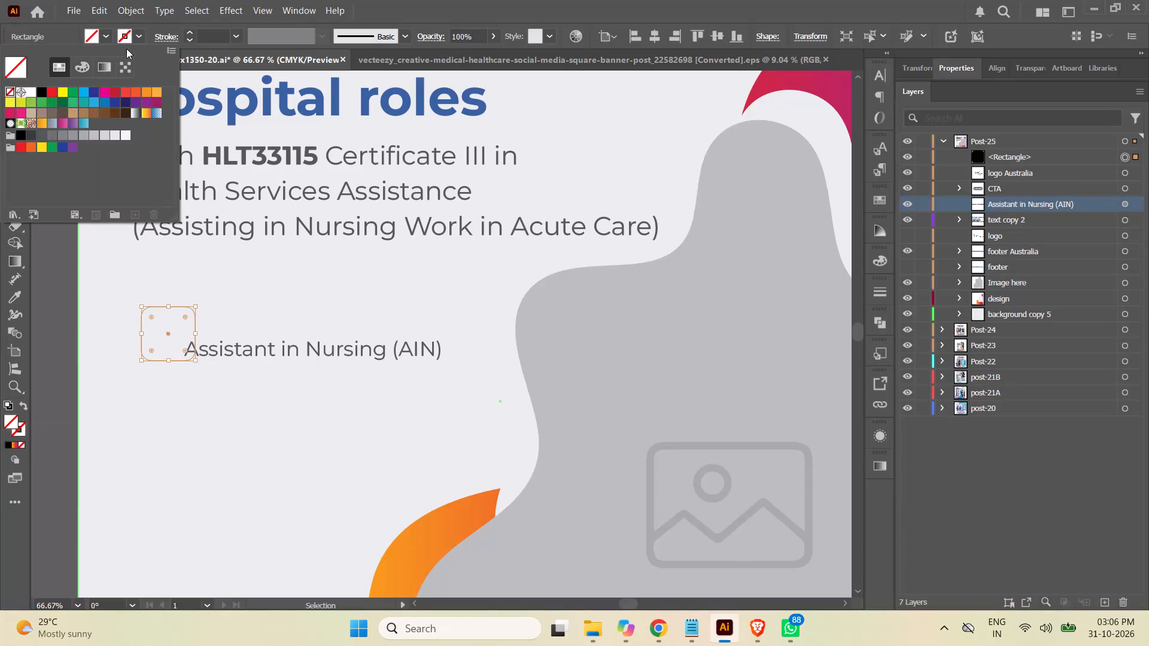
pyautogui.click(133, 38)
pyautogui.click(139, 39)
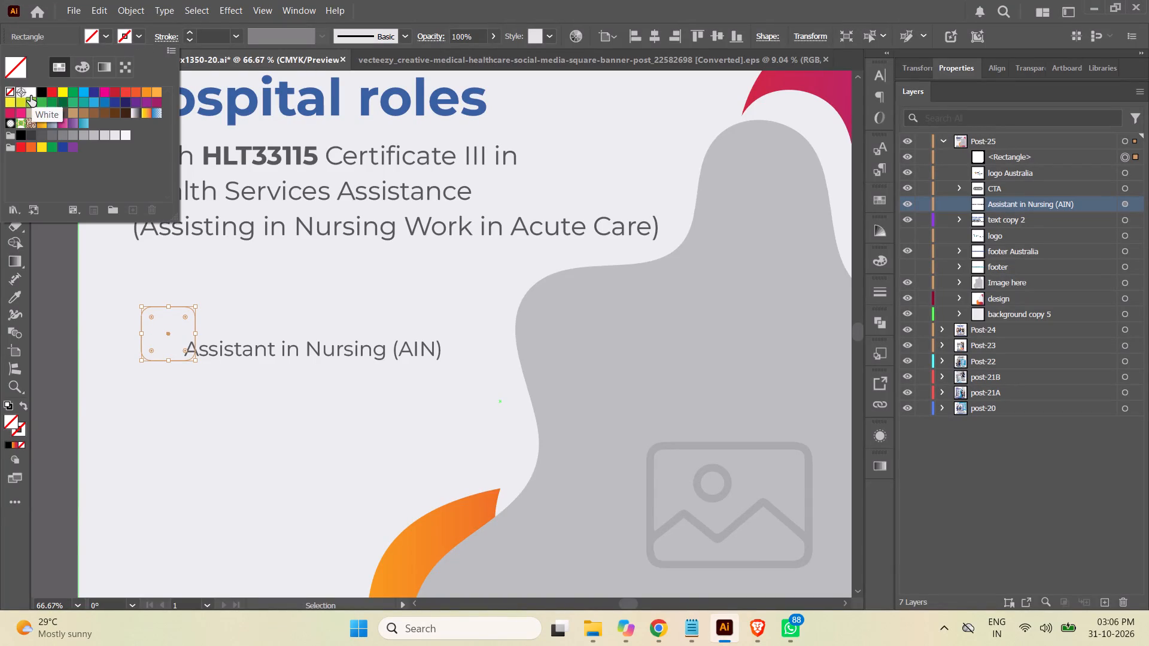
pyautogui.click(31, 95)
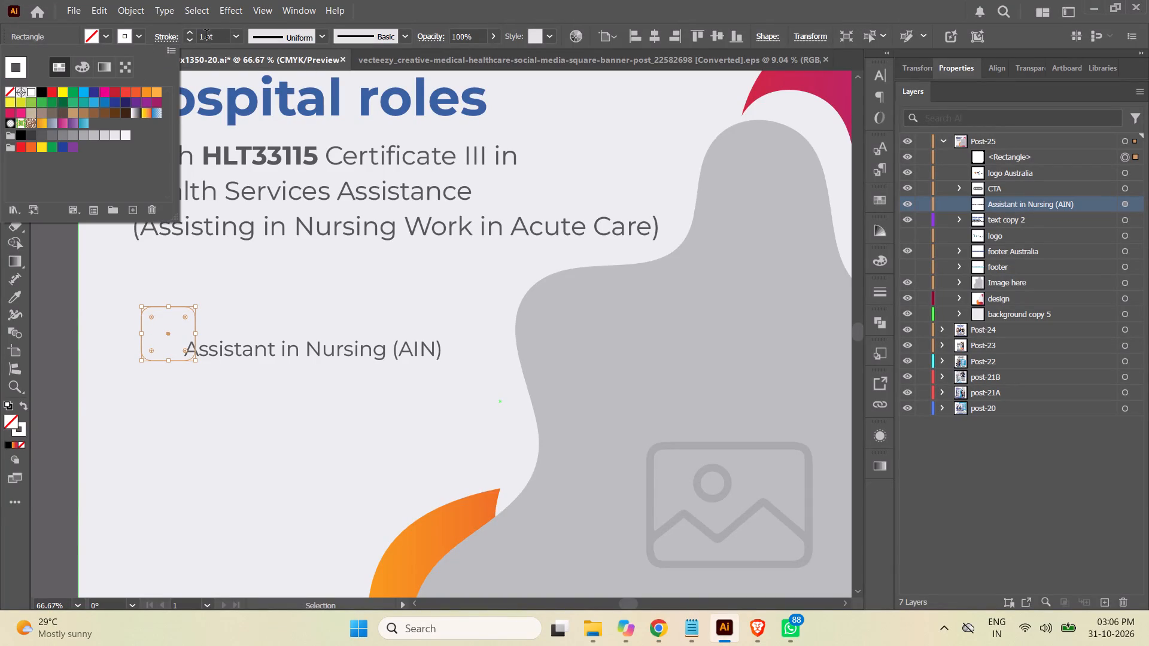
pyautogui.moveTo(205, 40); pyautogui.dragTo(198, 38)
pyautogui.click(203, 37)
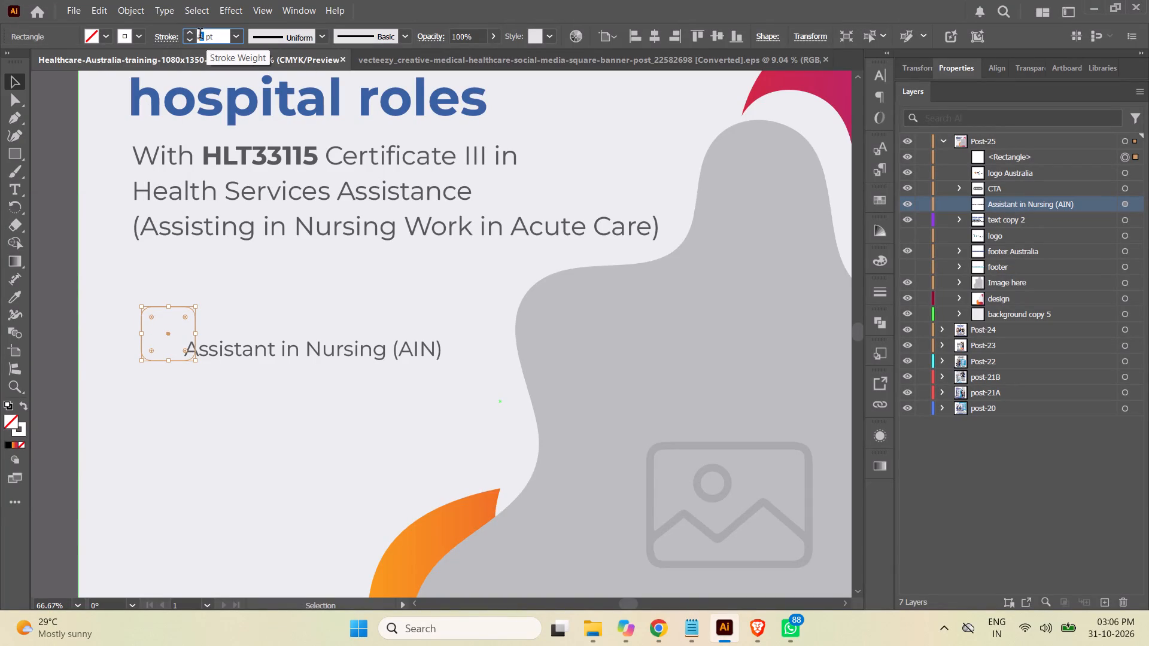
pyautogui.press('3')
pyautogui.press('Return')
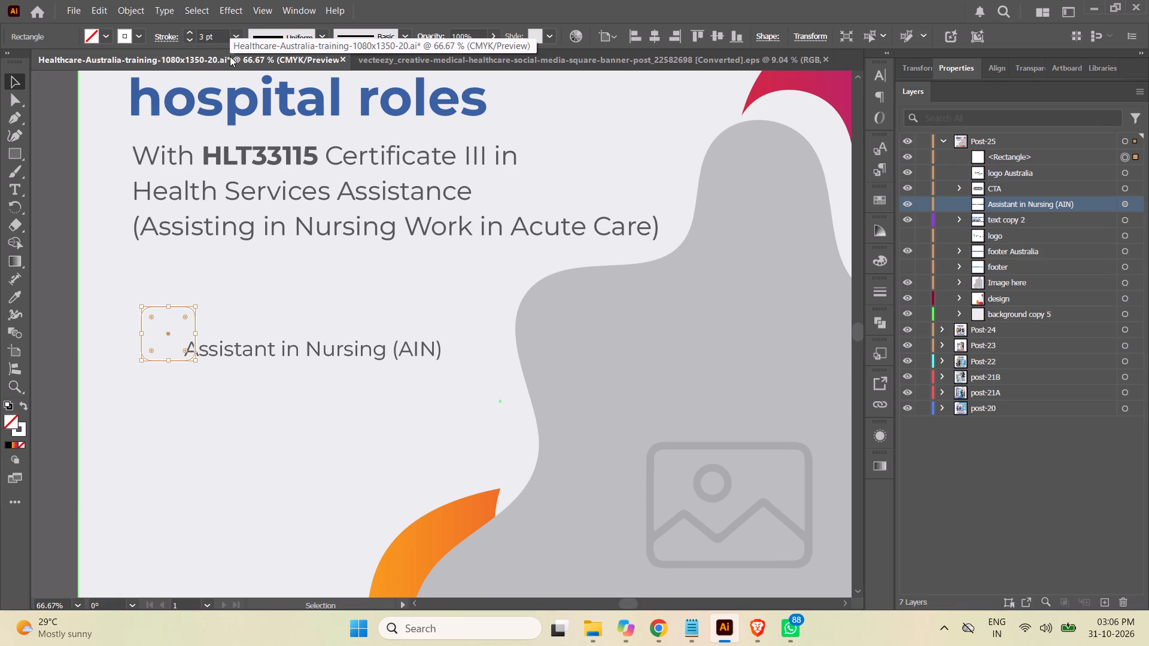
pyautogui.click(59, 181)
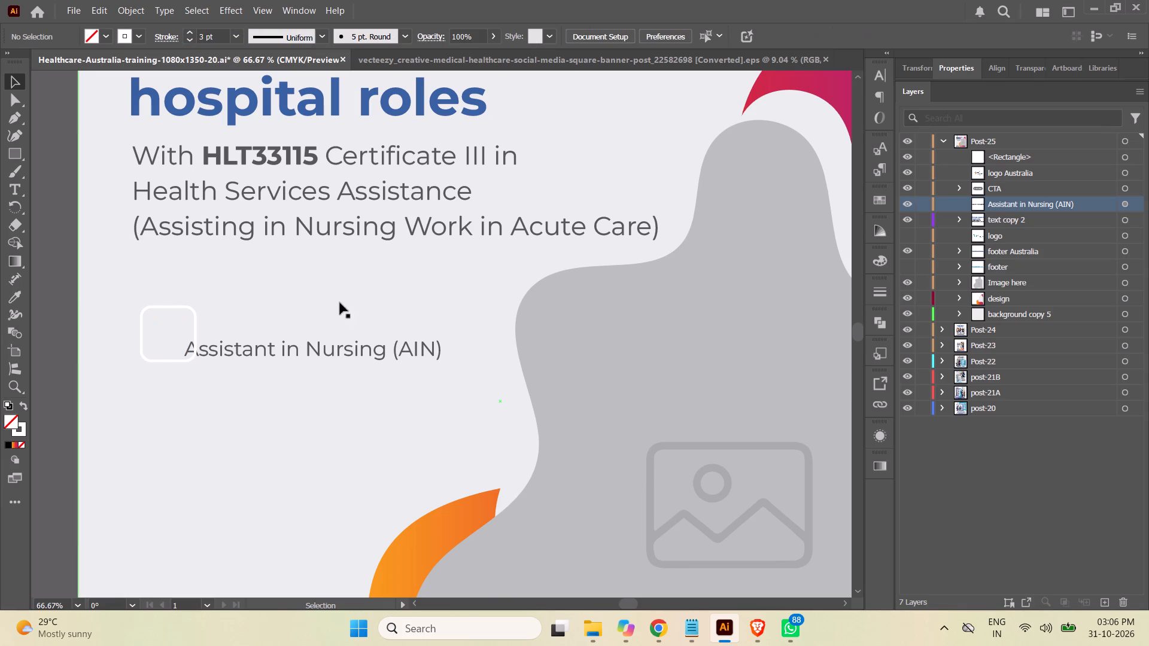
# Move the "Assistant in Nursing (AIN)" text beside the white outlined box, vertically centred on it, and save the document.
pyautogui.click(288, 352)
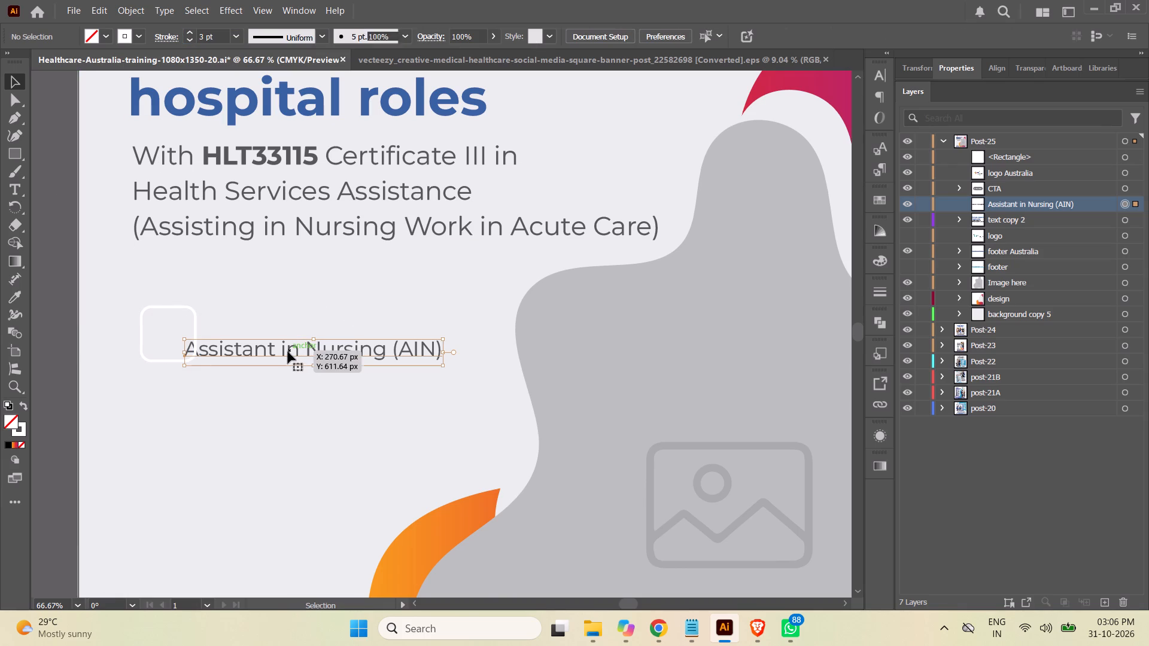
pyautogui.moveTo(291, 354); pyautogui.dragTo(318, 336)
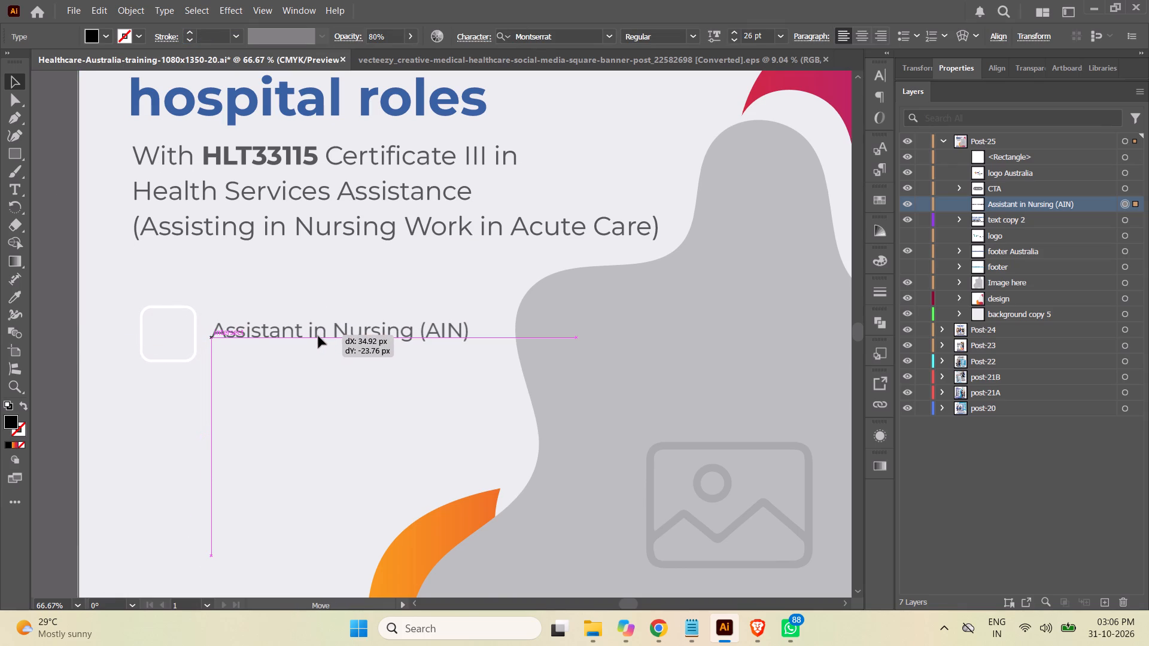
pyautogui.moveTo(318, 336); pyautogui.dragTo(318, 336)
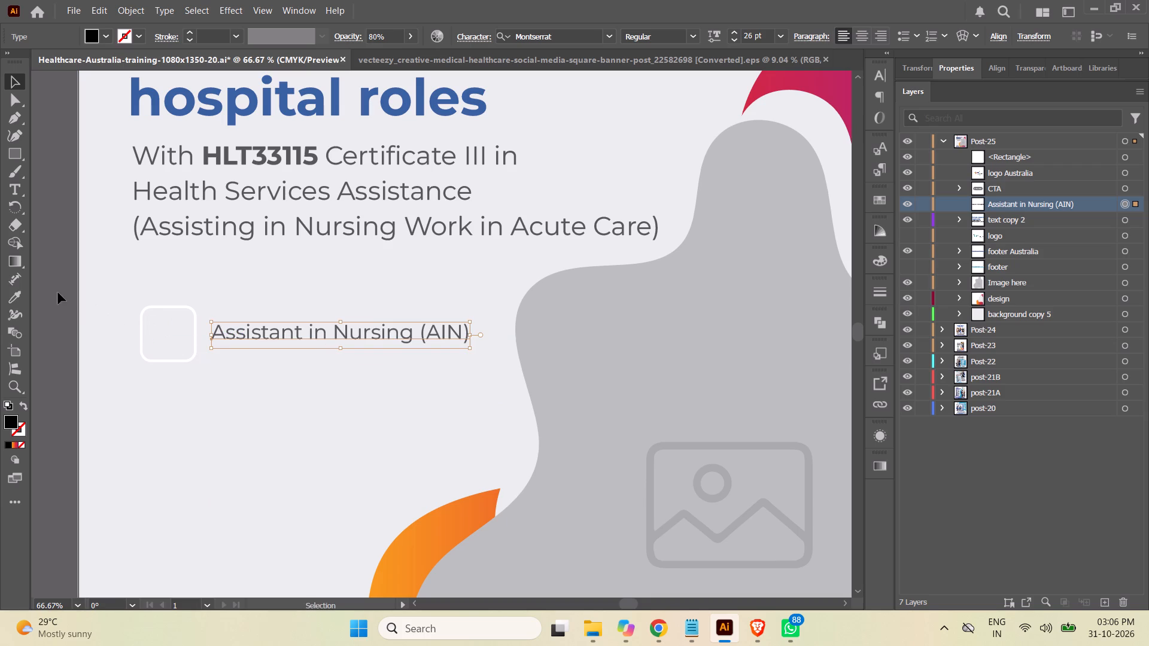
pyautogui.click(50, 283)
pyautogui.hotkey('ctrl', 's')
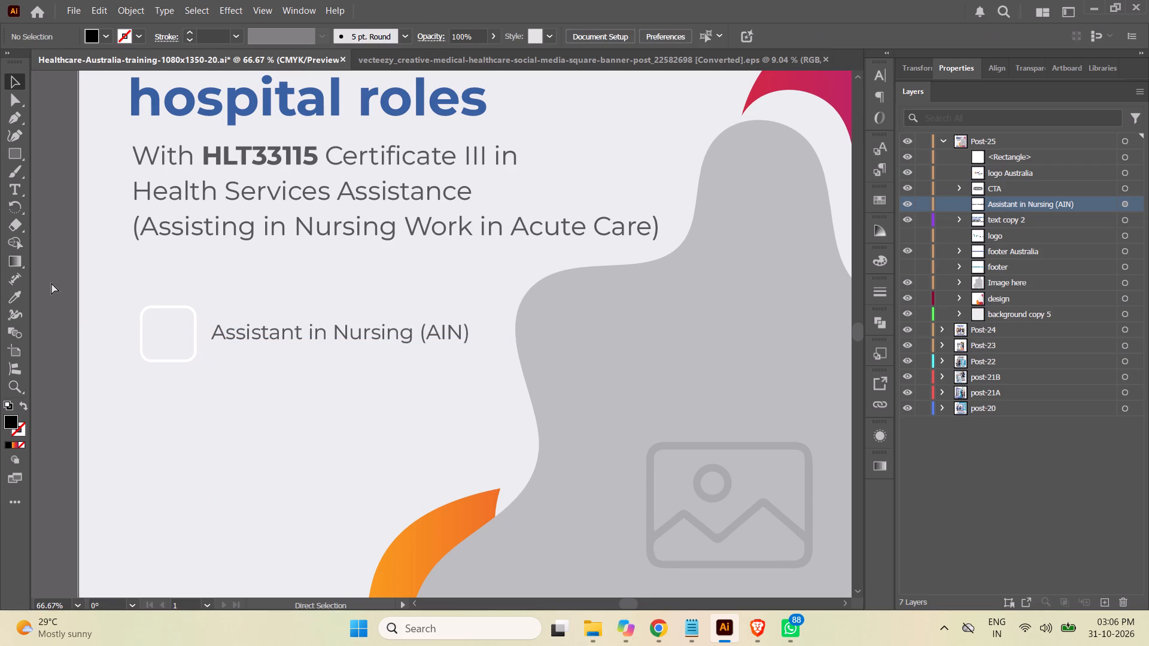
pyautogui.hotkey('ctrl', '-')
pyautogui.hotkey('ctrl', '-')
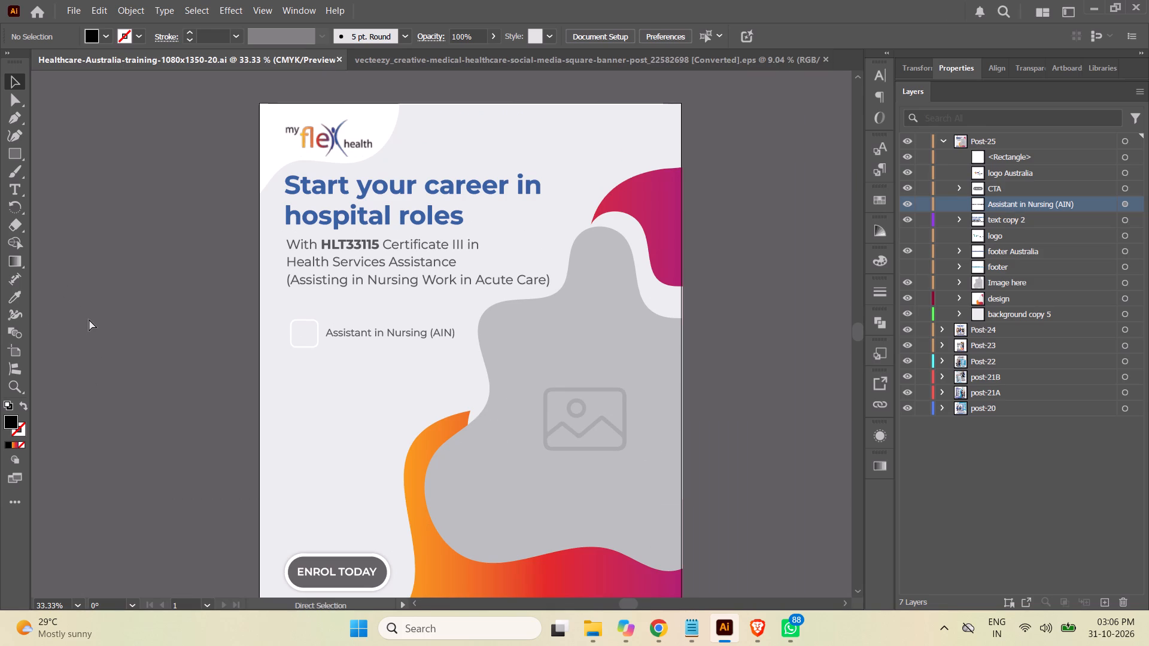
pyautogui.hotkey('ctrl', 's')
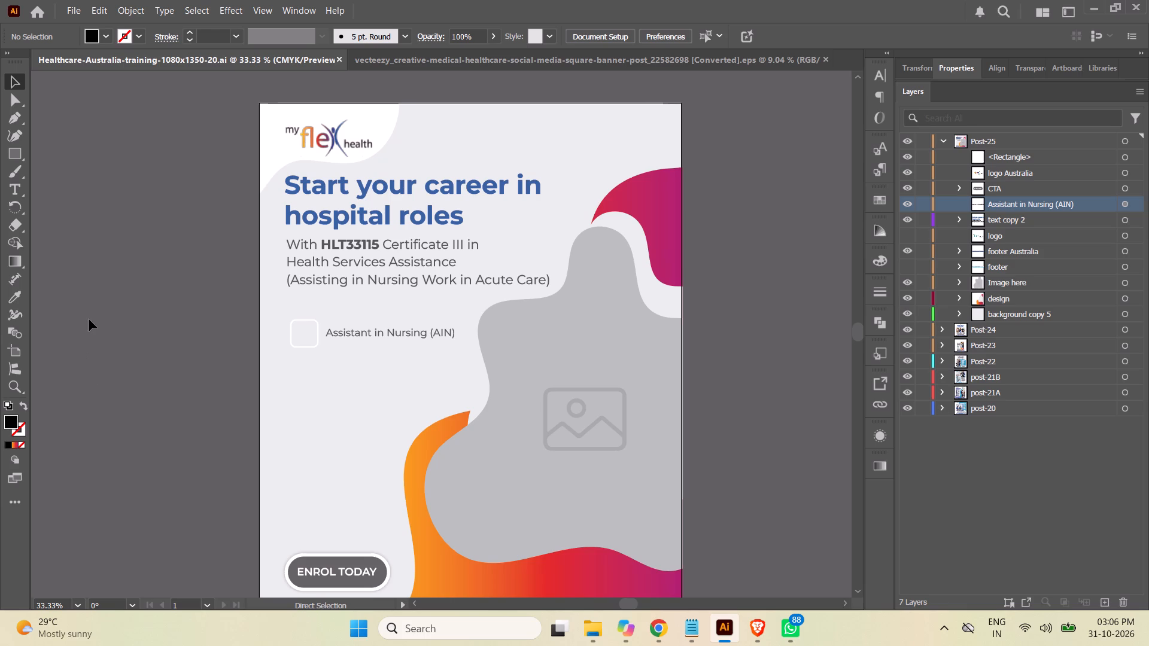
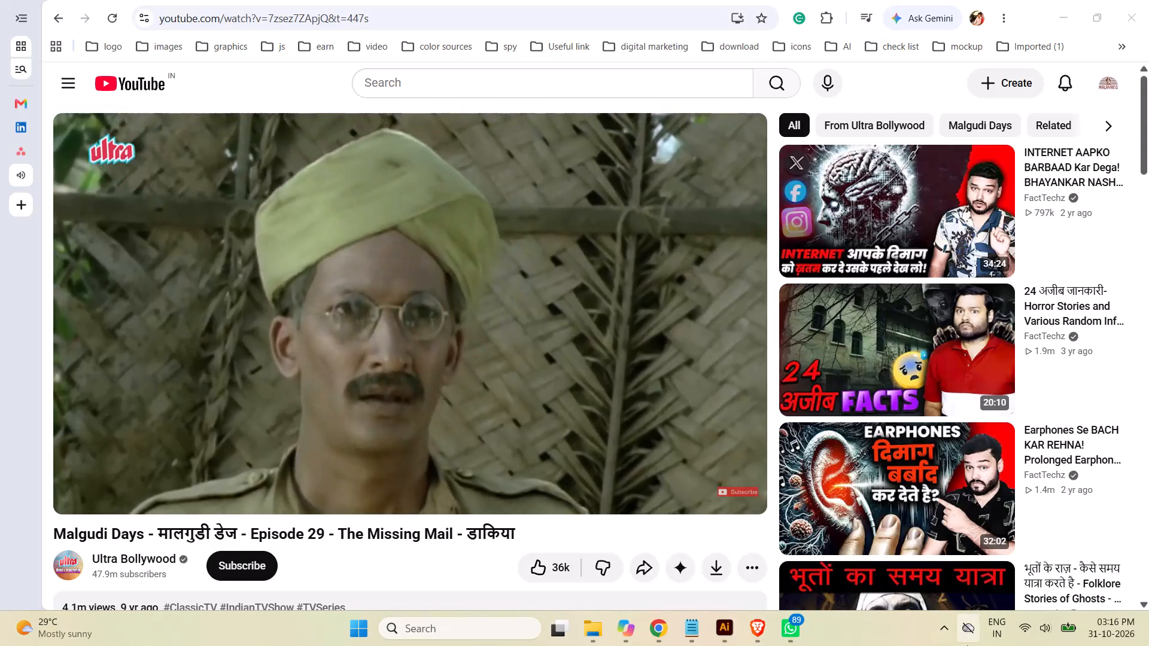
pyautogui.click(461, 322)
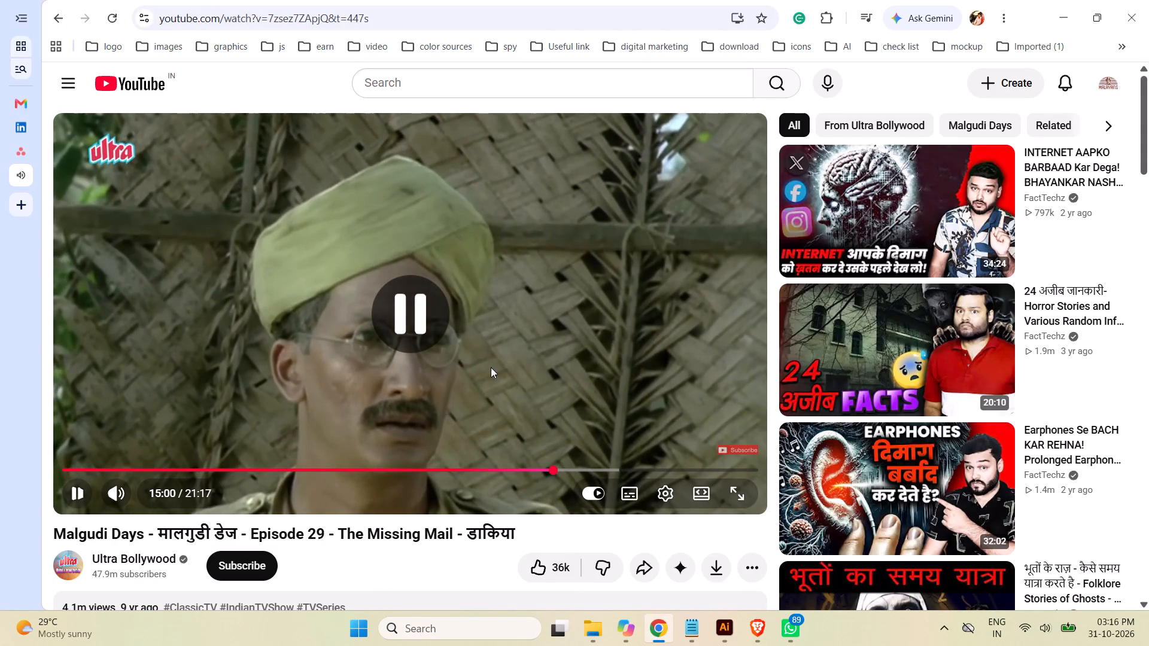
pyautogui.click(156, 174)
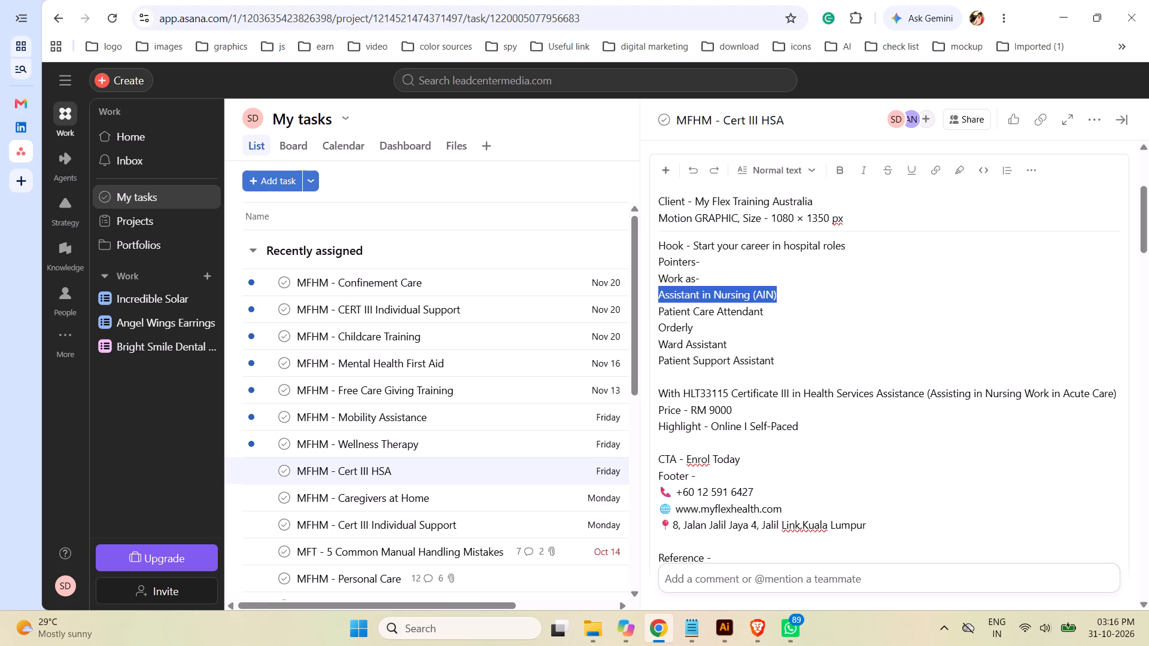
# Copy "Work as-" from the Asana brief and paste it as new point text on the pasteboard beside the artboard in Illustrator.
pyautogui.click(727, 626)
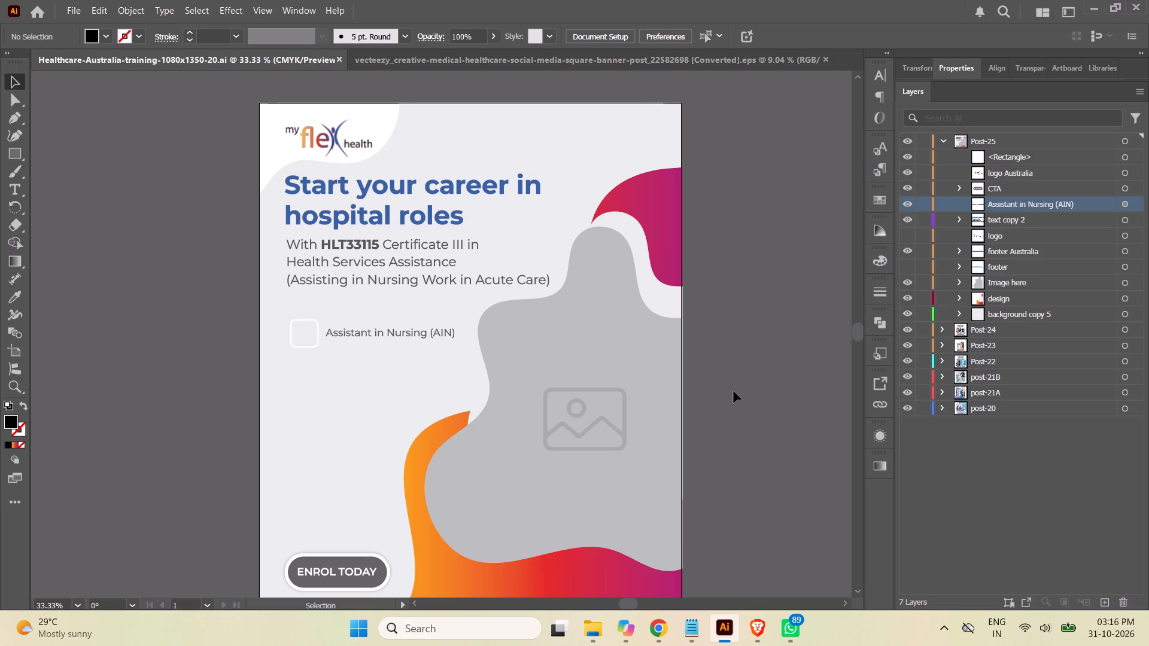
pyautogui.click(961, 218)
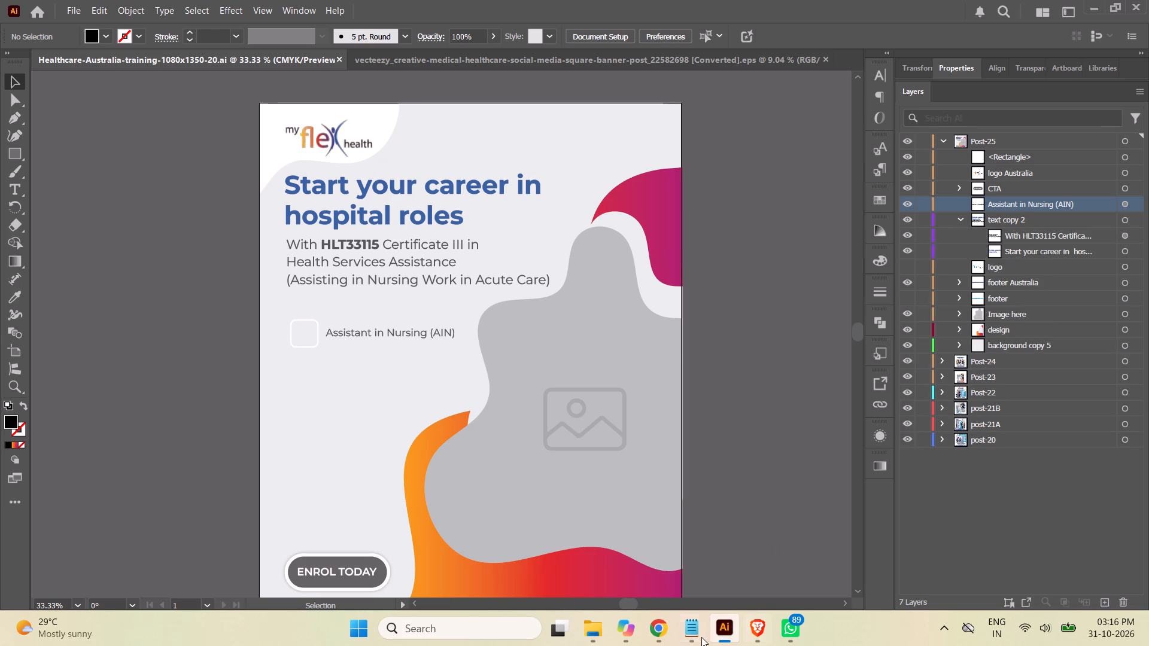
pyautogui.click(660, 626)
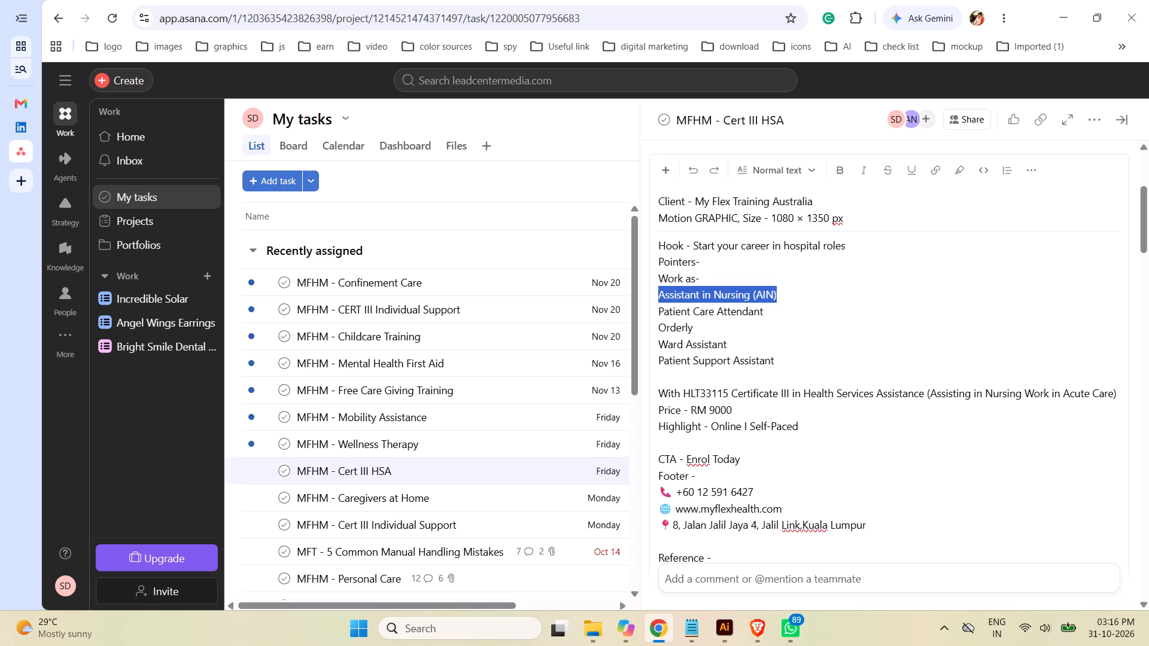
pyautogui.moveTo(698, 278); pyautogui.dragTo(658, 279)
pyautogui.hotkey('ctrl', 'c')
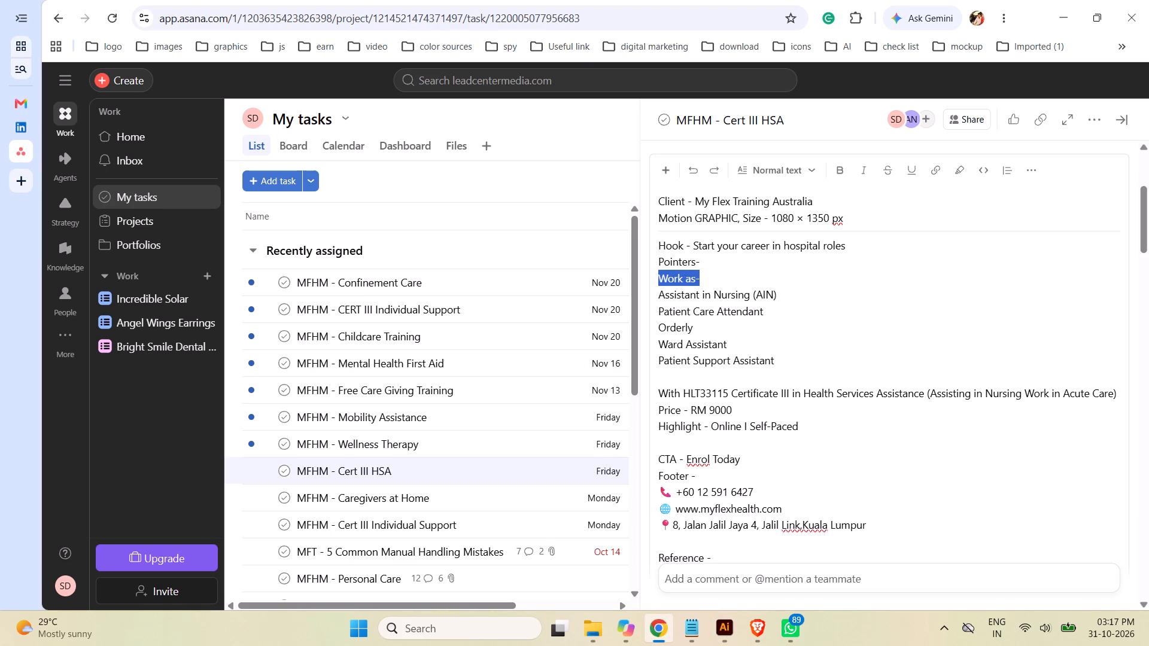
pyautogui.click(725, 630)
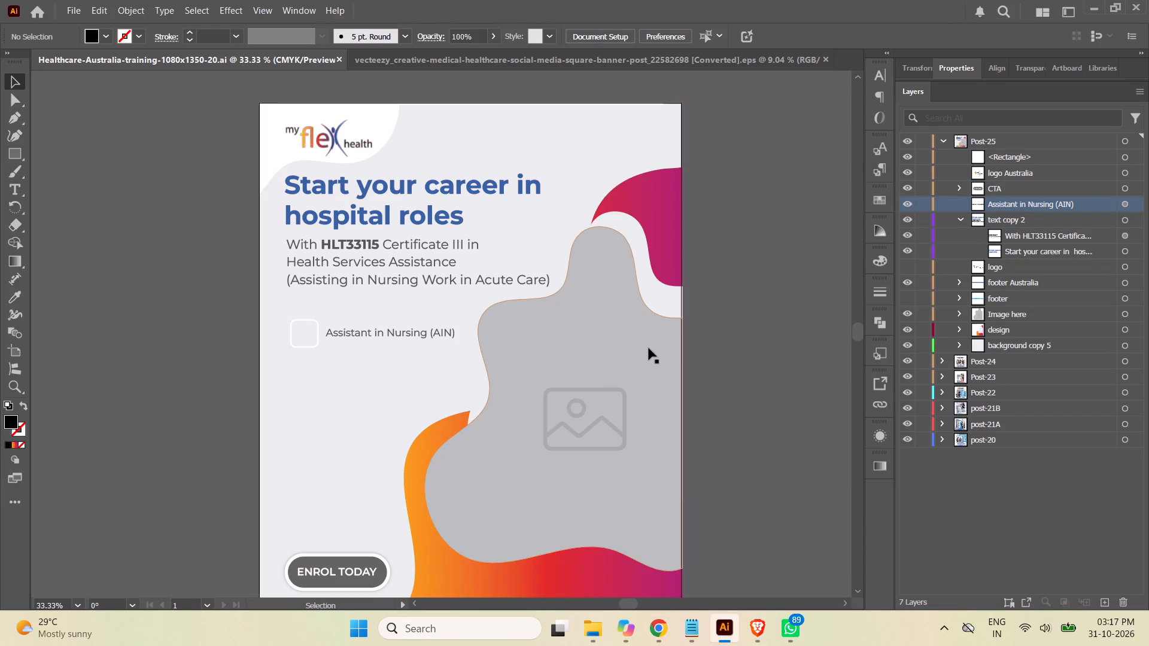
pyautogui.click(17, 188)
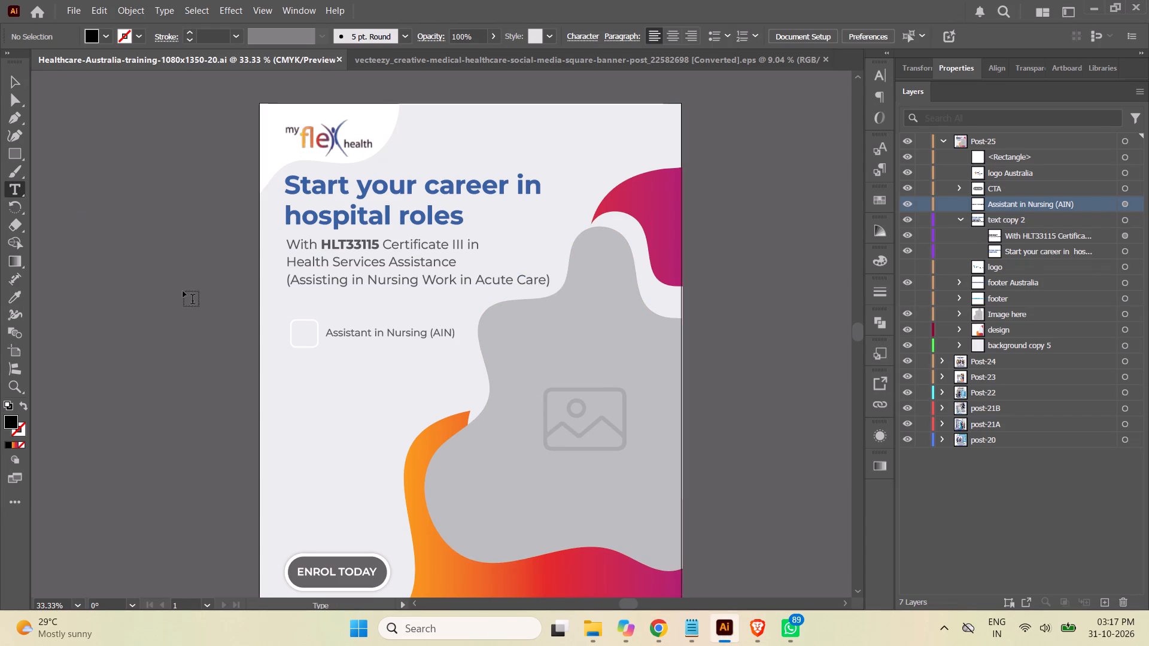
pyautogui.click(183, 291)
pyautogui.hotkey('ctrl', 'v')
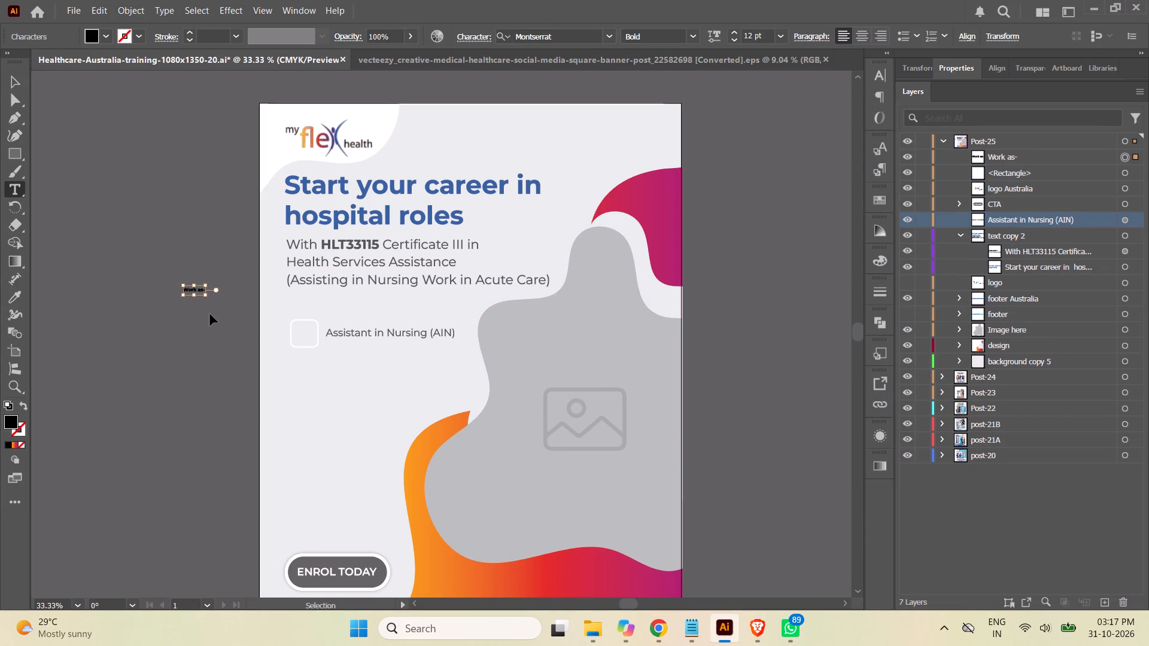
# Enlarge the "Work as-" text to 36 pt and place it between the certificate paragraph and the outlined box.
pyautogui.click(20, 85)
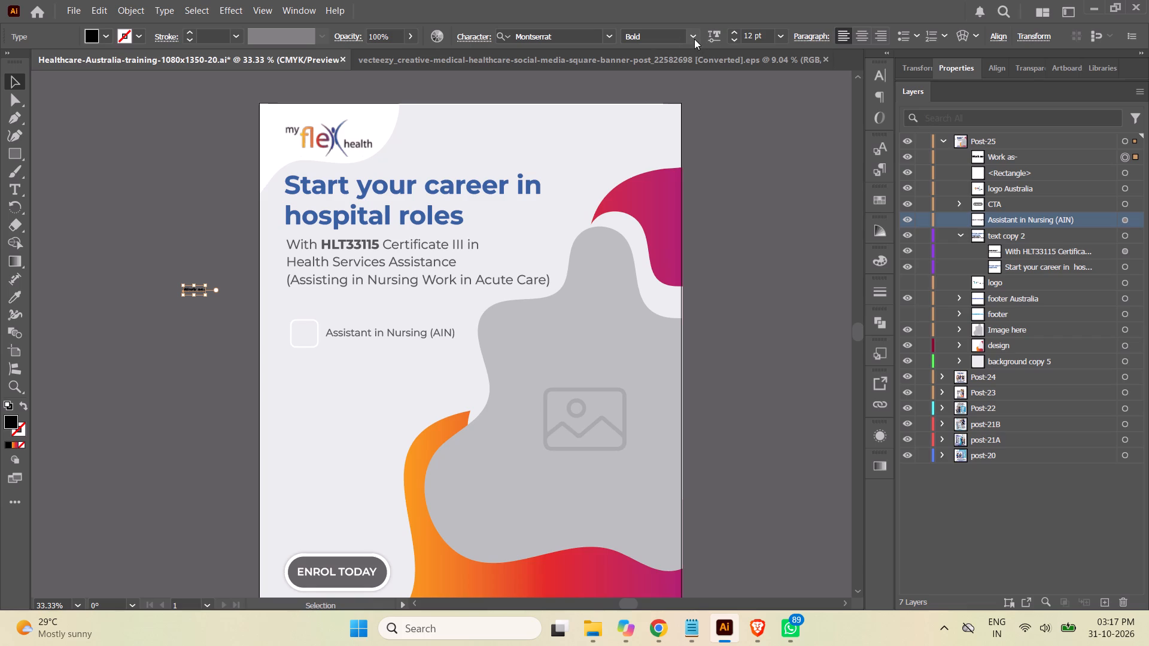
pyautogui.click(783, 37)
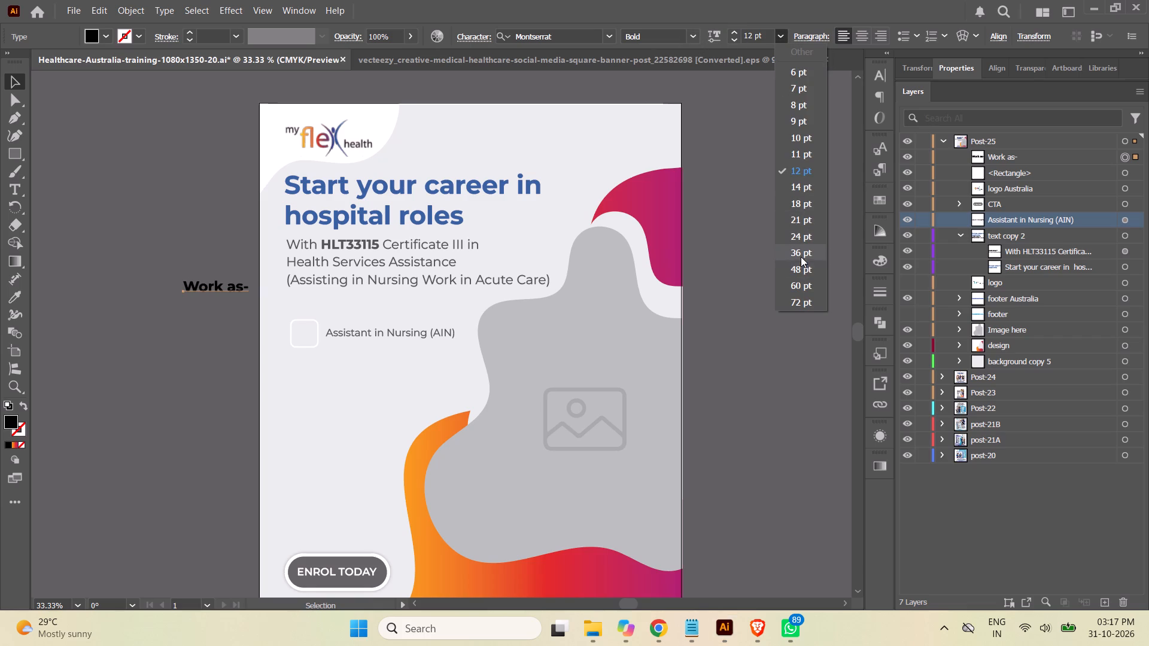
pyautogui.click(801, 254)
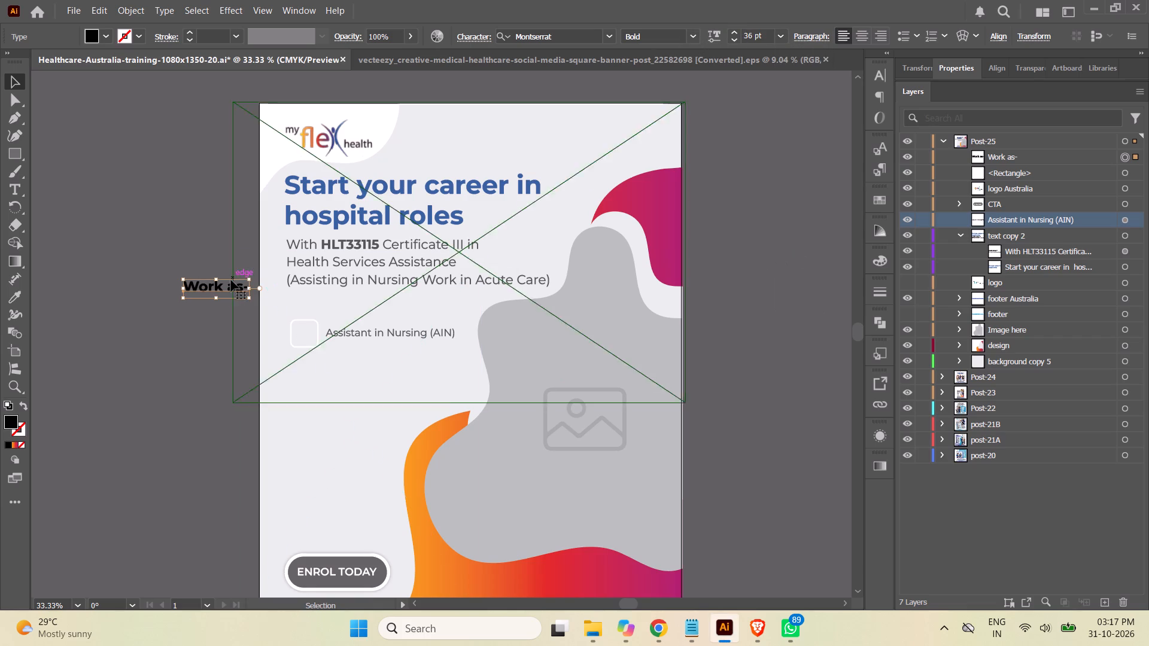
pyautogui.moveTo(214, 286); pyautogui.dragTo(320, 305)
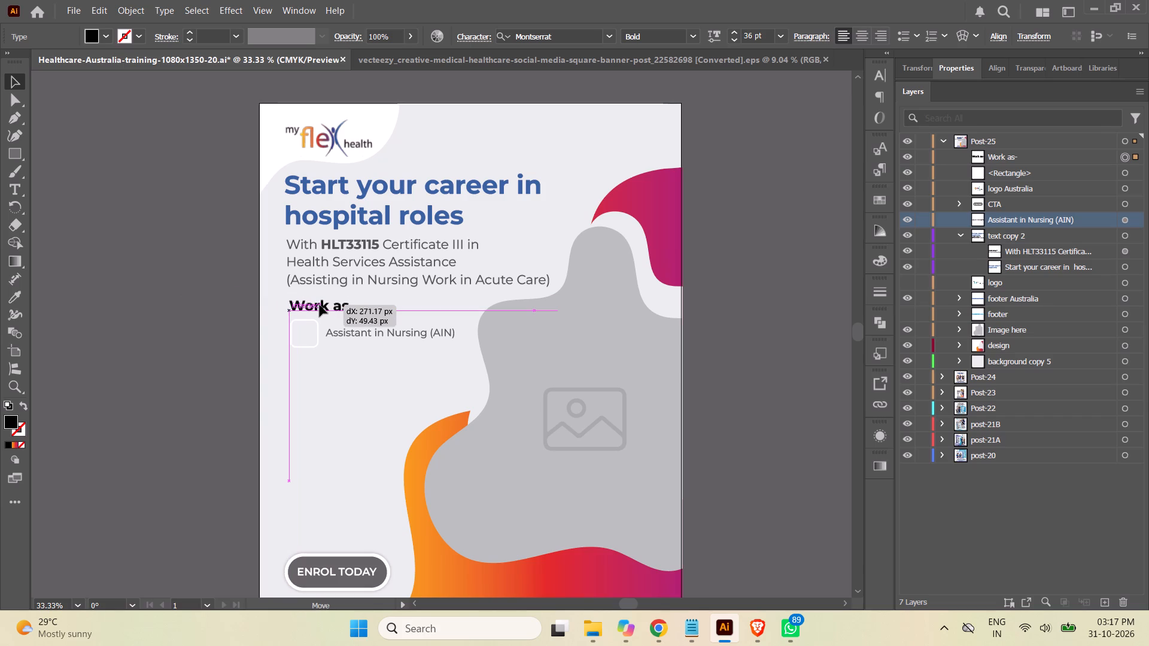
pyautogui.moveTo(320, 305); pyautogui.dragTo(319, 303)
pyautogui.click(162, 322)
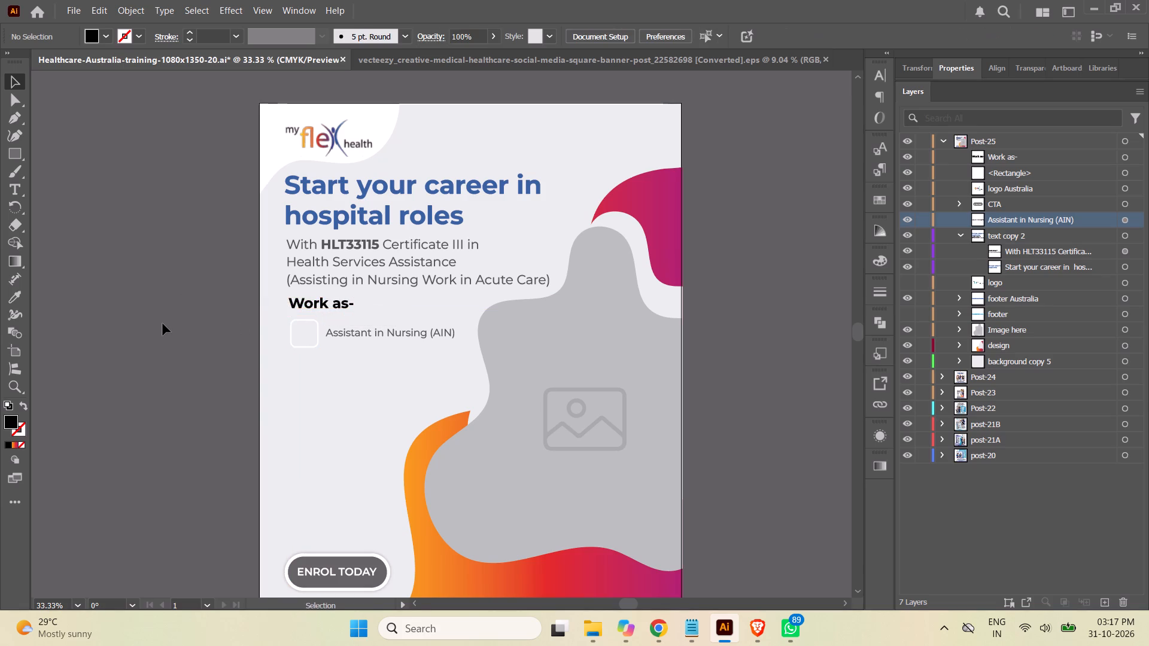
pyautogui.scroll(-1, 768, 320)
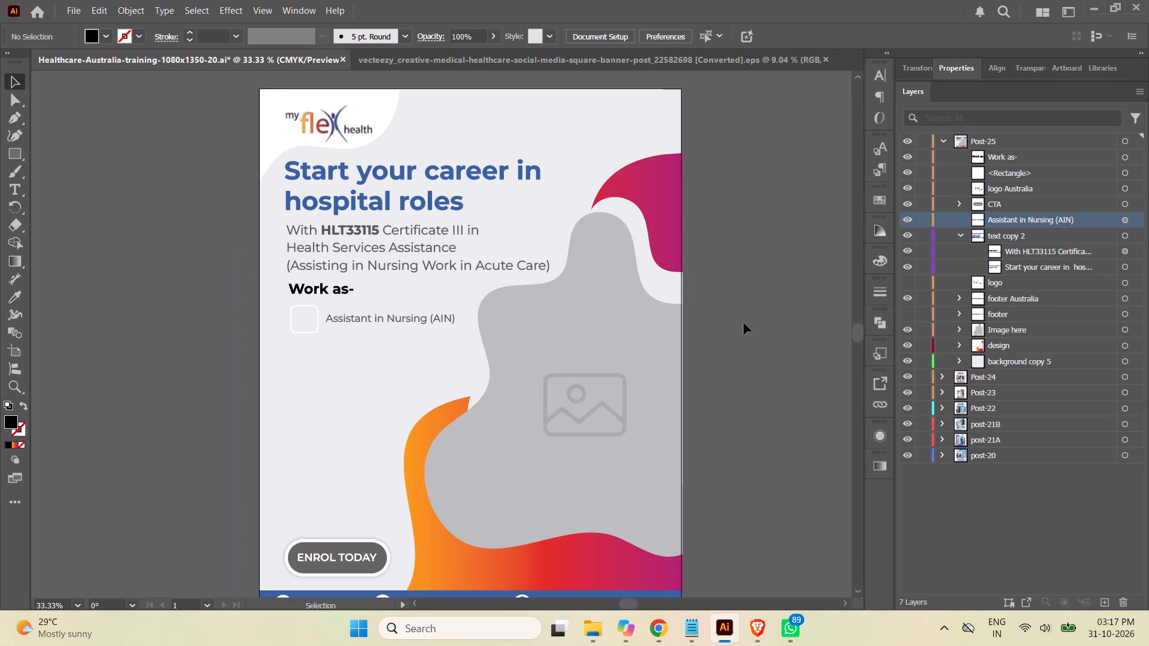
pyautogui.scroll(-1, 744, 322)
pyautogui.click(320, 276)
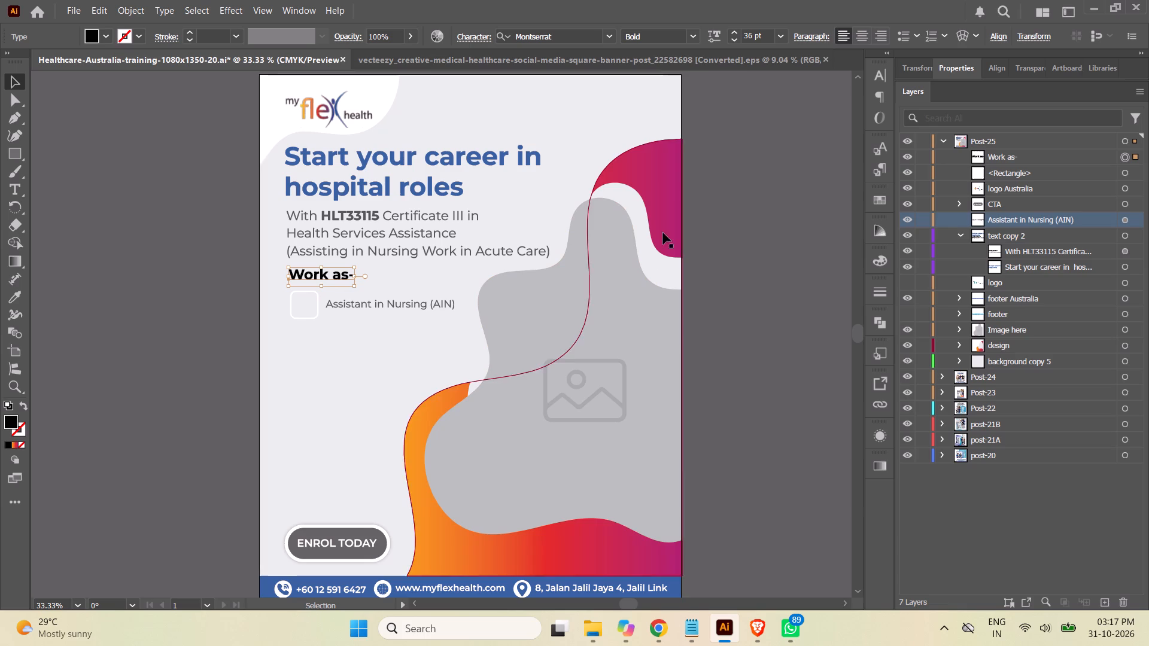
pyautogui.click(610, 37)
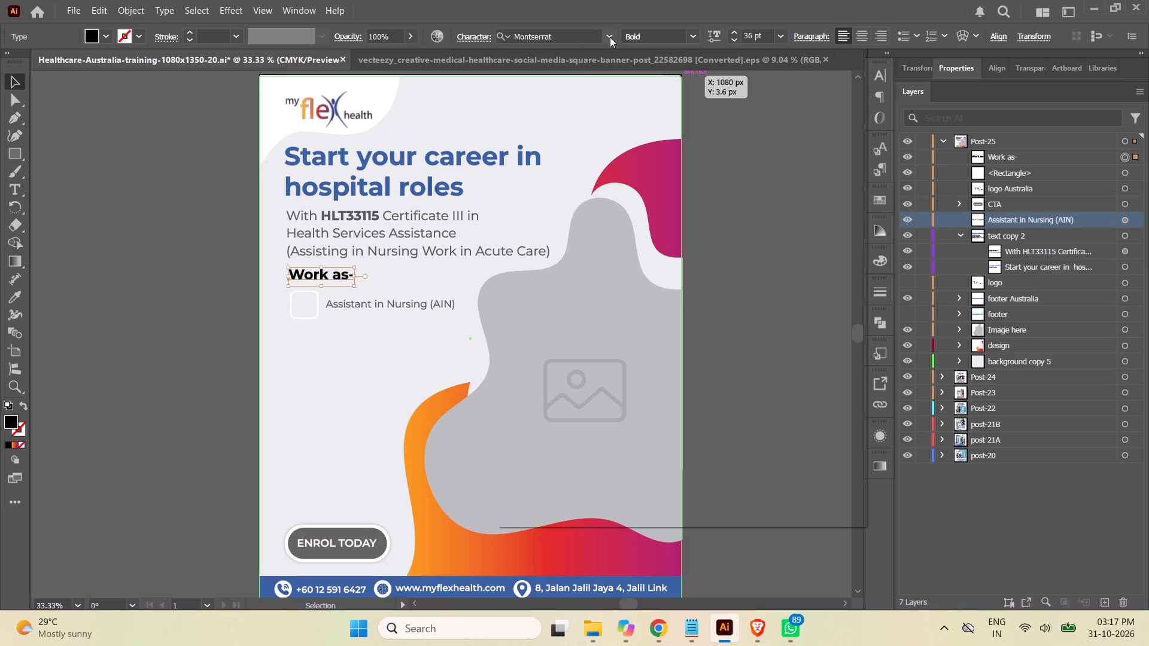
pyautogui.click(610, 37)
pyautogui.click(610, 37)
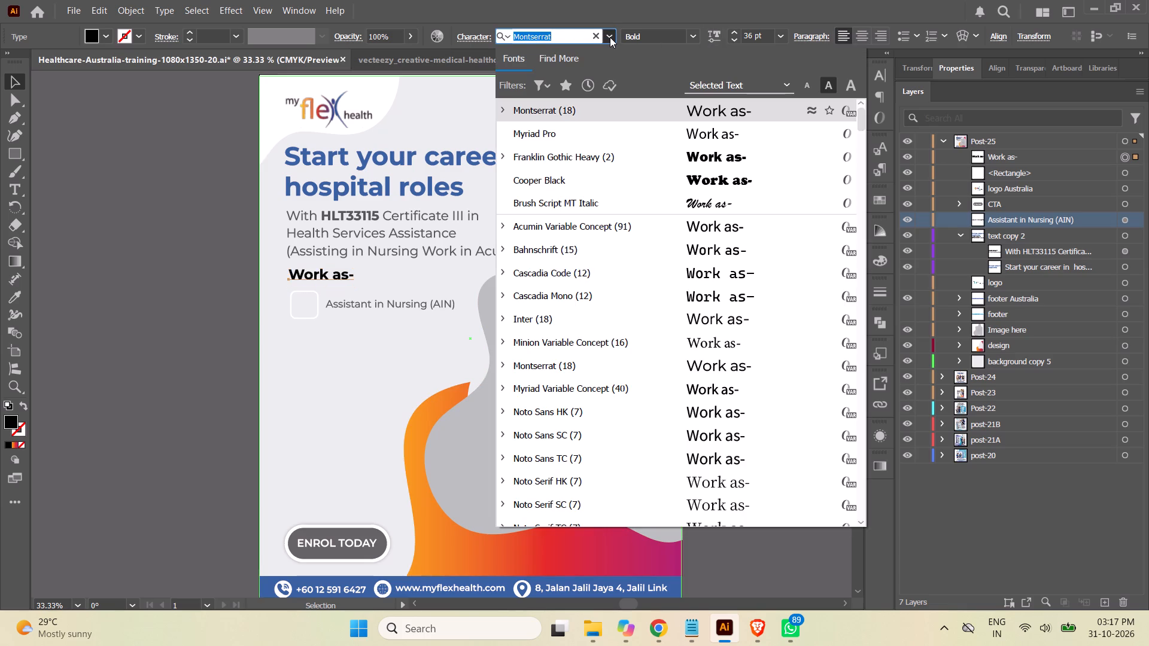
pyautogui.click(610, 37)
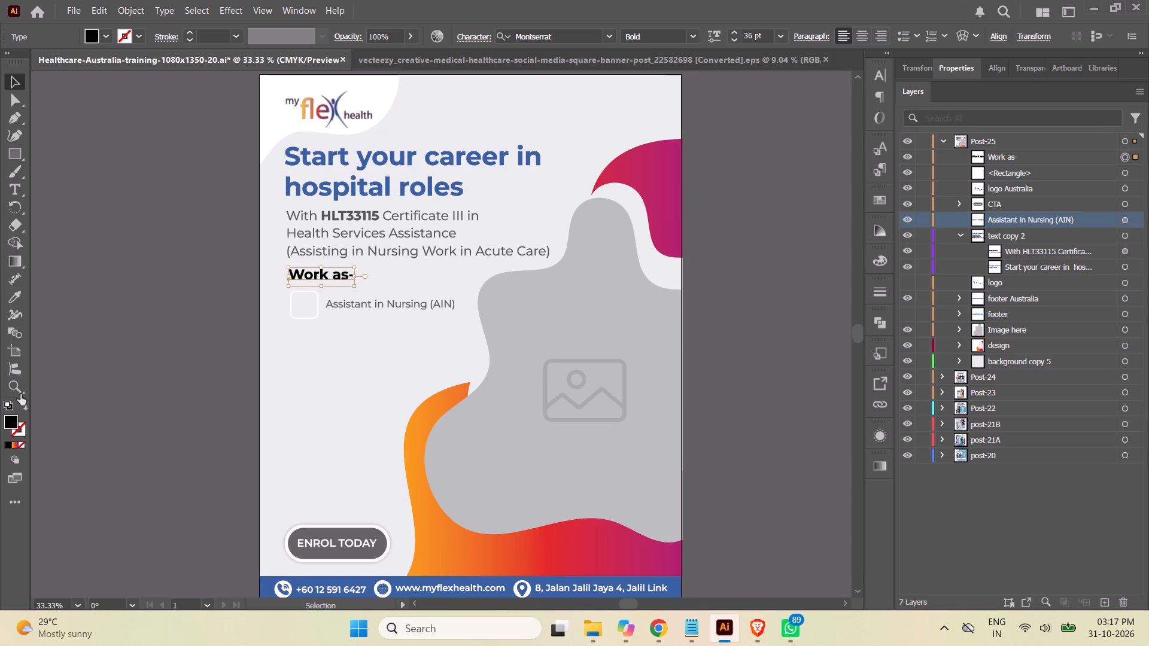
# Recolour the "Work as-" text by sampling the image placeholder's grey and darkening it to #77797a.
pyautogui.click(16, 295)
pyautogui.click(510, 432)
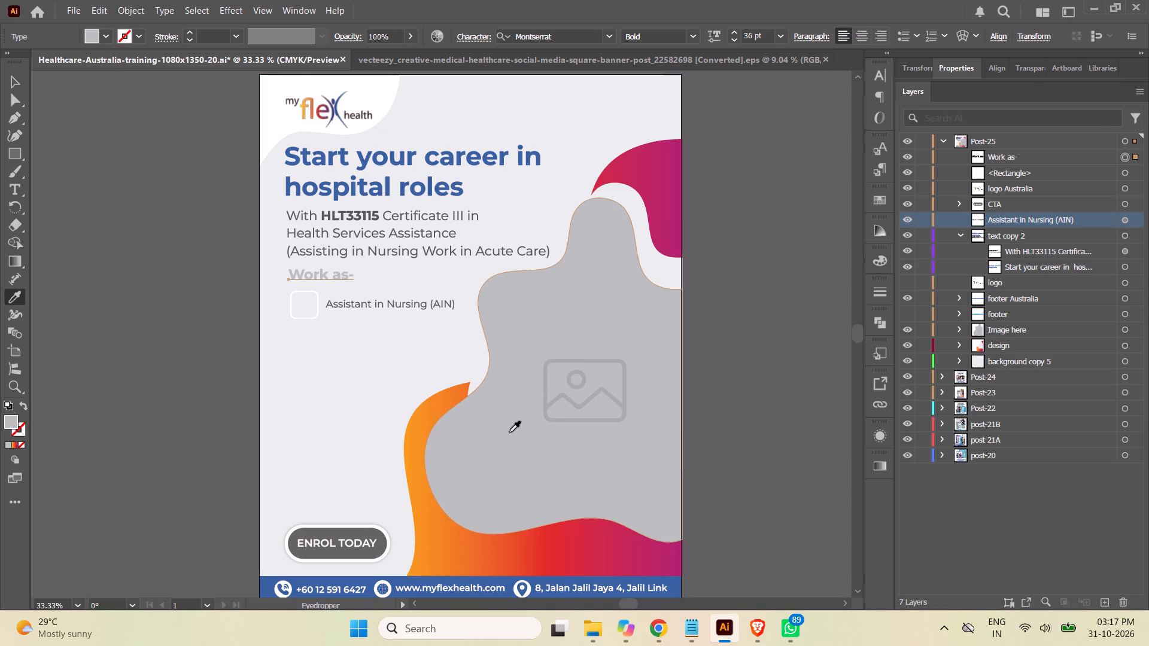
pyautogui.doubleClick(13, 420)
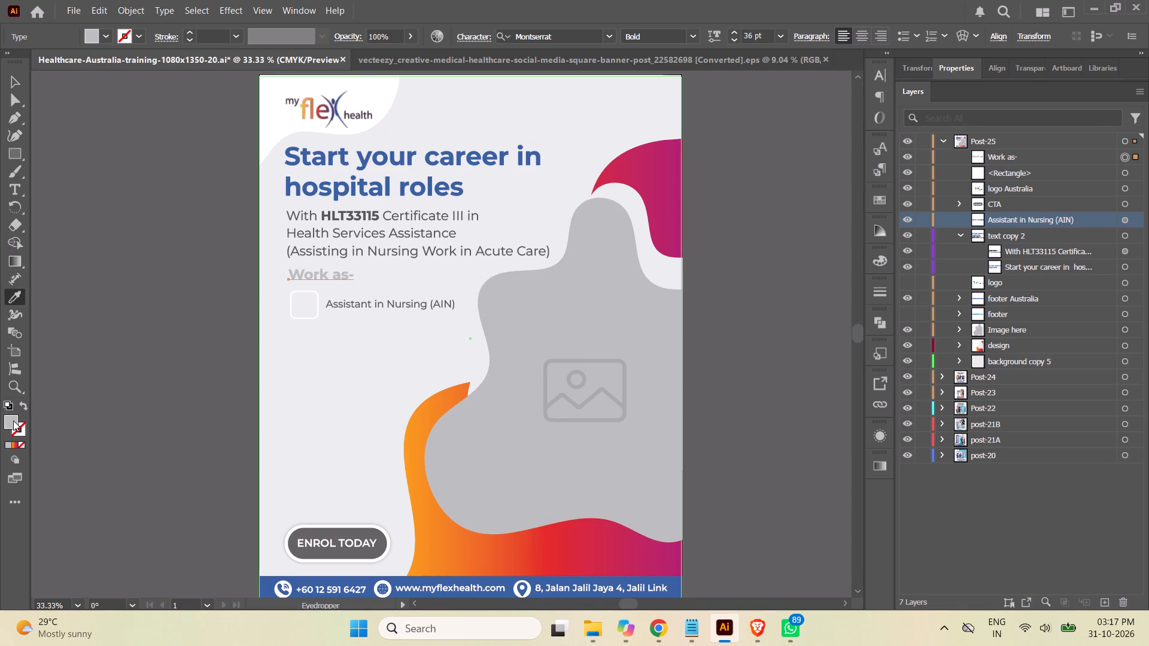
pyautogui.moveTo(700, 291); pyautogui.dragTo(694, 299)
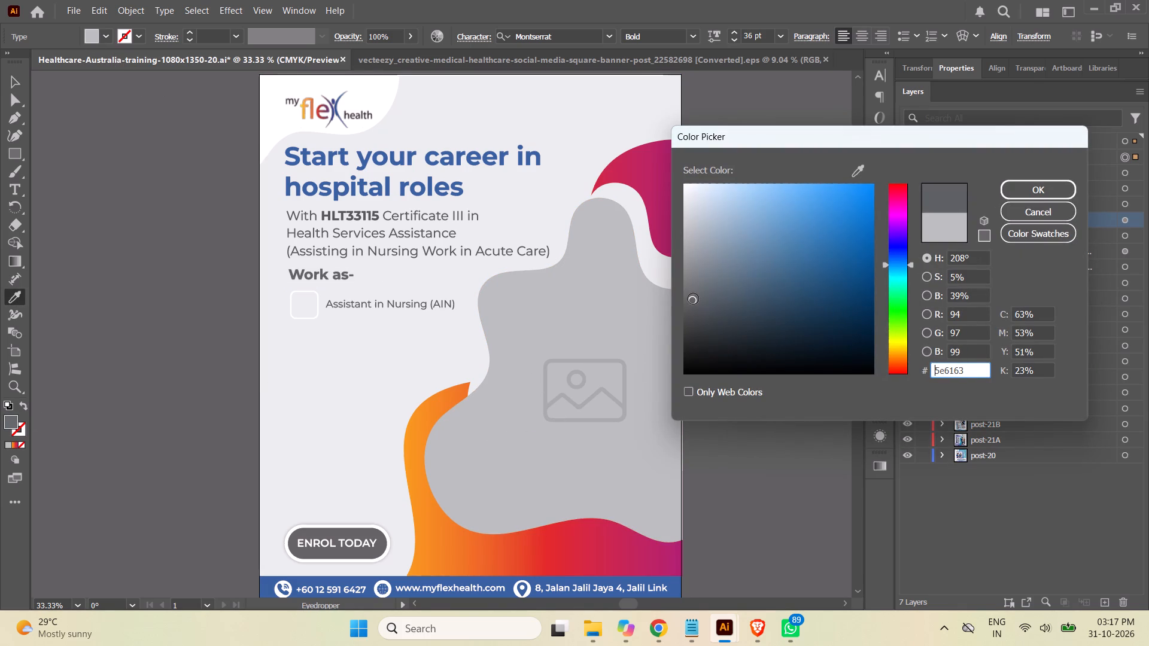
pyautogui.moveTo(694, 299); pyautogui.dragTo(692, 299)
pyautogui.moveTo(692, 290); pyautogui.dragTo(689, 282)
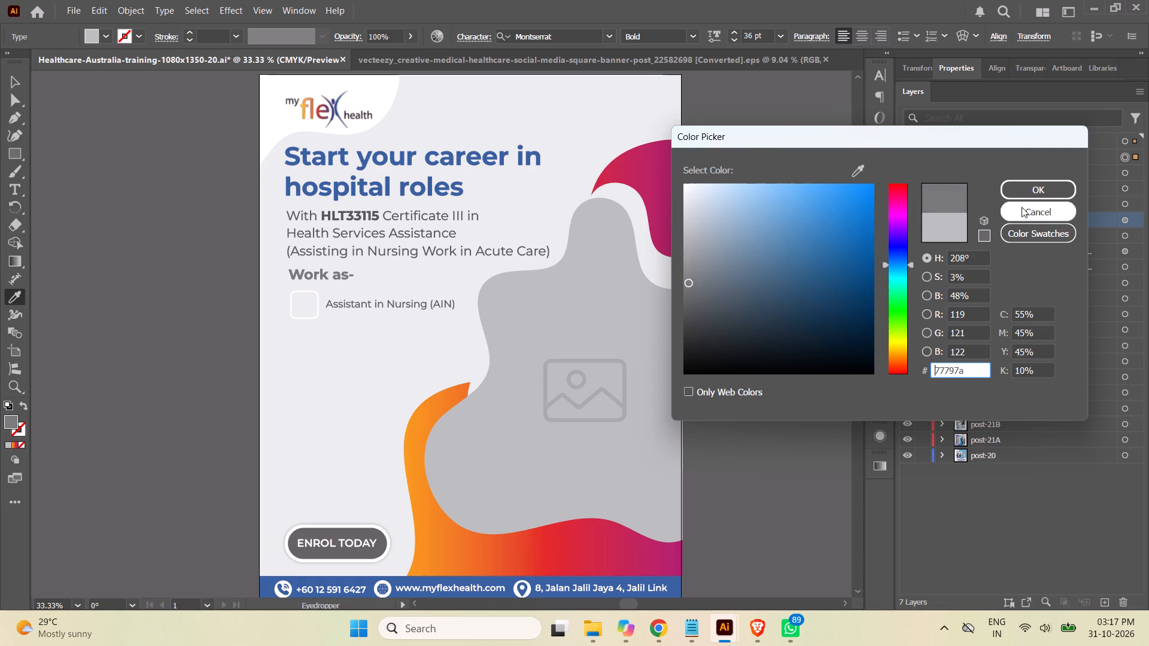
pyautogui.click(1033, 188)
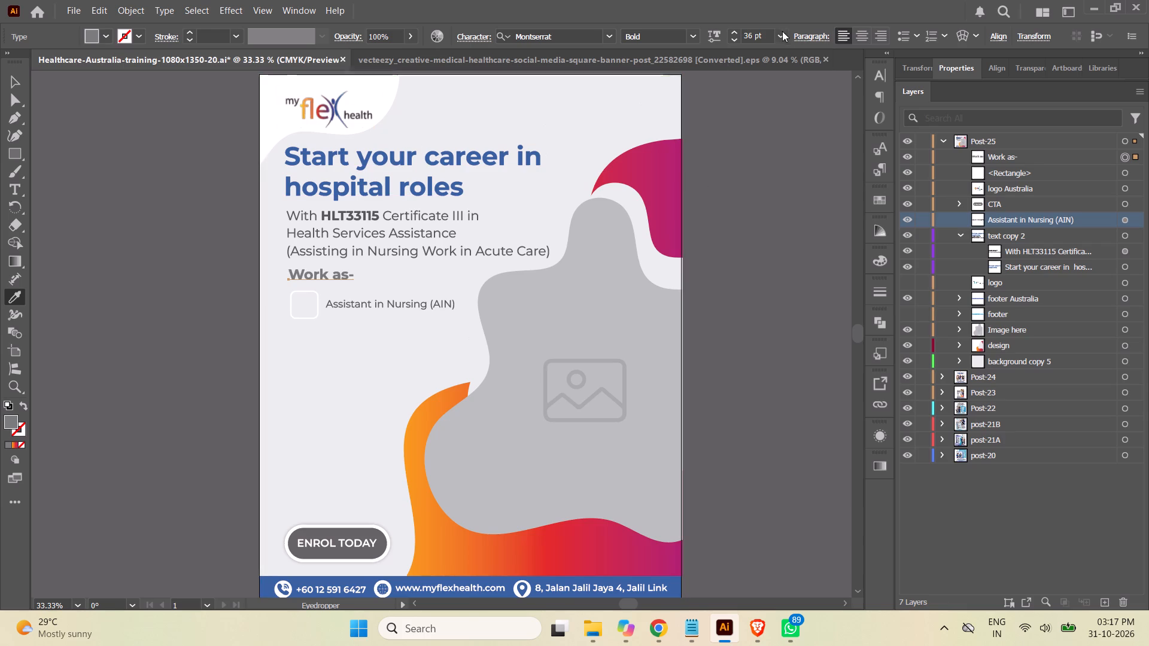
# Set the "Work as-" text's font weight to SemiBold.
pyautogui.click(695, 38)
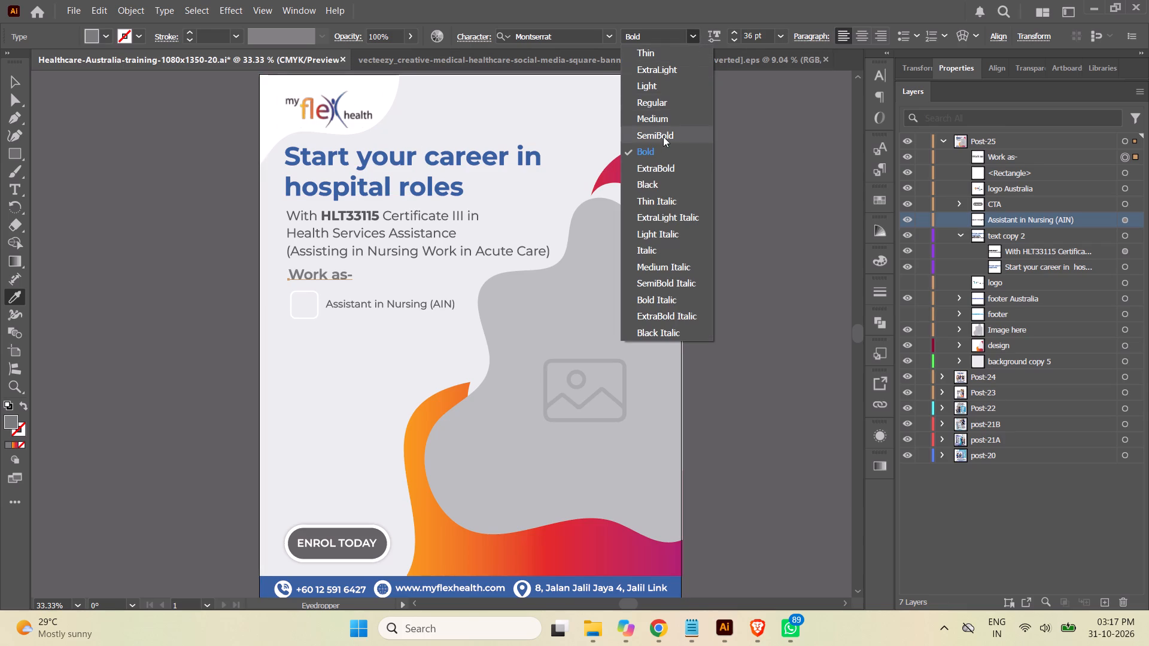
pyautogui.click(663, 136)
pyautogui.click(14, 84)
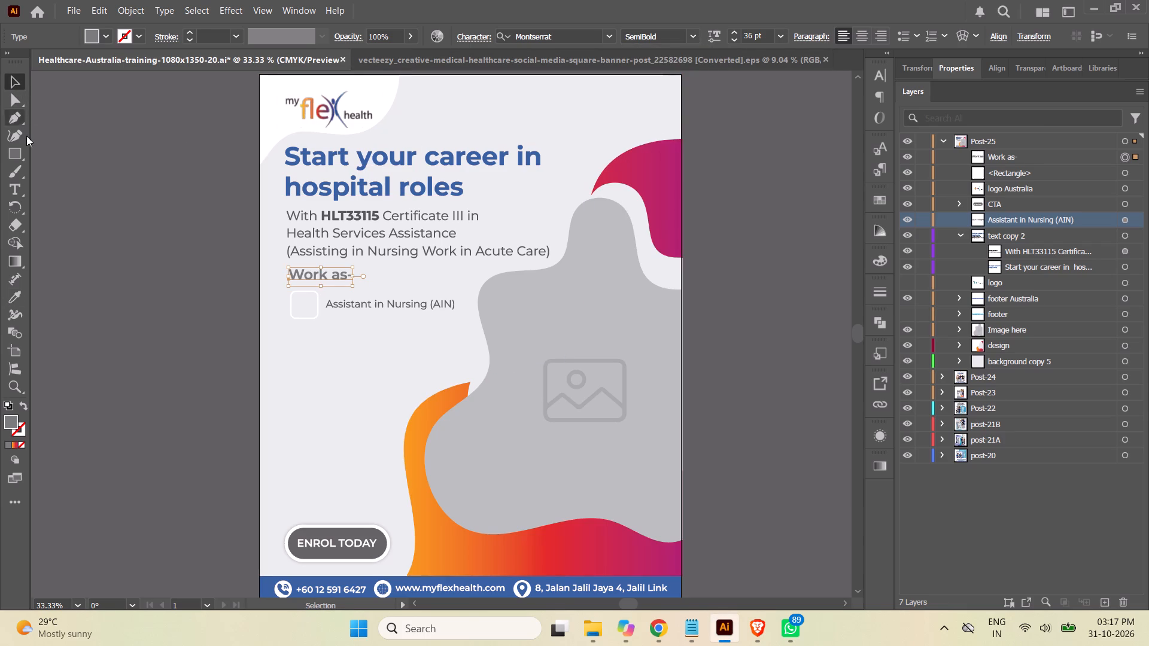
pyautogui.click(136, 313)
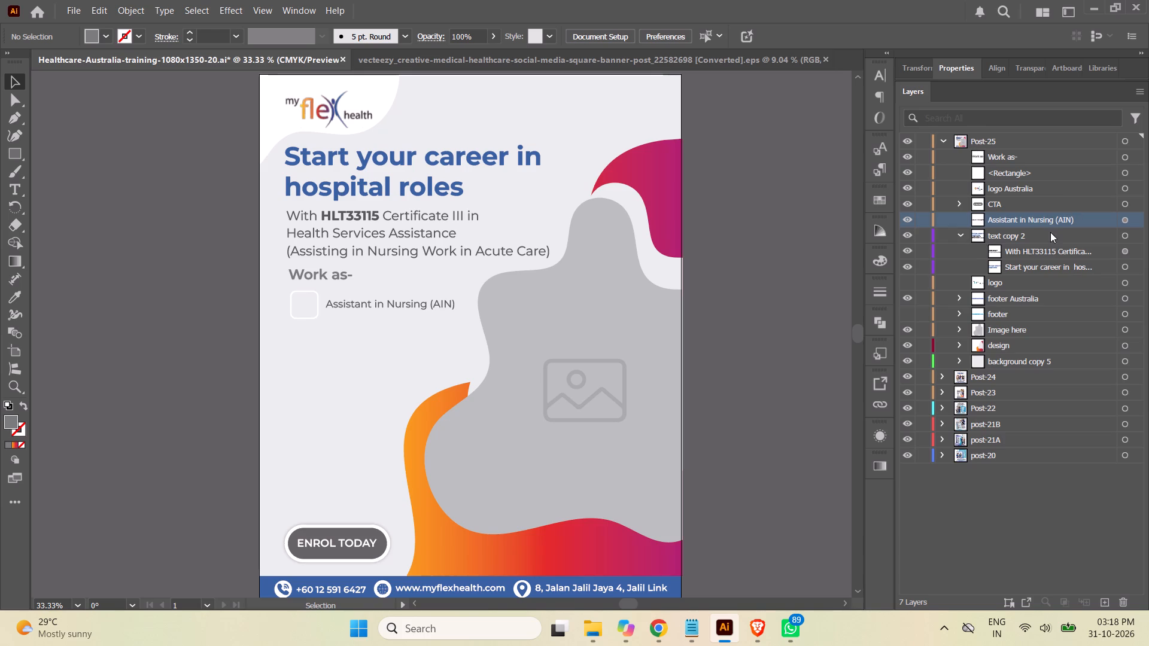
# Shift the "Work as-" text slightly down, widening the gap below the certificate paragraph.
pyautogui.click(1018, 157)
pyautogui.click(1128, 157)
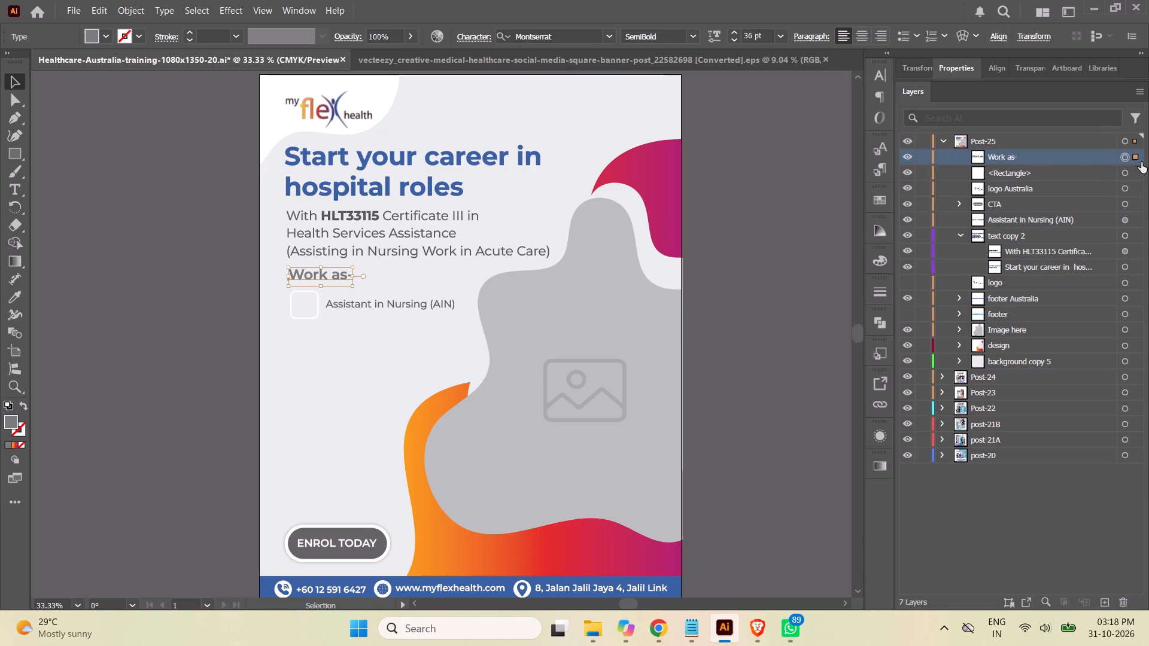
pyautogui.hotkey('shift', 'Down')
pyautogui.hotkey('shift', 'Down')
pyautogui.moveTo(313, 278); pyautogui.dragTo(312, 285)
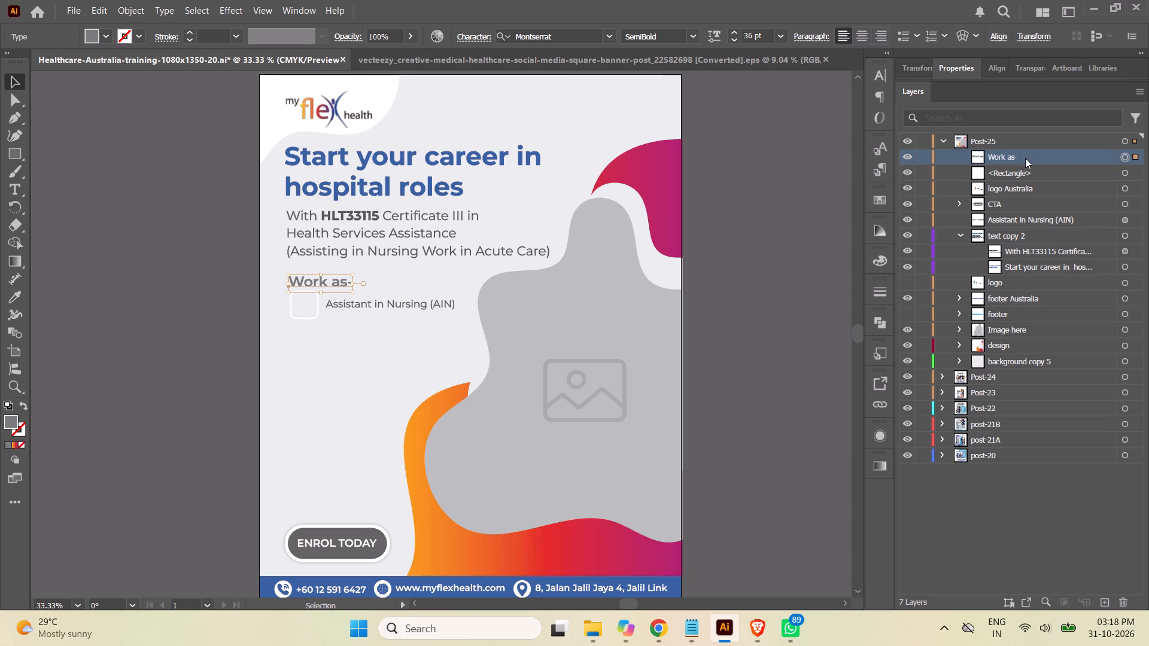
# Move the "Work as-" text into the "text copy 2" layer, above the certificate text.
pyautogui.moveTo(1026, 158); pyautogui.dragTo(1026, 243)
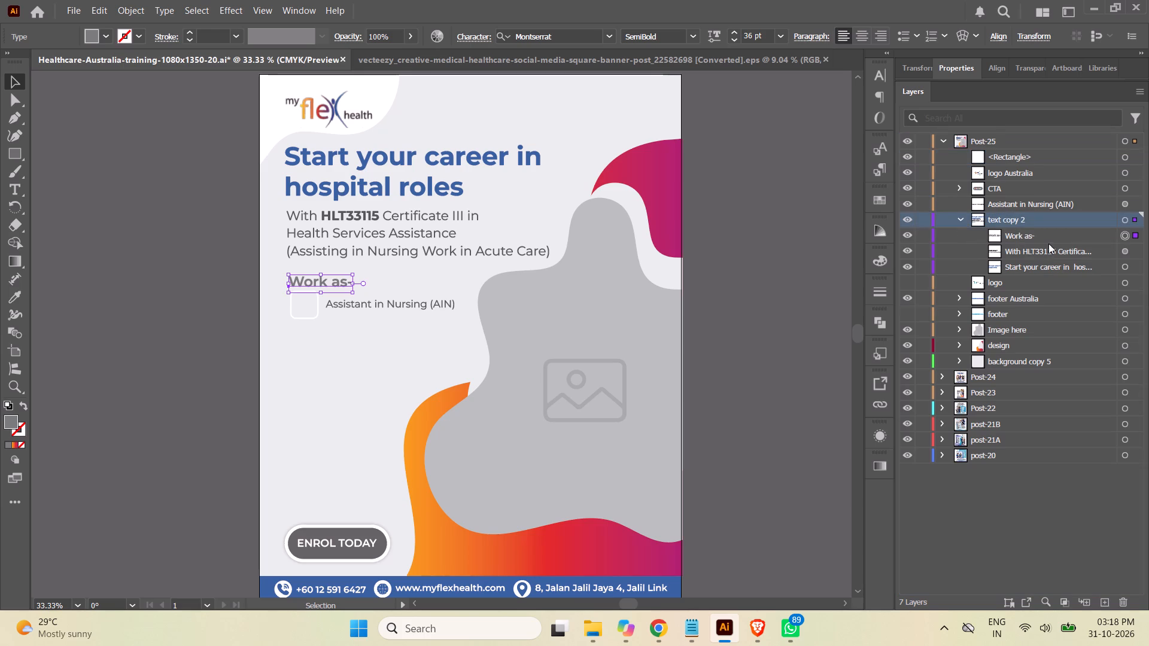
# Left-align the heading, the certificate paragraph and the "Work as-" text with one another.
pyautogui.click(1047, 237)
pyautogui.keyDown('shift'); pyautogui.click(1125, 250); pyautogui.keyUp('shift')
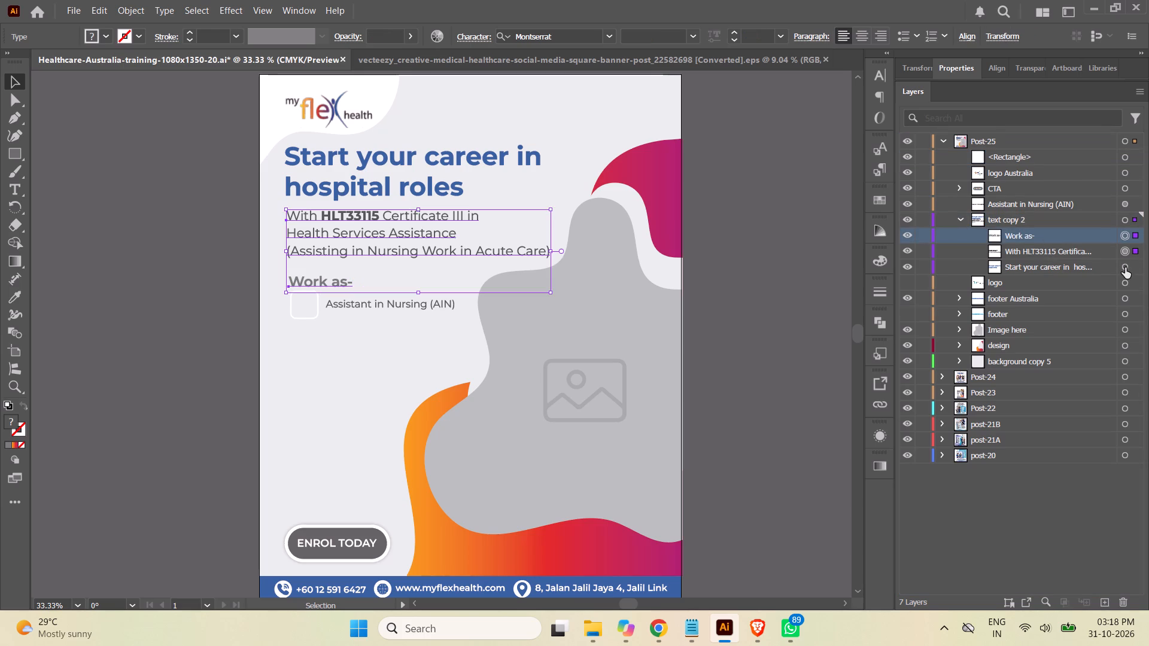
pyautogui.keyDown('shift'); pyautogui.click(1125, 267); pyautogui.keyUp('shift')
pyautogui.keyDown('shift'); pyautogui.click(1091, 268); pyautogui.keyUp('shift')
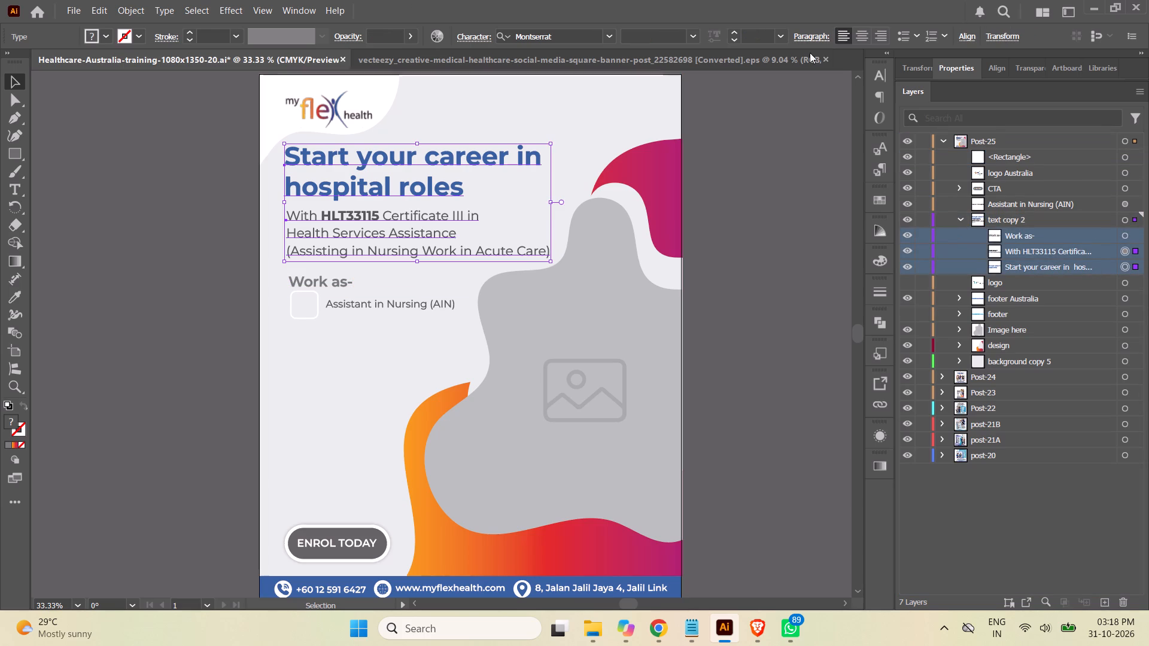
pyautogui.keyDown('ctrl'); pyautogui.click(1127, 237); pyautogui.keyUp('ctrl')
pyautogui.click(966, 42)
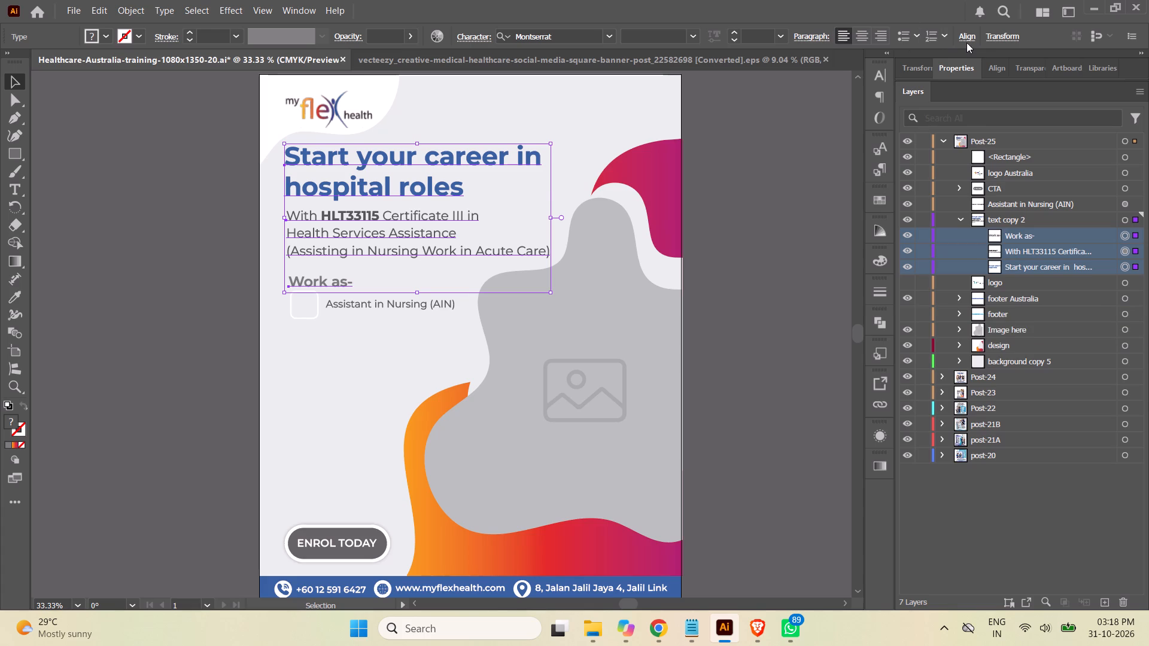
pyautogui.click(967, 36)
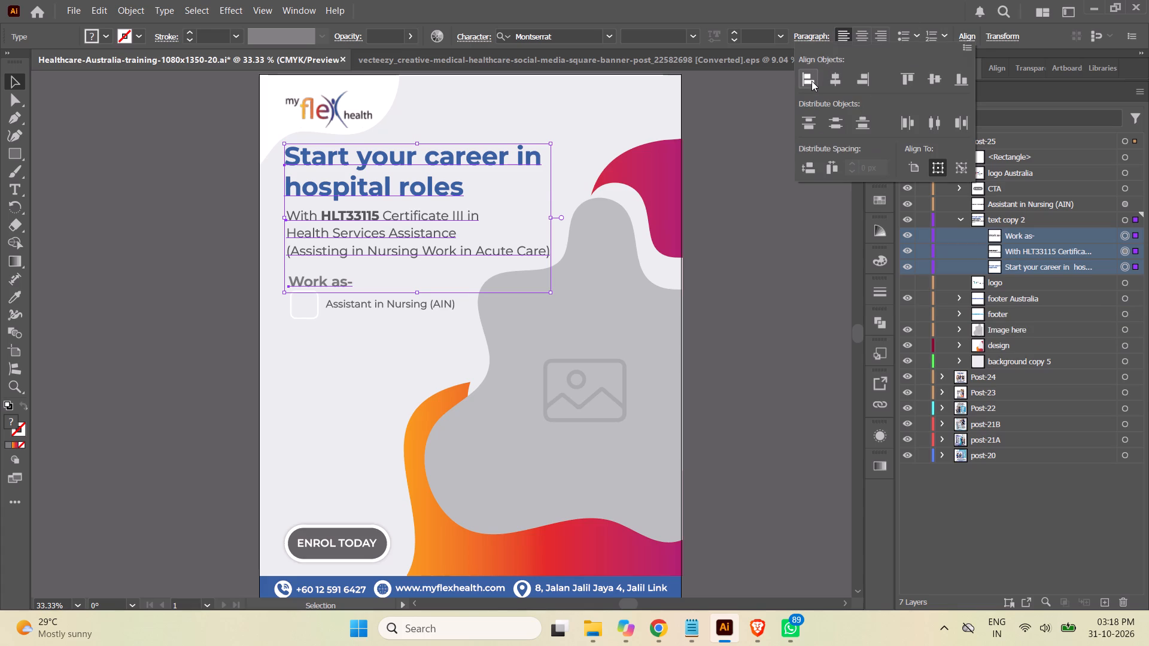
pyautogui.click(811, 81)
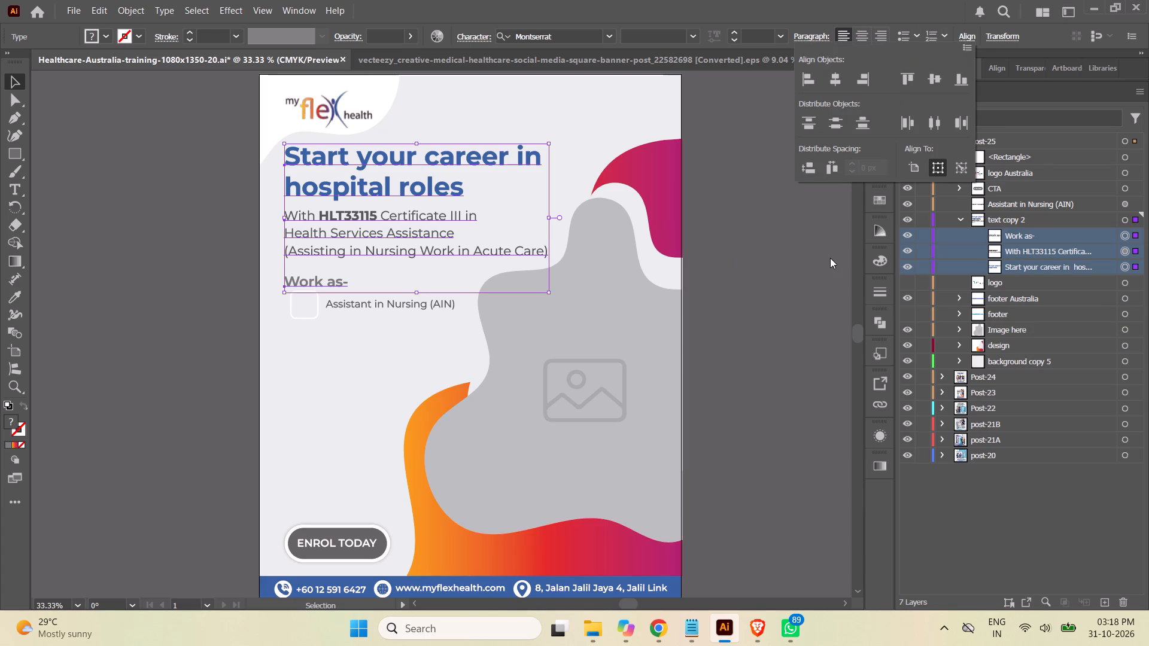
pyautogui.click(1019, 206)
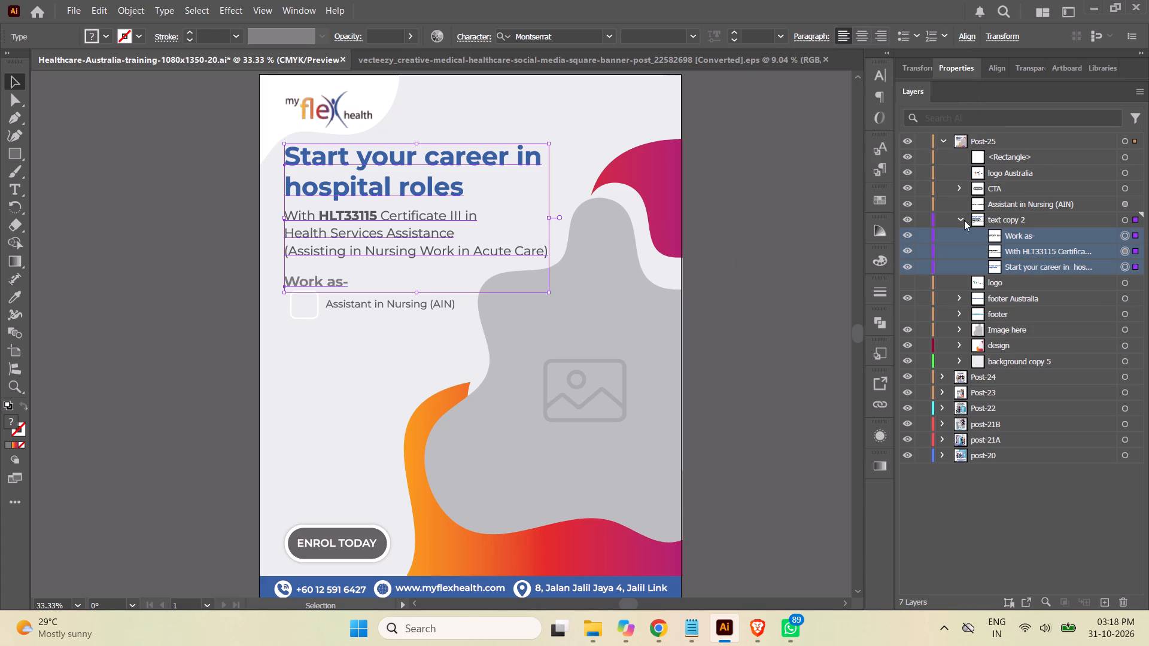
# Move the small rounded rectangle down the Post-25 layer stack to directly above the "Assistant in Nursing (AIN)" text.
pyautogui.click(962, 220)
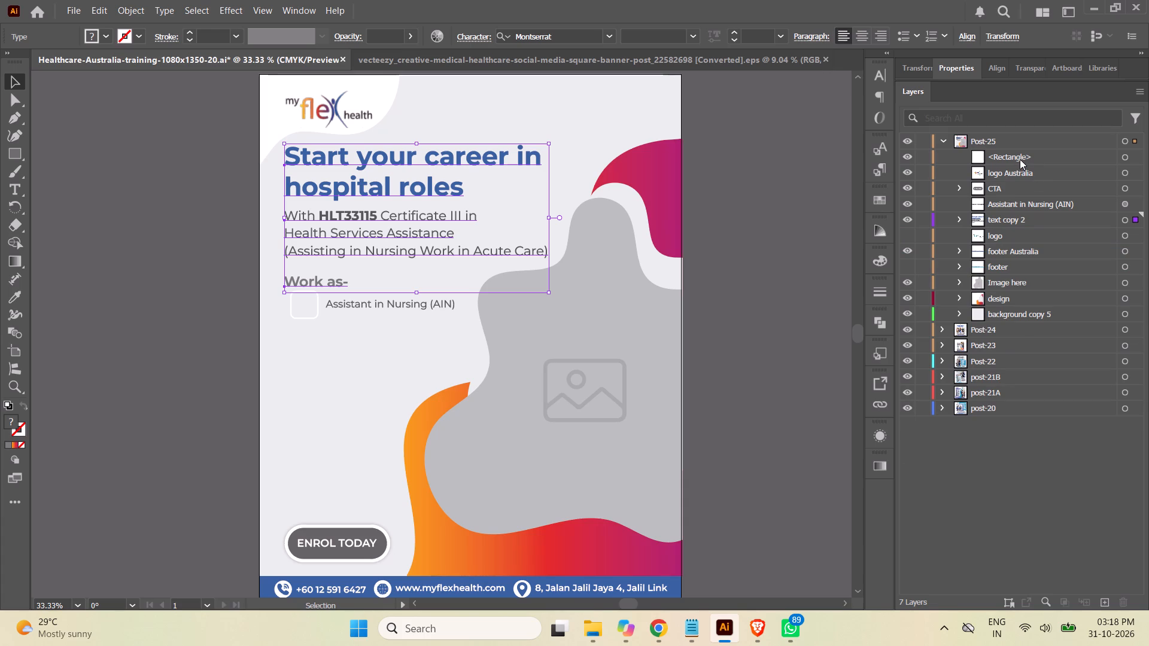
pyautogui.moveTo(1020, 159); pyautogui.dragTo(1019, 211)
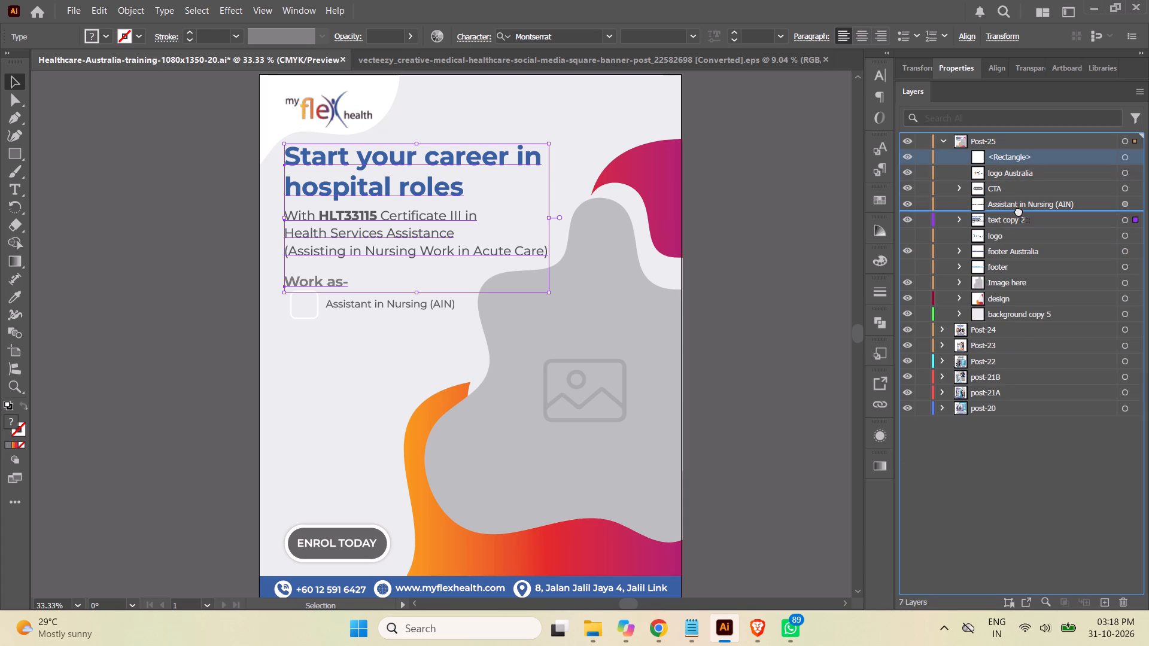
pyautogui.moveTo(1019, 211); pyautogui.dragTo(1017, 199)
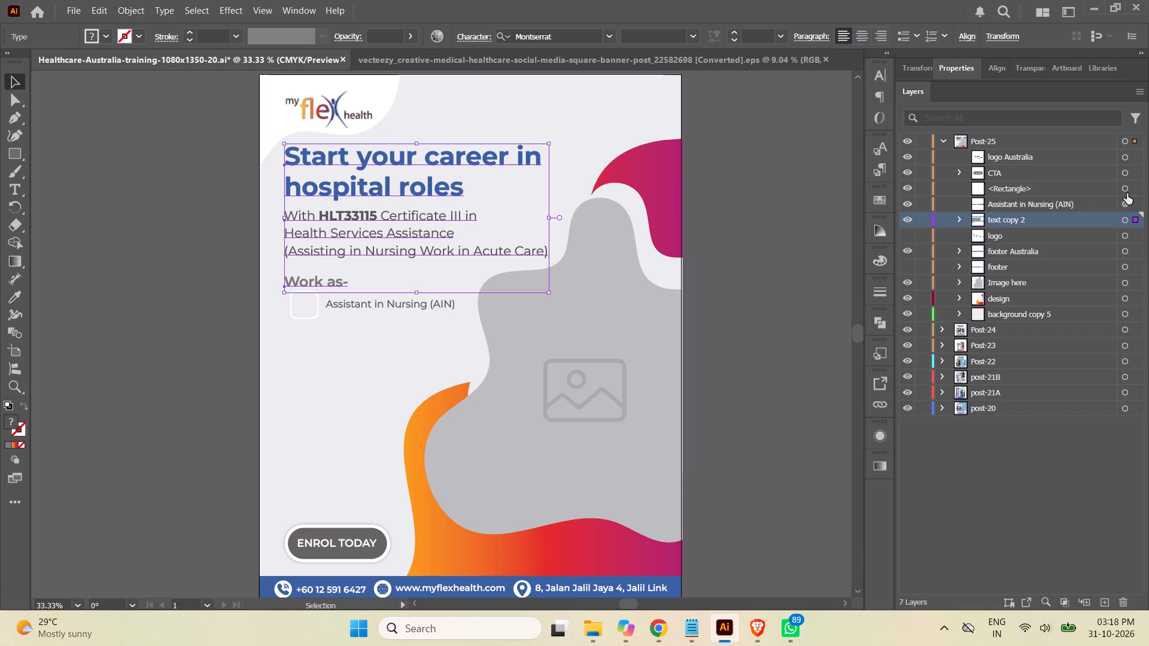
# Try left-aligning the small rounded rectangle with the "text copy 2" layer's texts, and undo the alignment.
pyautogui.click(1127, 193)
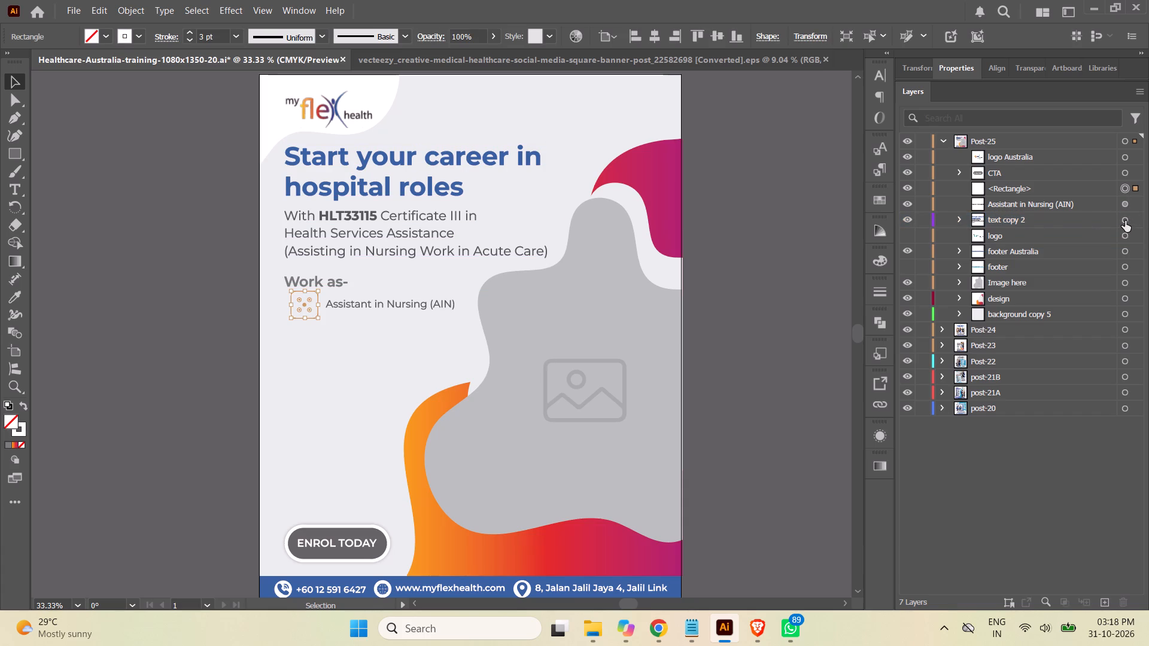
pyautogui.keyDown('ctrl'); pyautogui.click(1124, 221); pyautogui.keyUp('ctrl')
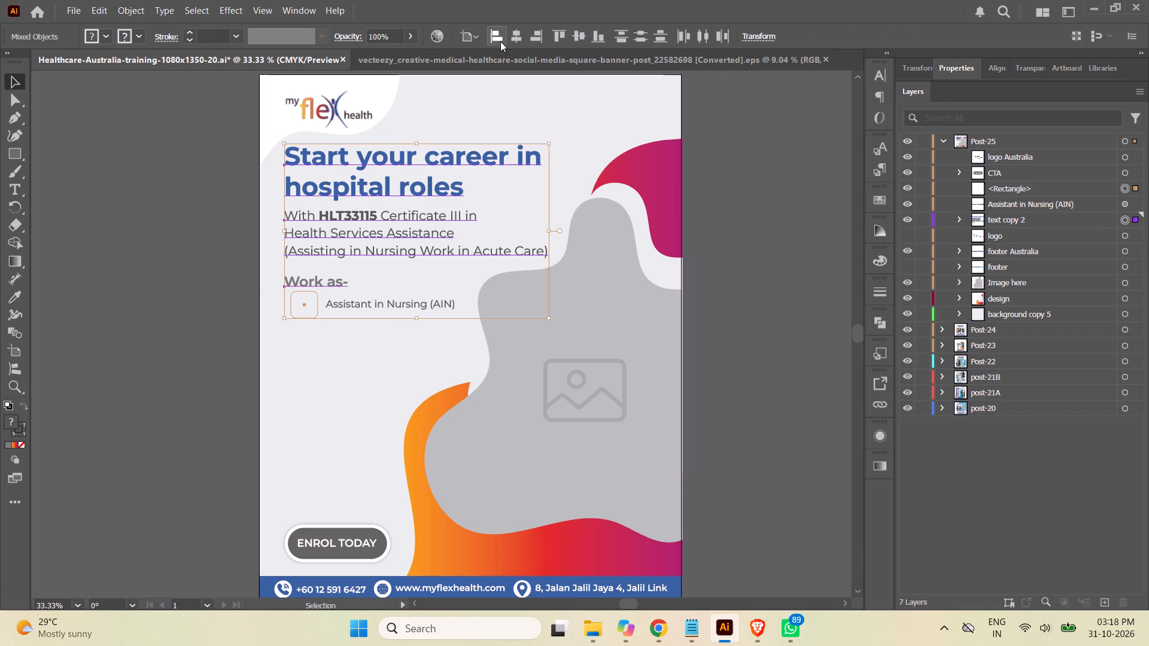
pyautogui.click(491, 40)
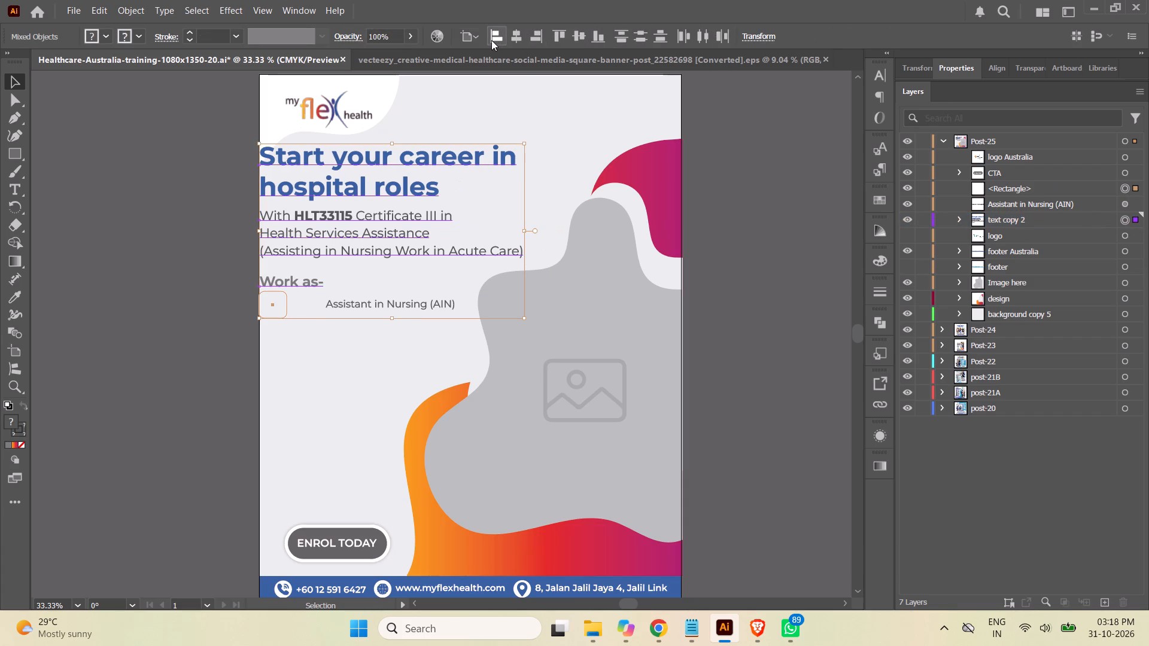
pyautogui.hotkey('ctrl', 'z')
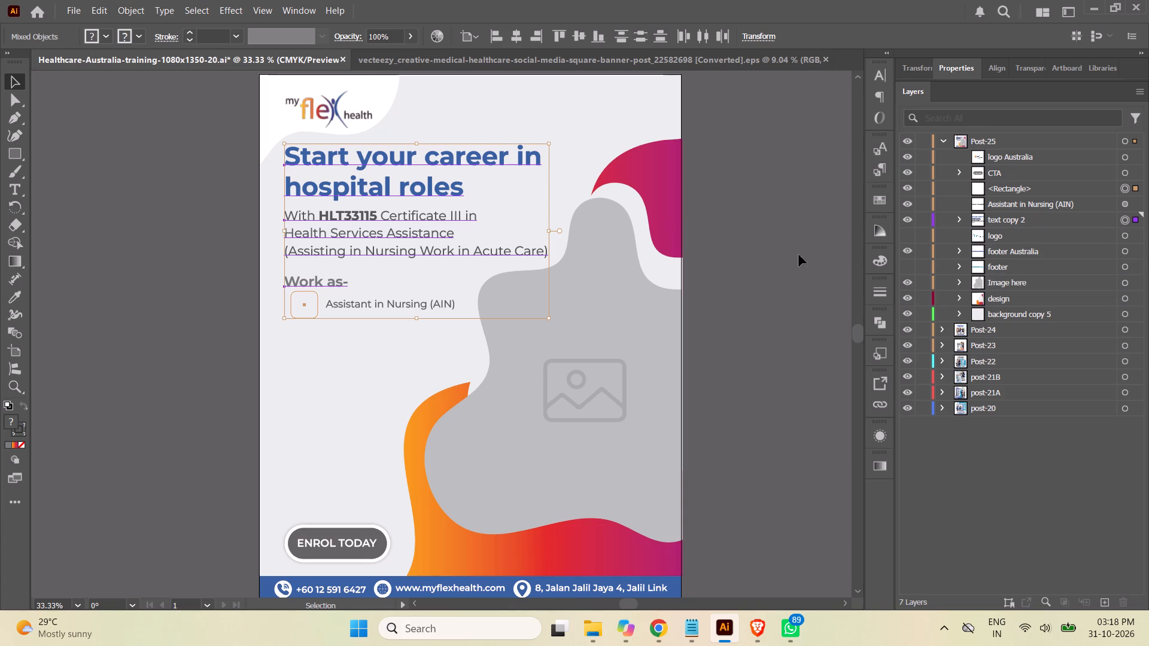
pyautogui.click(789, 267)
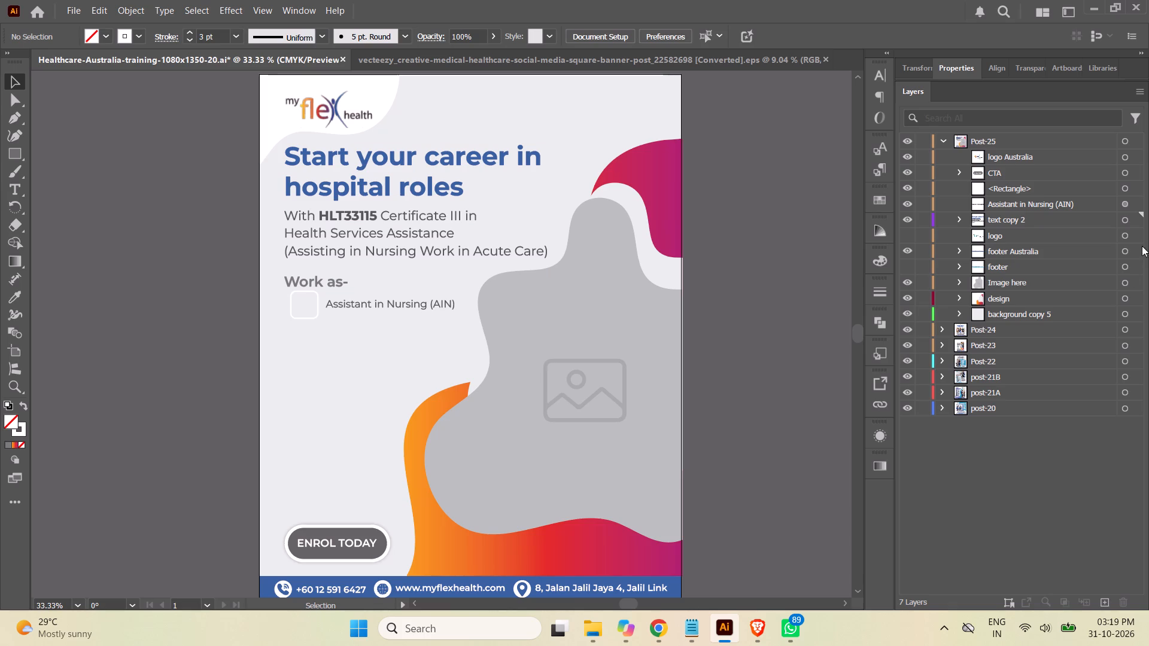
# Select the small rounded rectangle beside the "Assistant in Nursing (AIN)" text for editing.
pyautogui.click(1124, 205)
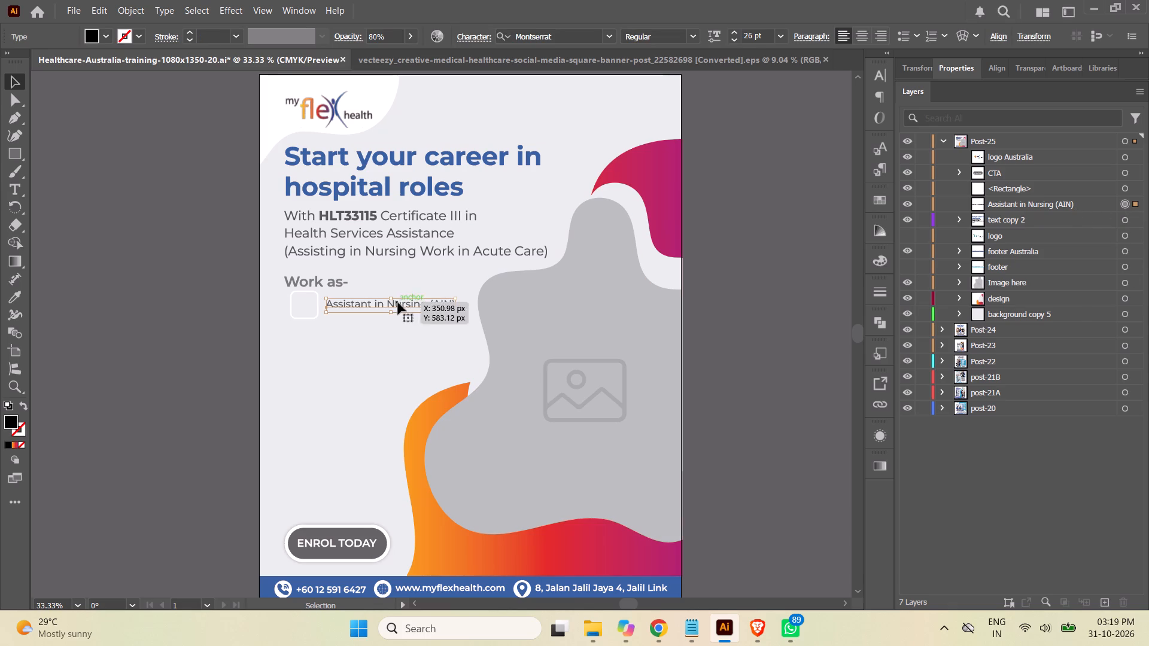
pyautogui.click(1126, 188)
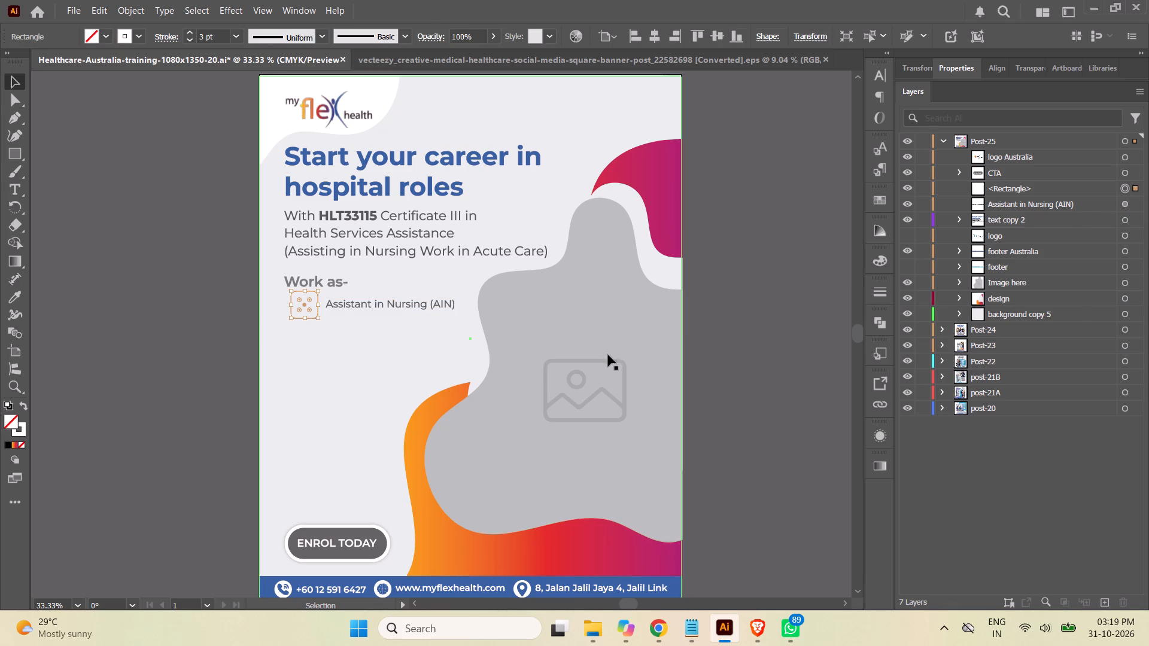
pyautogui.hotkey('ctrl', '=')
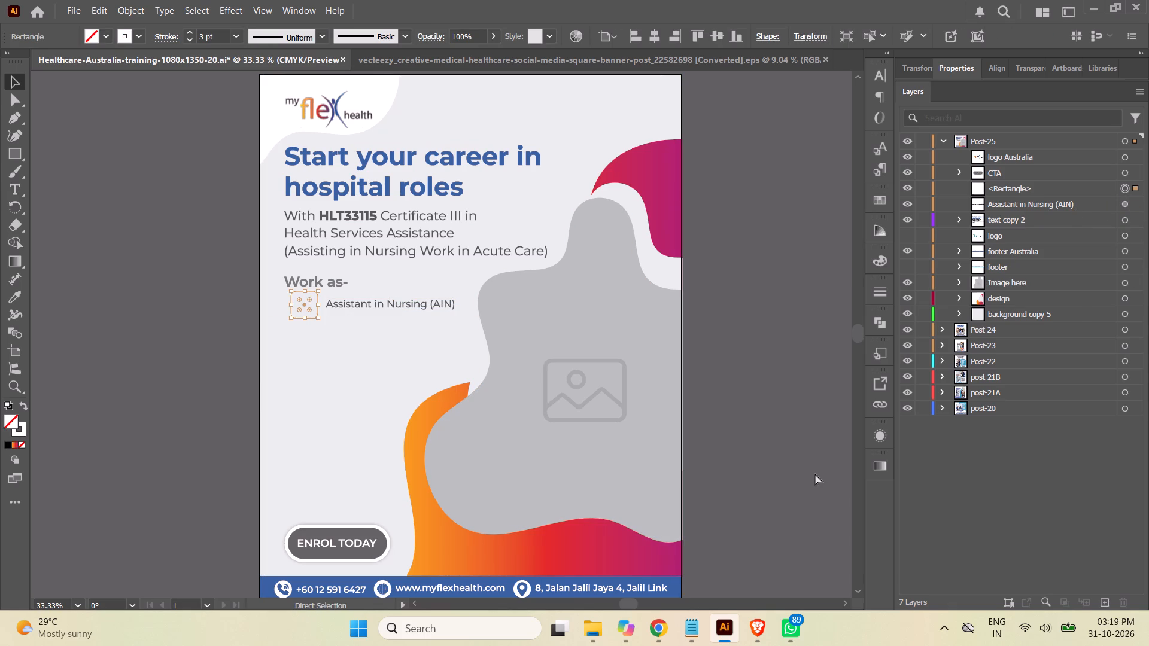
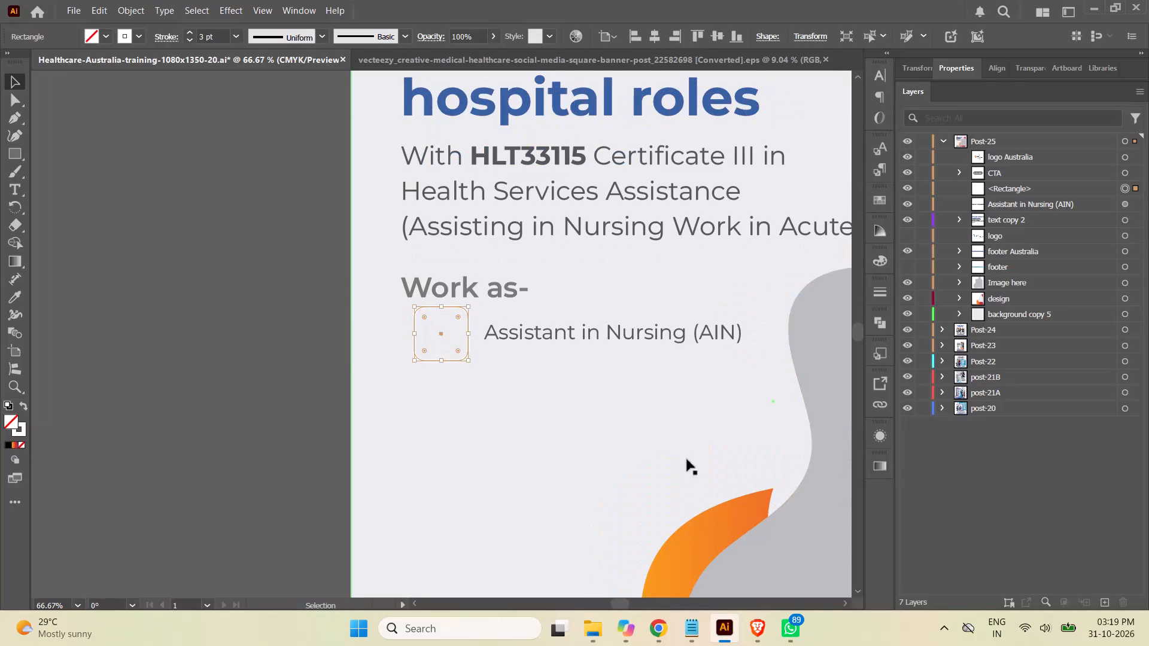
# Move the small rounded rectangle slightly left and down so its left edge lines up with the "Work as-" text.
pyautogui.scroll(-5, 635, 331)
pyautogui.scroll(1, 656, 338)
pyautogui.scroll(-1, 665, 336)
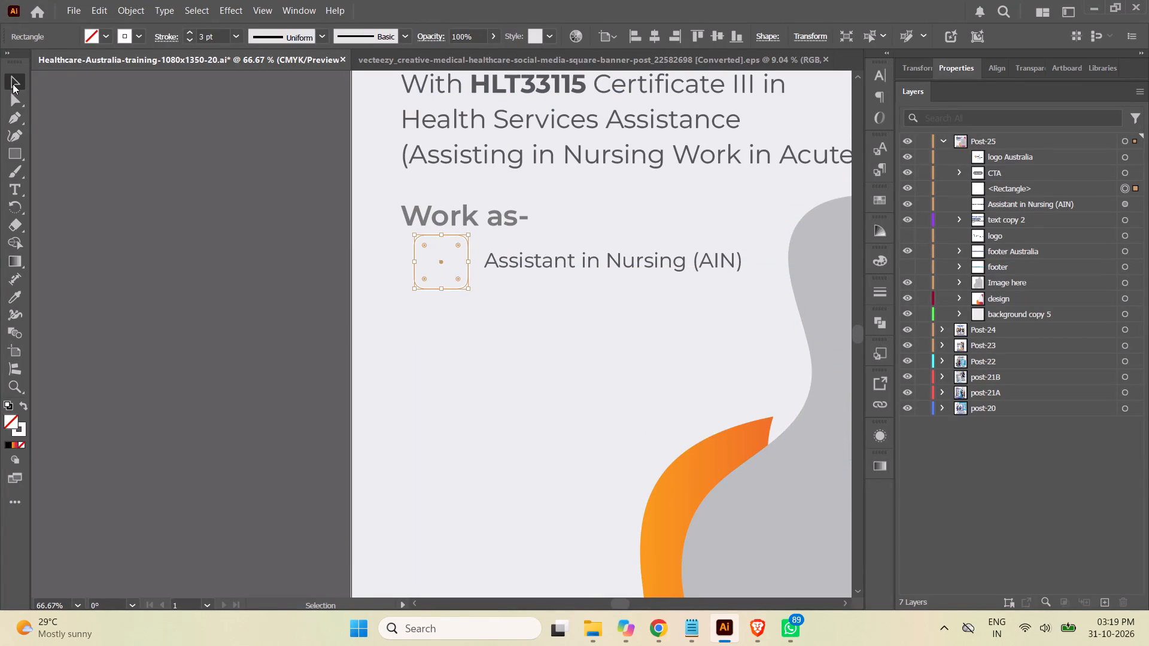
pyautogui.click(14, 82)
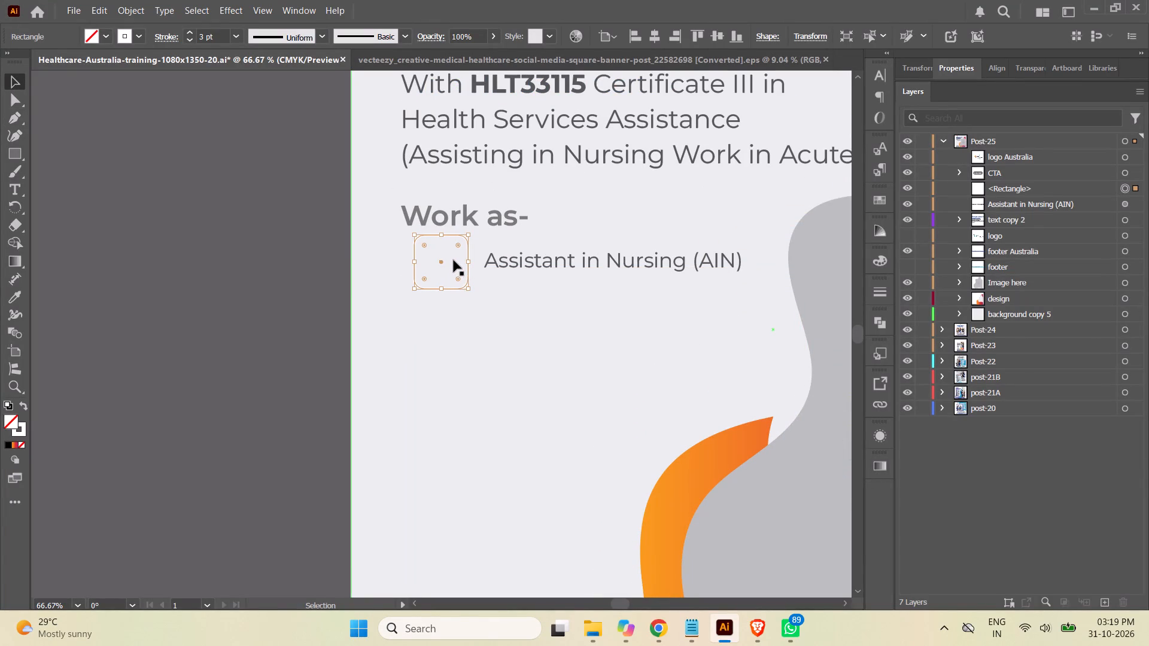
pyautogui.moveTo(454, 260); pyautogui.dragTo(441, 258)
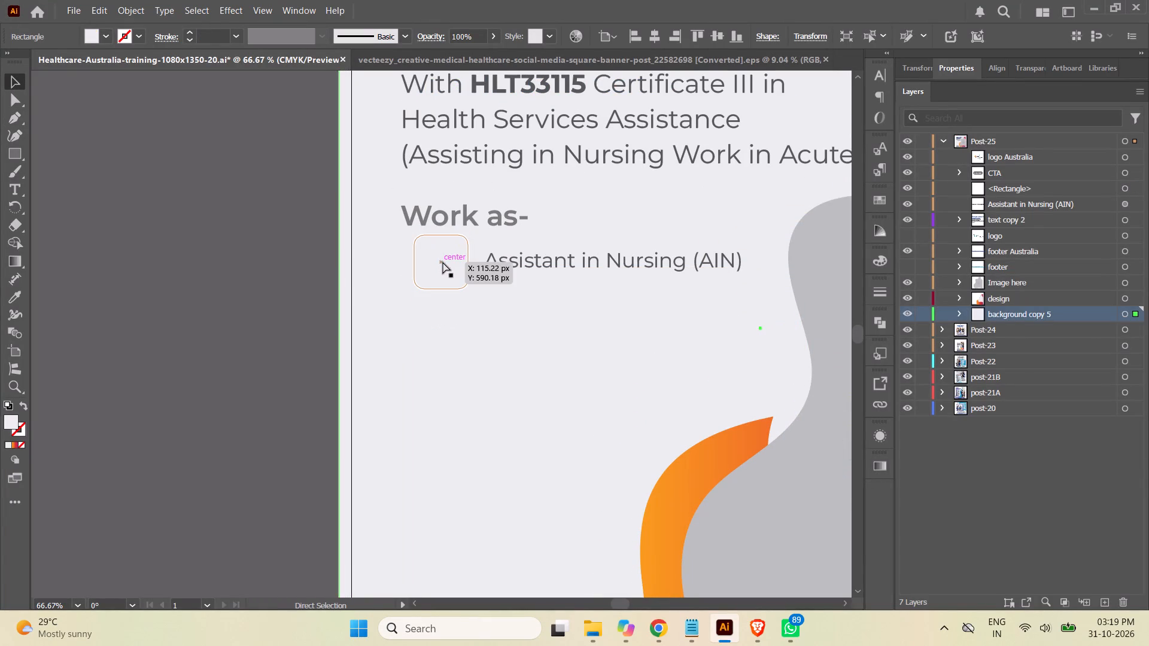
pyautogui.hotkey('ctrl', 'z')
pyautogui.click(1126, 187)
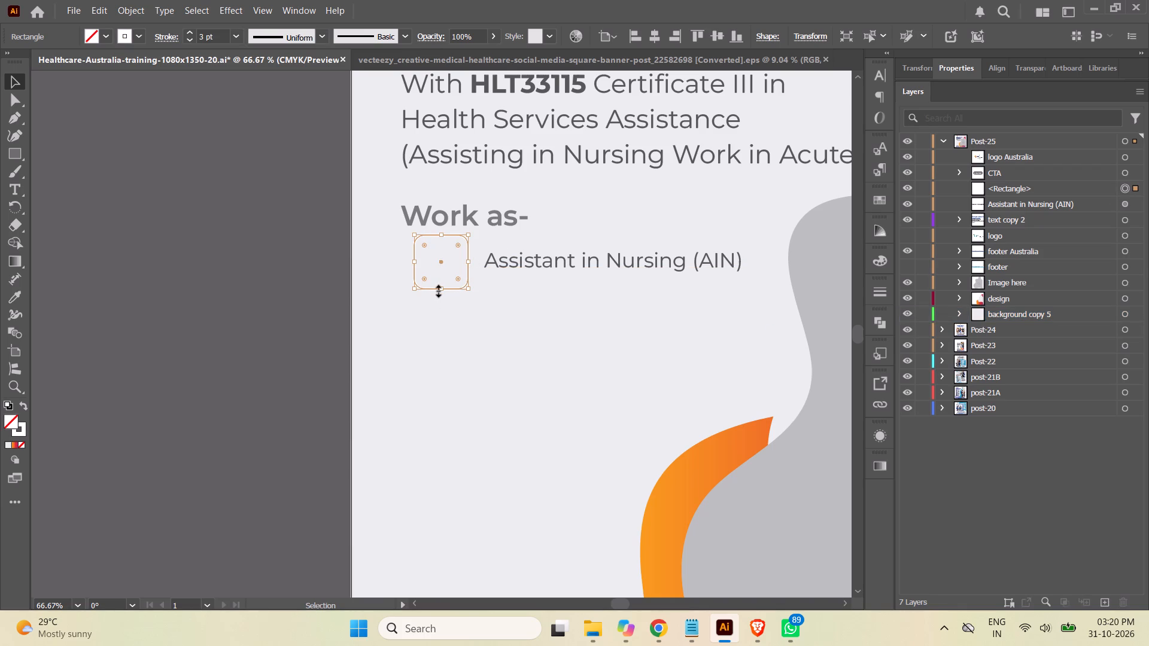
pyautogui.moveTo(434, 288); pyautogui.dragTo(421, 289)
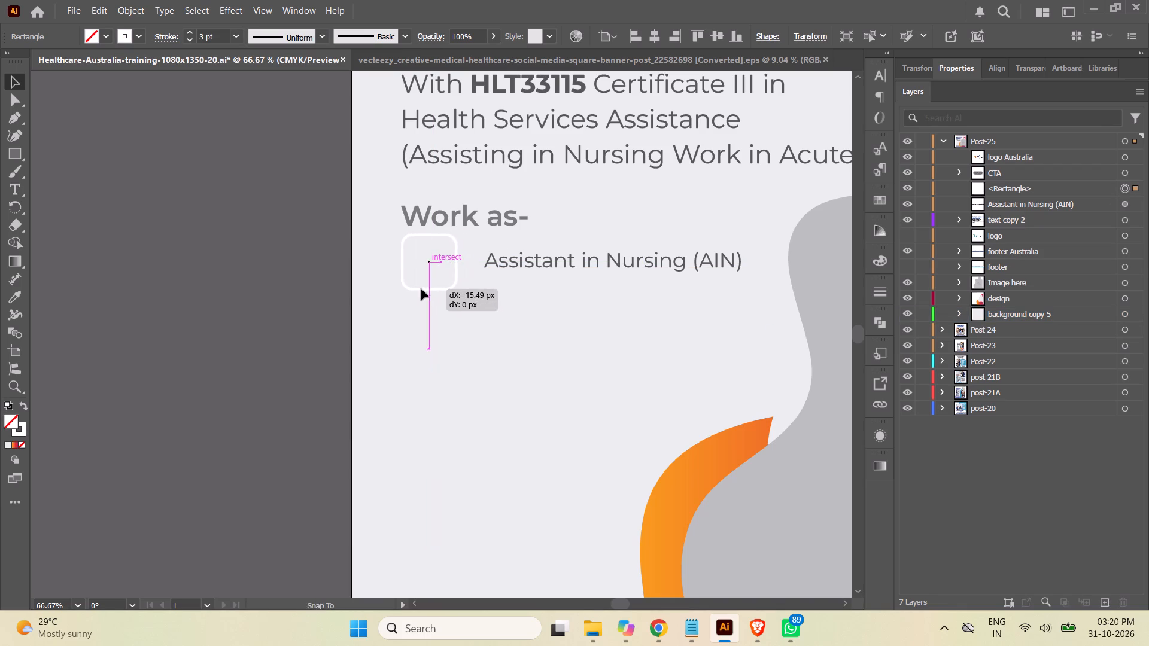
pyautogui.moveTo(421, 289); pyautogui.dragTo(424, 303)
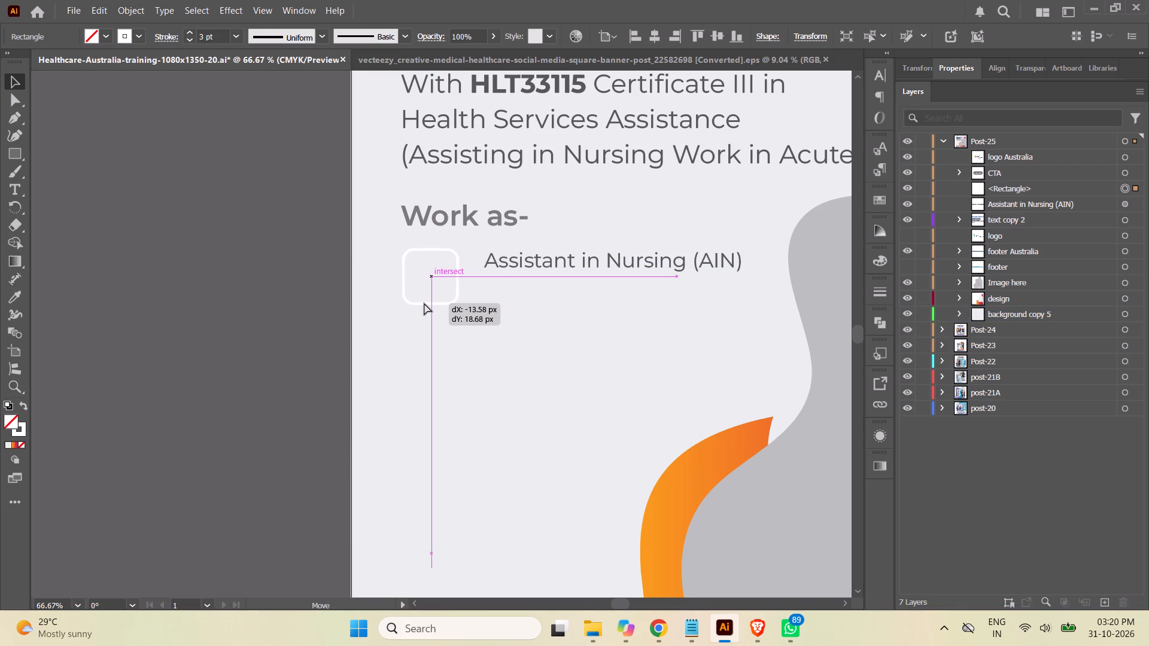
pyautogui.moveTo(424, 303); pyautogui.dragTo(424, 300)
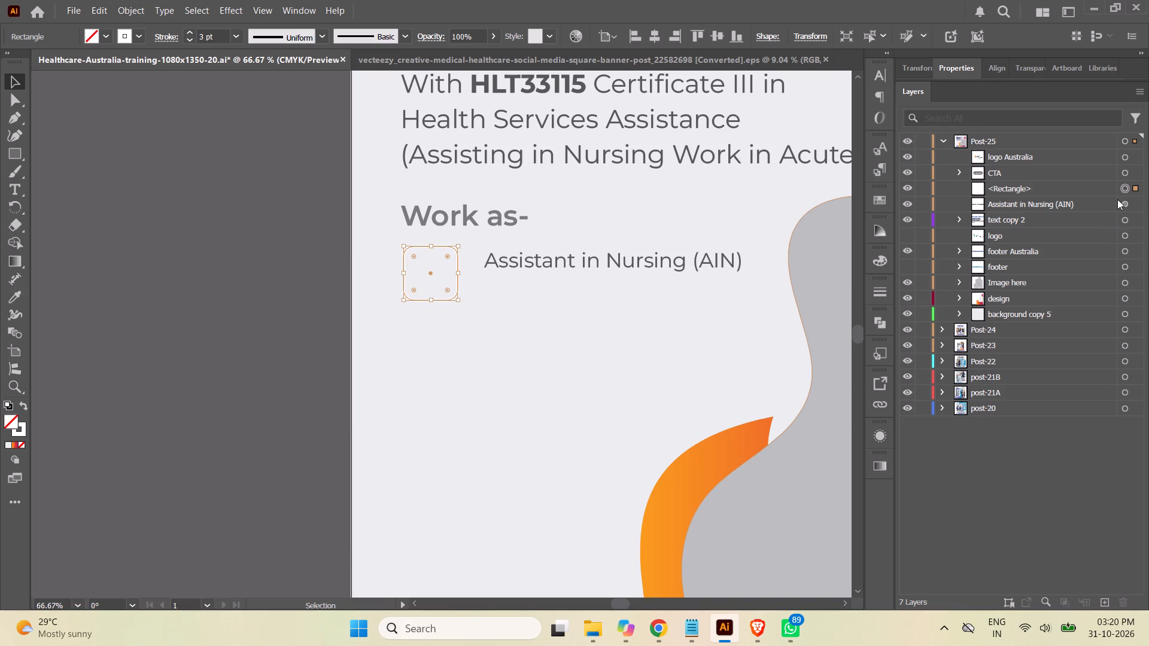
# Move the "Assistant in Nursing (AIN)" text closer to the rounded rectangle and slightly down.
pyautogui.click(1125, 205)
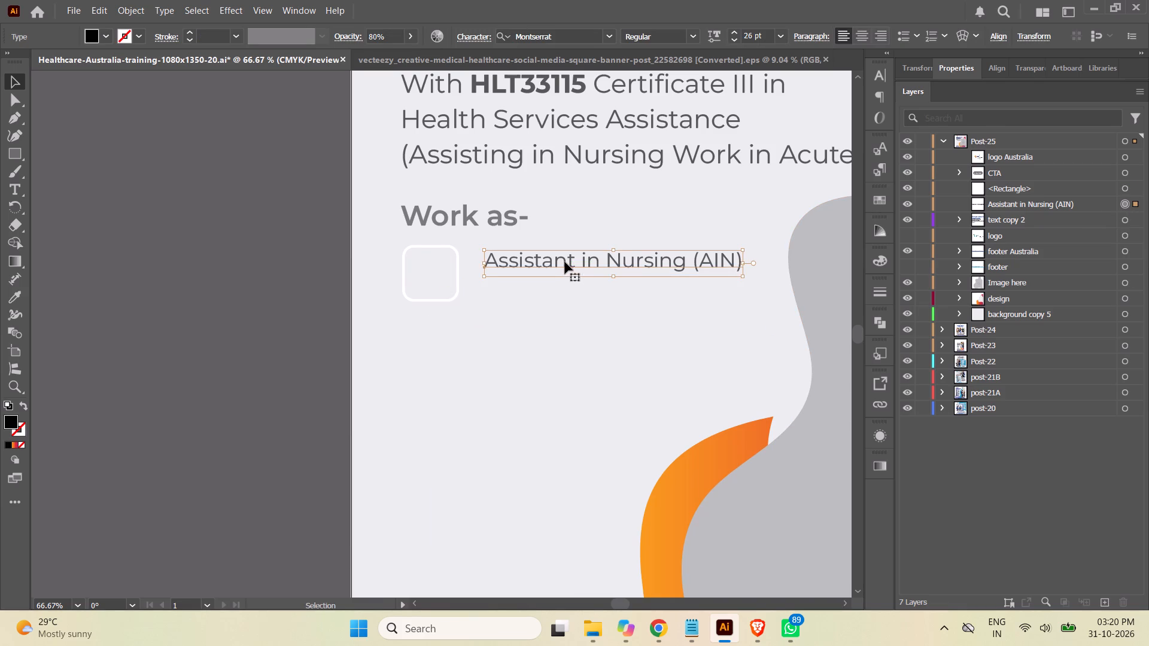
pyautogui.moveTo(565, 262); pyautogui.dragTo(555, 271)
# Review the whole Post-25 layout, checking the placement of the rounded rectangle and the job-role text.
pyautogui.hotkey('ctrl', '-')
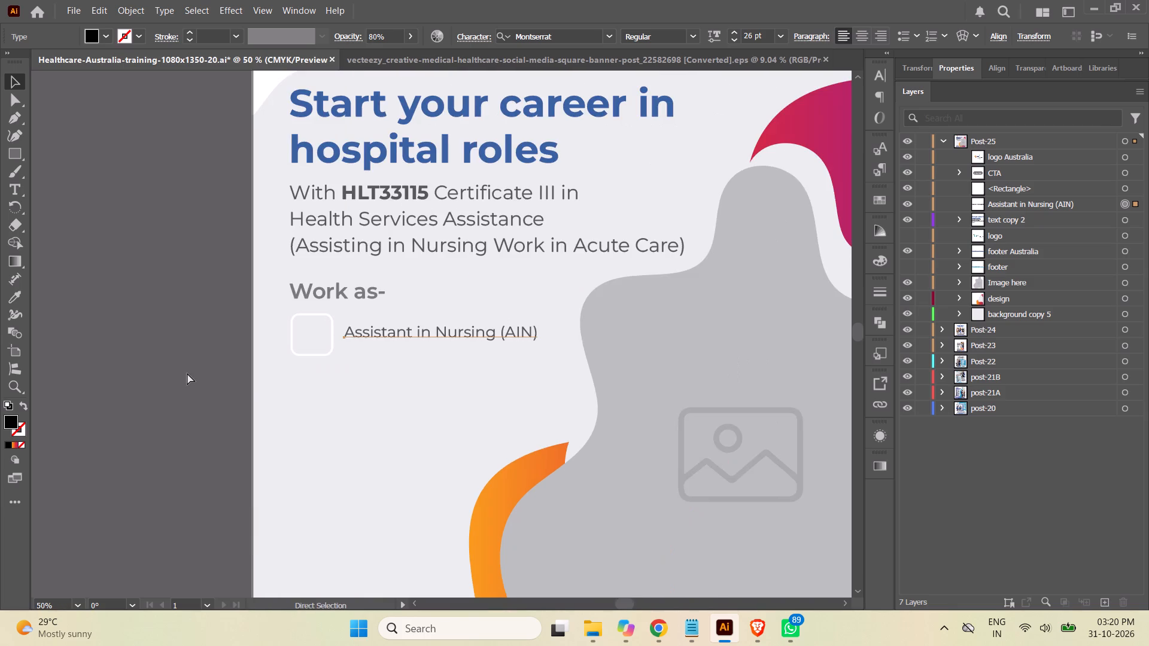
pyautogui.hotkey('ctrl', '-')
pyautogui.scroll(2, 139, 354)
pyautogui.scroll(-11, 162, 360)
pyautogui.scroll(1, 175, 377)
pyautogui.scroll(-2, 175, 377)
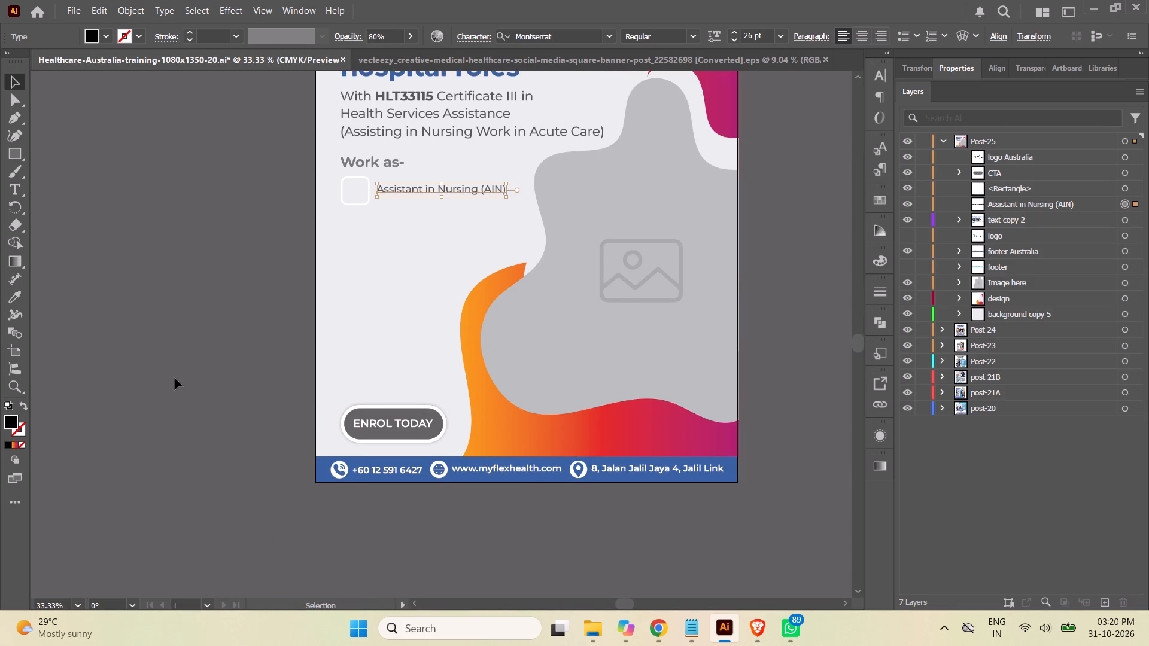
pyautogui.click(193, 305)
pyautogui.scroll(3, 195, 301)
pyautogui.scroll(-1, 197, 301)
pyautogui.scroll(4, 197, 301)
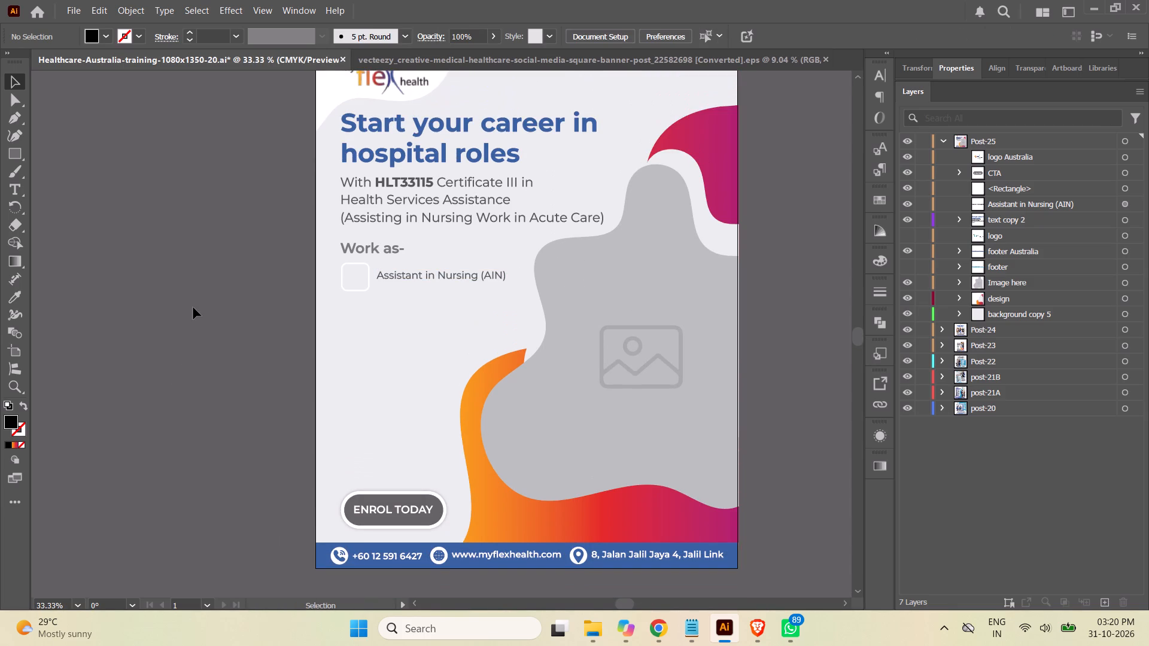
pyautogui.scroll(1, 193, 307)
pyautogui.scroll(-1, 193, 308)
pyautogui.scroll(2, 194, 308)
pyautogui.scroll(-1, 194, 308)
pyautogui.scroll(3, 194, 308)
pyautogui.scroll(-1, 194, 308)
pyautogui.scroll(3, 194, 308)
pyautogui.scroll(-3, 194, 308)
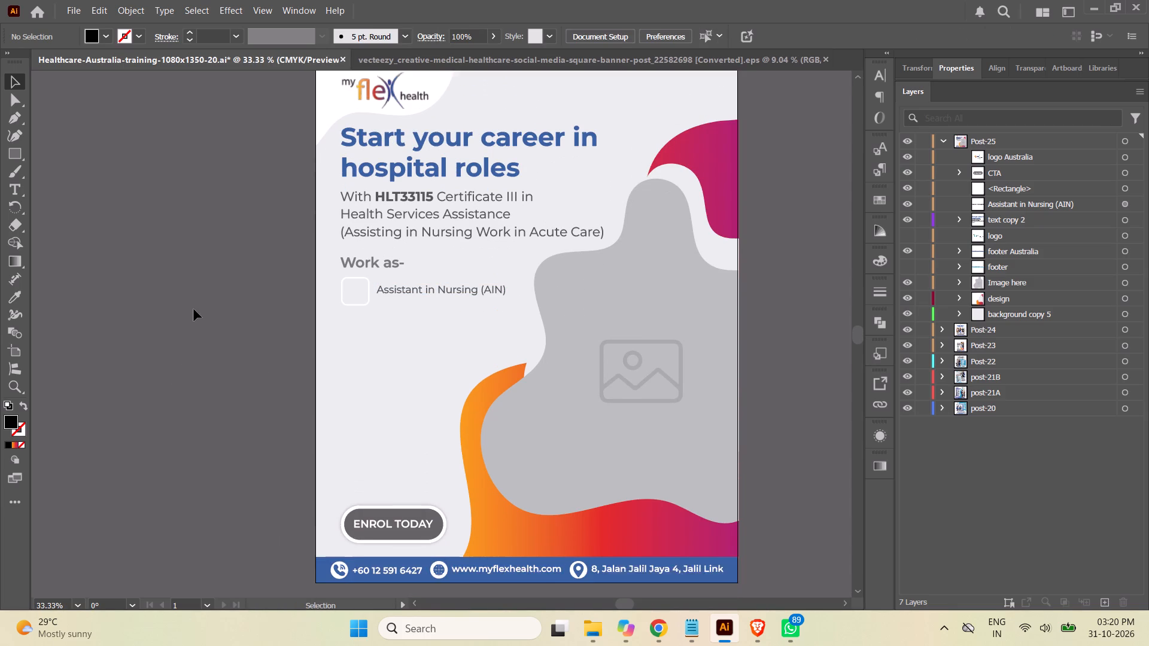
pyautogui.scroll(-5, 194, 309)
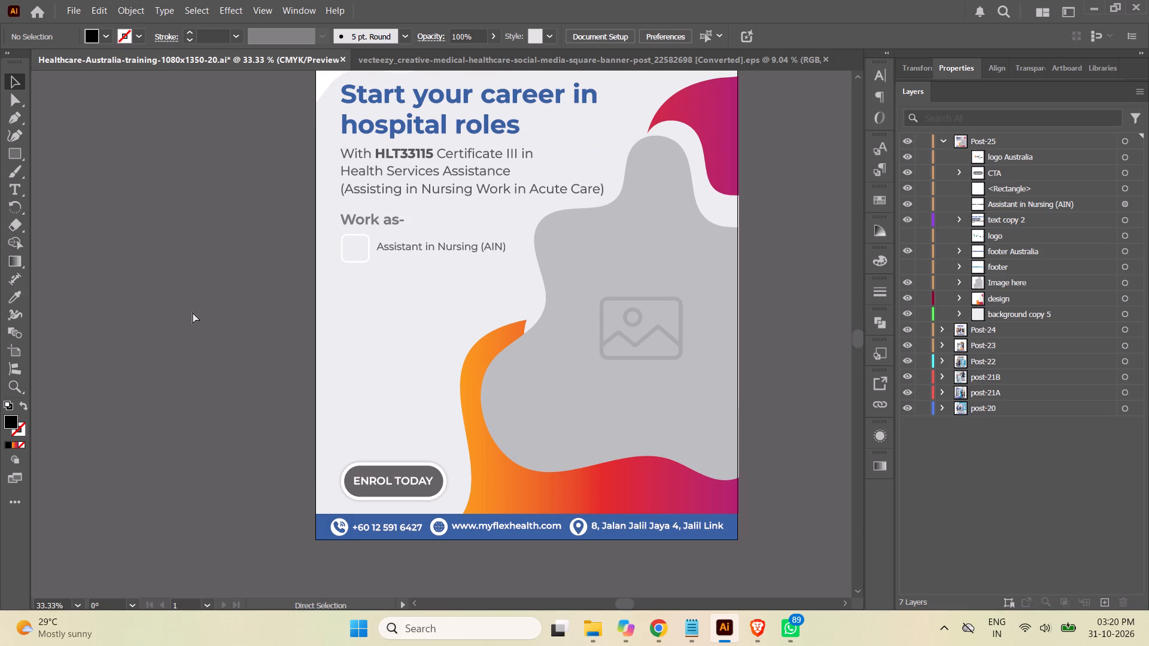
# Save the document.
pyautogui.hotkey('ctrl', 's')
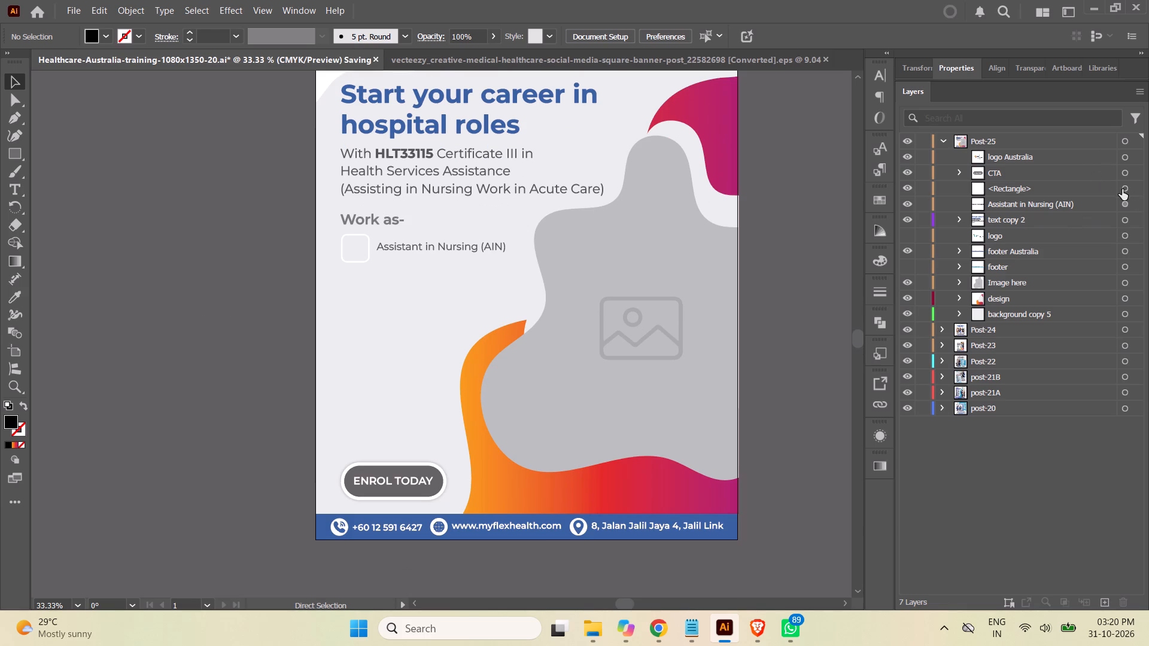
# Duplicate the rounded rectangle together with the "Assistant in Nursing (AIN)" text and place the copies directly below the originals.
pyautogui.click(1124, 190)
pyautogui.keyDown('shift'); pyautogui.click(1124, 204); pyautogui.keyUp('shift')
pyautogui.click(1090, 188)
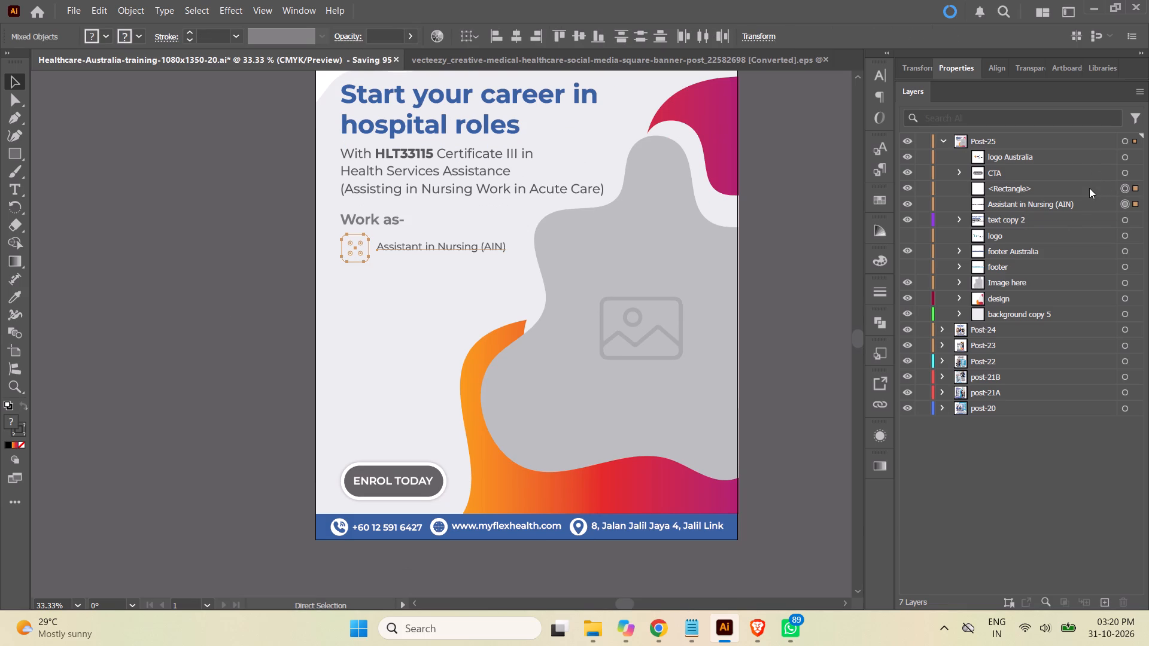
pyautogui.keyDown('shift'); pyautogui.click(1083, 203); pyautogui.keyUp('shift')
pyautogui.moveTo(1084, 206); pyautogui.dragTo(1104, 581)
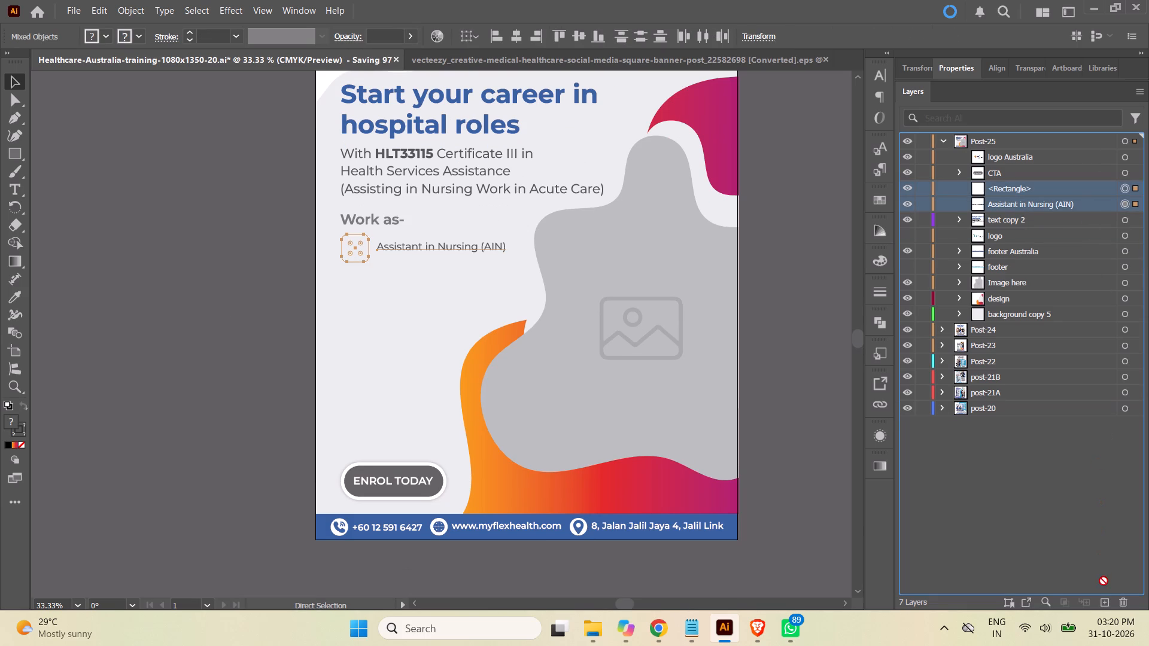
pyautogui.moveTo(1104, 581); pyautogui.dragTo(1107, 603)
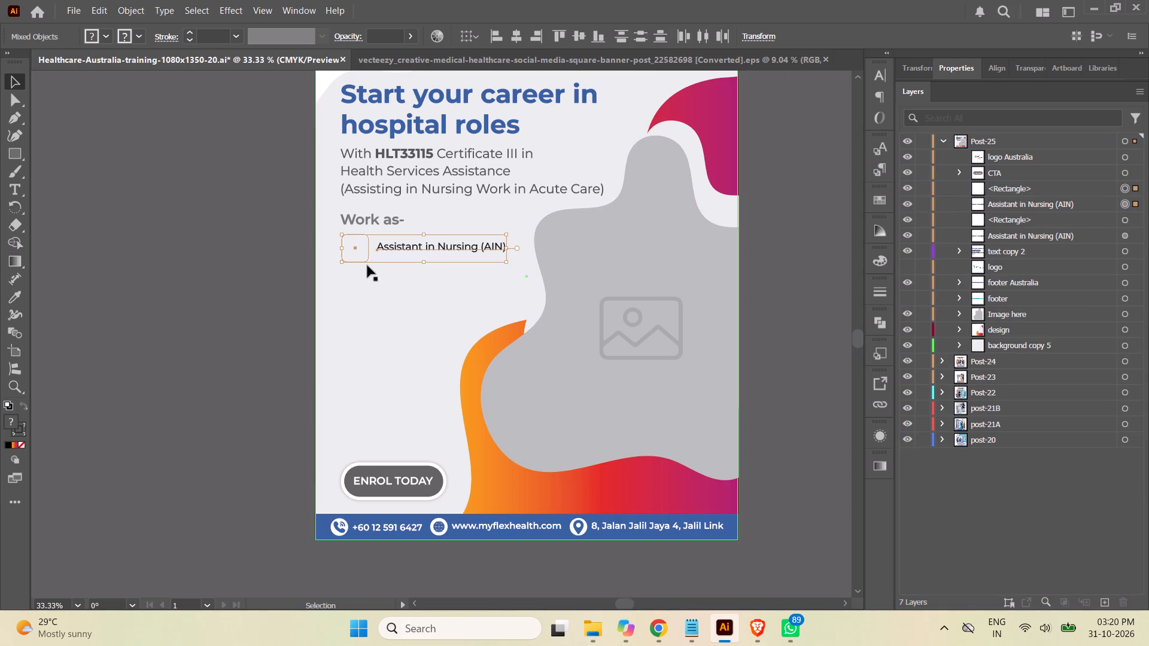
pyautogui.moveTo(368, 251); pyautogui.dragTo(367, 271)
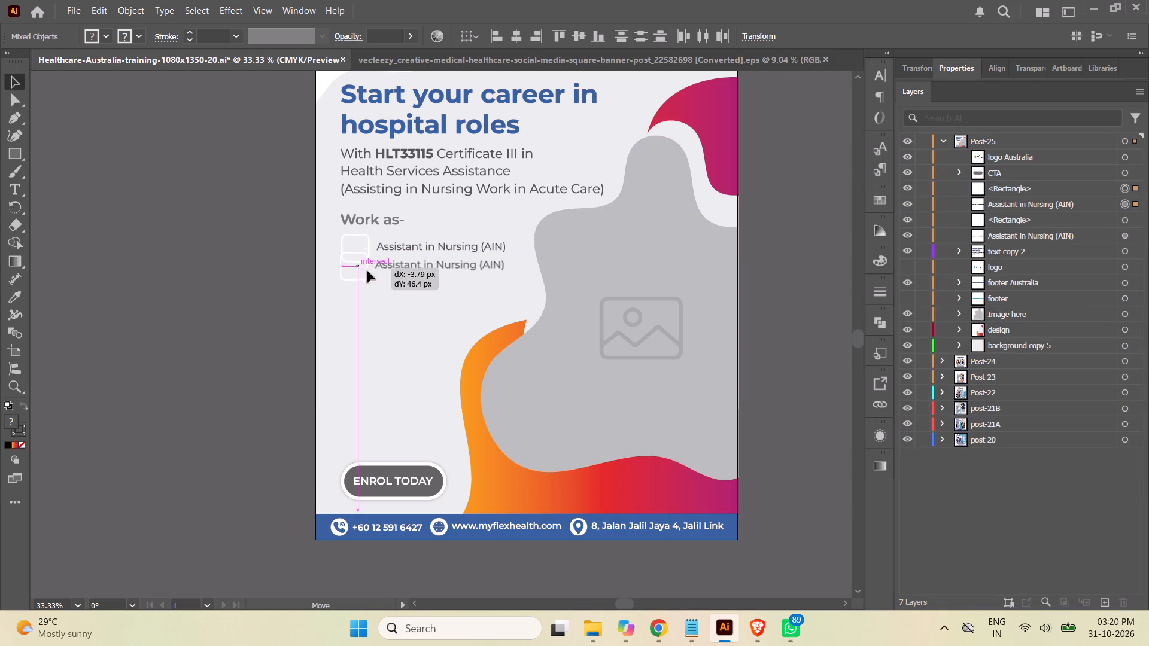
pyautogui.moveTo(367, 271); pyautogui.dragTo(367, 285)
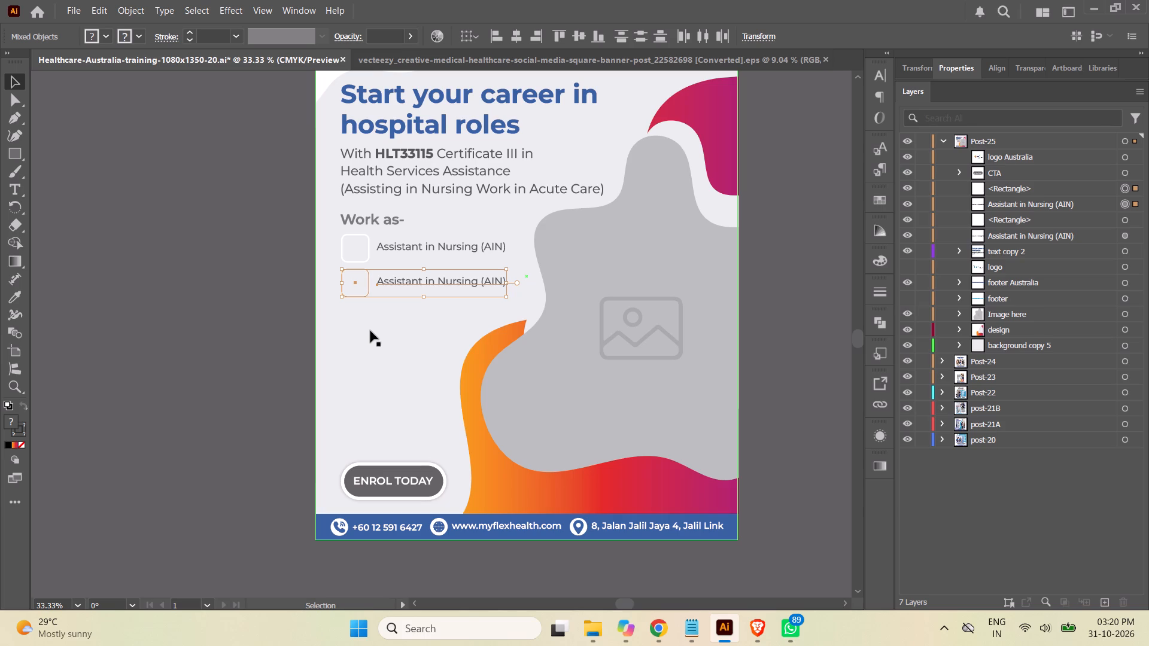
# Replace the lower duplicate's text with "Patient Care Attendant", copied from the MFHM - Cert III HSA Asana brief in Chrome.
pyautogui.click(660, 631)
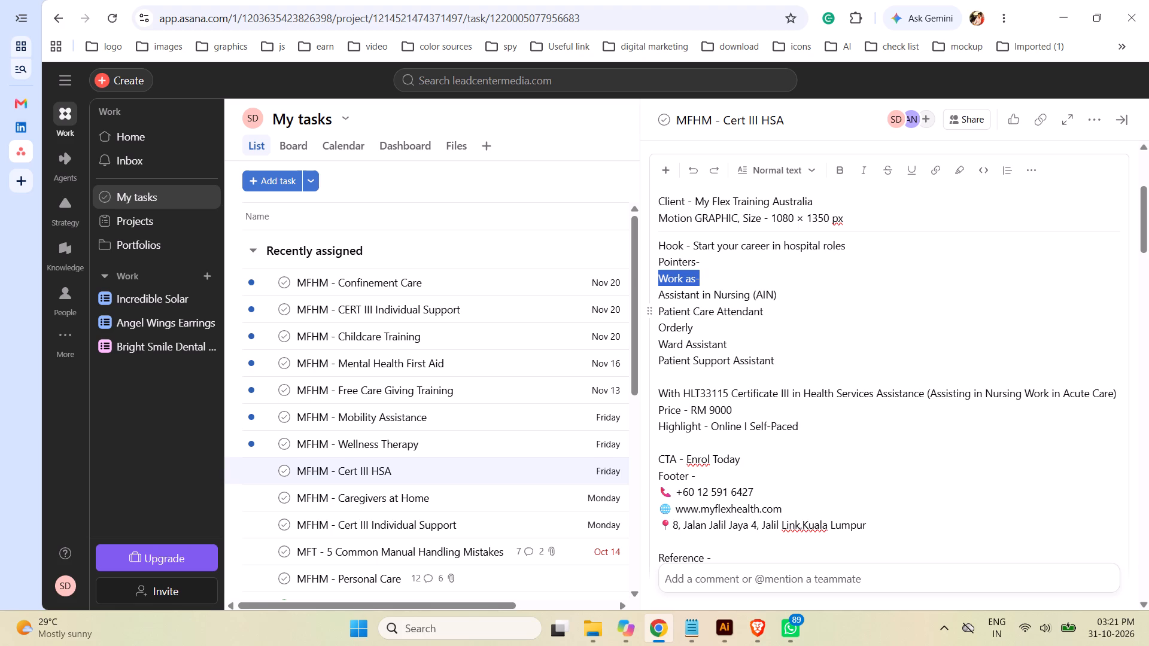
pyautogui.moveTo(764, 312); pyautogui.dragTo(660, 314)
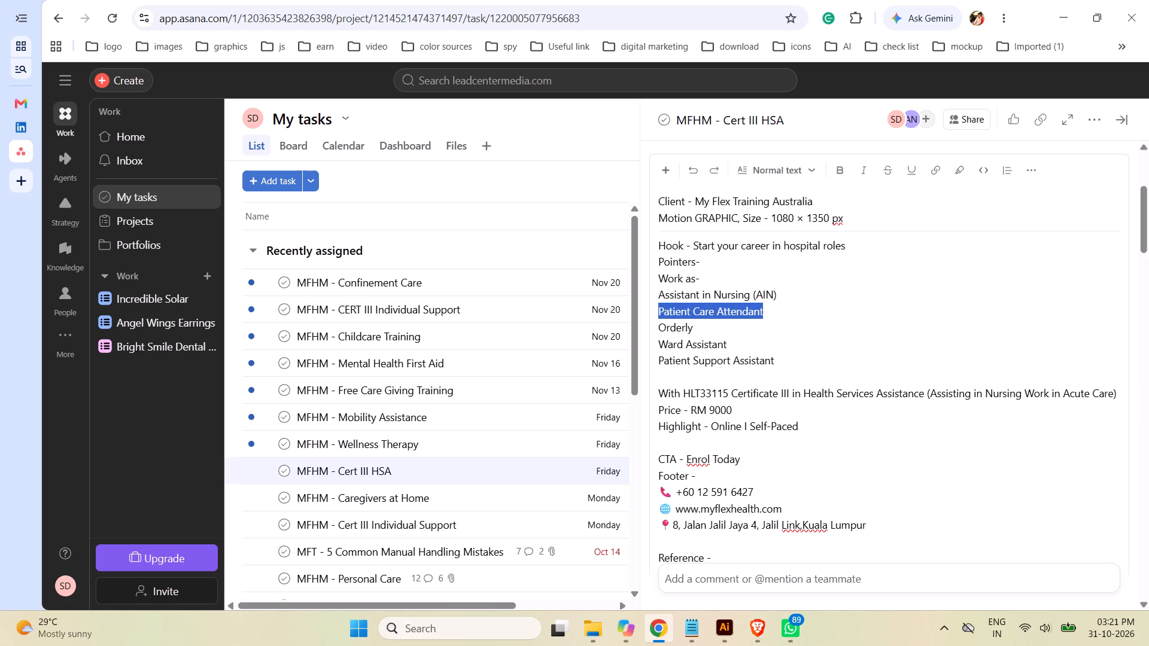
pyautogui.hotkey('ctrl', 'c')
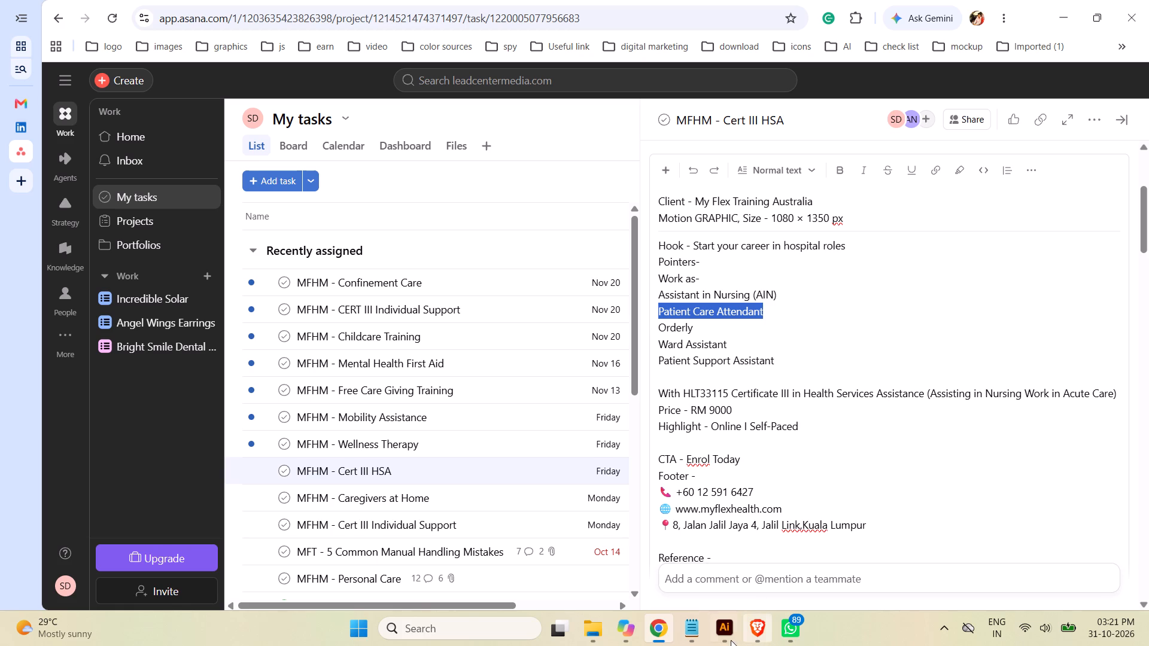
pyautogui.click(723, 628)
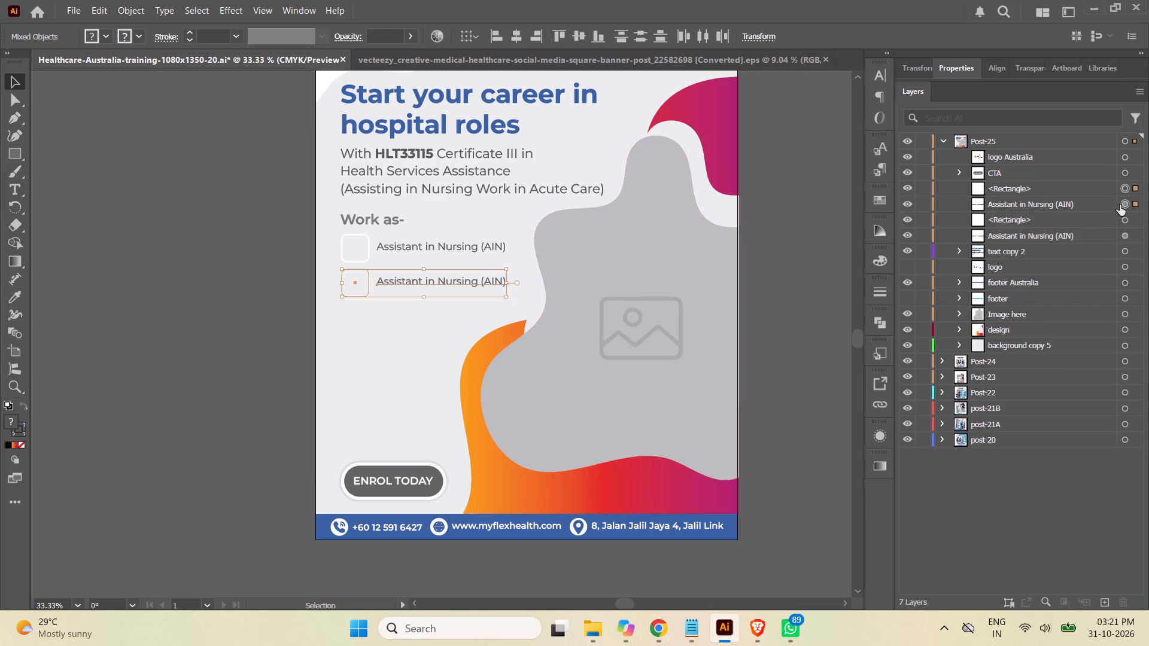
pyautogui.click(1127, 205)
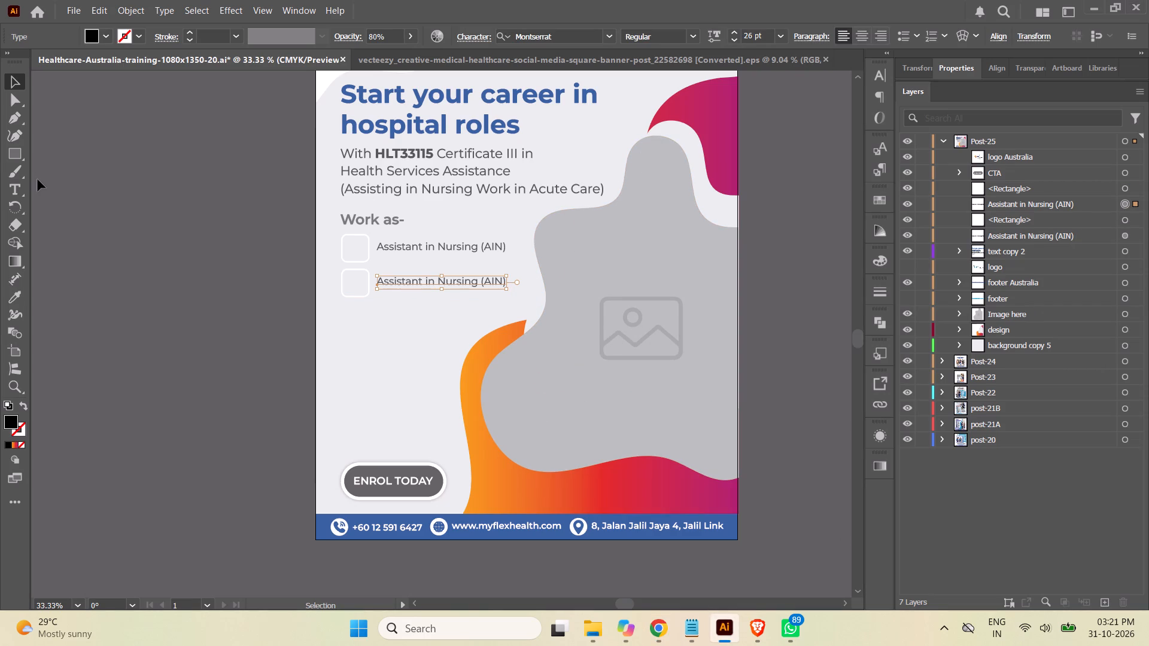
pyautogui.click(12, 187)
pyautogui.moveTo(379, 285); pyautogui.dragTo(526, 288)
pyautogui.hotkey('ctrl', 'v')
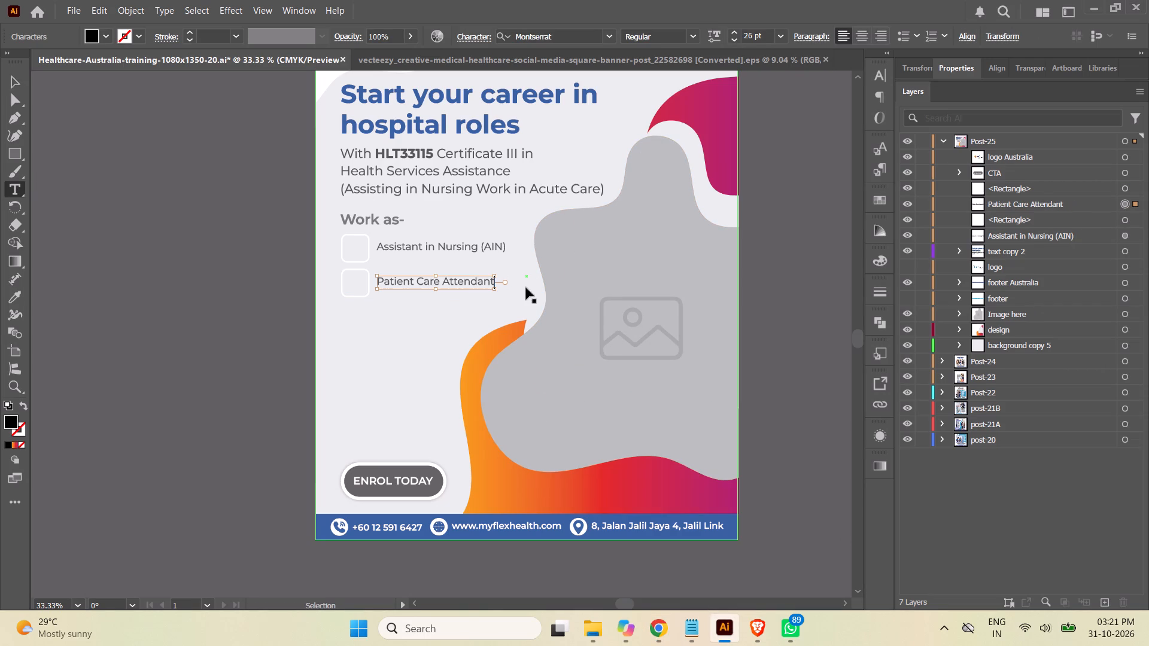
pyautogui.click(16, 78)
pyautogui.click(85, 198)
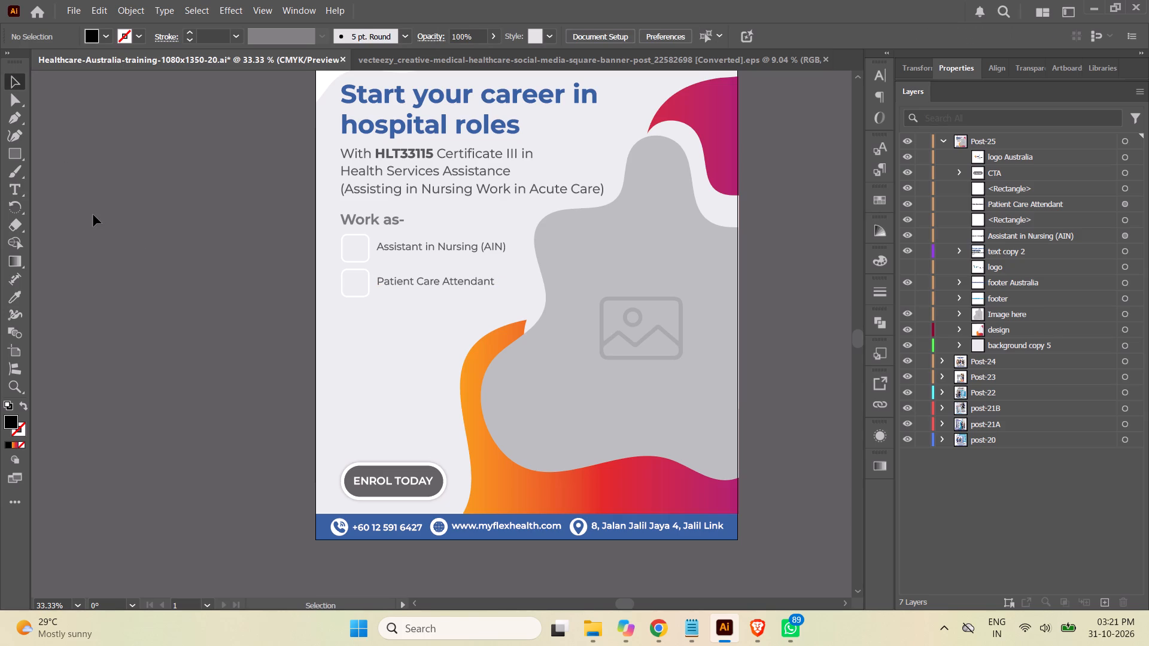
# Save the document with the second job-role pointer in place.
pyautogui.scroll(7, 186, 264)
pyautogui.scroll(-3, 181, 257)
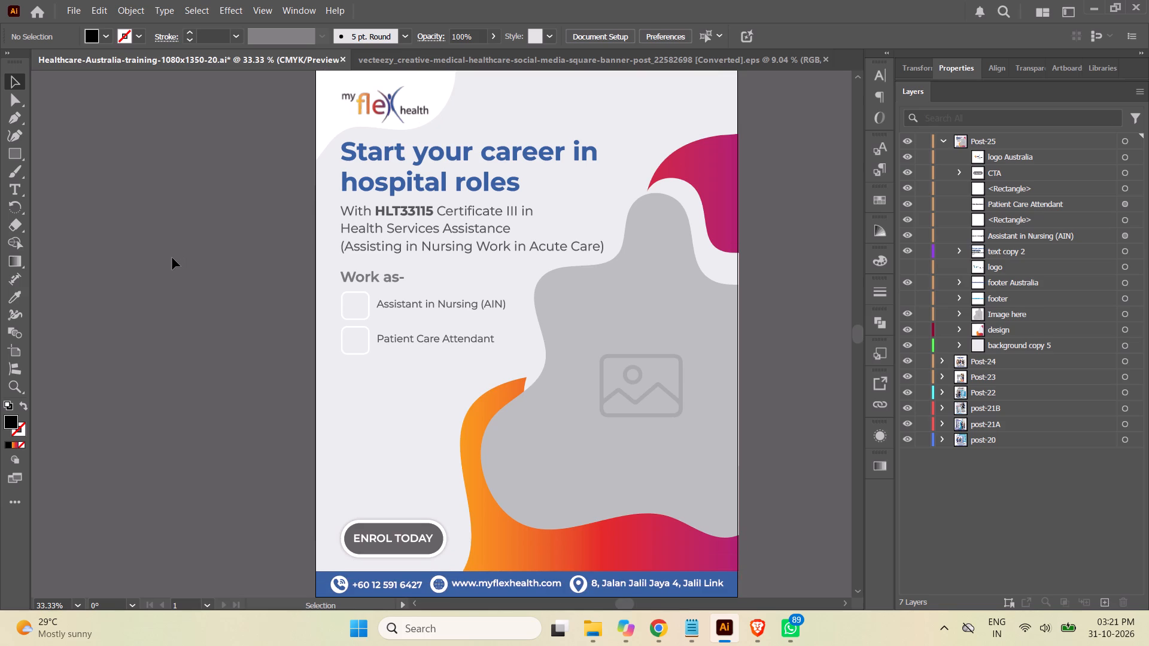
pyautogui.hotkey('ctrl', 's')
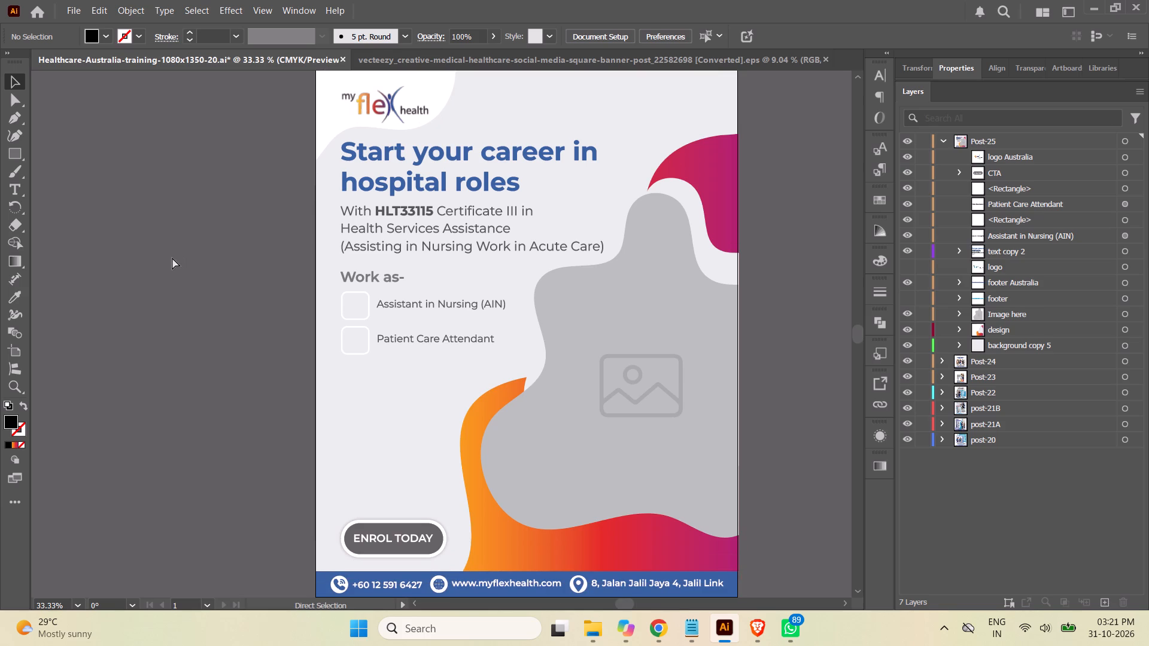
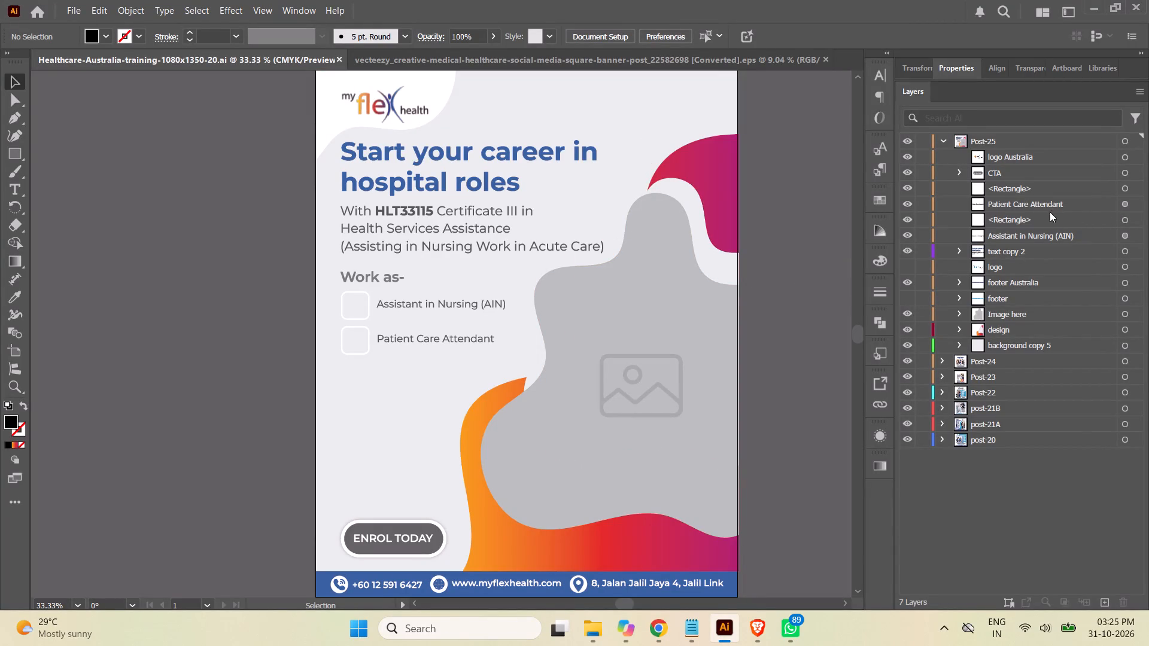
# Copy the five job roles from the Asana brief in Chrome and paste them over the image prompt text in Notepad.
pyautogui.click(1124, 236)
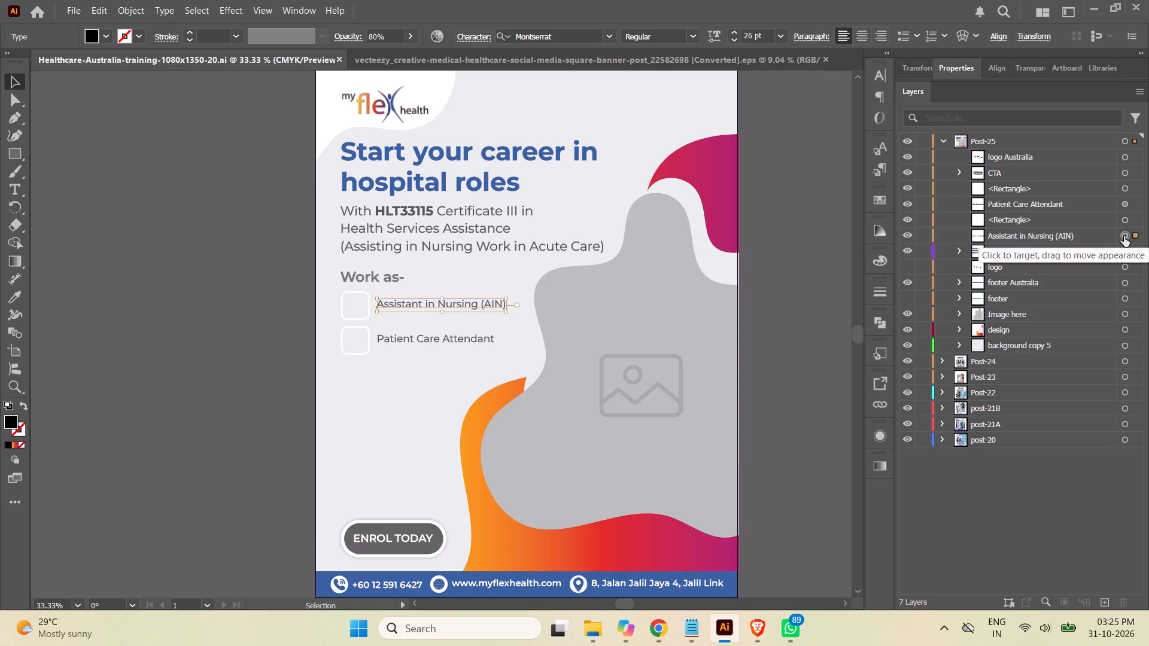
pyautogui.click(663, 628)
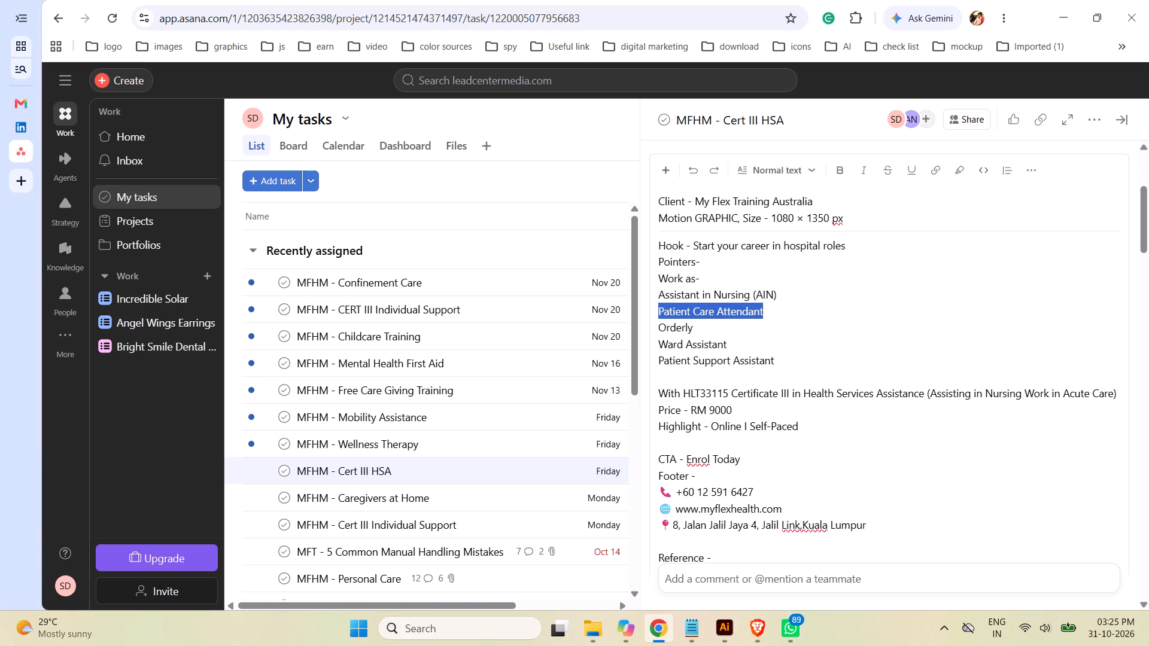
pyautogui.moveTo(774, 363); pyautogui.dragTo(655, 295)
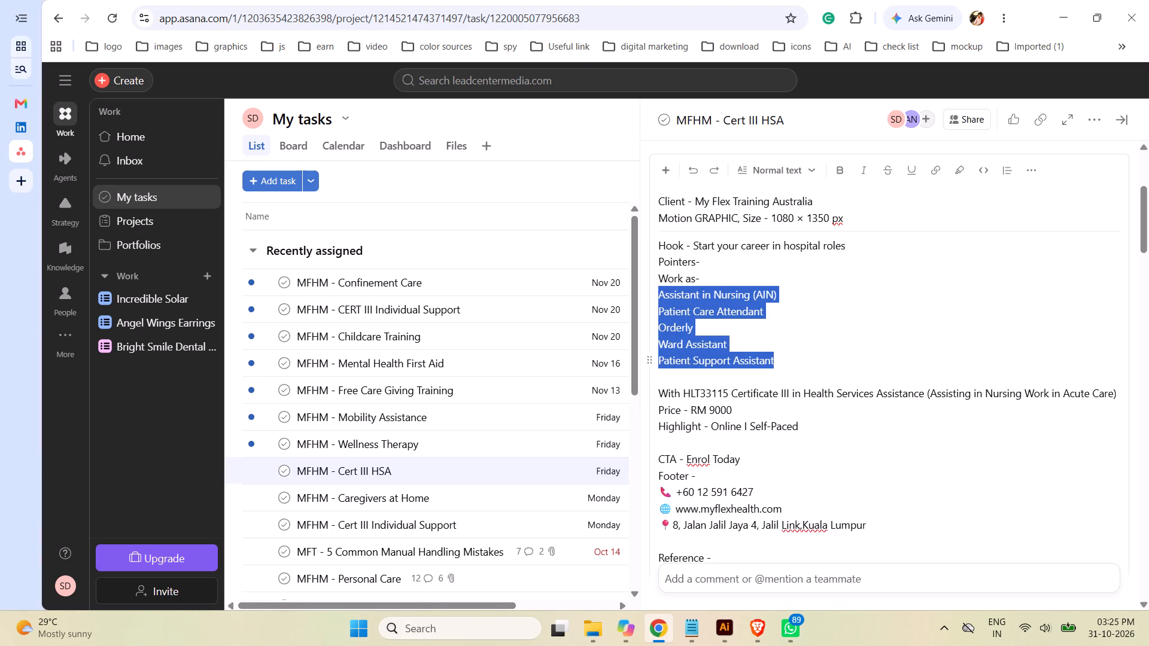
pyautogui.hotkey('ctrl', 'c')
pyautogui.click(691, 629)
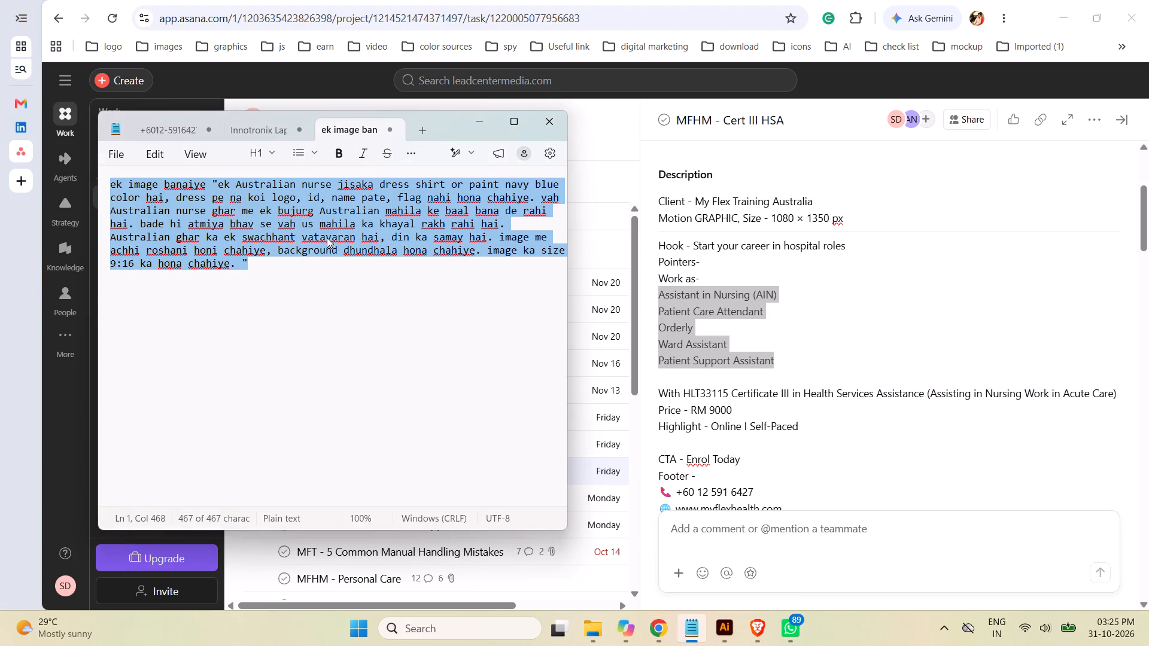
pyautogui.click(349, 292)
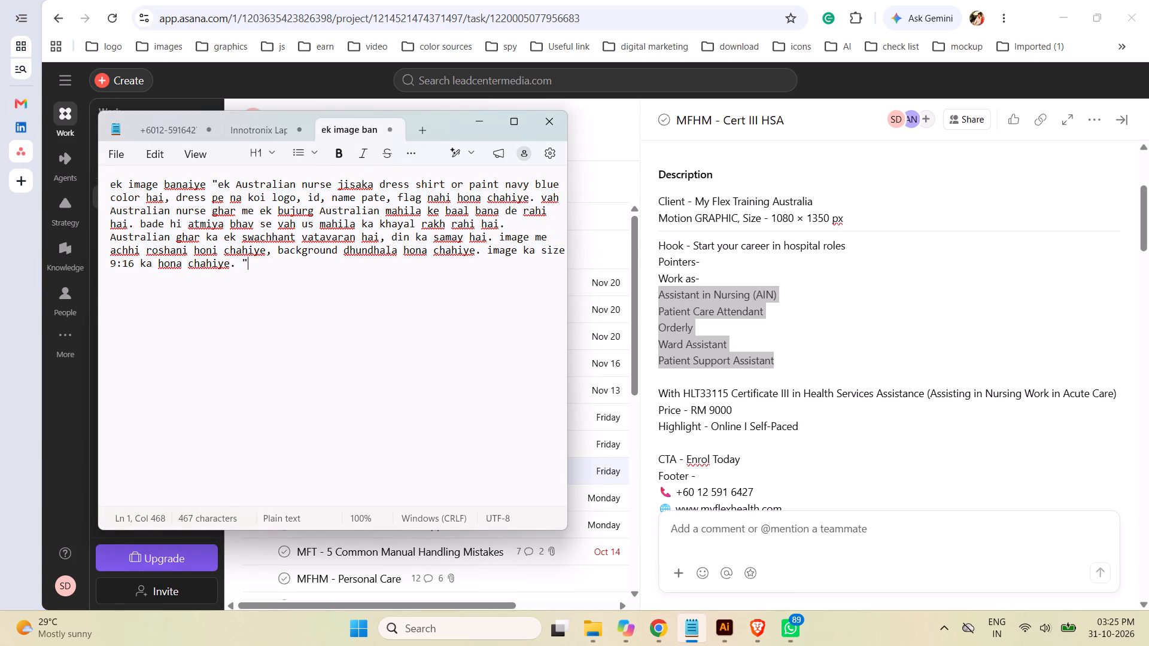
pyautogui.moveTo(297, 273); pyautogui.dragTo(105, 184)
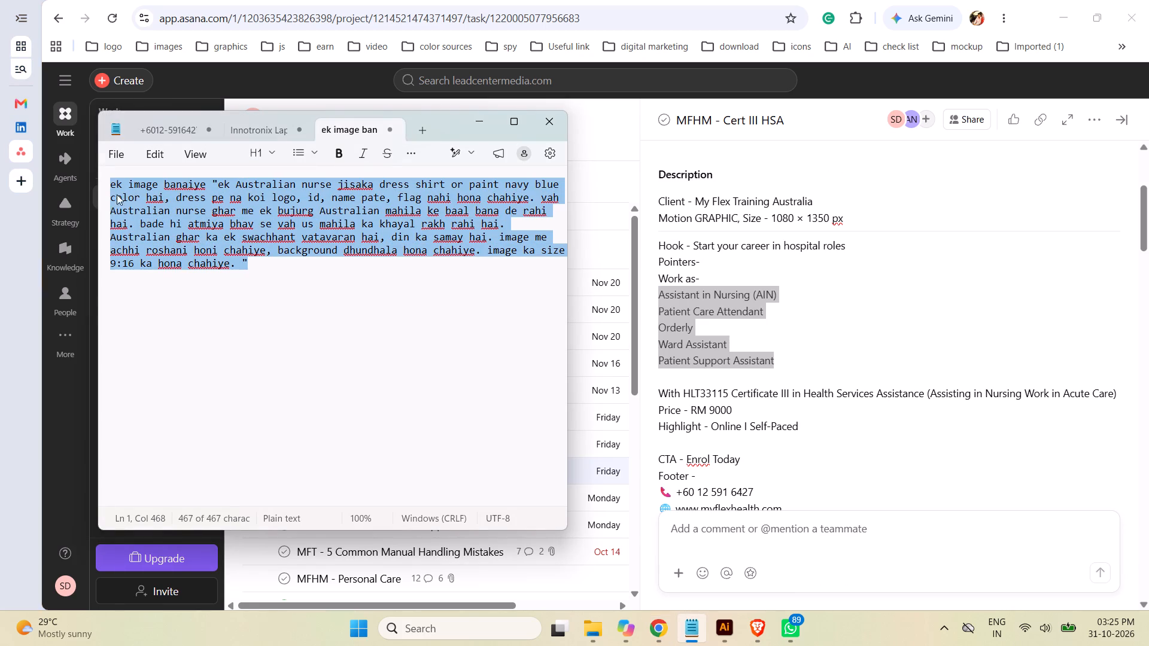
pyautogui.hotkey('ctrl', 'v')
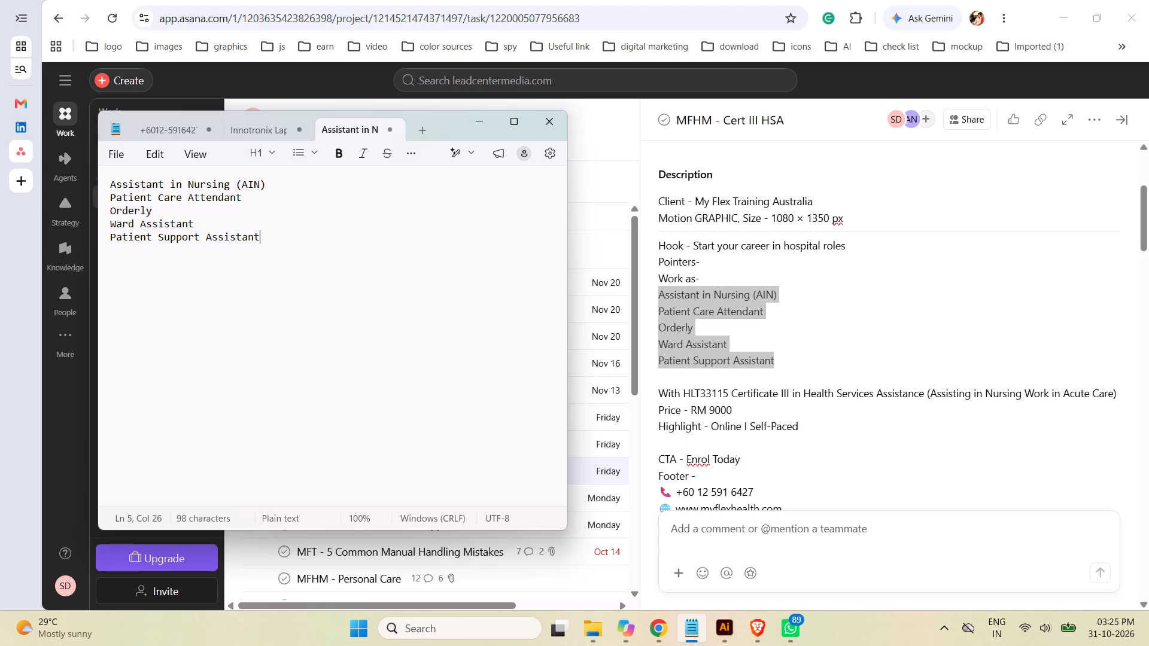
# Move the "Patient Support Assistant" line directly below "Assistant in Nursing (AIN)" in the Notepad list.
pyautogui.moveTo(268, 237); pyautogui.dragTo(109, 240)
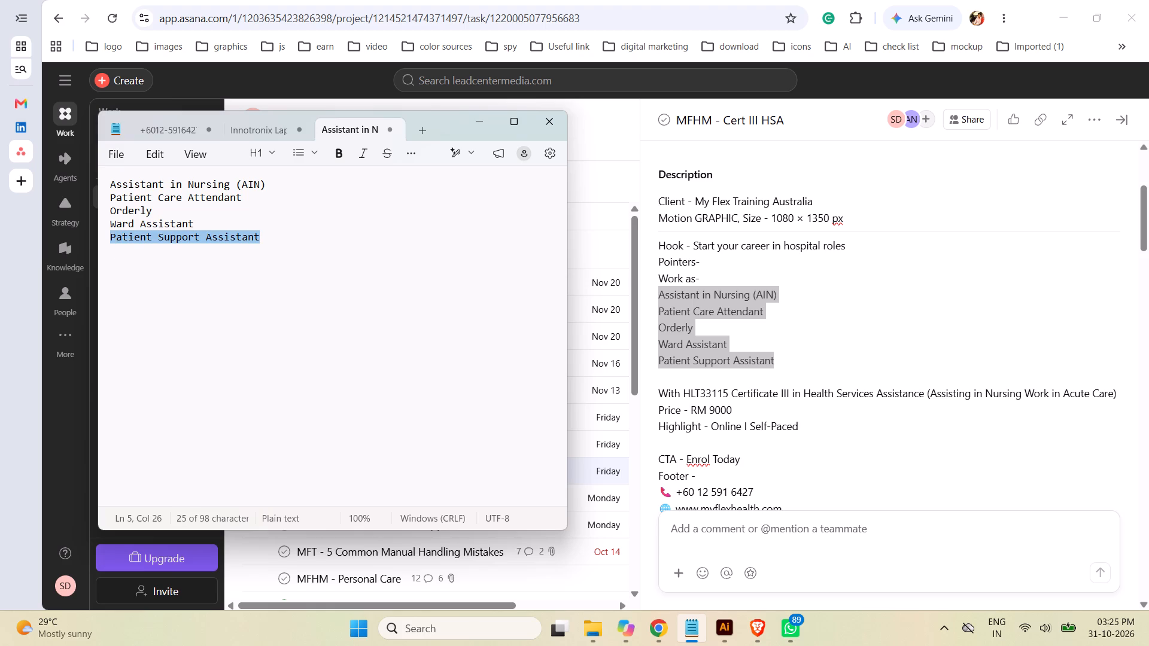
pyautogui.hotkey('ctrl', 'x')
pyautogui.click(272, 184)
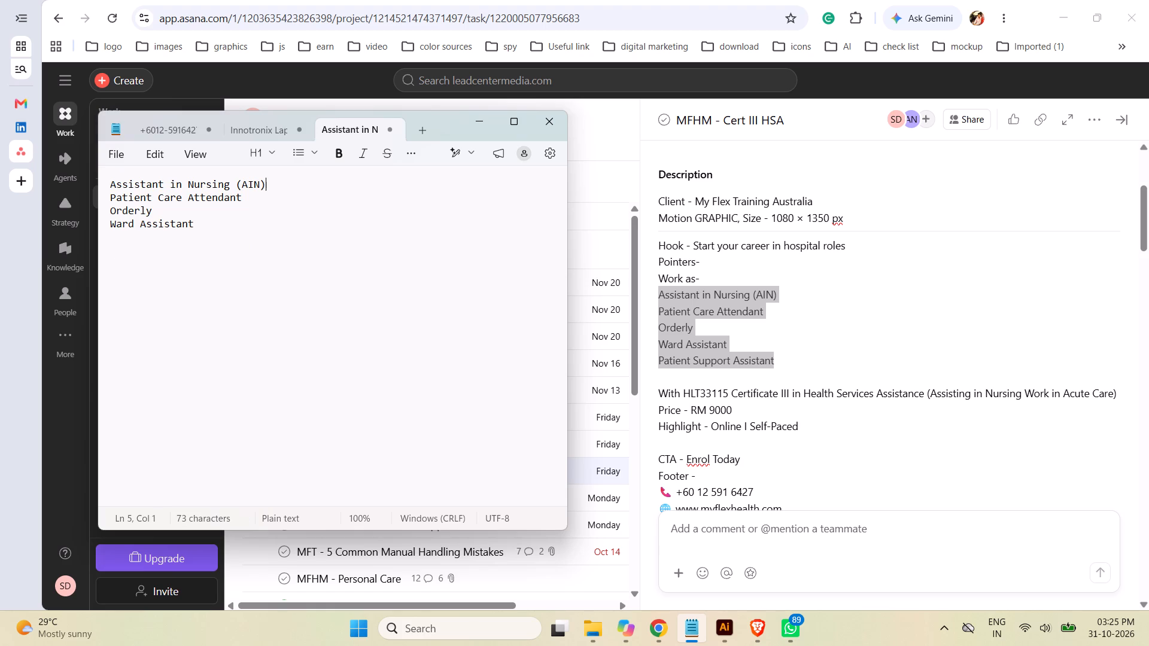
pyautogui.press('Return')
pyautogui.hotkey('ctrl', 'v')
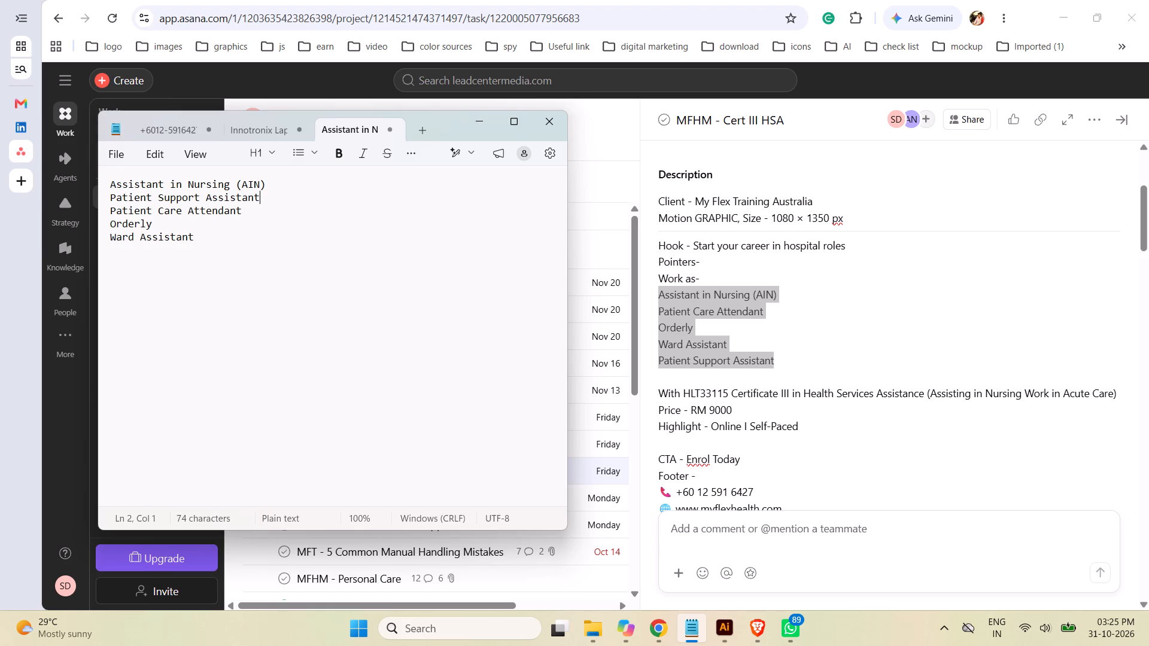
# Move the "Ward Assistant" line between "Patient Care Attendant" and "Orderly".
pyautogui.moveTo(199, 235); pyautogui.dragTo(197, 235)
pyautogui.moveTo(197, 235); pyautogui.dragTo(96, 243)
pyautogui.hotkey('ctrl', 'x')
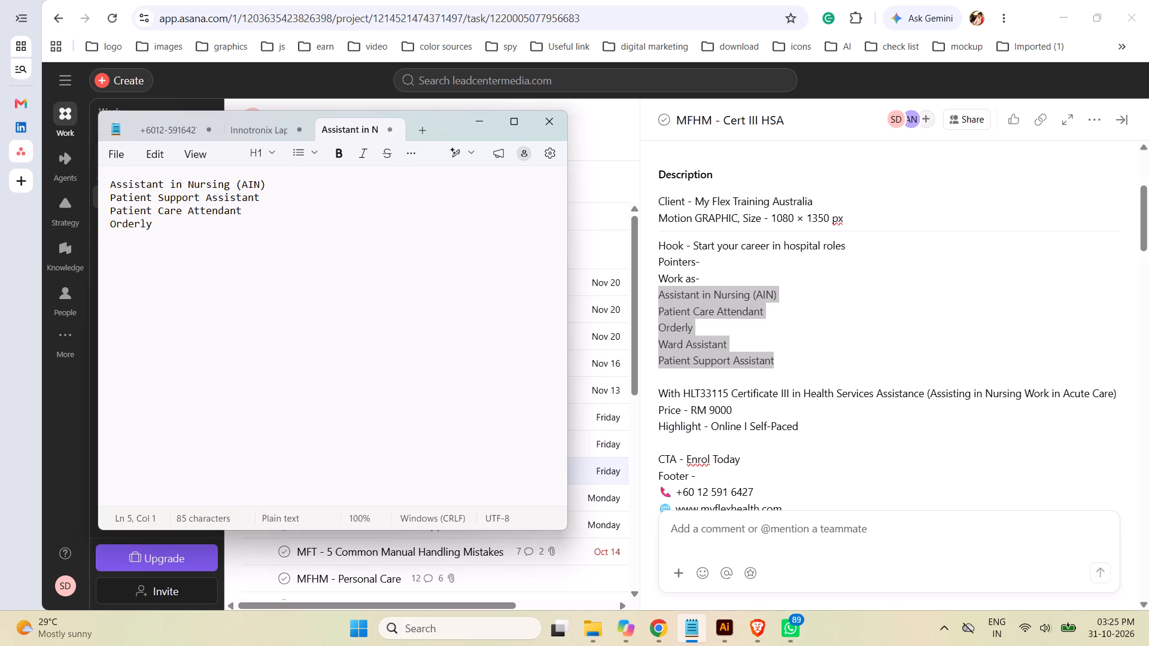
pyautogui.click(249, 211)
pyautogui.press('Return')
pyautogui.hotkey('ctrl', 'v')
# Copy the reordered five-role list and replace the "Assistant in Nursing (AIN)" text in the Illustrator post with it.
pyautogui.moveTo(151, 239); pyautogui.dragTo(78, 185)
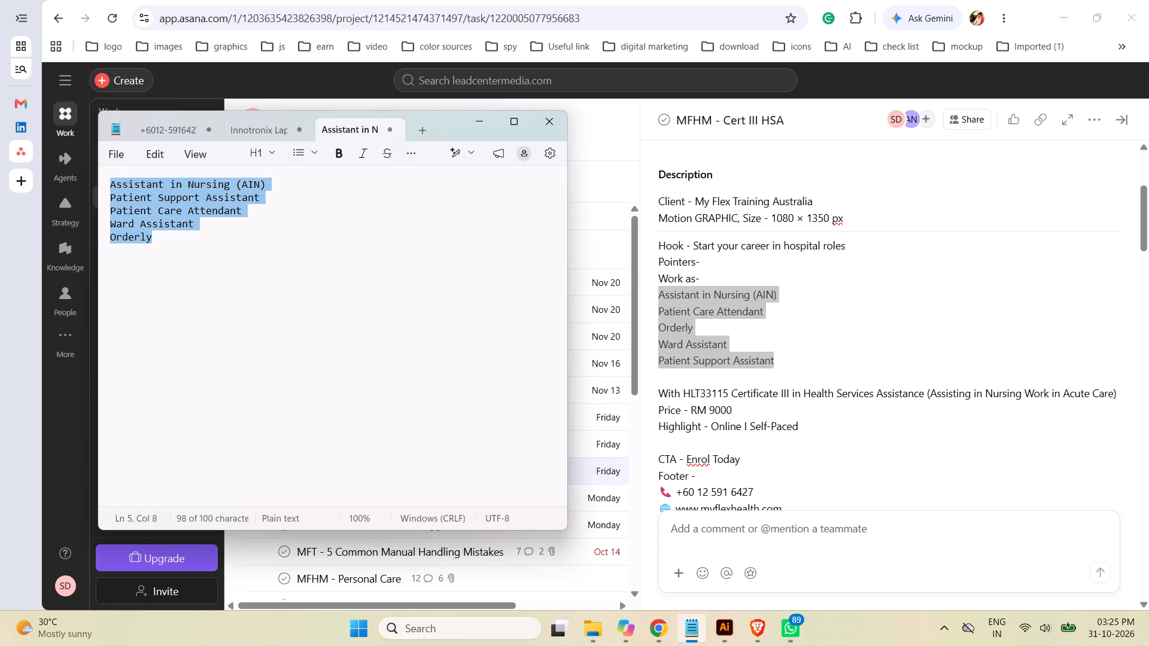
pyautogui.hotkey('ctrl', 'c')
pyautogui.click(730, 624)
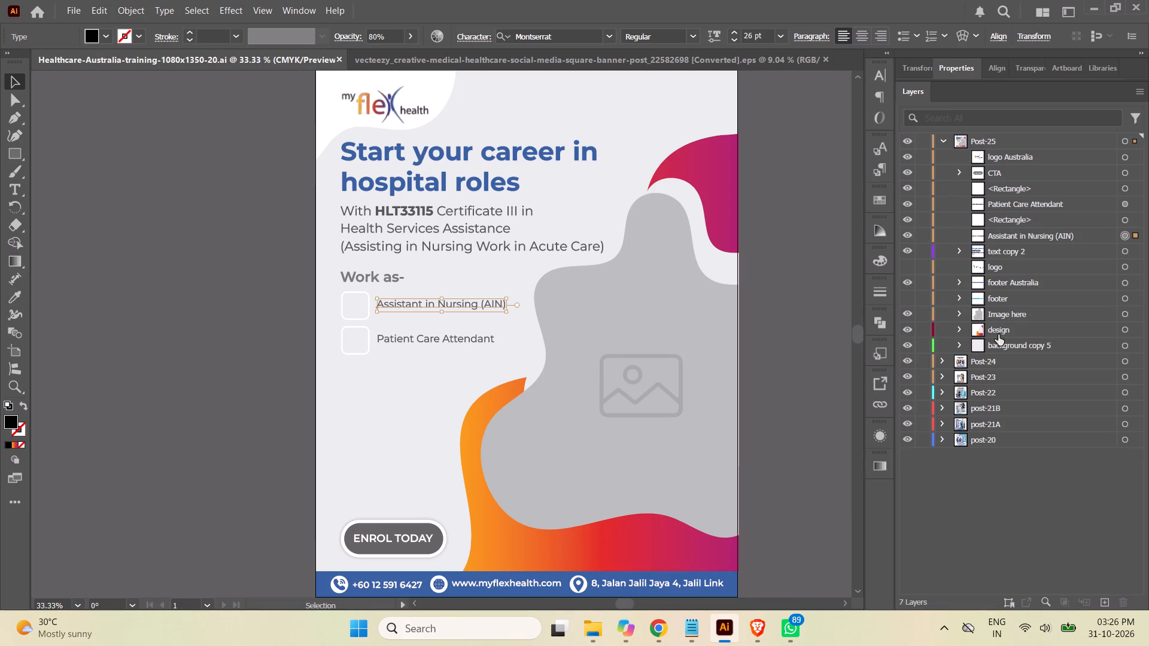
pyautogui.click(13, 190)
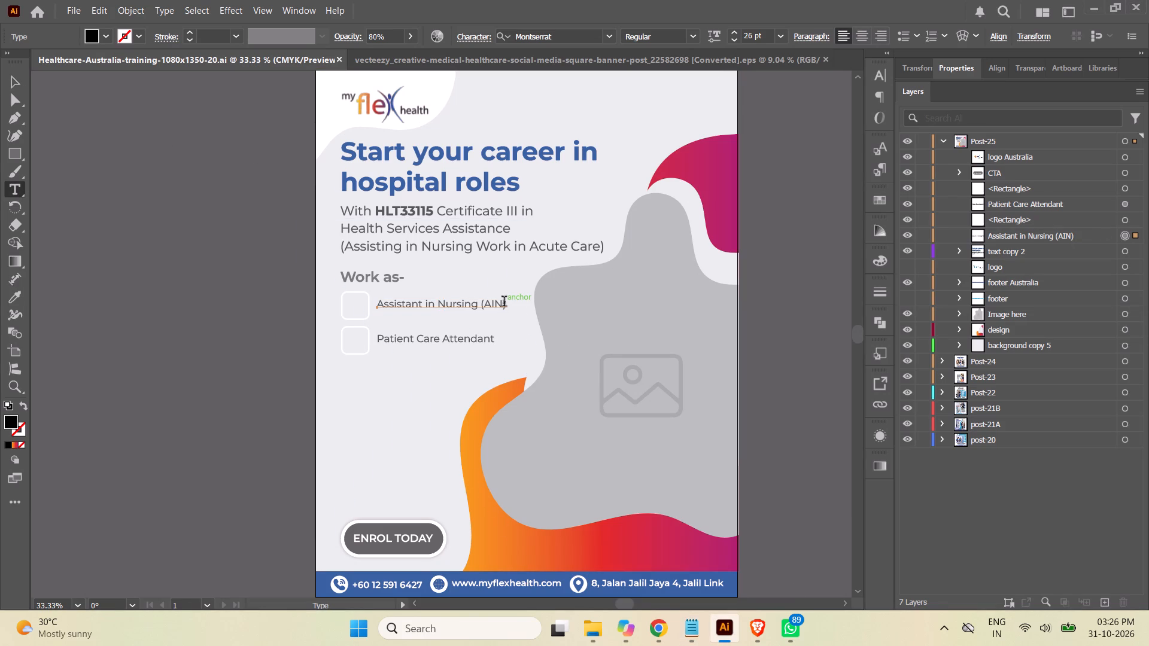
pyautogui.moveTo(504, 303); pyautogui.dragTo(411, 309)
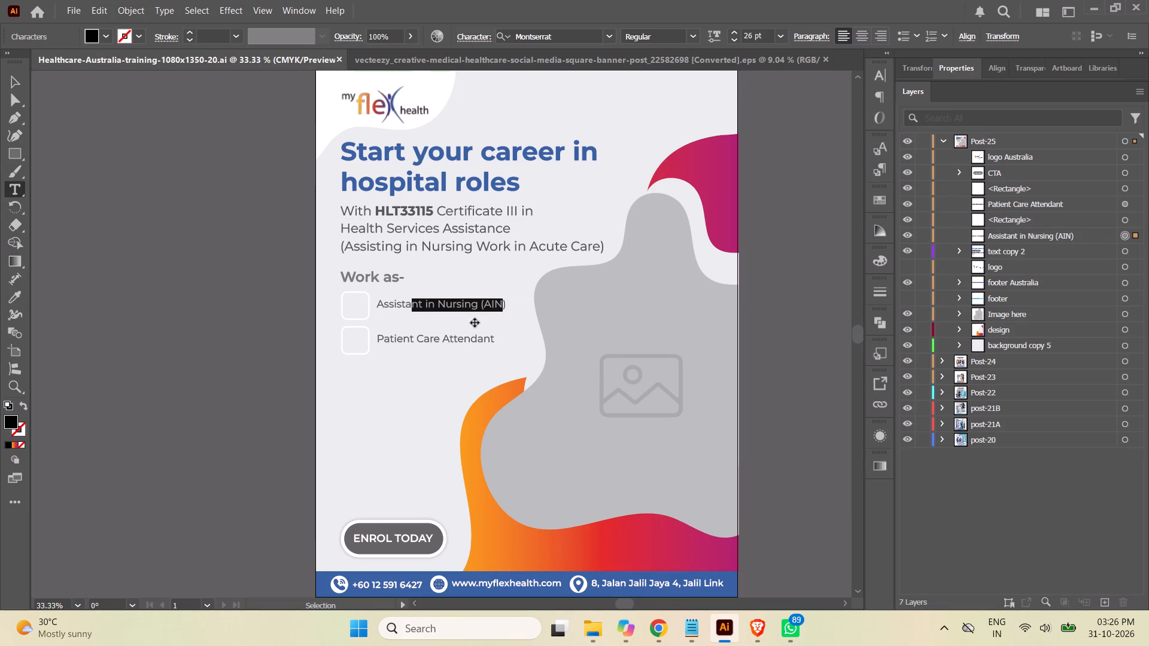
pyautogui.hotkey('ctrl', 'a')
pyautogui.hotkey('ctrl', 'v')
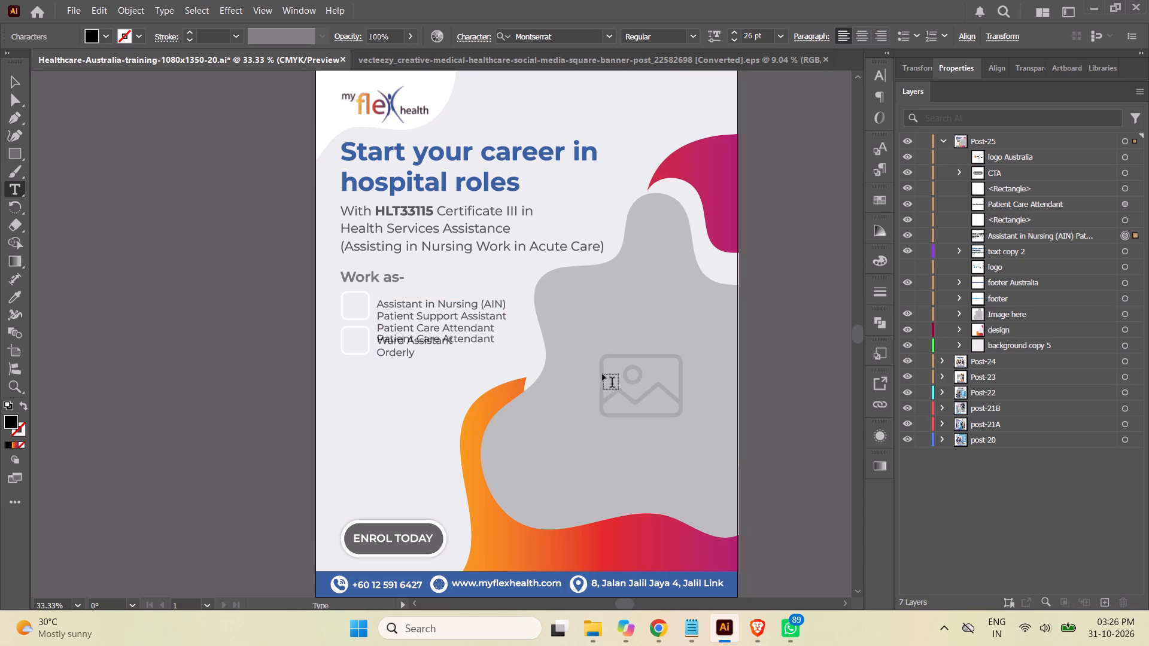
# Delete the separate "Patient Care Attendant" text object that overlaps the pasted list.
pyautogui.click(1127, 202)
pyautogui.click(1075, 200)
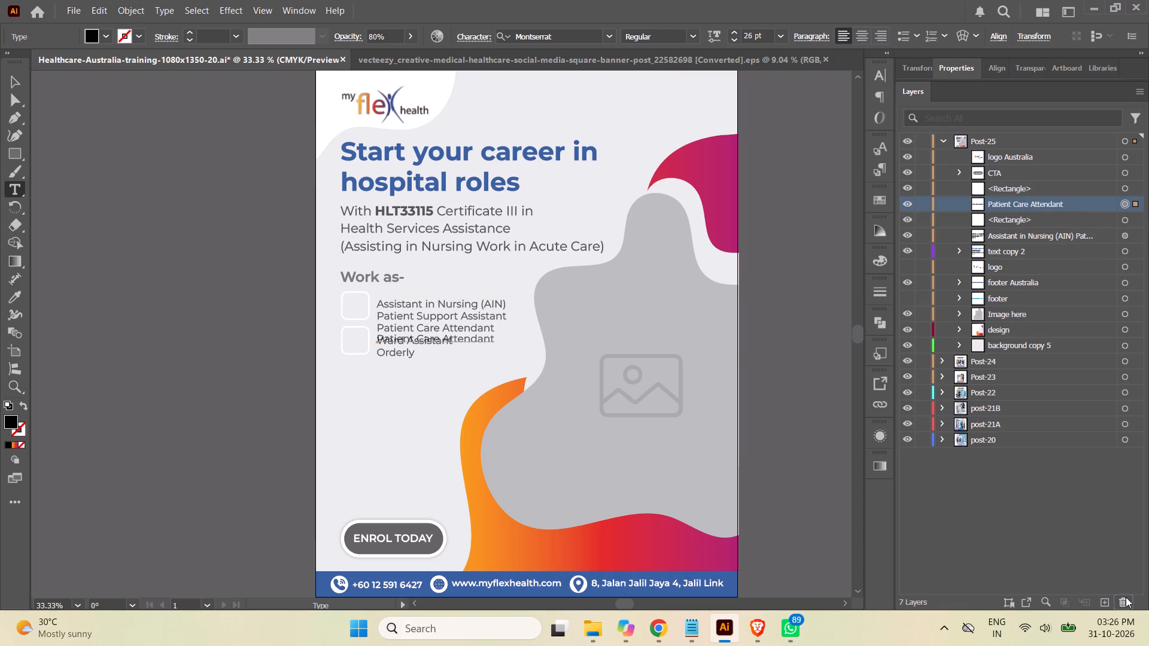
pyautogui.click(1126, 597)
# Set the leading of the five-role job list to 55 pt.
pyautogui.click(1127, 220)
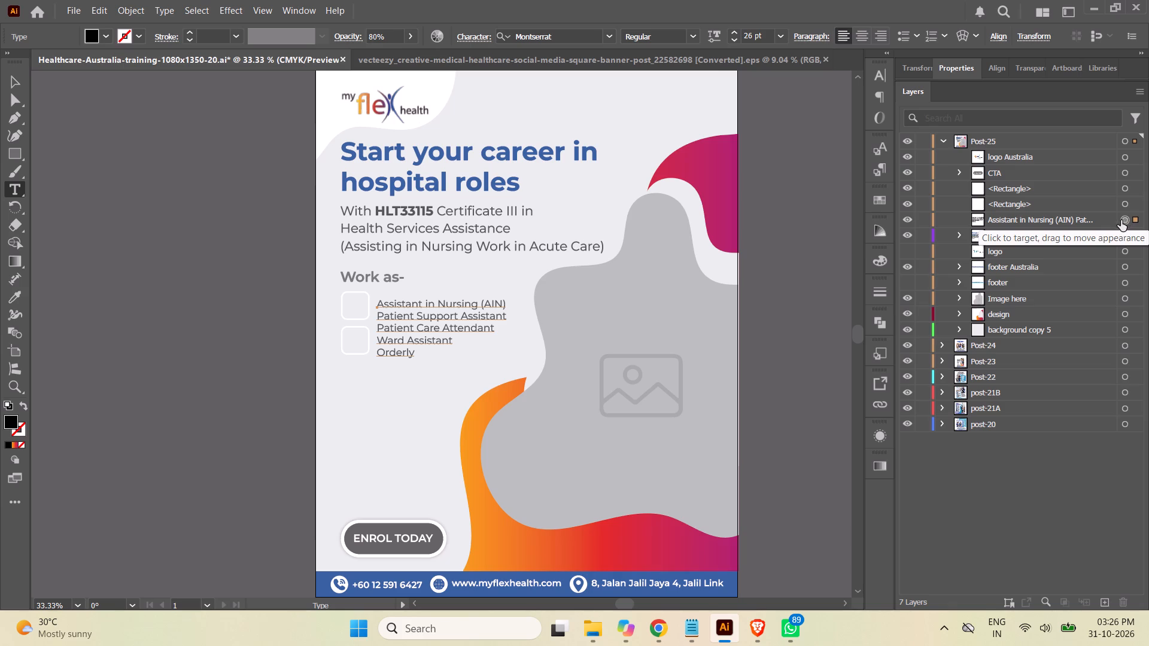
pyautogui.click(883, 79)
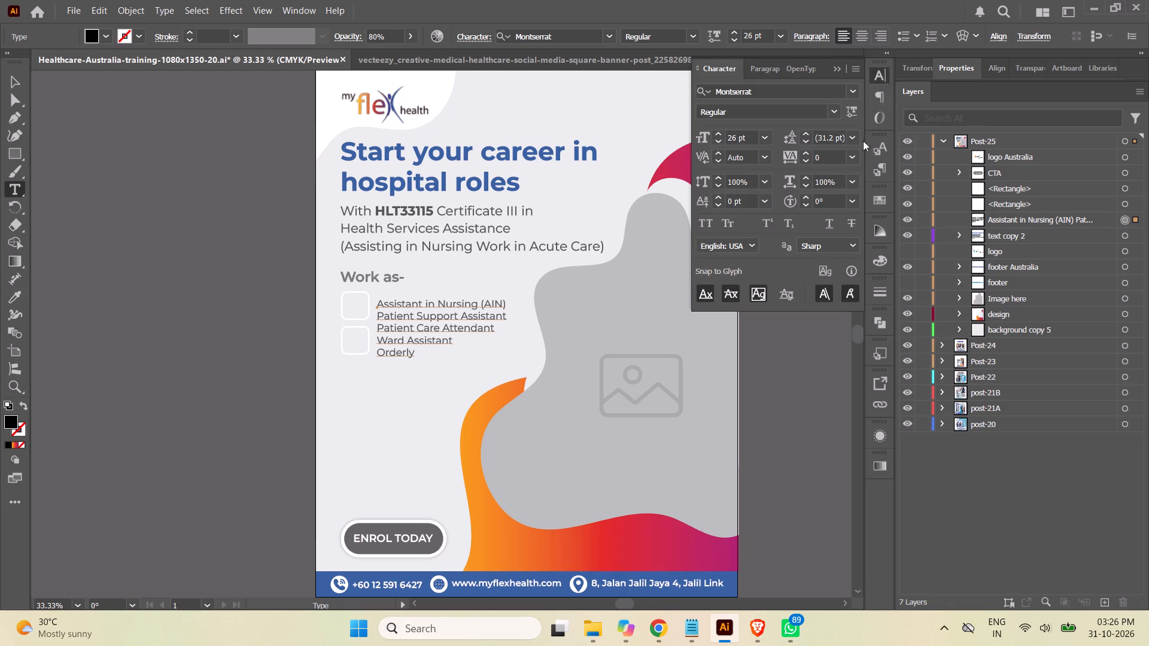
pyautogui.click(831, 139)
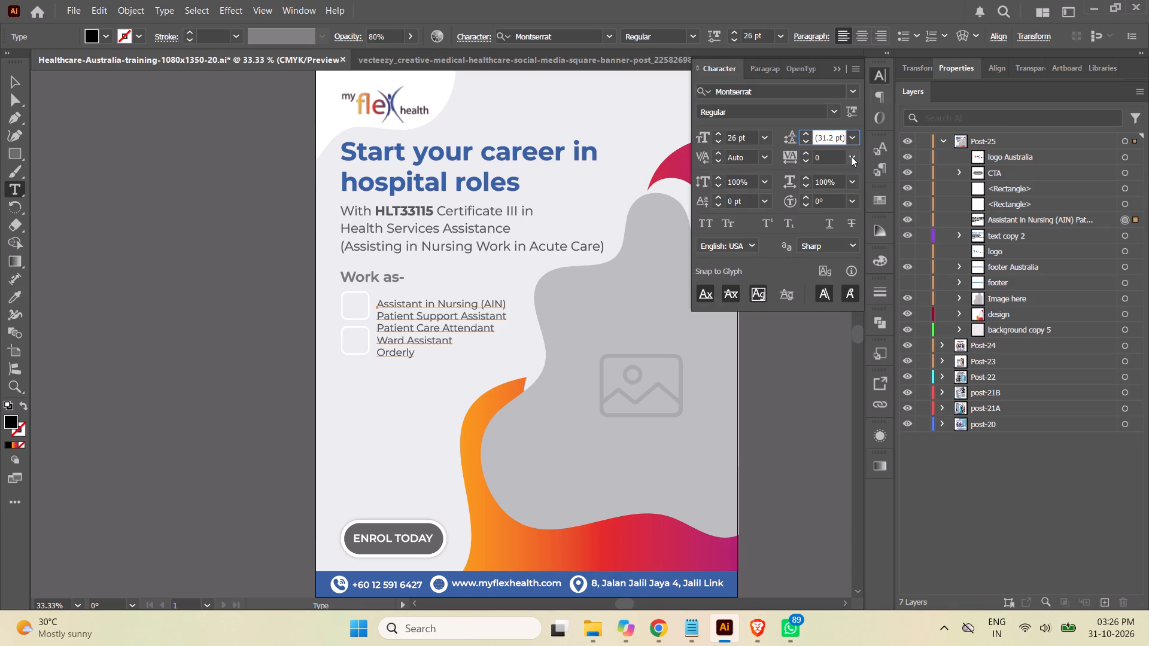
pyautogui.press('Up')
pyautogui.press('Up')
pyautogui.press('Up')
pyautogui.press('Up')
pyautogui.press('Up')
pyautogui.press('Up')
pyautogui.press('Up')
pyautogui.press('Up')
pyautogui.press('Up')
pyautogui.press('Up')
pyautogui.press('Up')
pyautogui.press('Up')
pyautogui.press('Up')
pyautogui.press('Up')
pyautogui.press('Up')
pyautogui.press('Up')
pyautogui.press('Up')
pyautogui.press('Up')
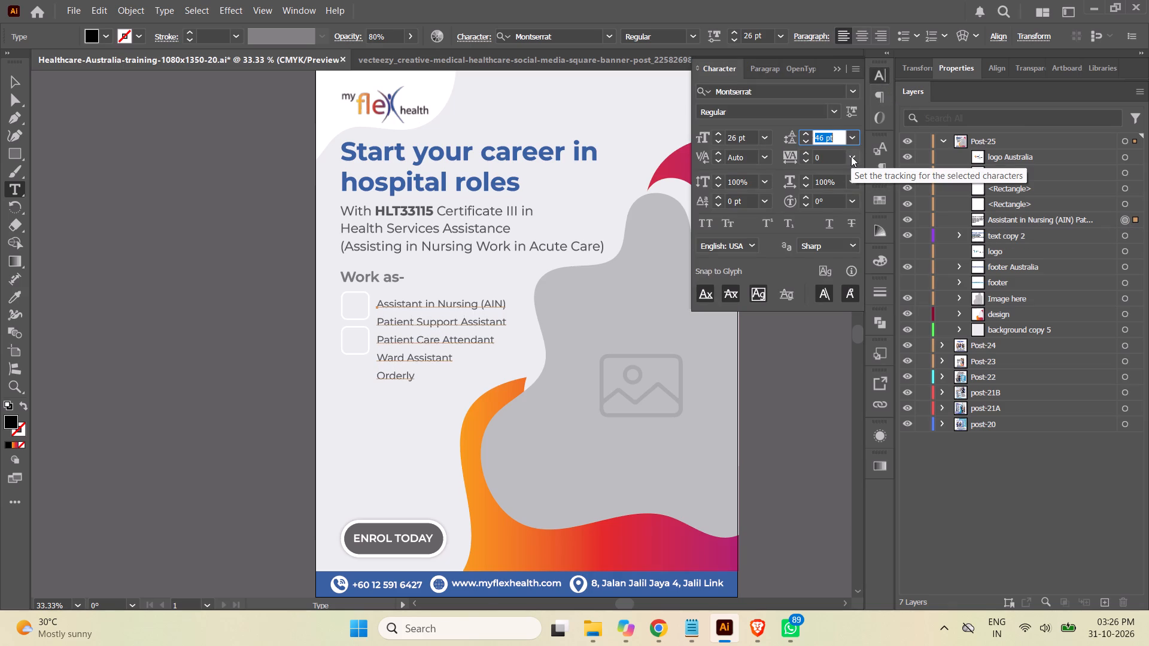
pyautogui.press('Up')
pyautogui.press('Up')
pyautogui.press('Up')
pyautogui.press('Up')
pyautogui.press('Up')
pyautogui.press('Up')
pyautogui.press('Up')
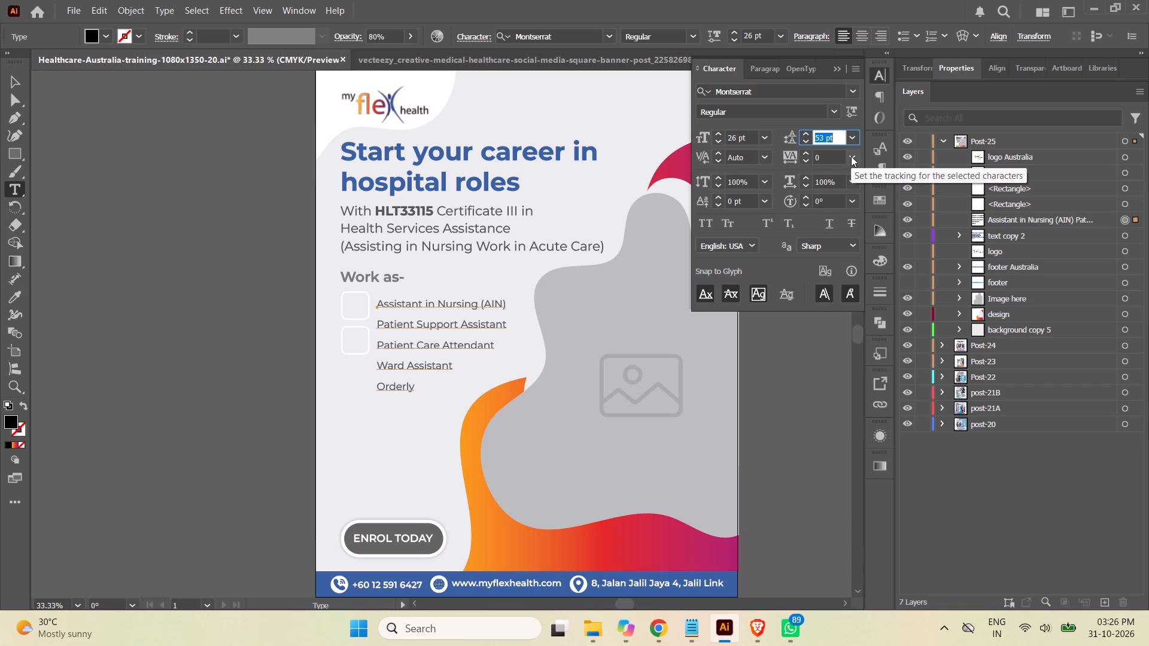
pyautogui.press('Up')
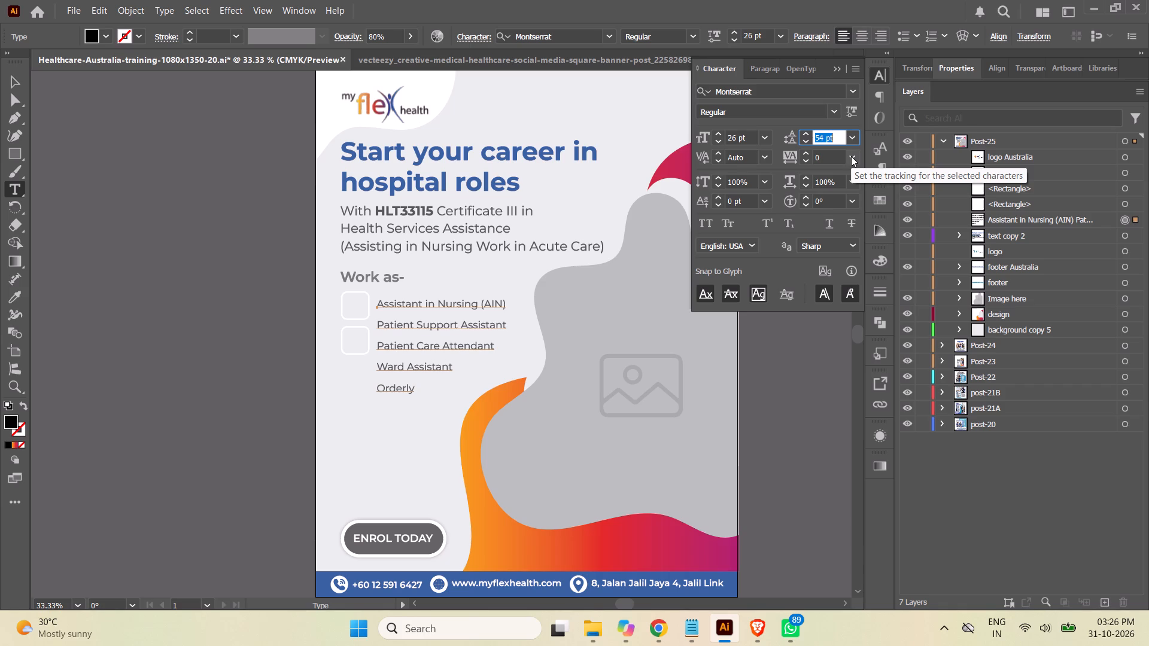
pyautogui.press('Up')
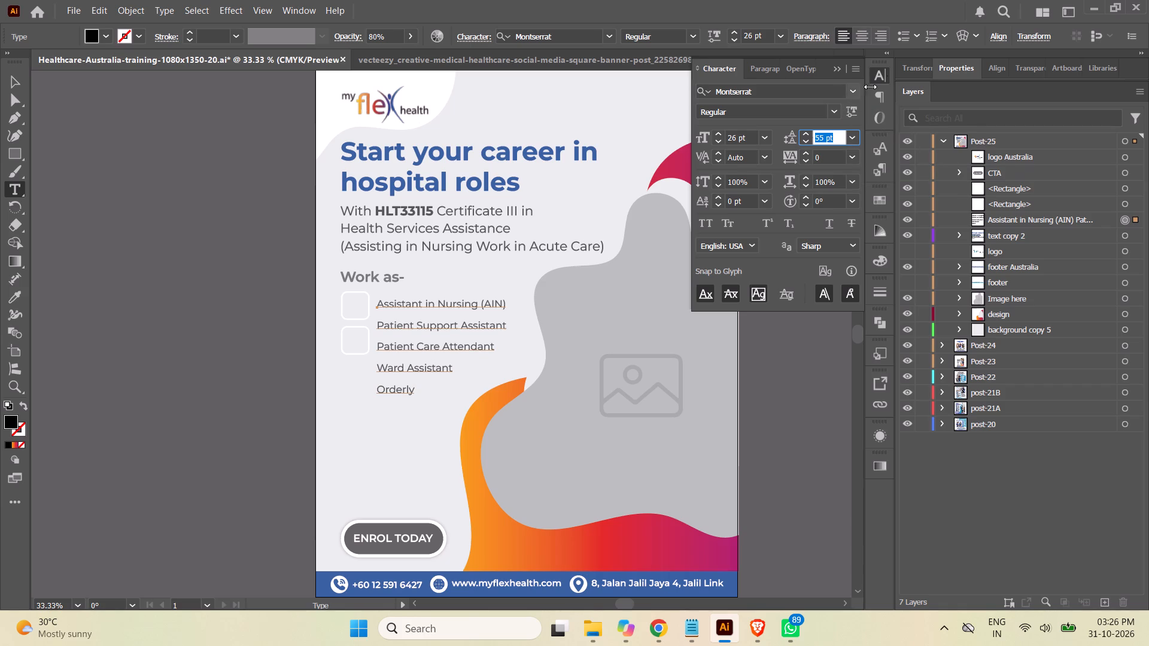
pyautogui.click(840, 74)
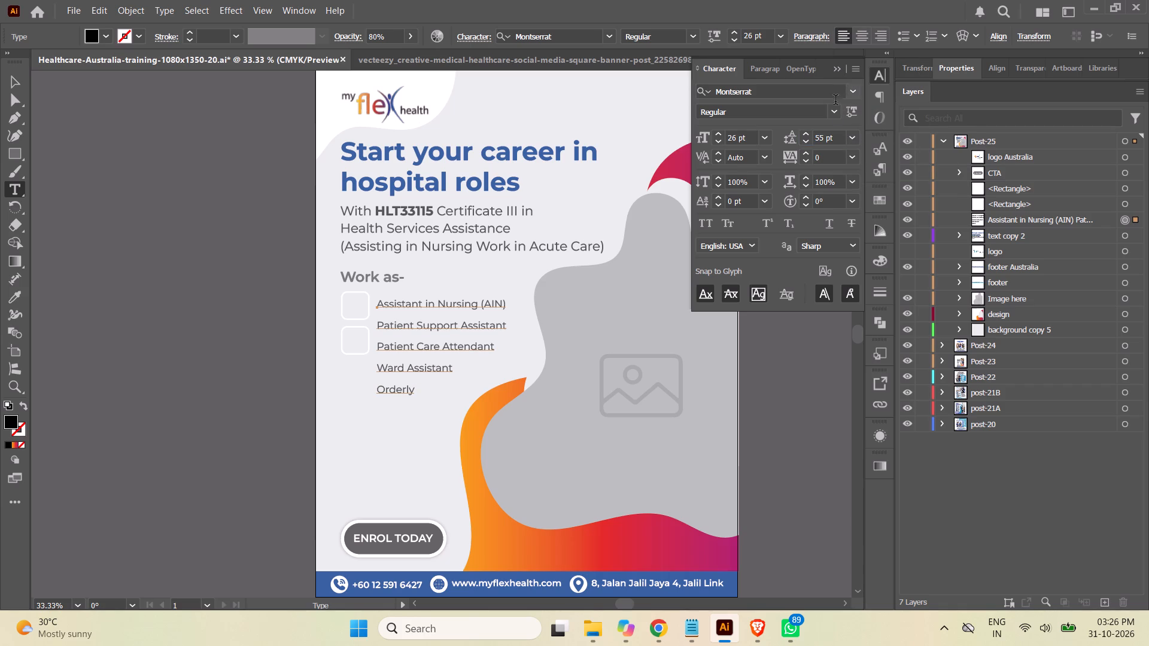
pyautogui.click(835, 71)
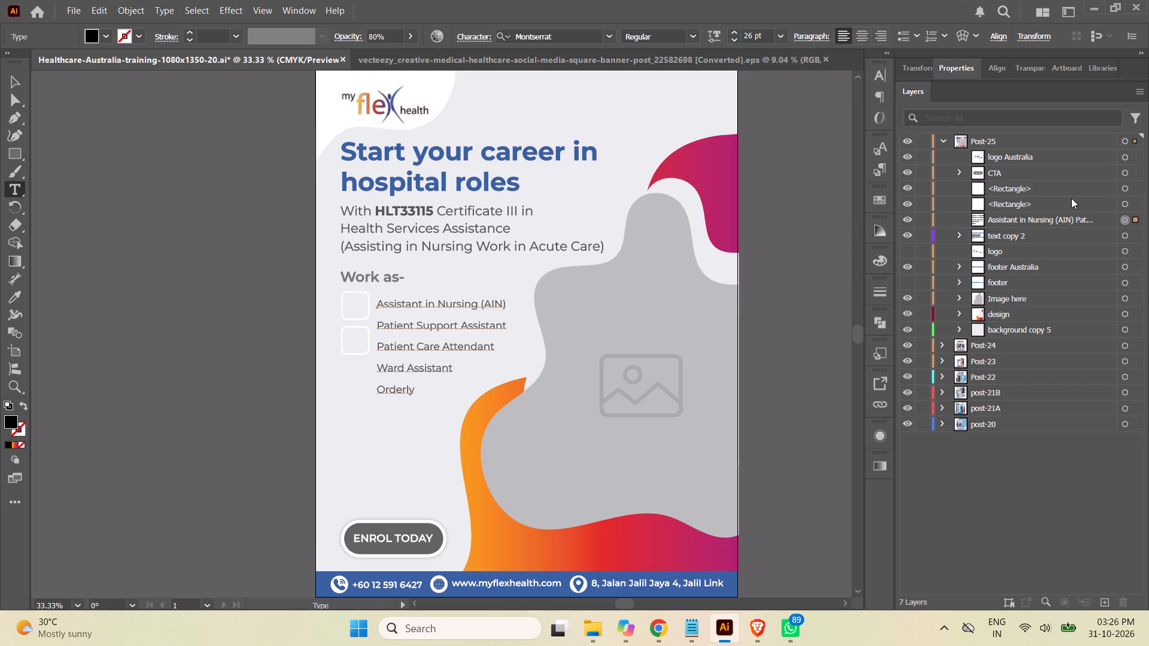
# Shrink the lower rounded box under "Work as-" proportionally to about 40 px square.
pyautogui.click(1126, 187)
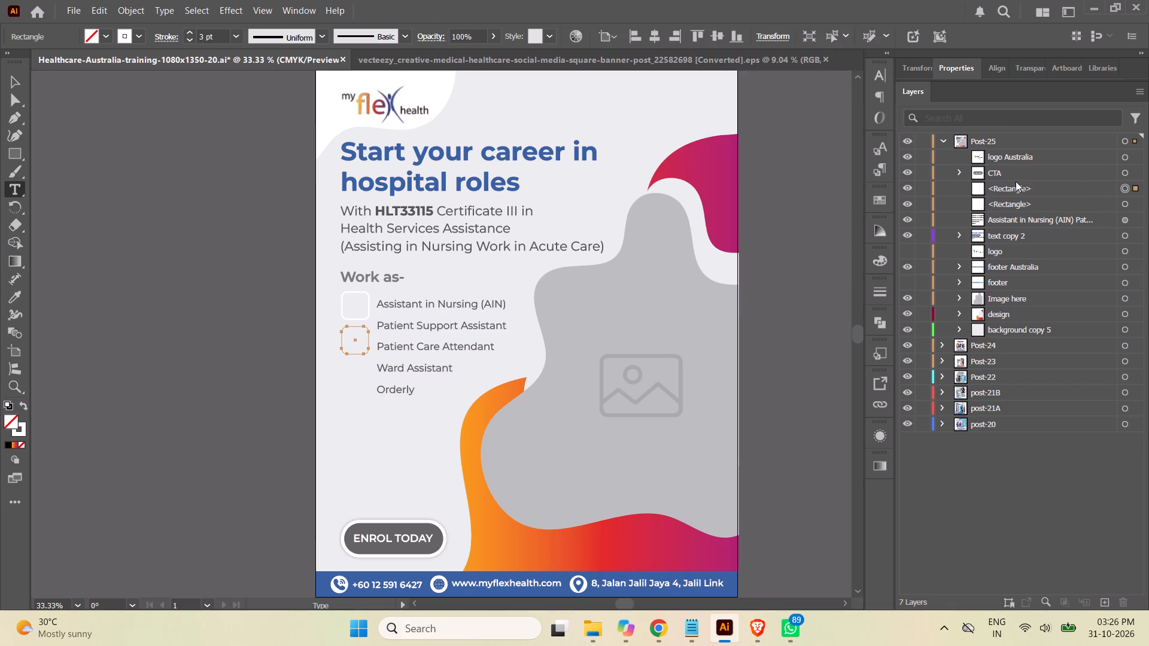
pyautogui.click(16, 83)
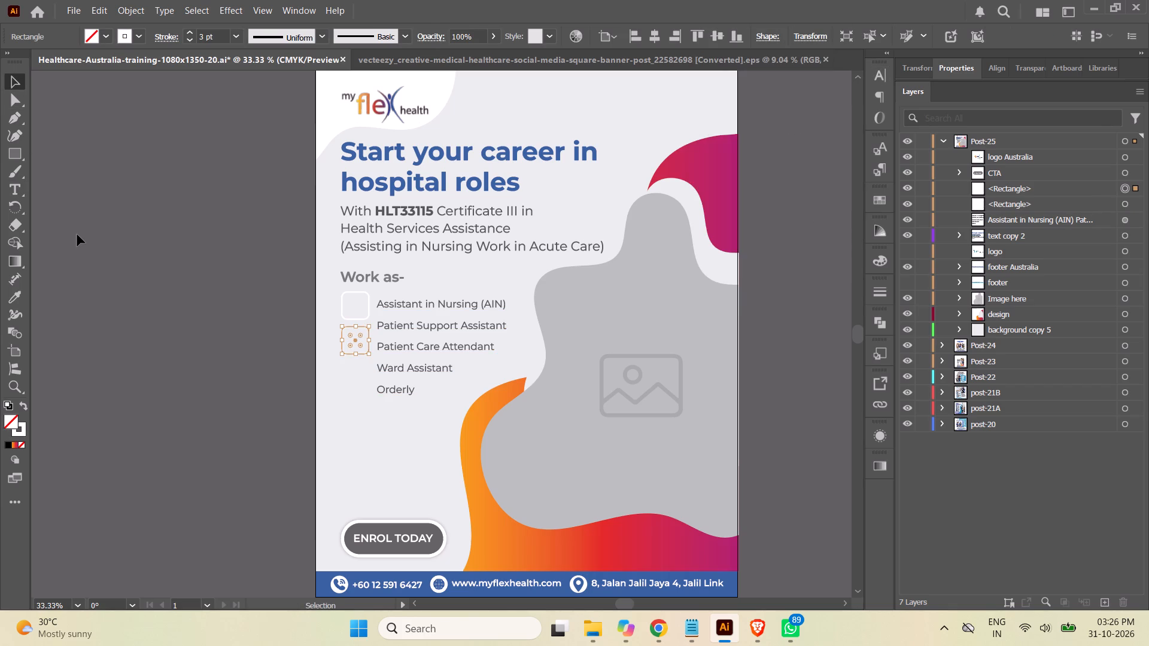
pyautogui.press('z')
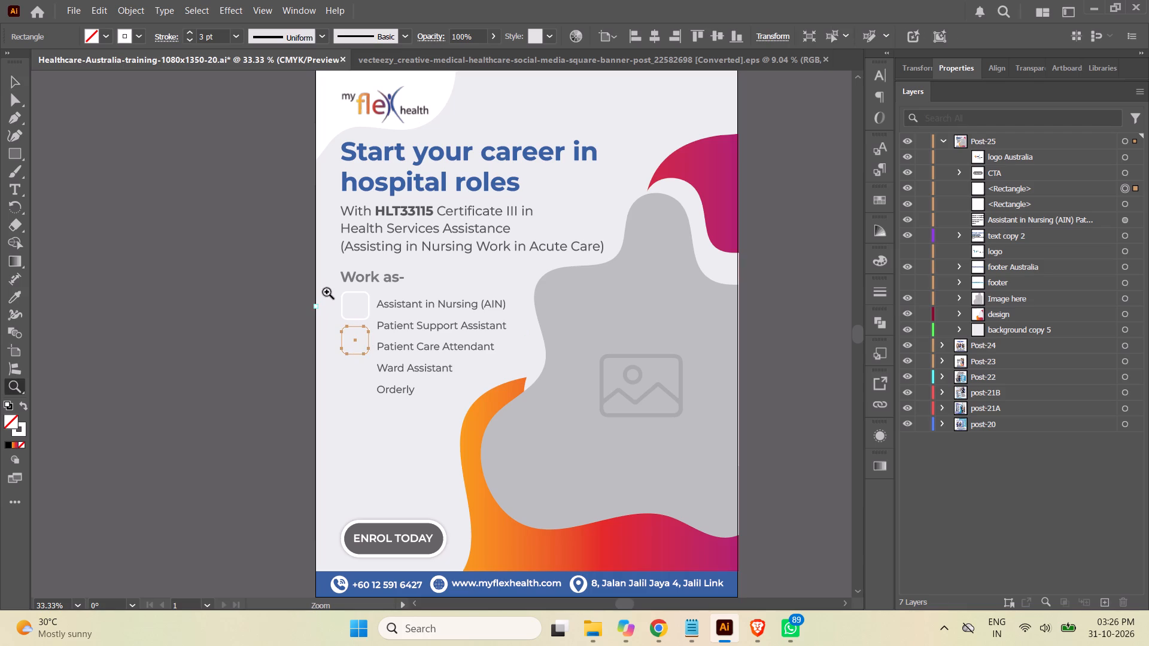
pyautogui.moveTo(326, 290); pyautogui.dragTo(533, 535)
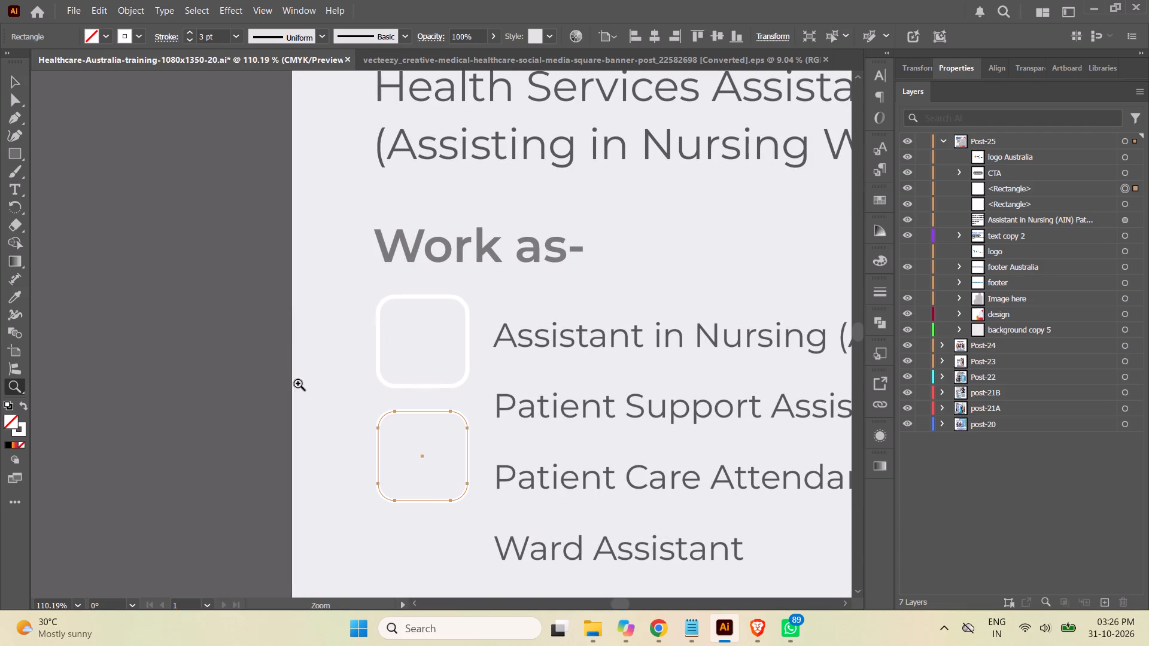
pyautogui.click(14, 84)
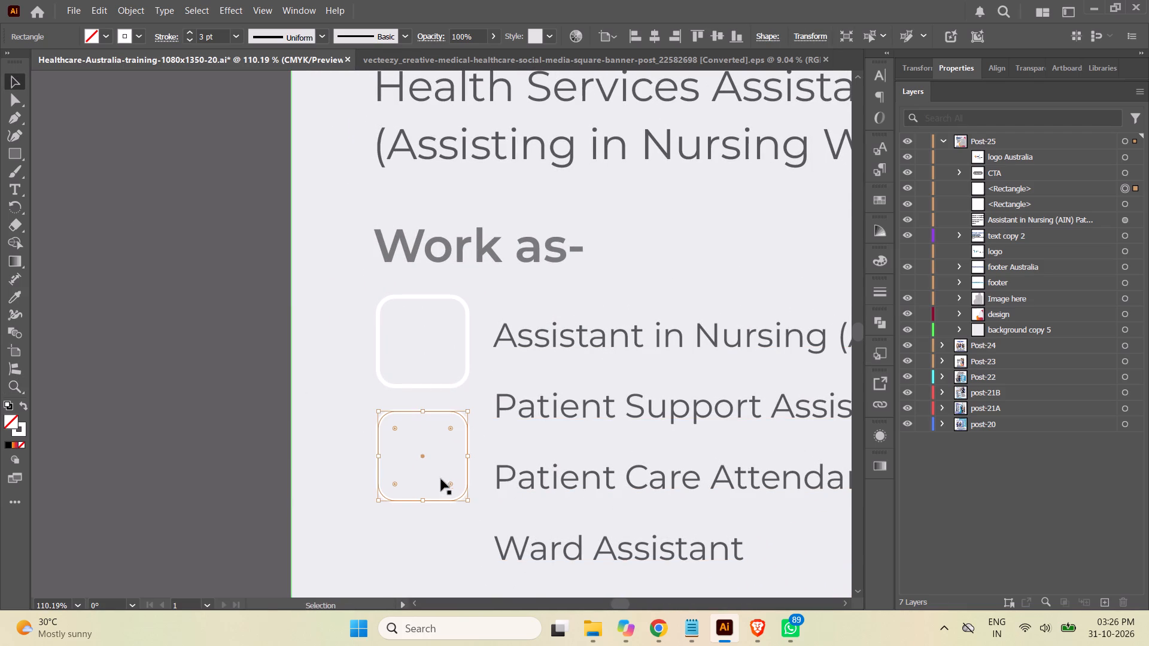
pyautogui.keyDown('shift'); pyautogui.moveTo(469, 501); pyautogui.dragTo(442, 464); pyautogui.keyUp('shift')
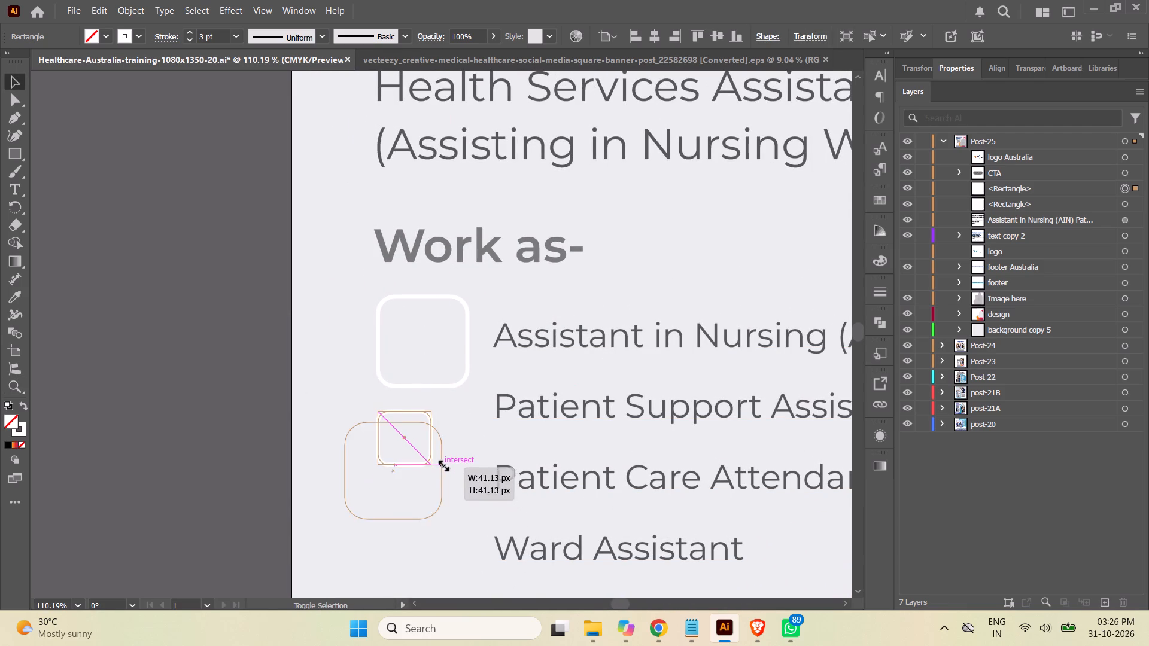
pyautogui.keyDown('shift'); pyautogui.moveTo(442, 464); pyautogui.dragTo(440, 462); pyautogui.keyUp('shift')
# Move the small rounded box inside the upper rounded box and enlarge it to about 51 px square, leaving an even margin.
pyautogui.moveTo(414, 447); pyautogui.dragTo(427, 426)
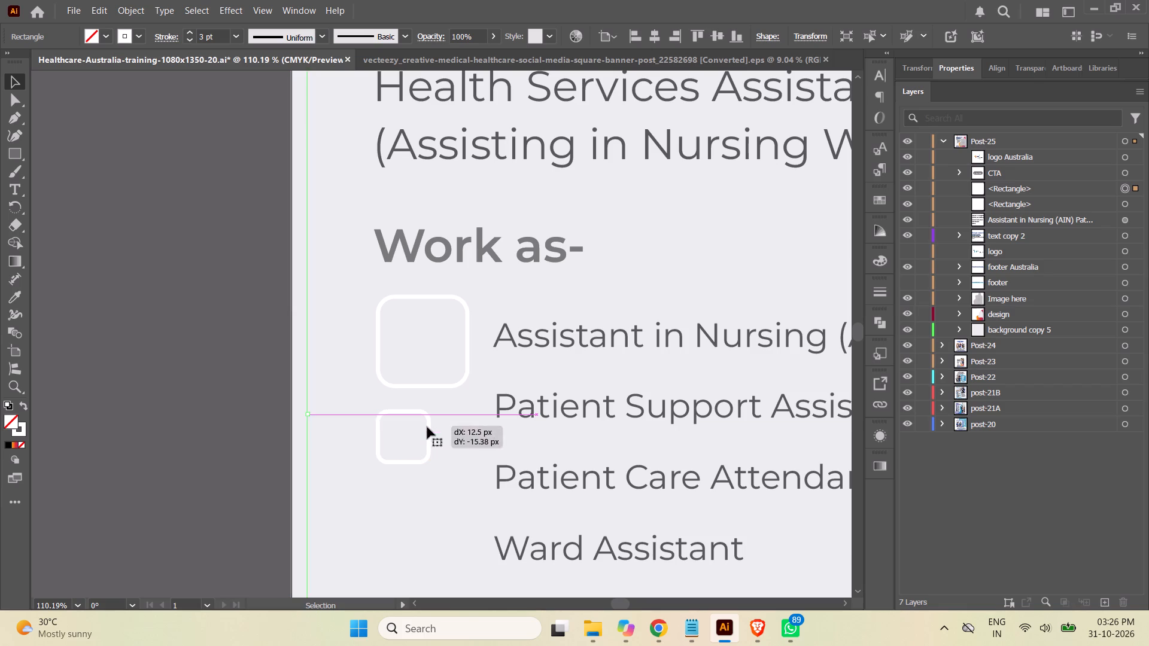
pyautogui.hotkey('ctrl', 'z')
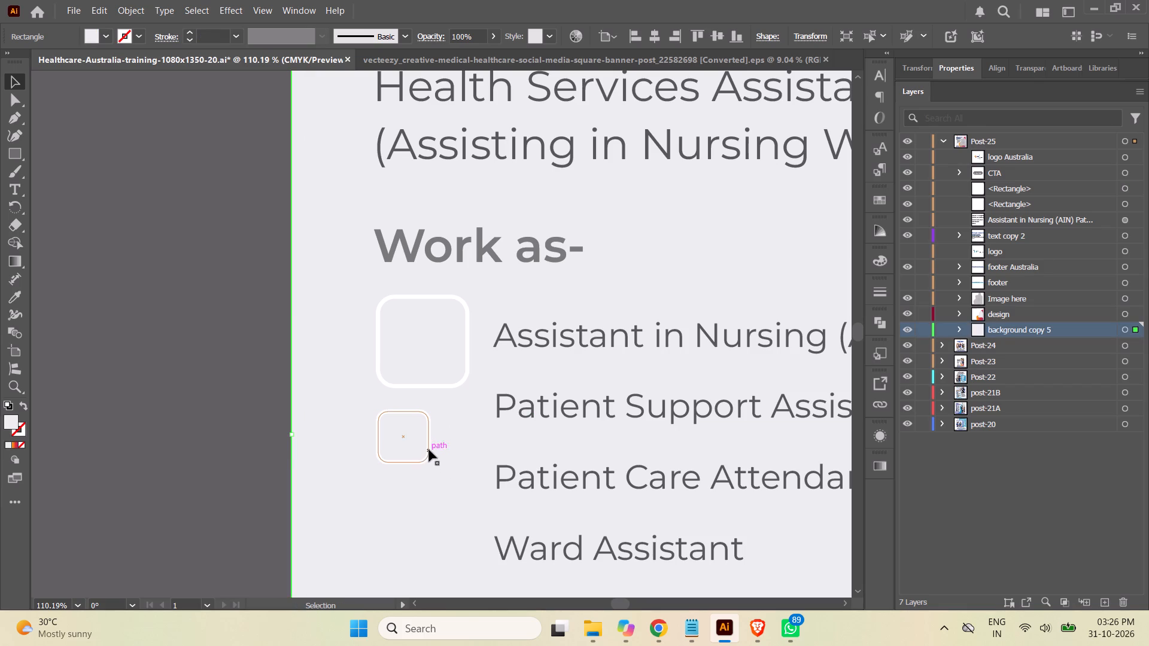
pyautogui.click(428, 450)
pyautogui.moveTo(428, 450); pyautogui.dragTo(451, 374)
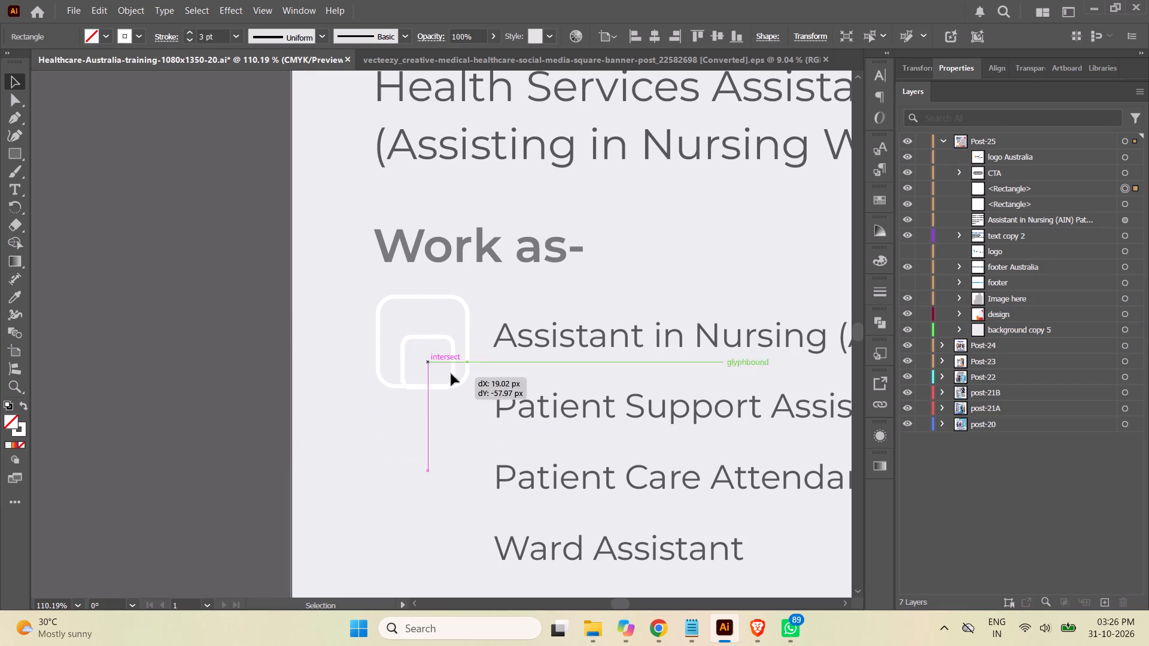
pyautogui.moveTo(451, 374); pyautogui.dragTo(445, 356)
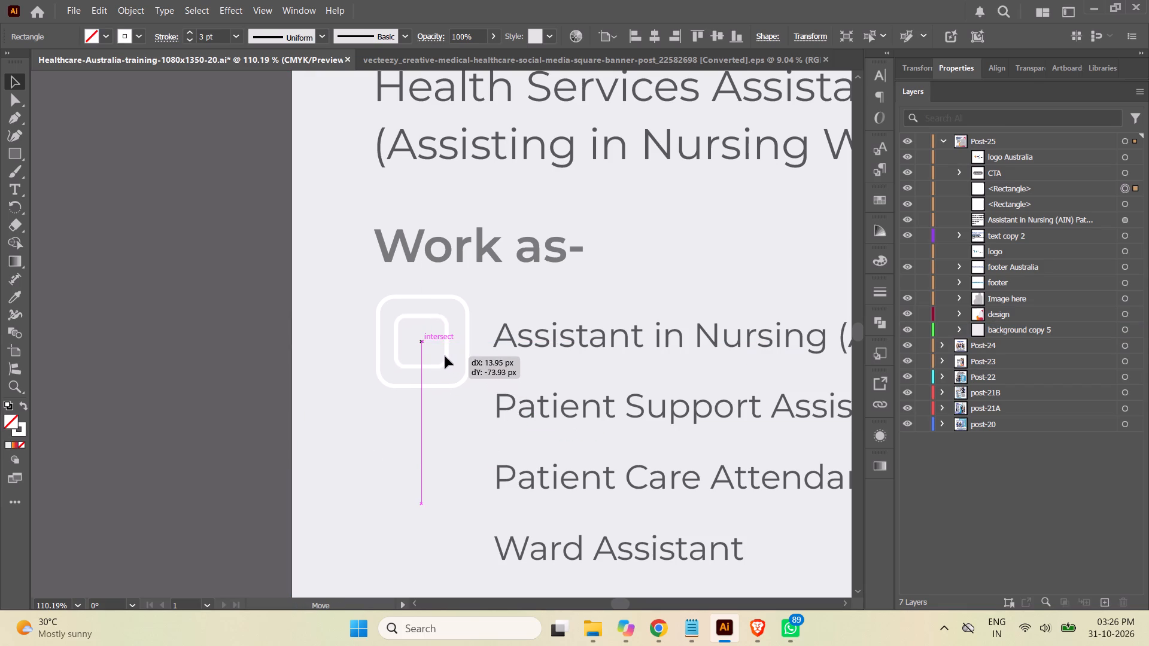
pyautogui.moveTo(445, 356); pyautogui.dragTo(439, 349)
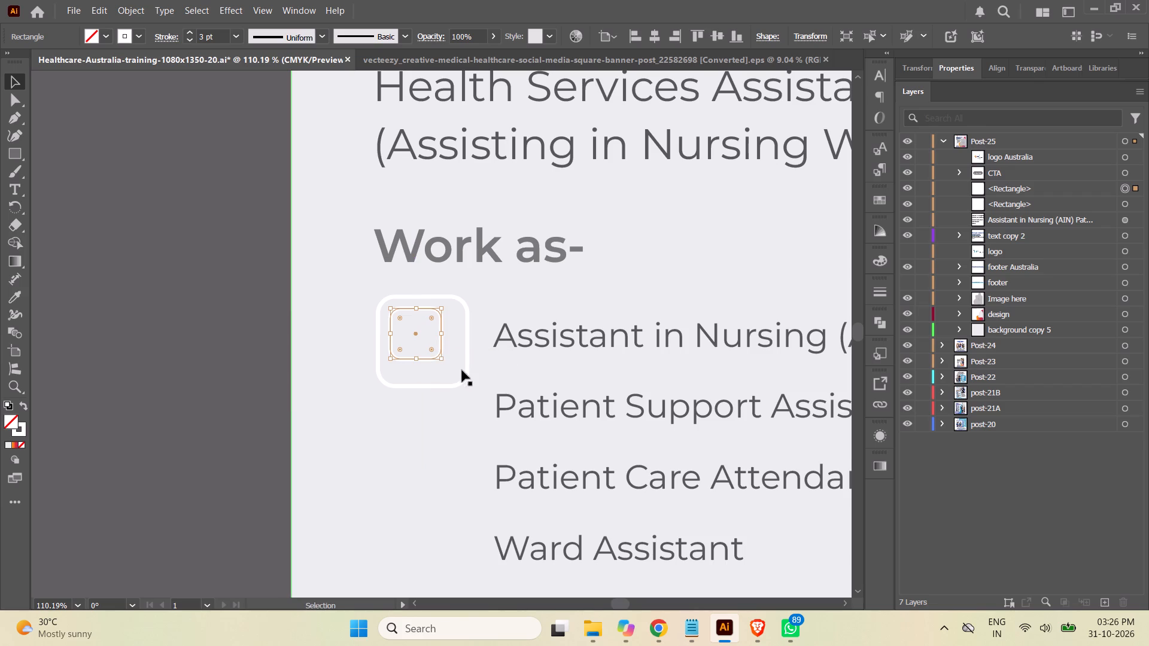
pyautogui.keyDown('shift'); pyautogui.moveTo(443, 362); pyautogui.dragTo(455, 374); pyautogui.keyUp('shift')
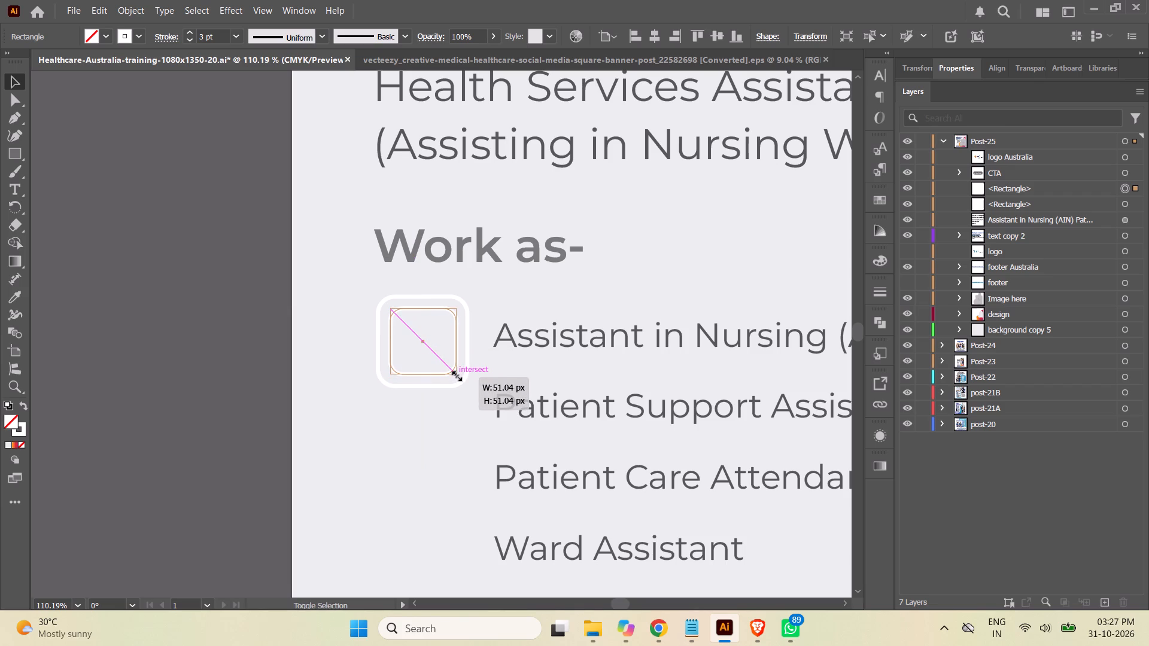
pyautogui.keyDown('shift'); pyautogui.moveTo(455, 374); pyautogui.dragTo(458, 377); pyautogui.keyUp('shift')
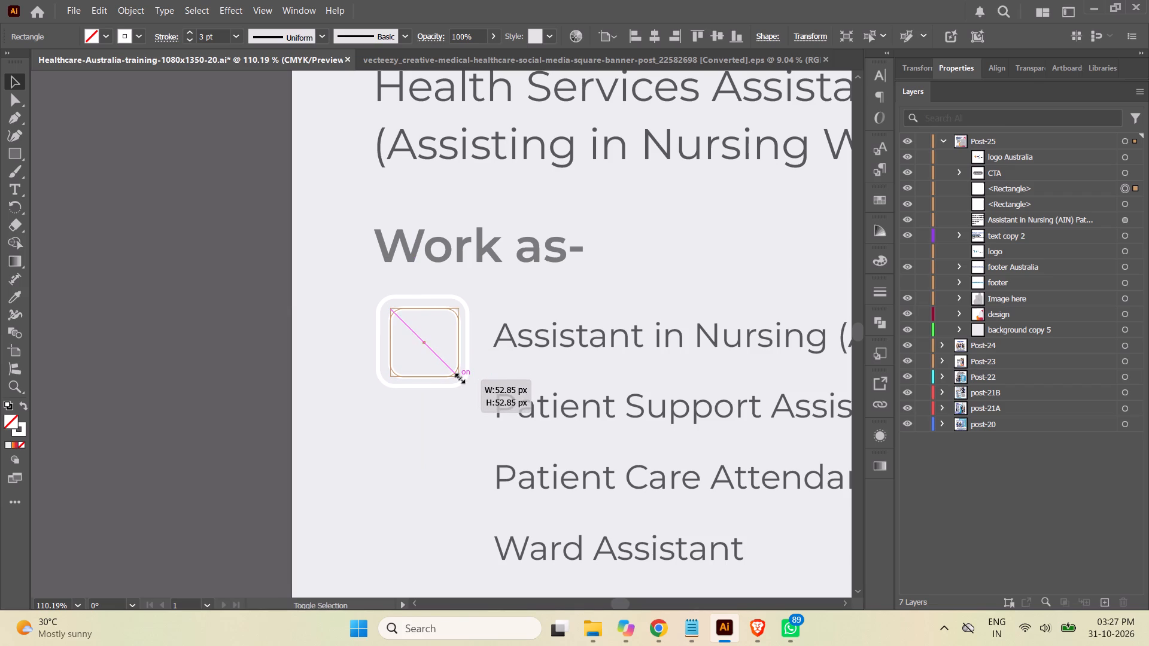
pyautogui.keyDown('shift'); pyautogui.moveTo(458, 377); pyautogui.dragTo(456, 375); pyautogui.keyUp('shift')
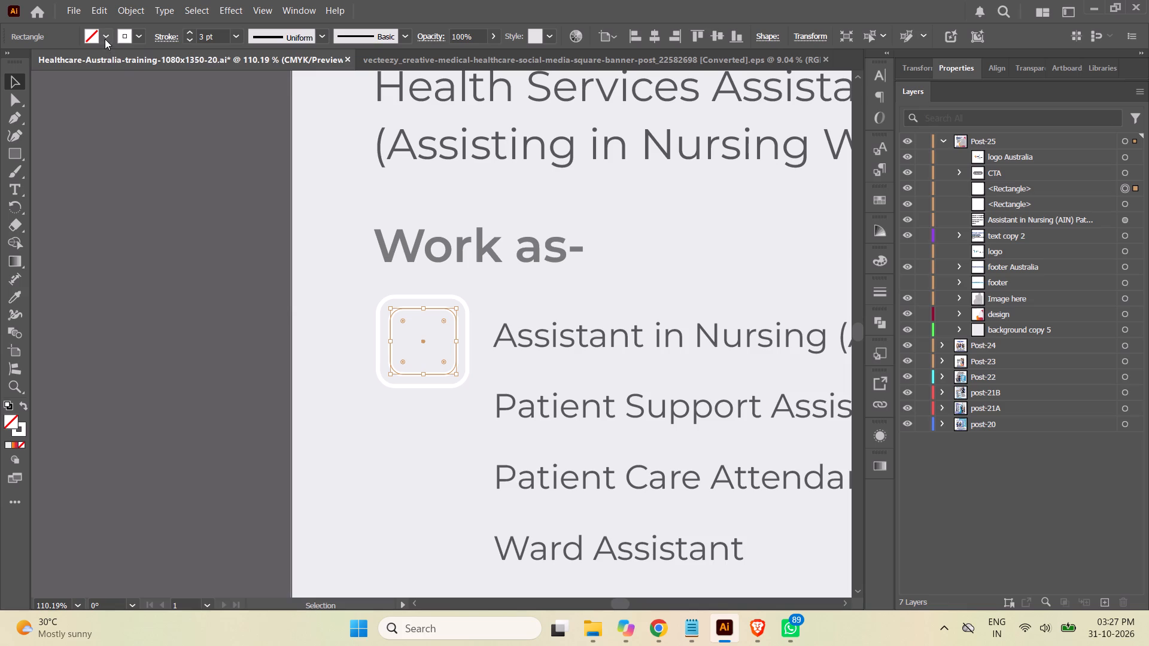
# Remove the stroke from the inner rounded box.
pyautogui.click(139, 38)
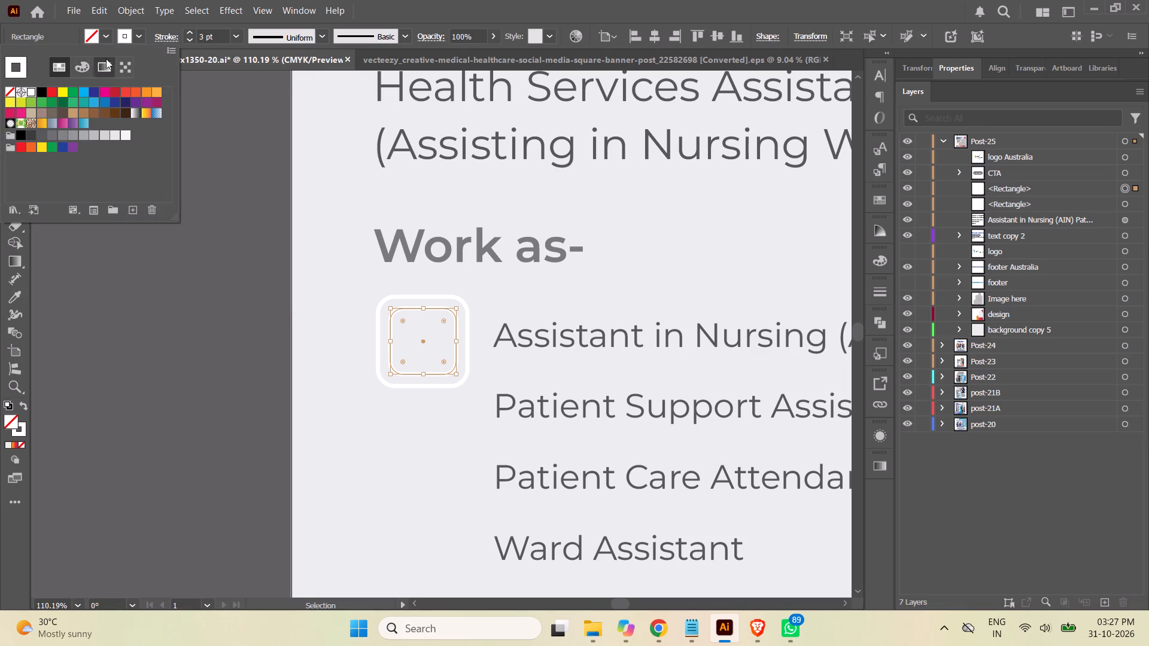
pyautogui.click(11, 93)
pyautogui.click(147, 270)
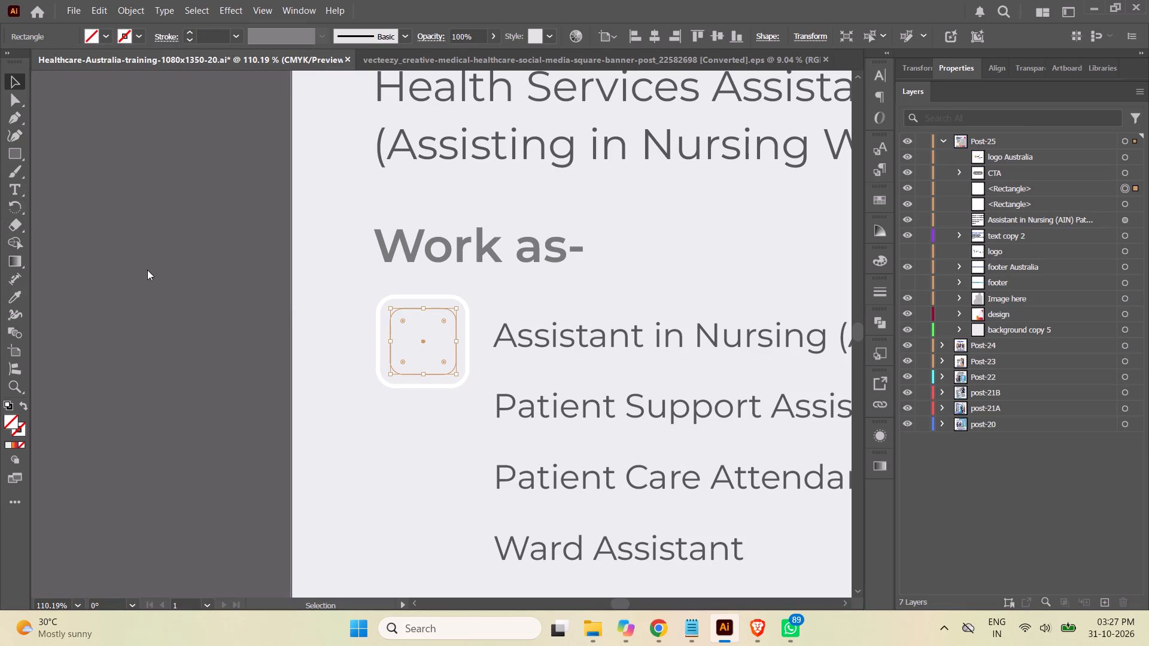
# Apply the orange-to-magenta gradient graphic style to the inner rounded box.
pyautogui.click(1123, 190)
pyautogui.click(548, 38)
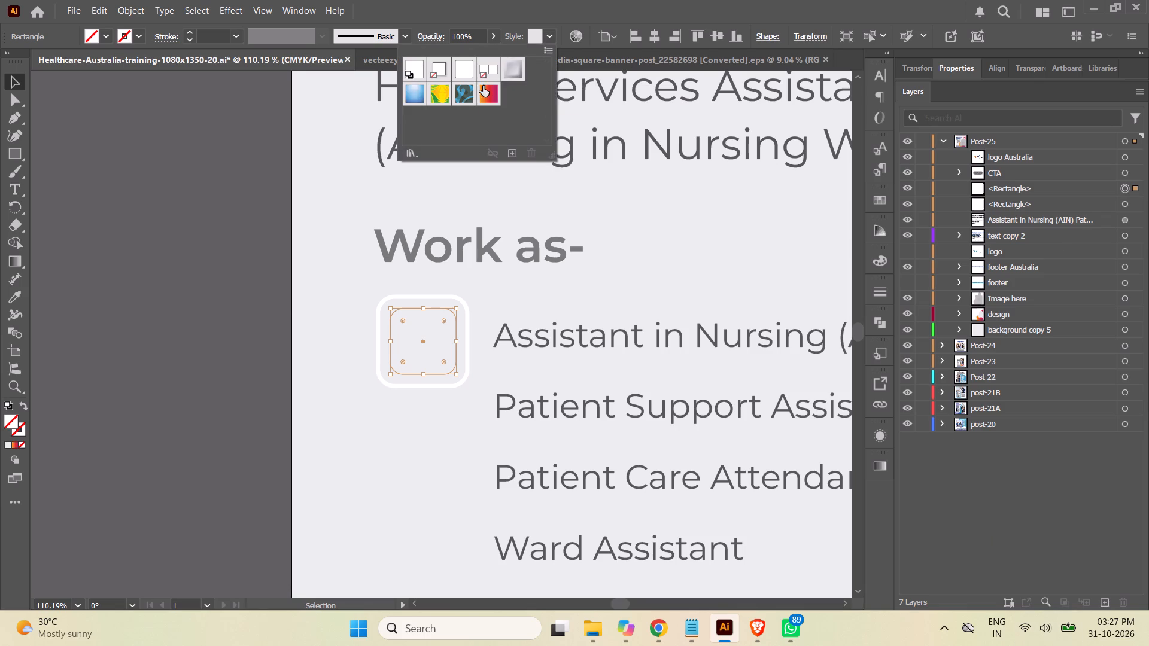
pyautogui.click(490, 92)
pyautogui.click(161, 183)
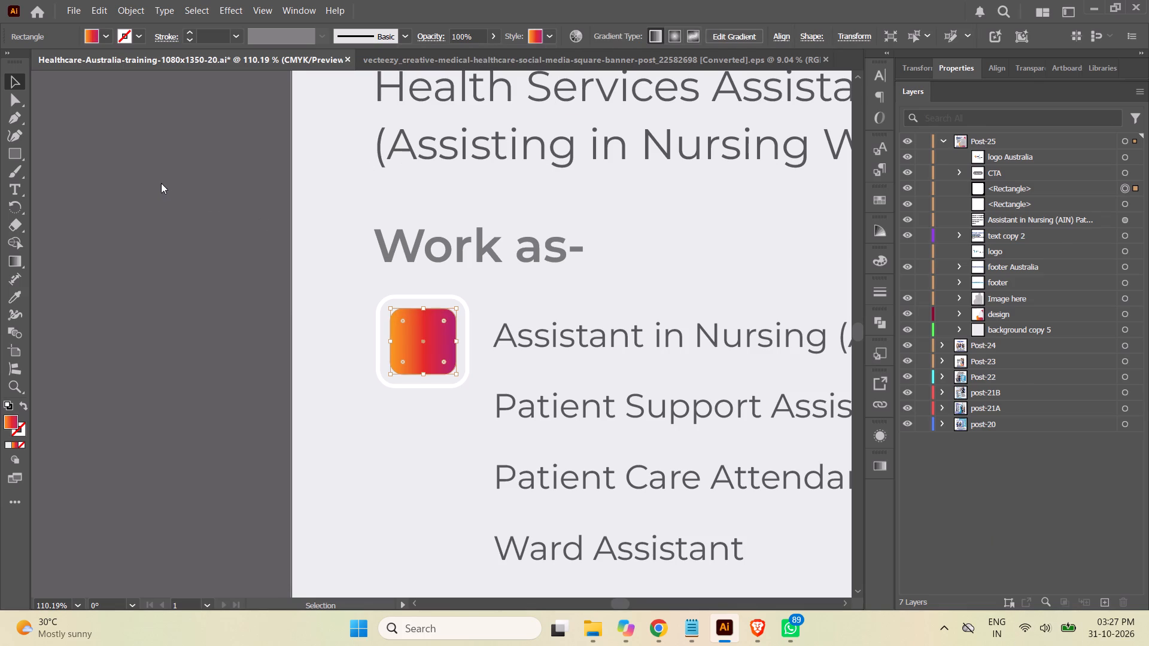
pyautogui.click(16, 83)
pyautogui.click(71, 163)
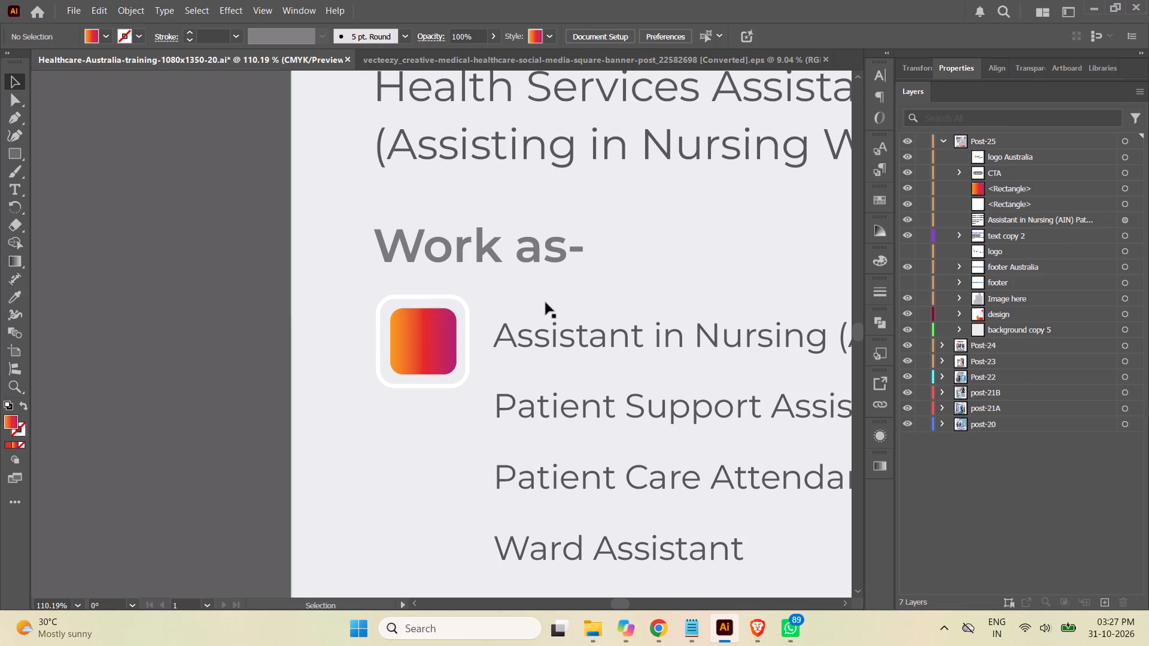
# Scale the gradient box and its white outline box down together, proportionally, to a small bullet about one text line high.
pyautogui.click(1125, 188)
pyautogui.keyDown('shift'); pyautogui.click(1124, 205); pyautogui.keyUp('shift')
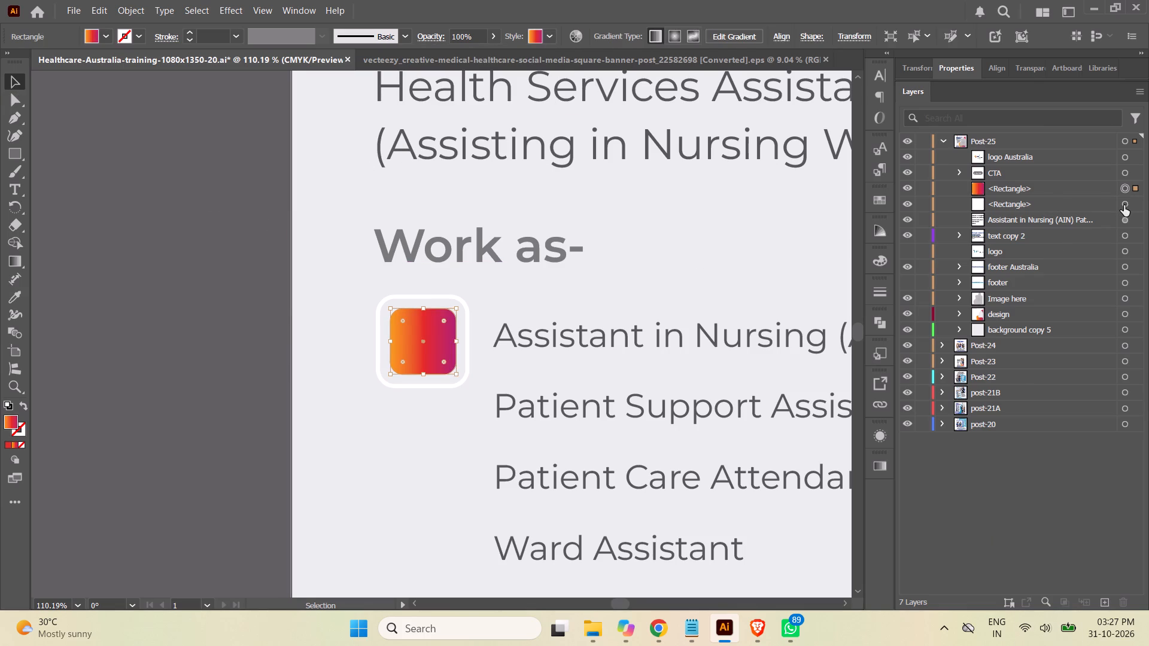
pyautogui.keyDown('shift'); pyautogui.click(1061, 191); pyautogui.keyUp('shift')
pyautogui.keyDown('shift'); pyautogui.click(1054, 203); pyautogui.keyUp('shift')
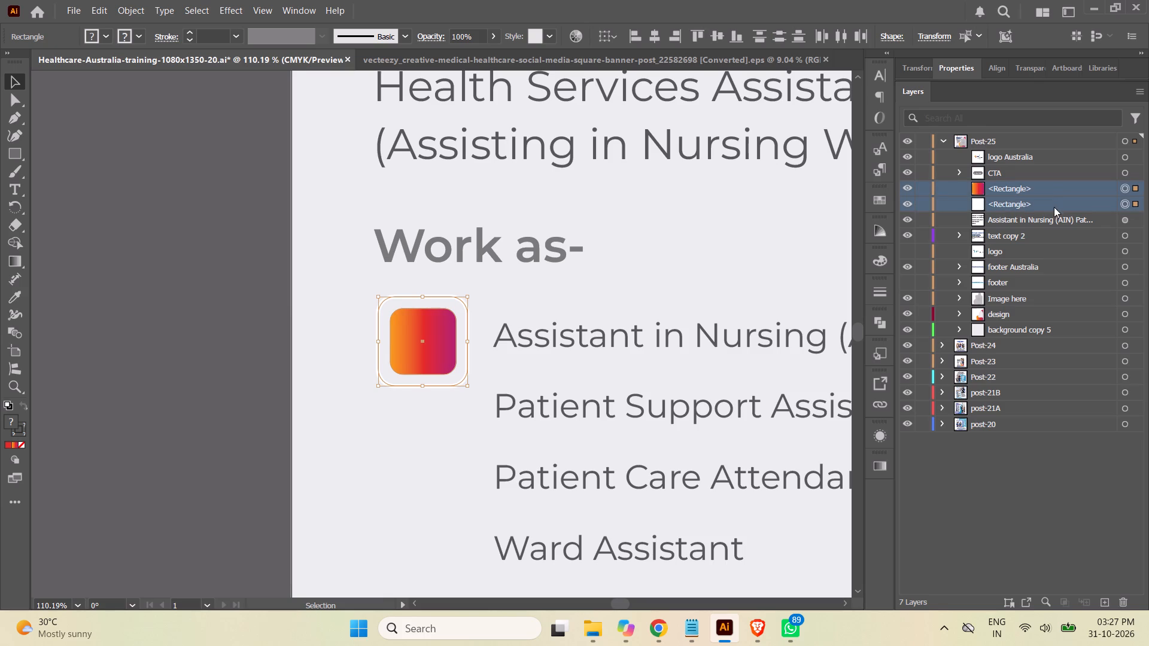
pyautogui.keyDown('shift'); pyautogui.moveTo(466, 386); pyautogui.dragTo(446, 361); pyautogui.keyUp('shift')
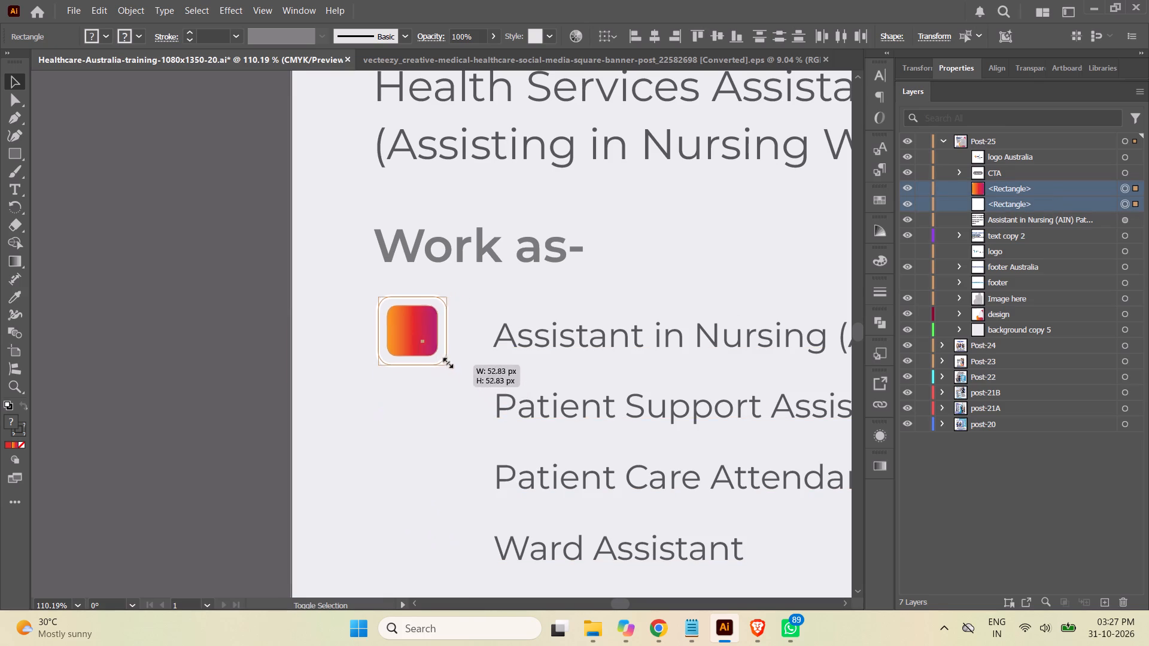
pyautogui.keyDown('shift'); pyautogui.moveTo(446, 361); pyautogui.dragTo(421, 331); pyautogui.keyUp('shift')
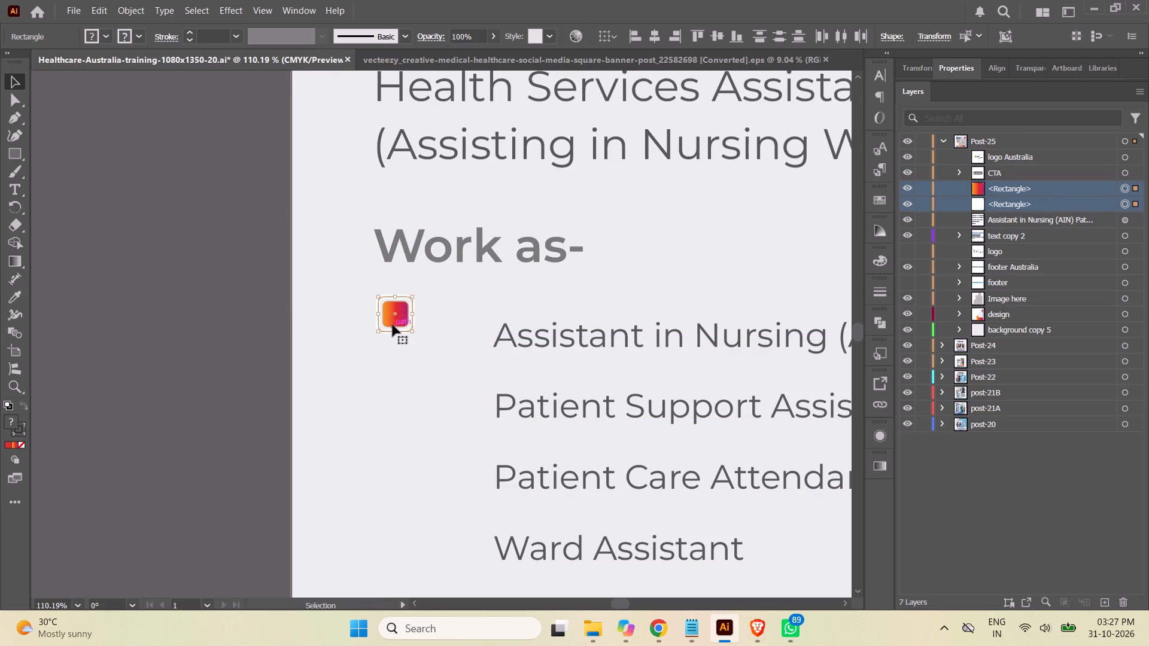
# Move the nested-box bullet level with "Assistant in Nursing (AIN)", near the start of the "Work as-" heading.
pyautogui.moveTo(400, 322); pyautogui.dragTo(455, 345)
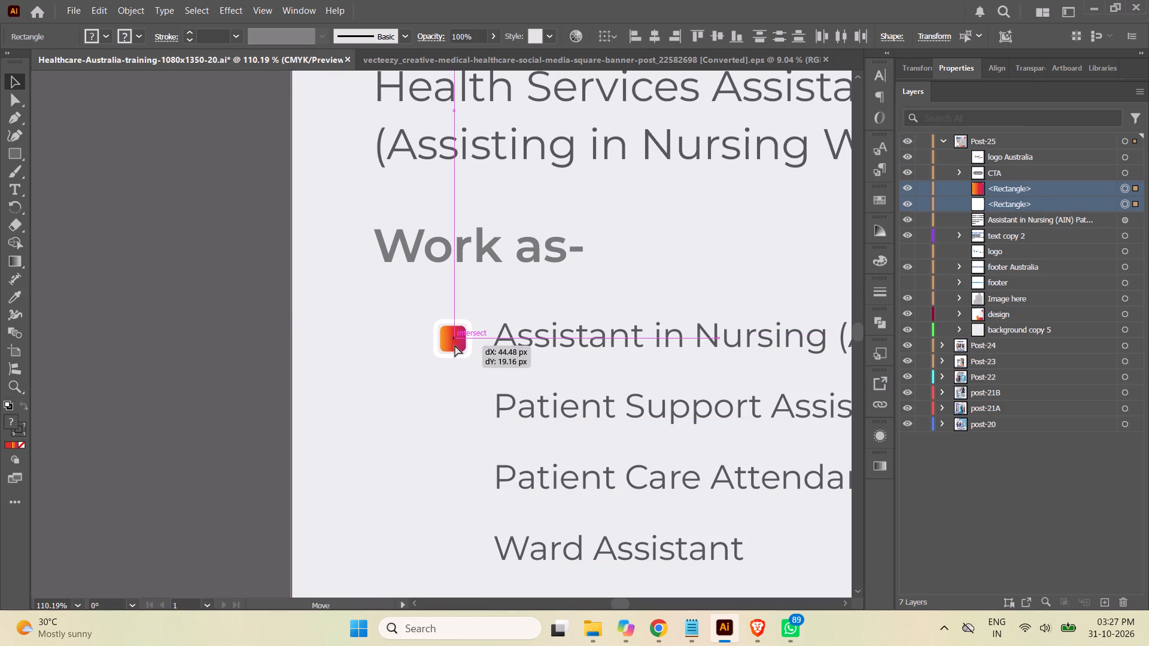
pyautogui.moveTo(455, 345); pyautogui.dragTo(388, 343)
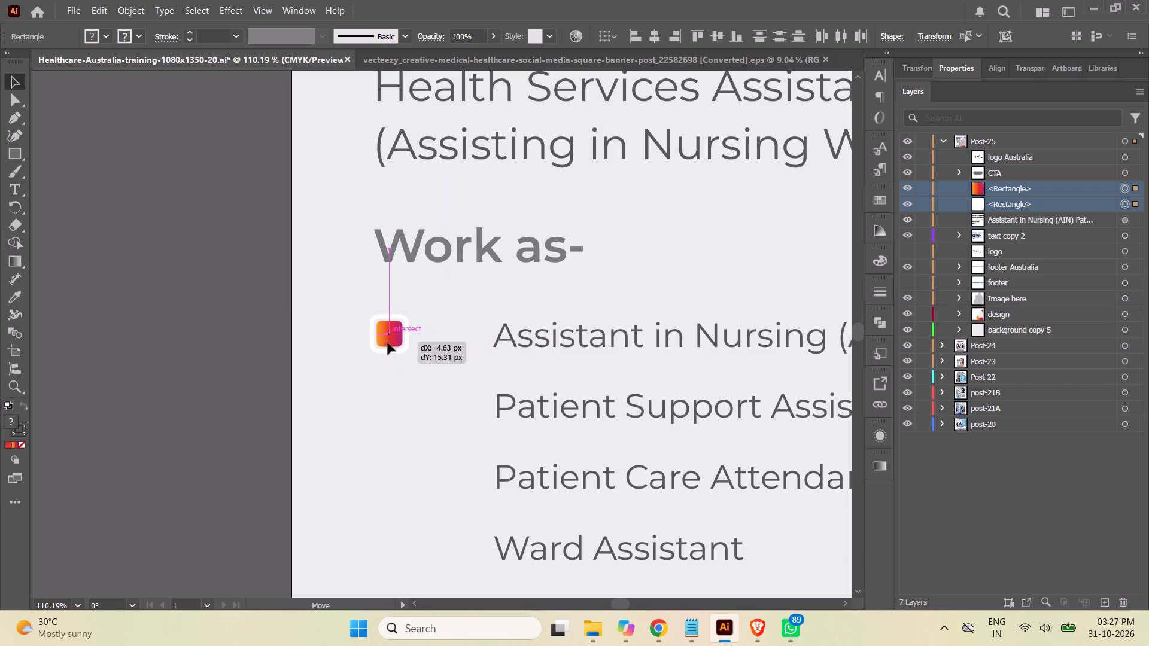
pyautogui.moveTo(388, 343); pyautogui.dragTo(392, 345)
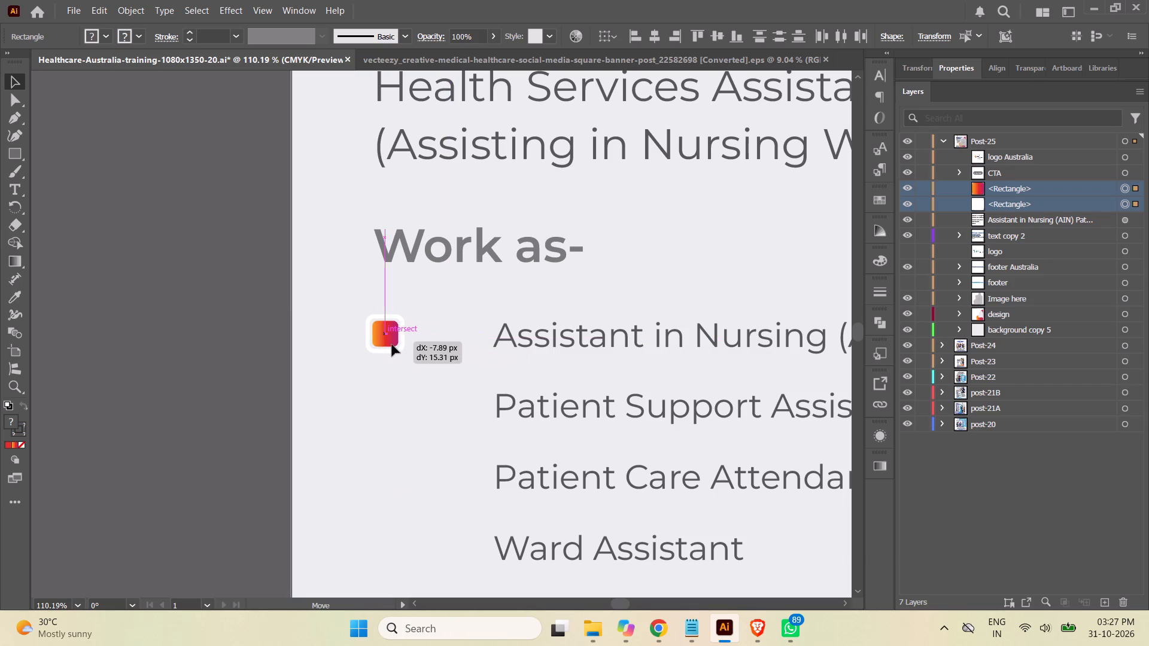
pyautogui.moveTo(392, 345); pyautogui.dragTo(402, 345)
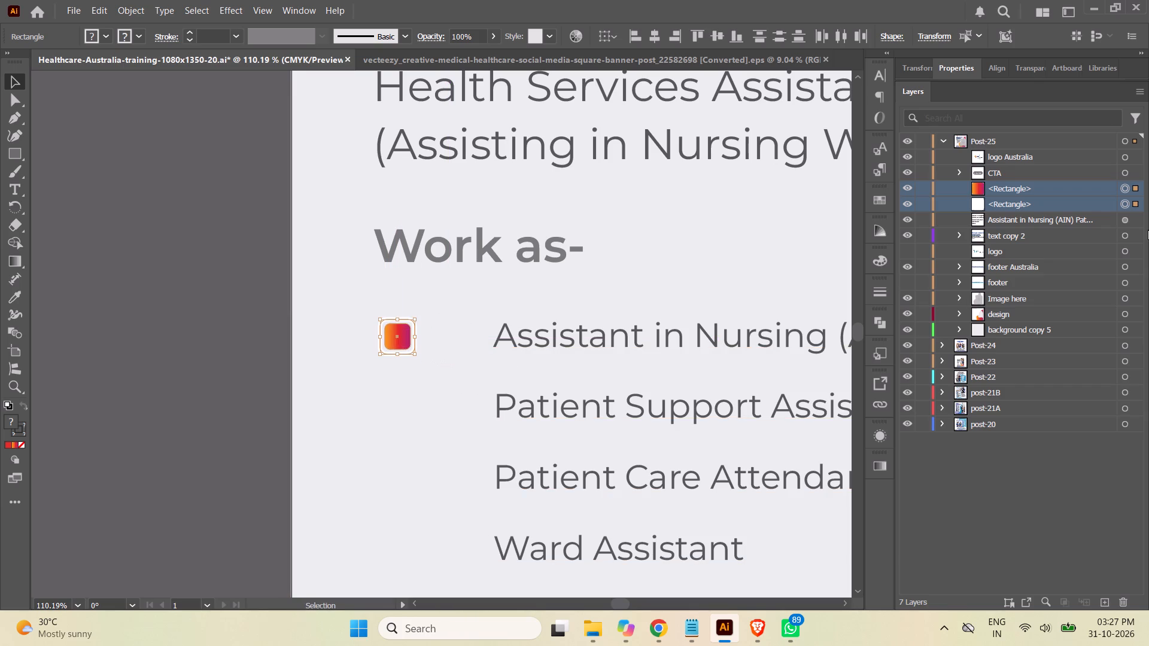
# Try a 1 pt stroke on the bullet's white outer box and settle on 2 pt.
pyautogui.click(1122, 204)
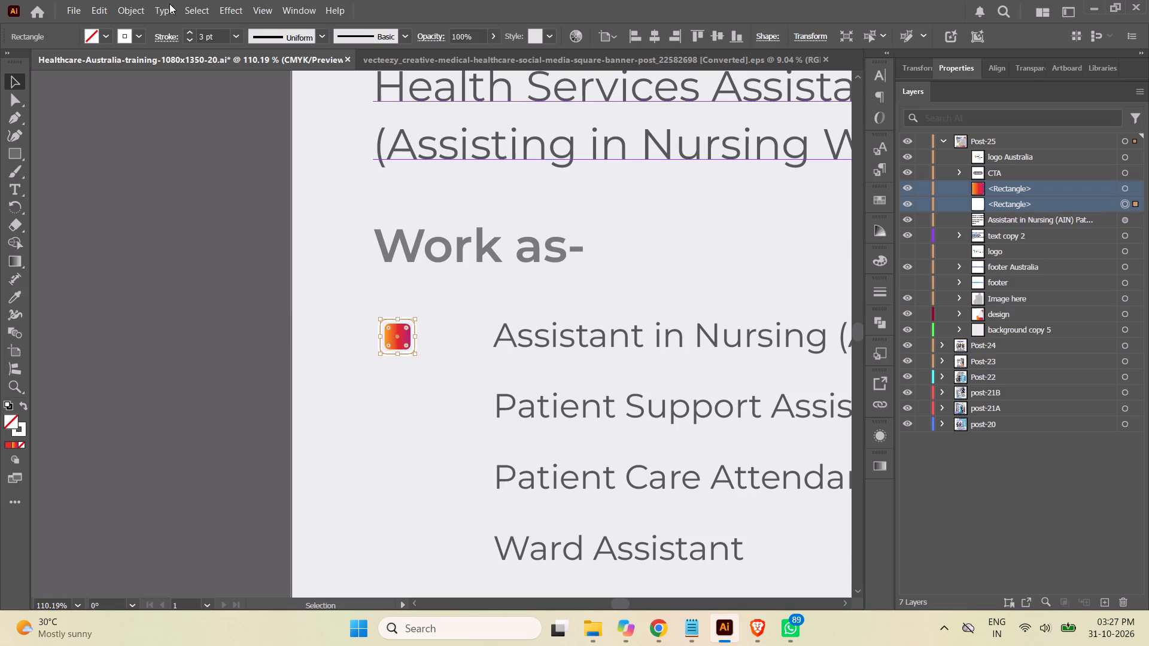
pyautogui.moveTo(205, 36); pyautogui.dragTo(186, 42)
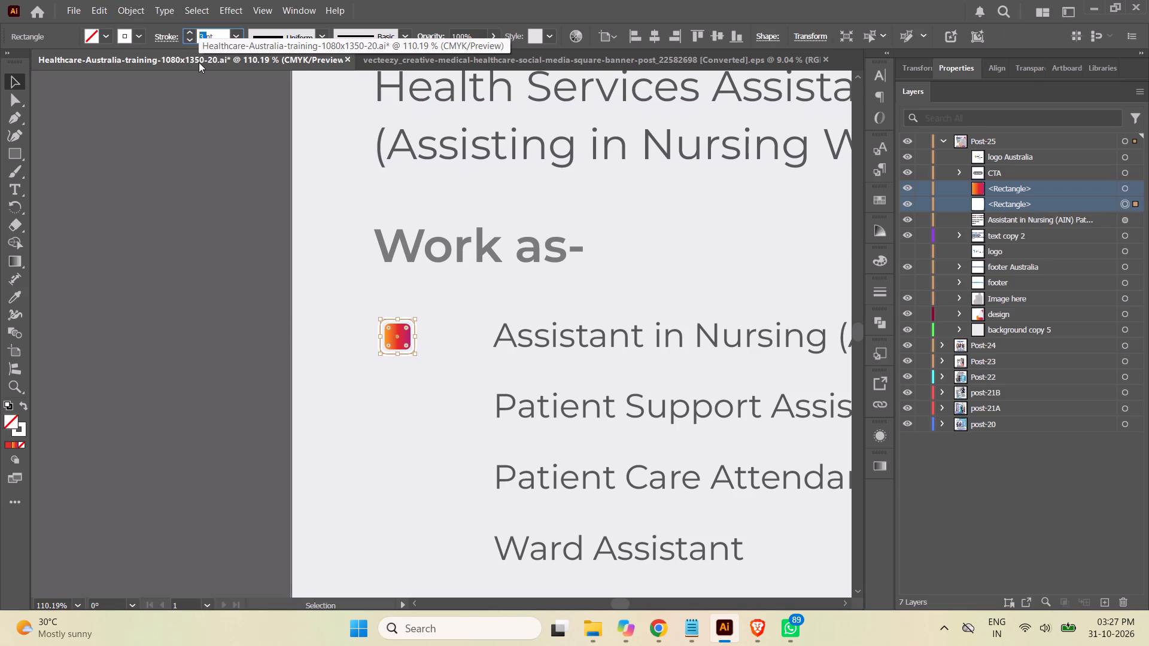
pyautogui.press('1')
pyautogui.press('Return')
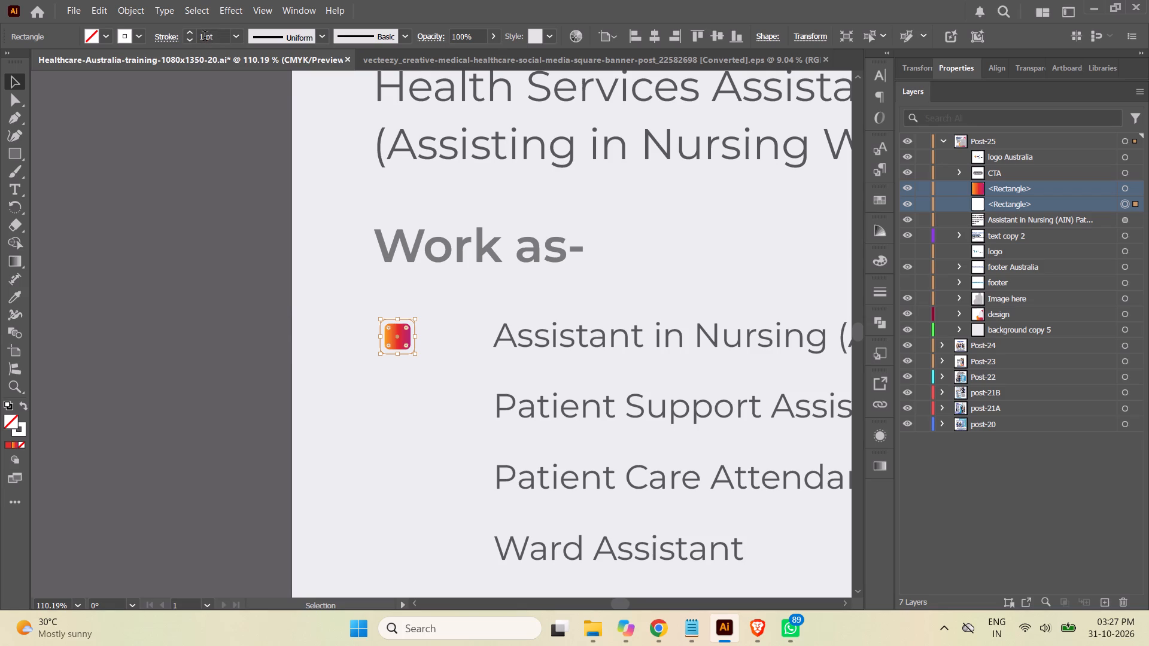
pyautogui.click(205, 37)
pyautogui.moveTo(203, 38); pyautogui.dragTo(196, 38)
pyautogui.press('2')
pyautogui.press('Return')
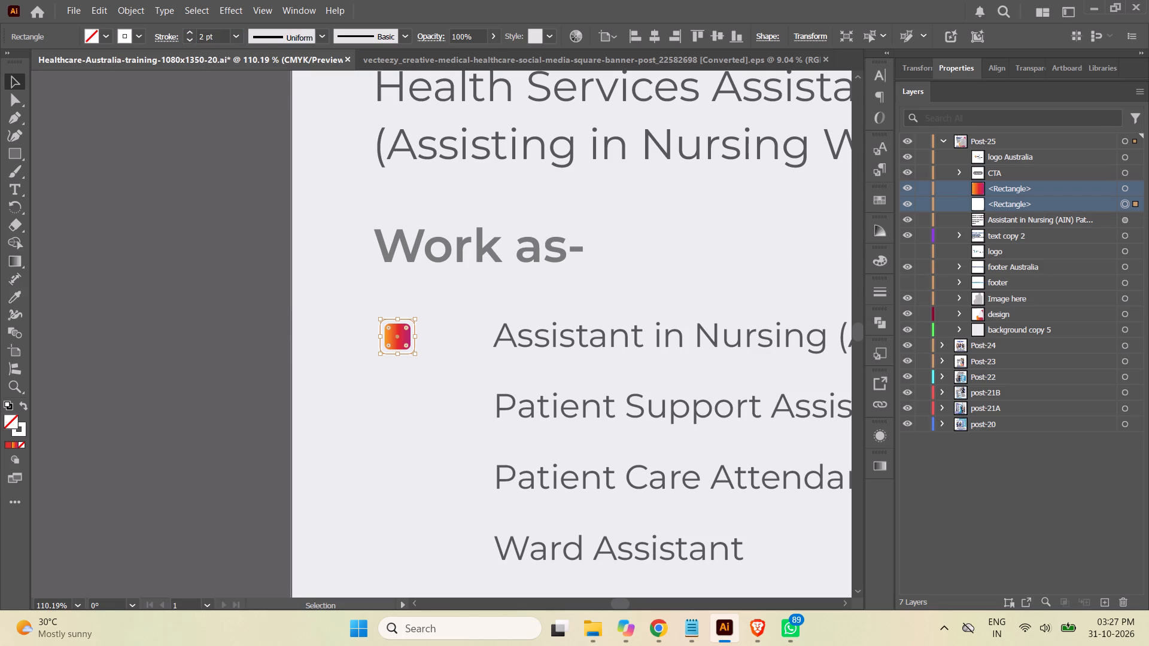
pyautogui.click(234, 336)
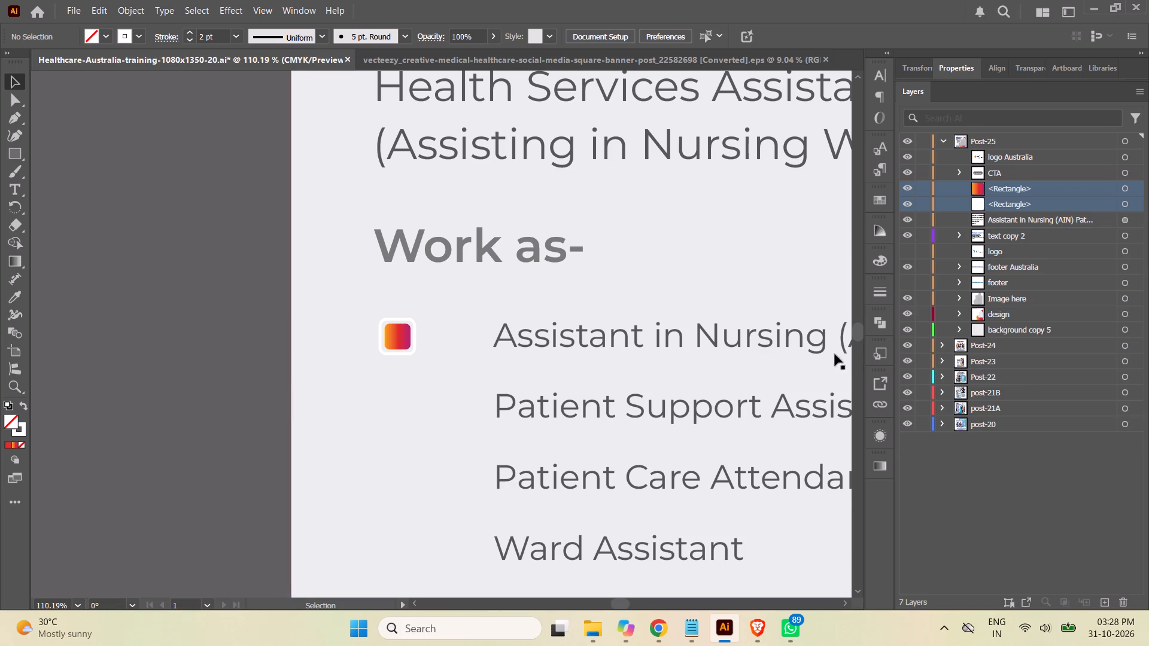
# Group the bullet's gradient box with its white outer box.
pyautogui.click(1124, 188)
pyautogui.keyDown('shift'); pyautogui.click(1123, 203); pyautogui.keyUp('shift')
pyautogui.click(1084, 187)
pyautogui.keyDown('shift'); pyautogui.click(1082, 203); pyautogui.keyUp('shift')
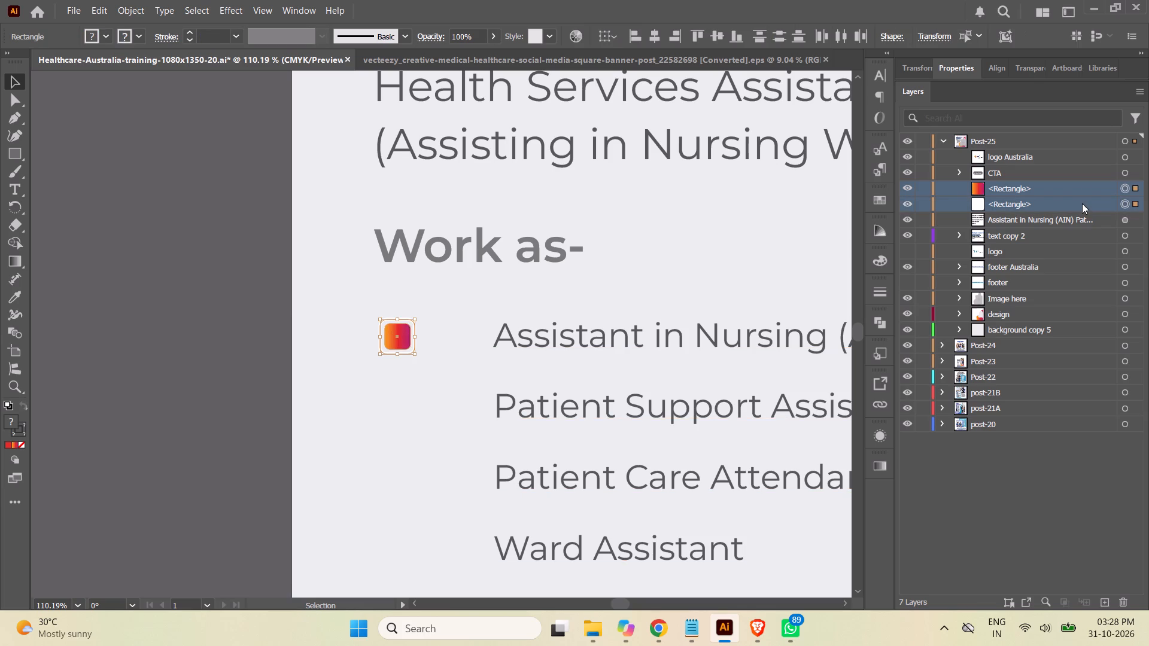
pyautogui.hotkey('ctrl', 'g')
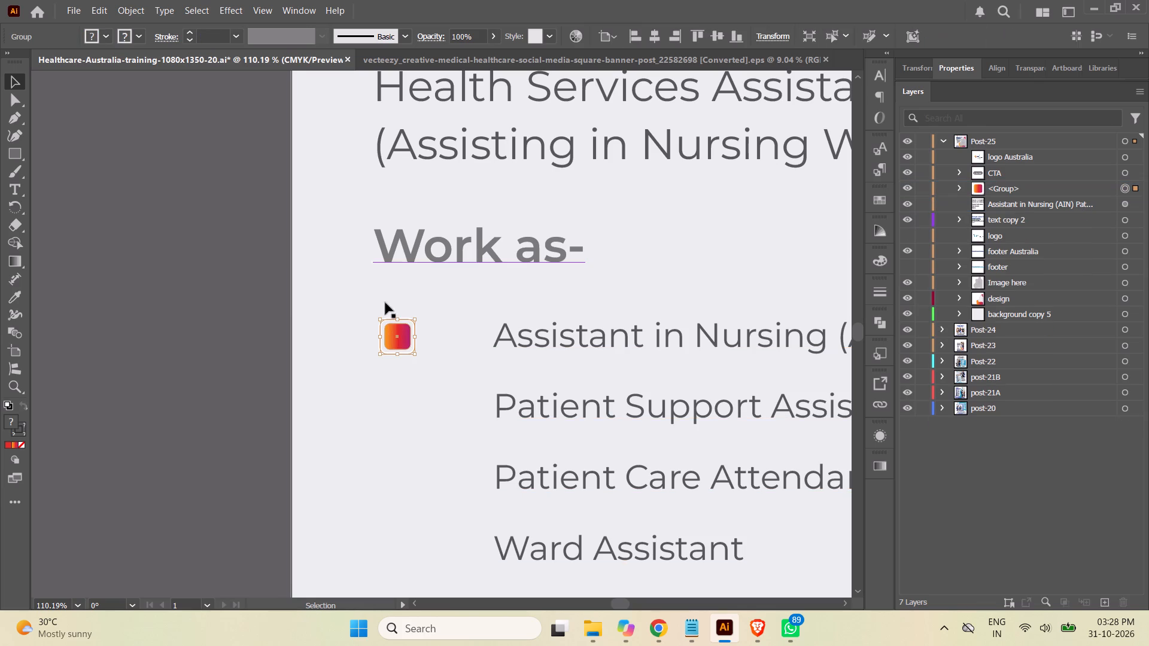
pyautogui.click(200, 318)
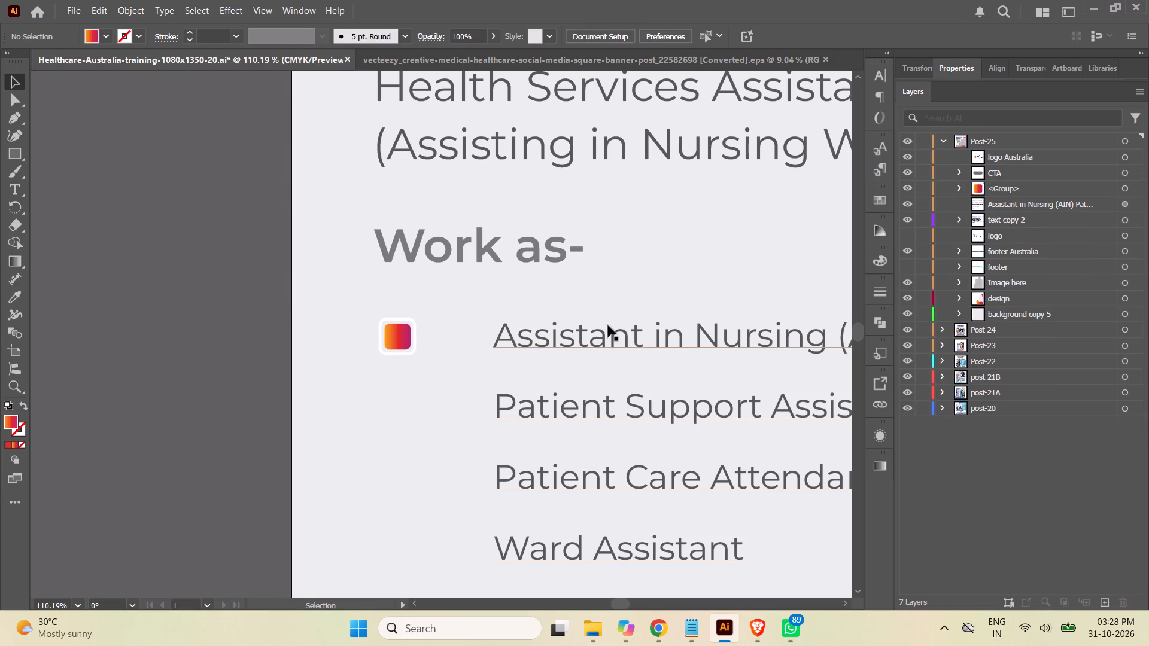
# Move the job-role text block about 47 px closer to the bullet, keeping its first line level with it.
pyautogui.click(549, 342)
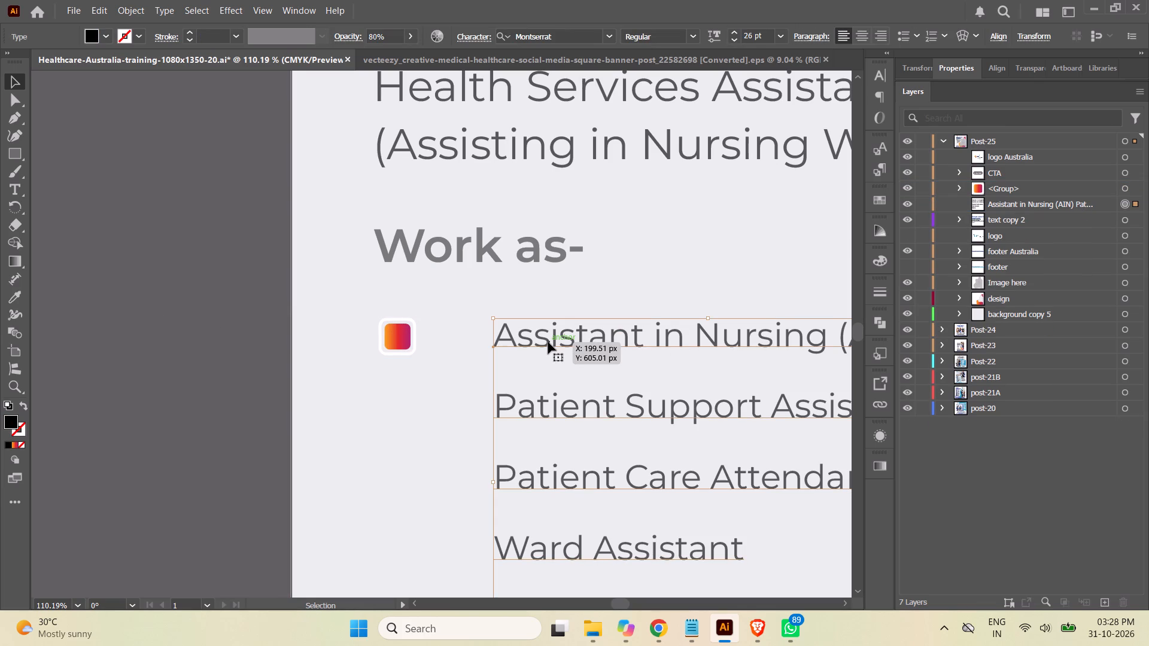
pyautogui.moveTo(548, 342); pyautogui.dragTo(487, 340)
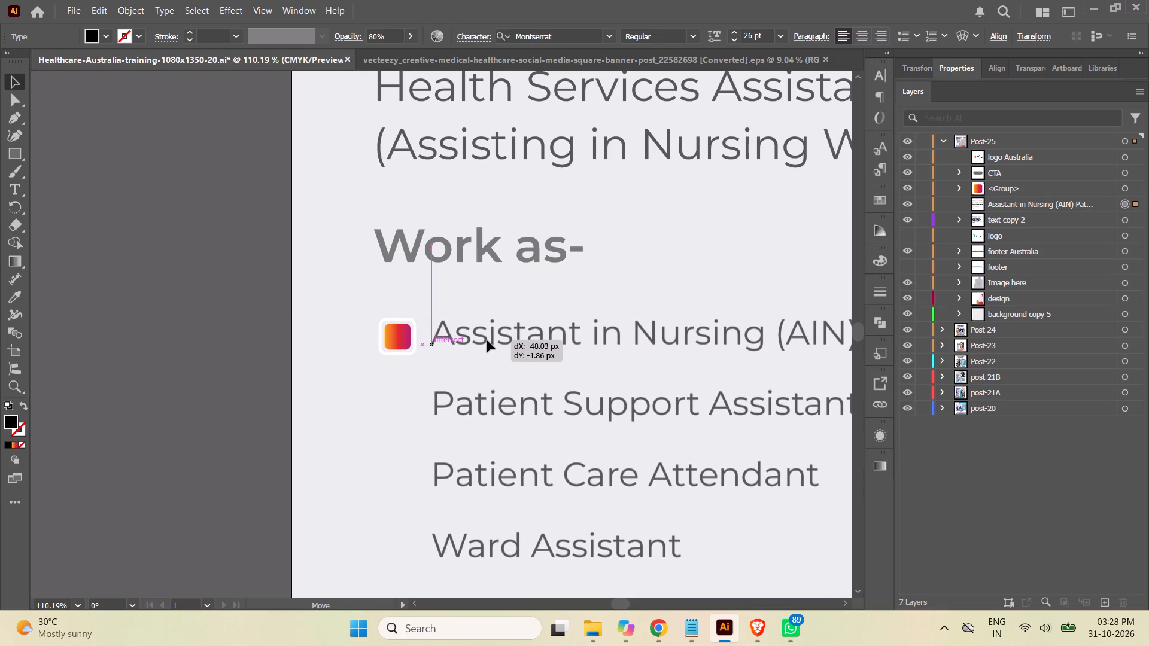
pyautogui.moveTo(487, 340); pyautogui.dragTo(488, 340)
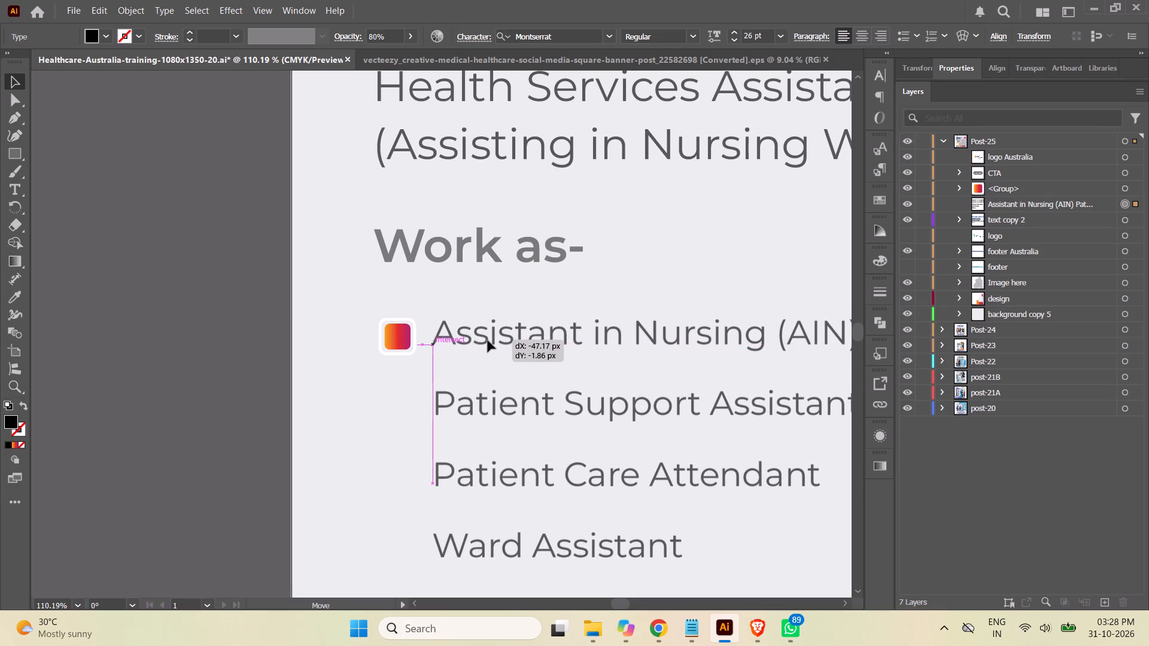
pyautogui.moveTo(488, 340); pyautogui.dragTo(488, 340)
pyautogui.moveTo(488, 340); pyautogui.dragTo(488, 341)
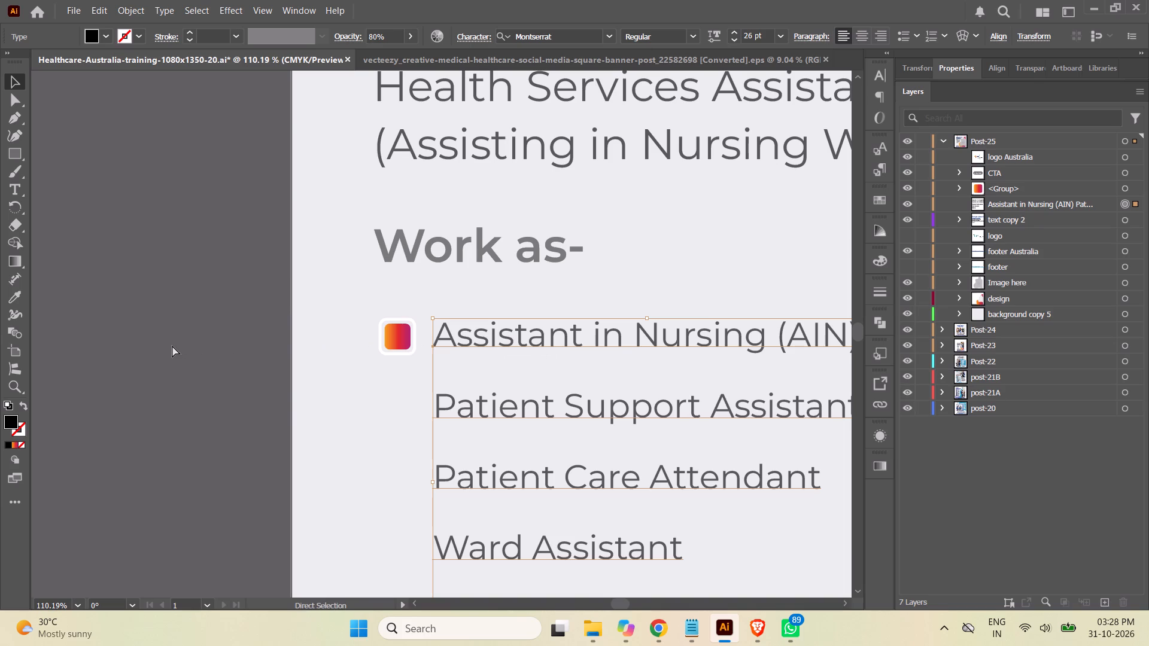
# Move the bullet and role list together up about 20 px and slightly left, aligning the bullet beneath the start of "Work as-".
pyautogui.hotkey('ctrl', '-')
pyautogui.hotkey('ctrl', '-')
pyautogui.hotkey('ctrl', '-')
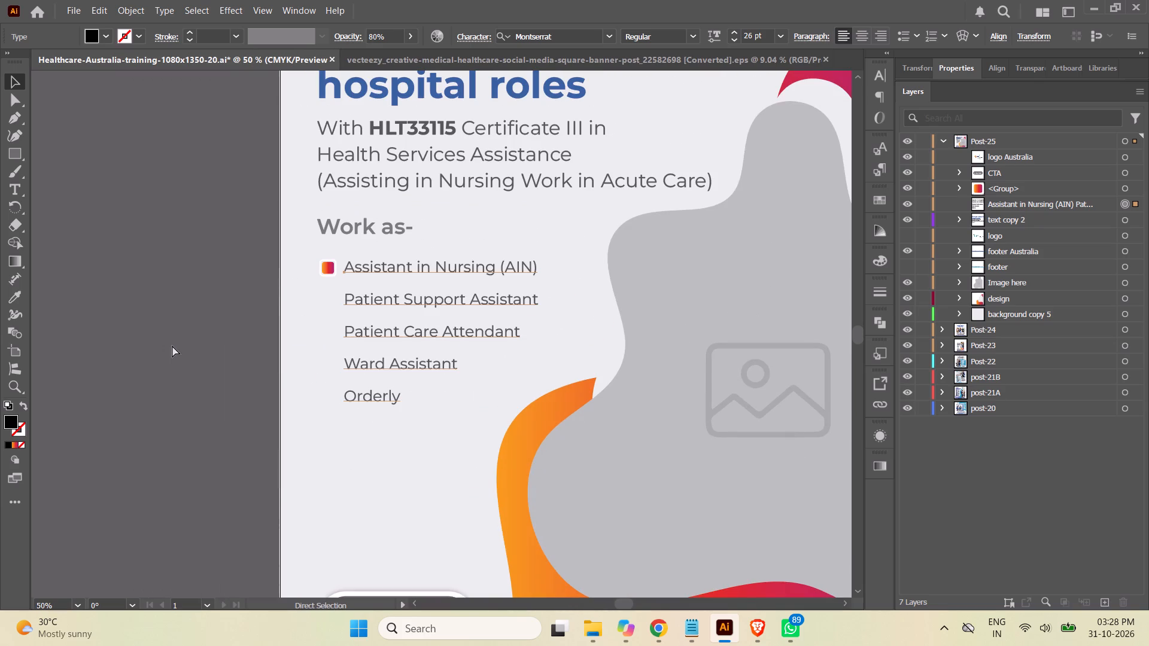
pyautogui.click(196, 282)
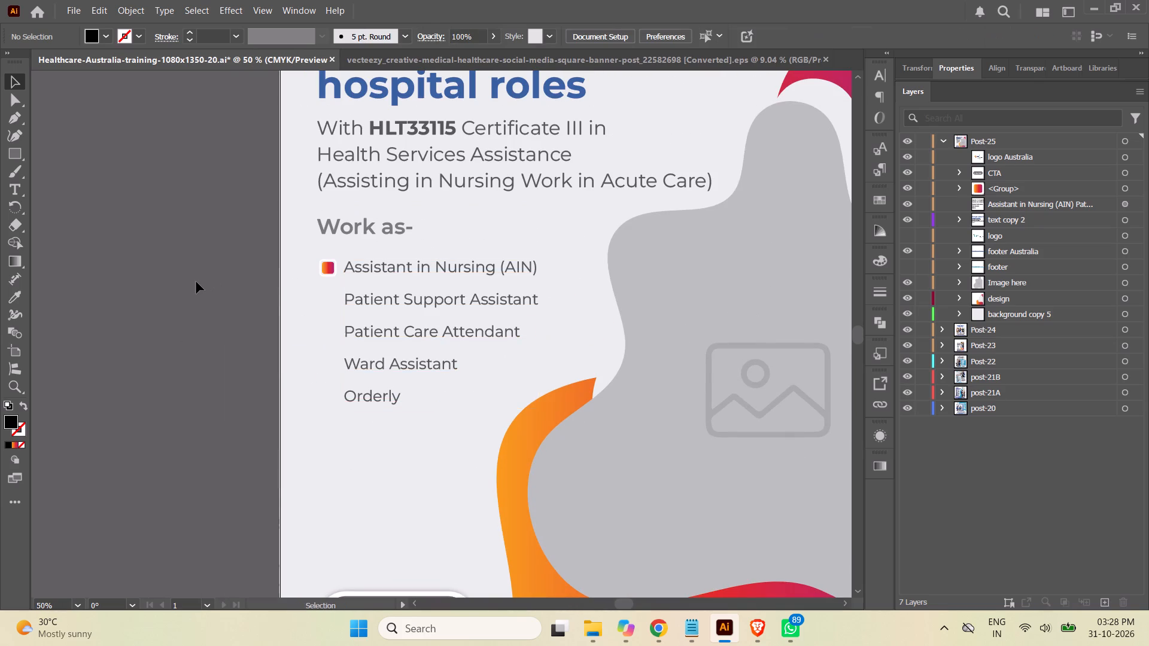
pyautogui.click(1126, 205)
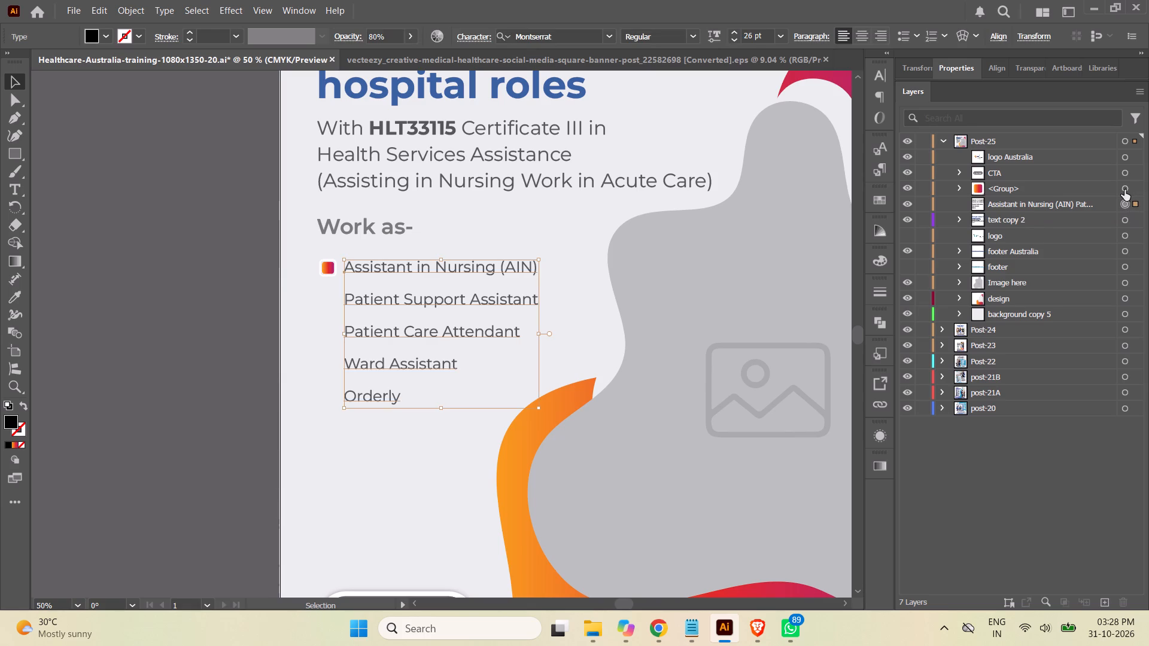
pyautogui.keyDown('shift'); pyautogui.click(1124, 188); pyautogui.keyUp('shift')
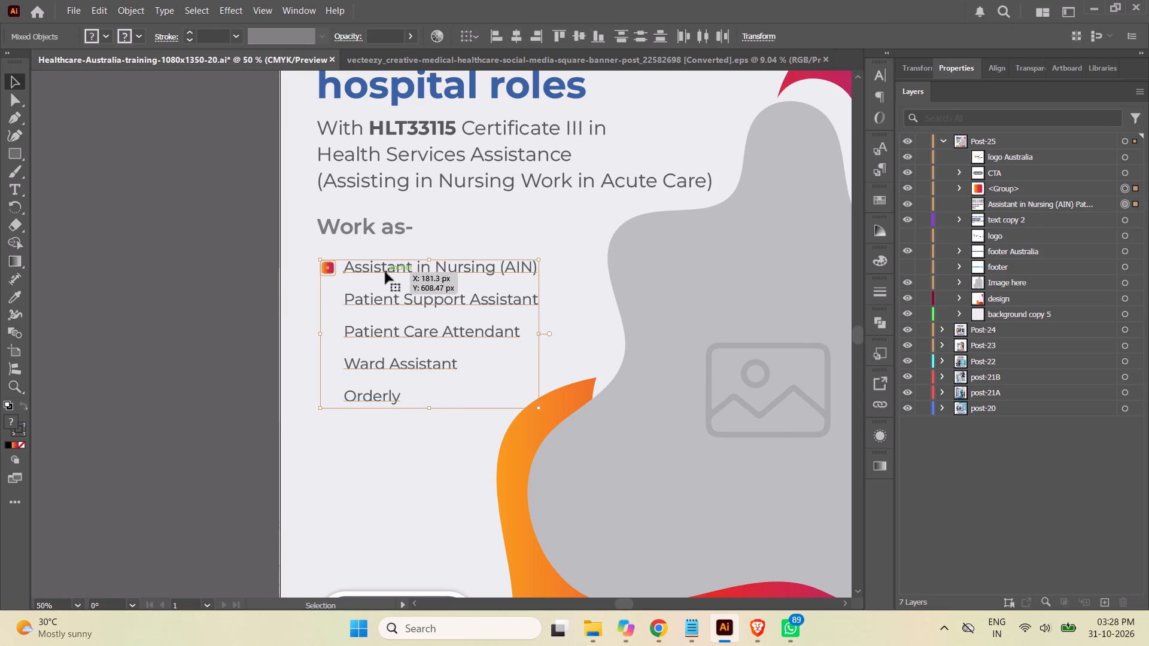
pyautogui.moveTo(385, 272); pyautogui.dragTo(385, 263)
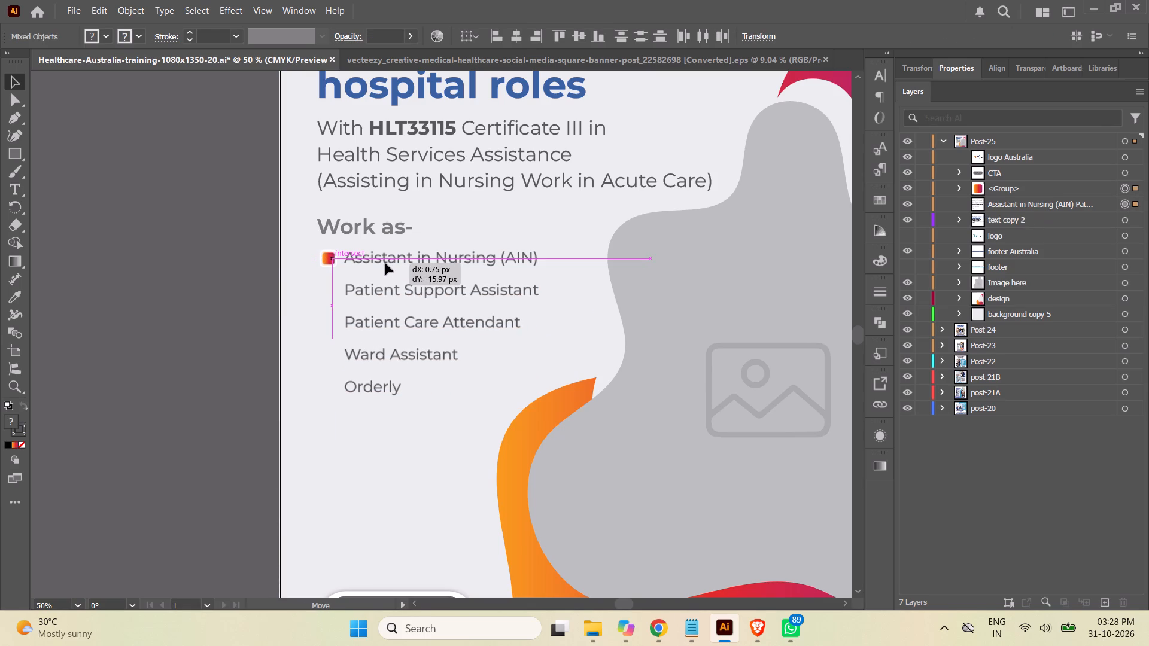
pyautogui.moveTo(385, 263); pyautogui.dragTo(381, 261)
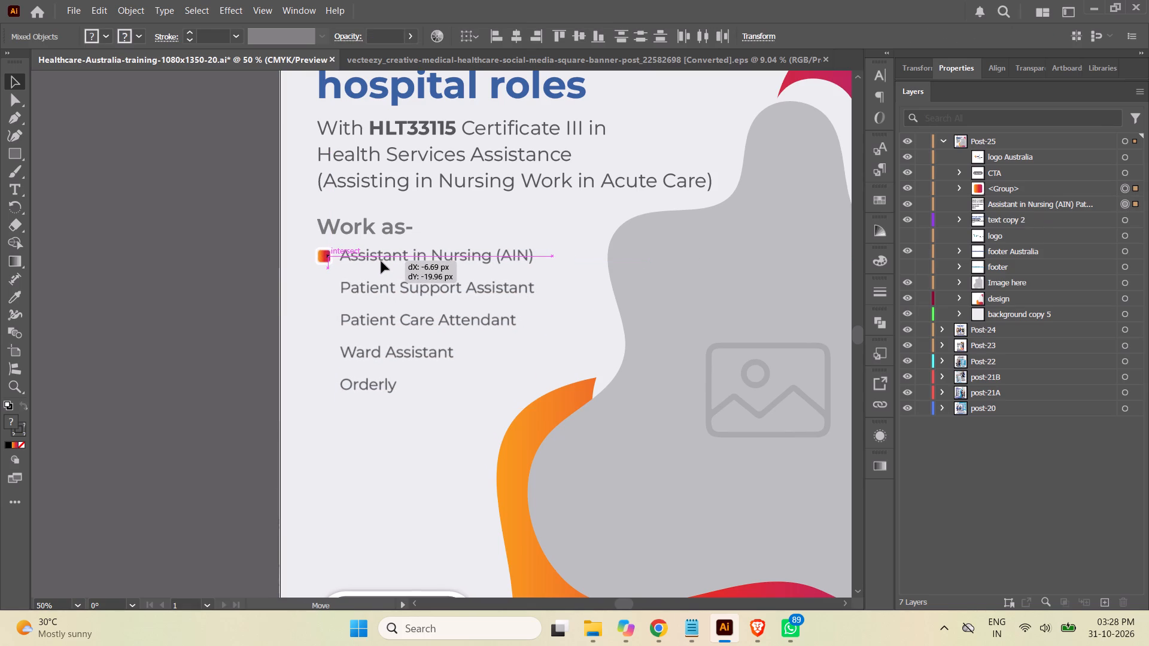
pyautogui.moveTo(381, 261); pyautogui.dragTo(382, 261)
pyautogui.click(196, 317)
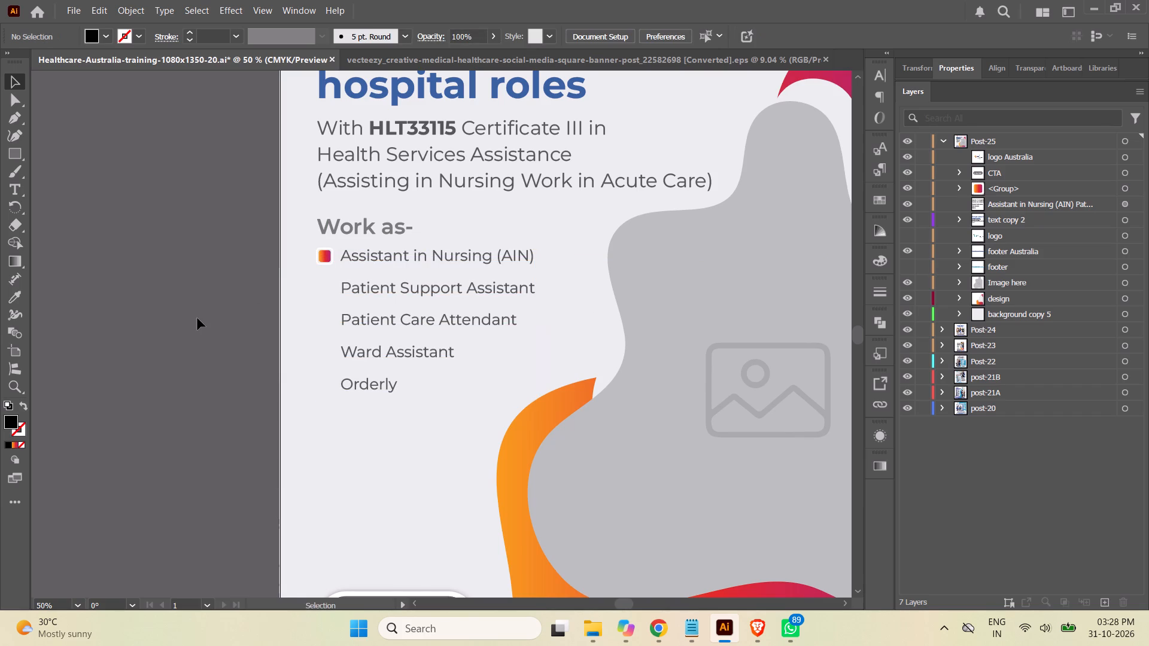
# Duplicate the bullet group and move the copy straight down beside "Patient Support Assistant".
pyautogui.click(1126, 188)
pyautogui.click(1064, 191)
pyautogui.moveTo(1050, 188); pyautogui.dragTo(1099, 577)
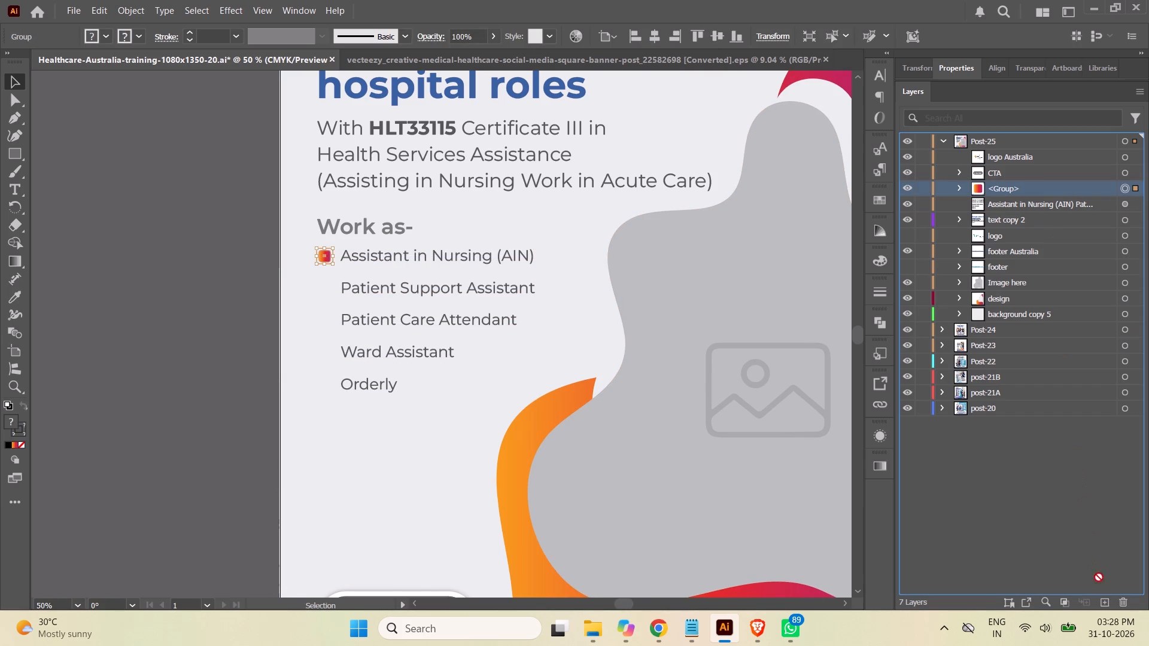
pyautogui.moveTo(1099, 577); pyautogui.dragTo(1107, 598)
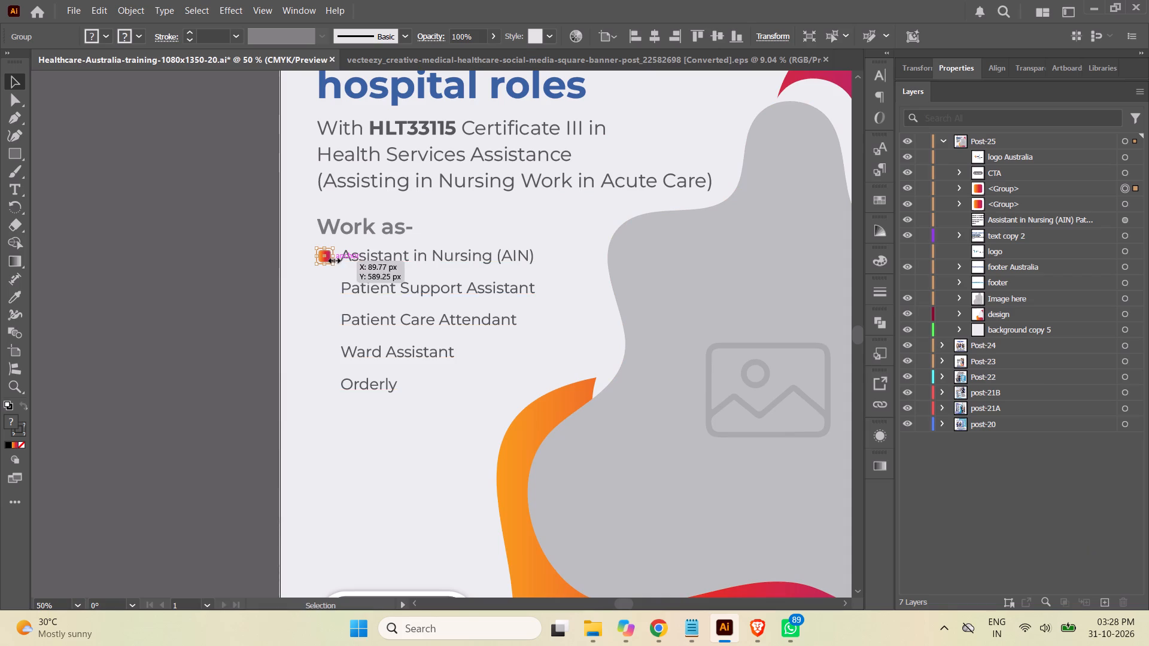
pyautogui.hotkey('ctrl', '=')
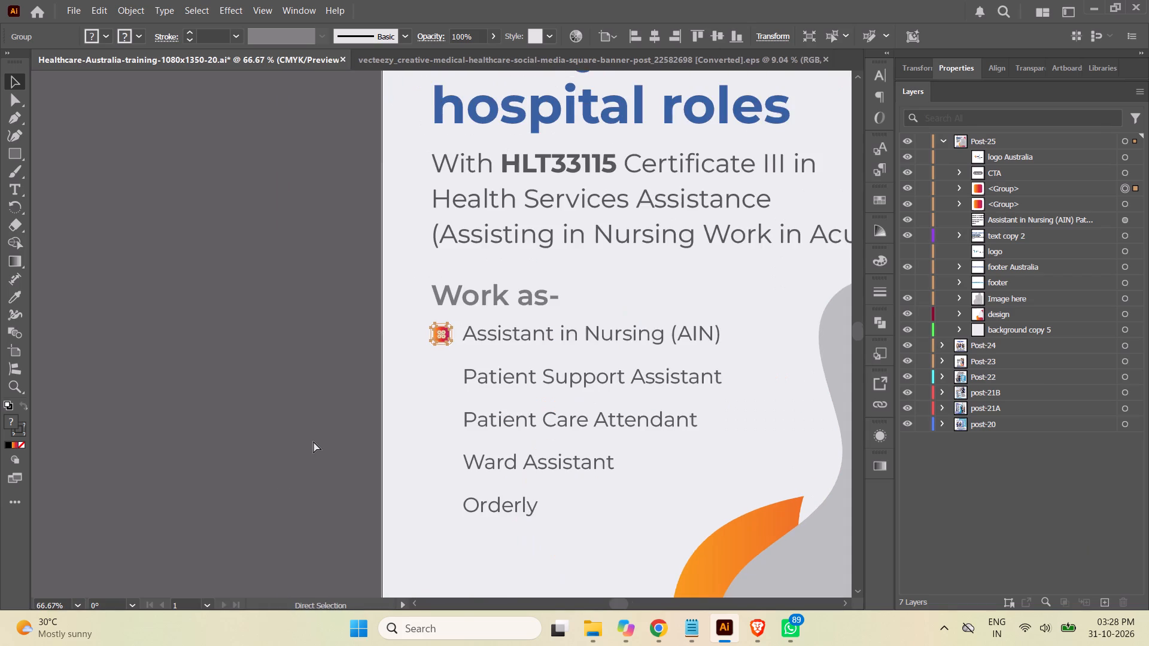
pyautogui.hotkey('ctrl', '=')
pyautogui.hotkey('ctrl', '=')
pyautogui.scroll(2, 287, 333)
pyautogui.scroll(-1, 260, 335)
pyautogui.scroll(1, 229, 319)
pyautogui.scroll(-19, 222, 314)
pyautogui.scroll(-2, 256, 270)
pyautogui.scroll(6, 474, 231)
pyautogui.scroll(-1, 471, 230)
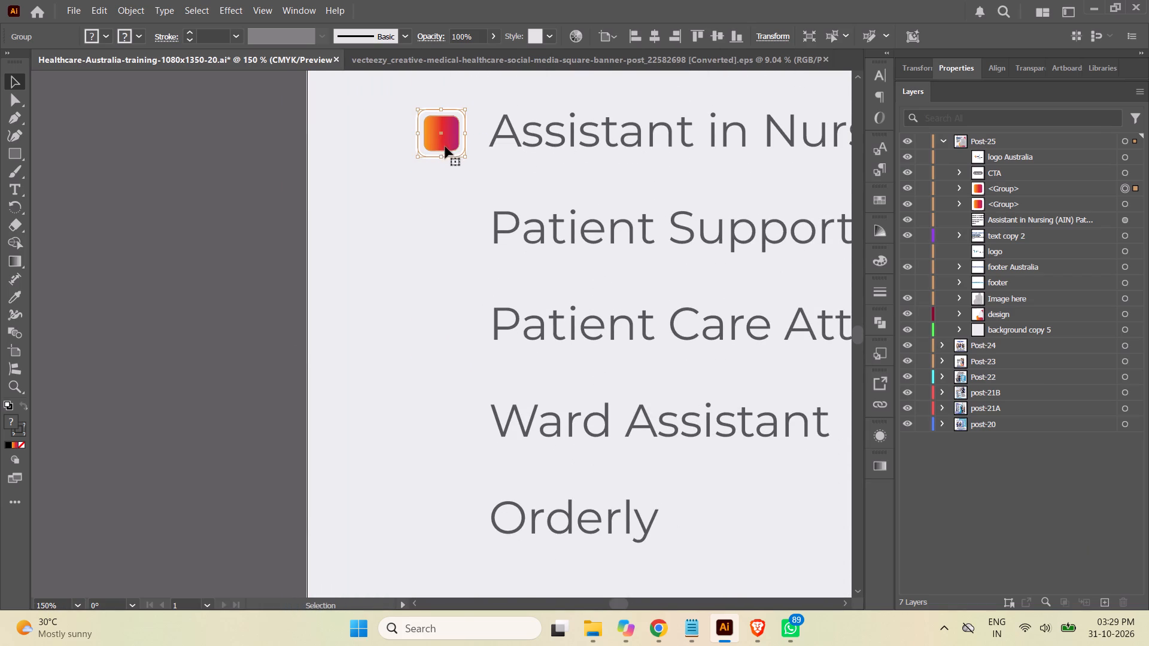
pyautogui.moveTo(451, 143); pyautogui.dragTo(463, 241)
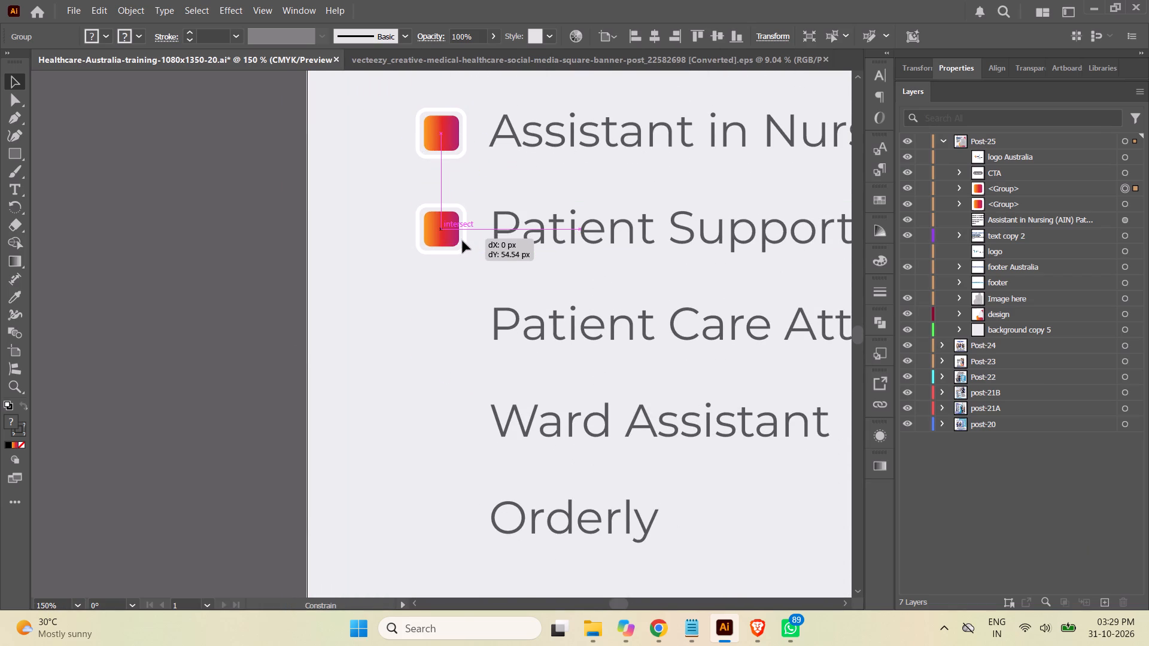
pyautogui.moveTo(463, 241); pyautogui.dragTo(464, 243)
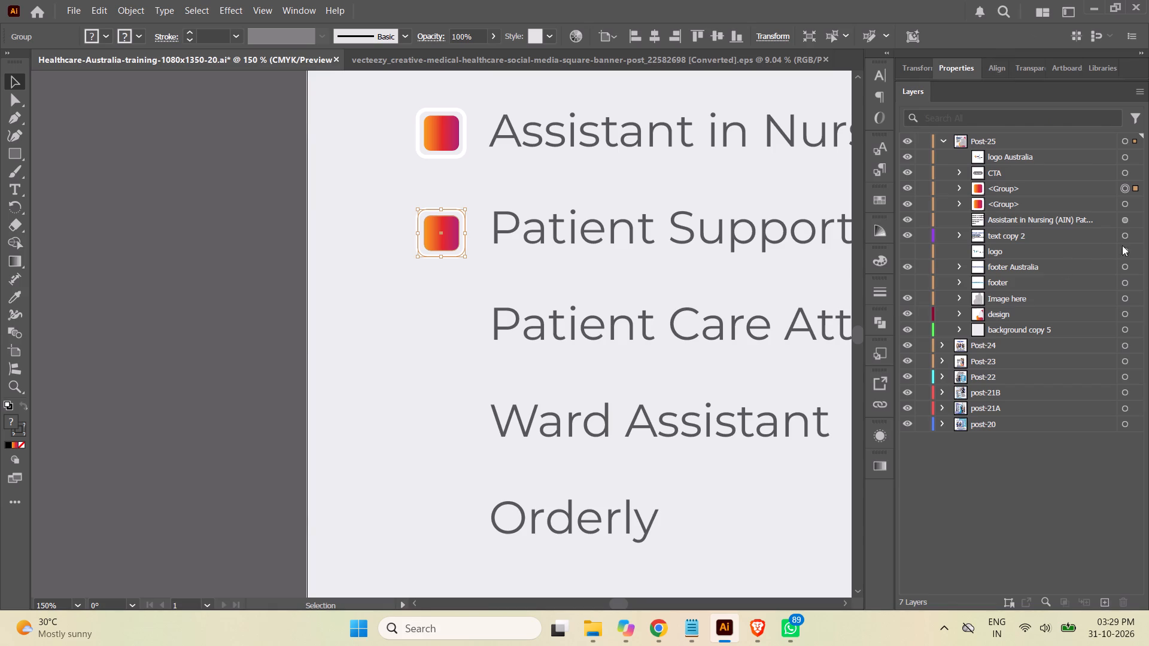
# Duplicate the second bullet and move the copy straight down beside "Patient Care Attendant".
pyautogui.click(1071, 190)
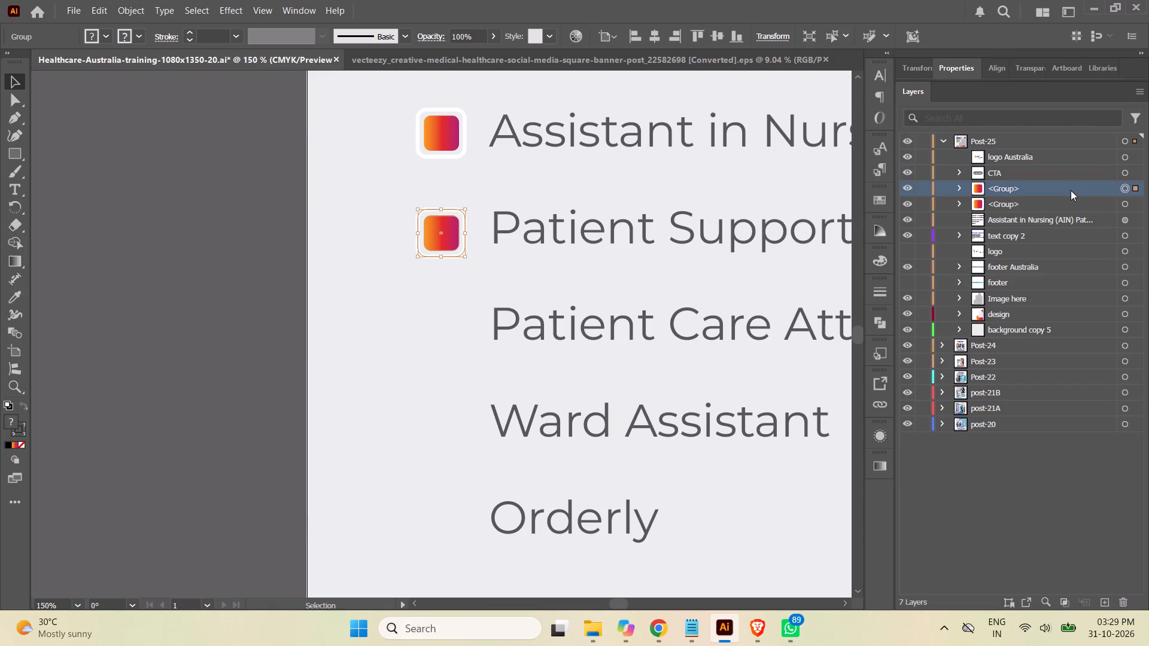
pyautogui.moveTo(1071, 190); pyautogui.dragTo(1107, 599)
pyautogui.moveTo(448, 244); pyautogui.dragTo(456, 336)
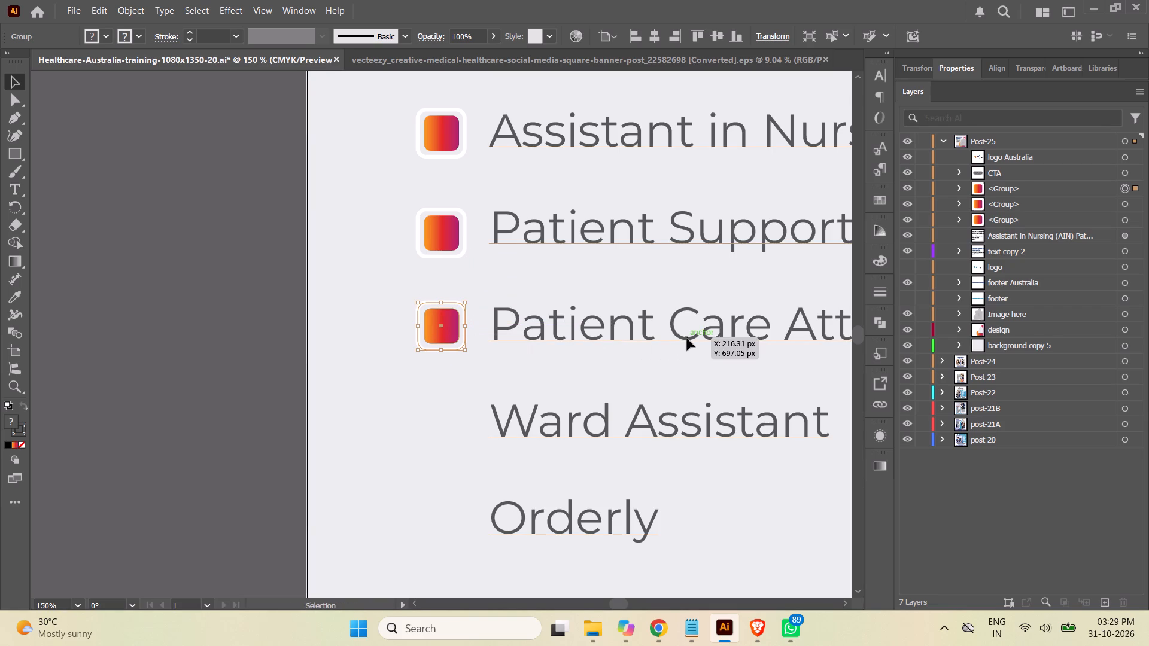
# Duplicate the third bullet and place the copy about 55 px lower, level with "Ward Assistant".
pyautogui.click(1031, 189)
pyautogui.moveTo(1043, 187); pyautogui.dragTo(1107, 602)
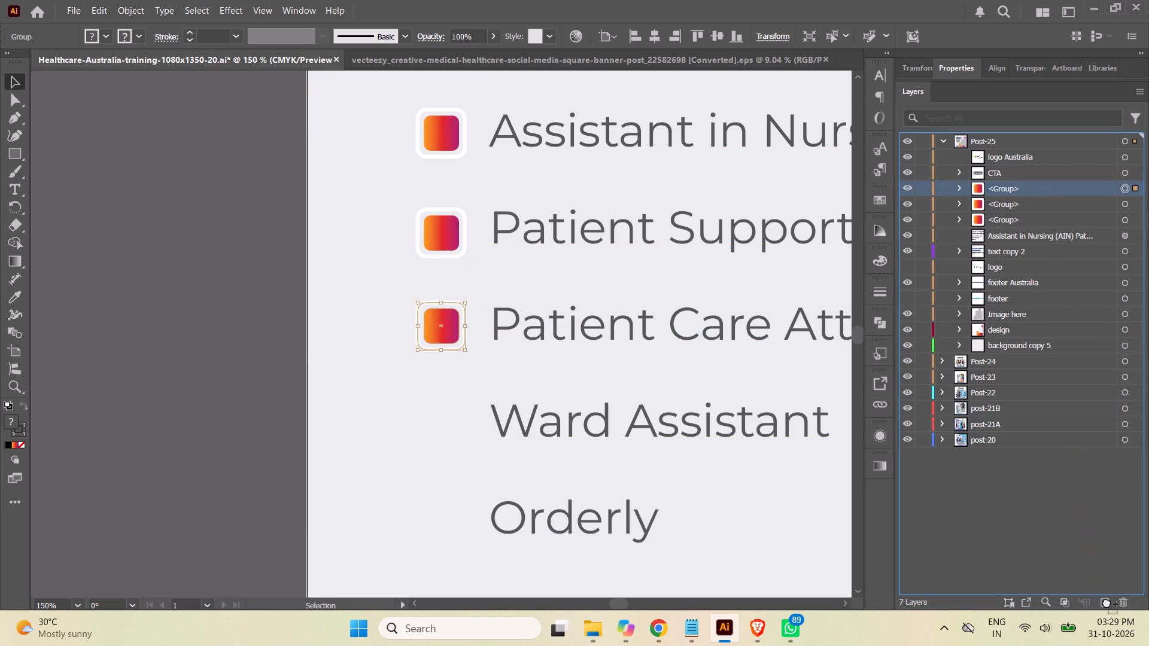
pyautogui.moveTo(1107, 602); pyautogui.dragTo(1107, 602)
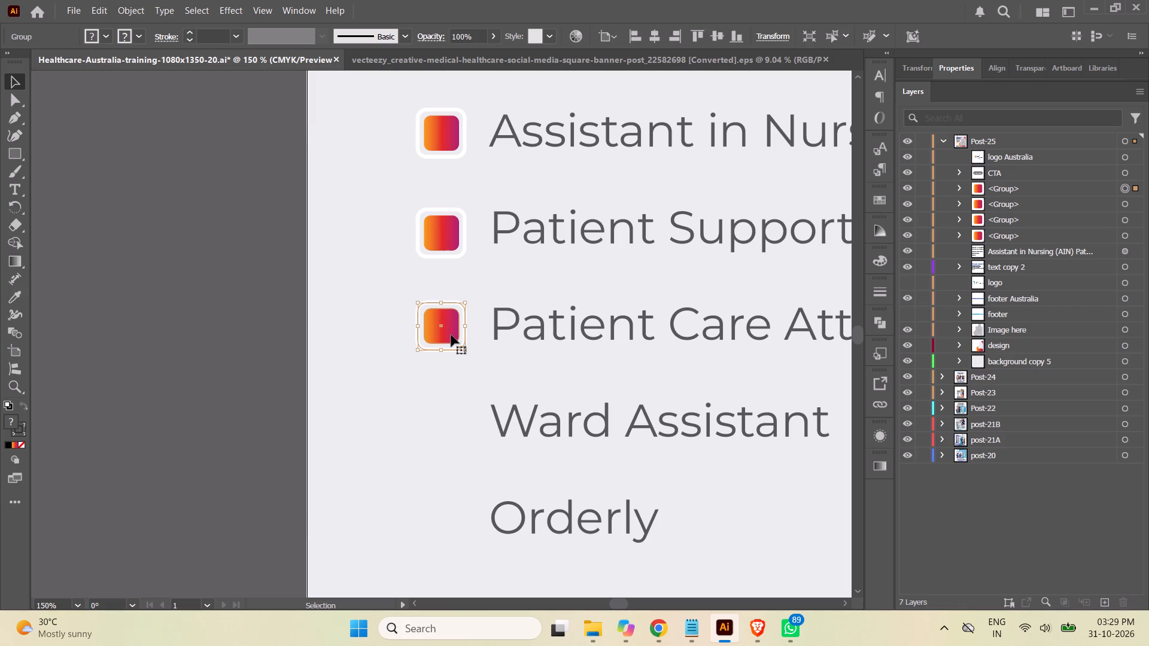
pyautogui.moveTo(451, 335); pyautogui.dragTo(459, 437)
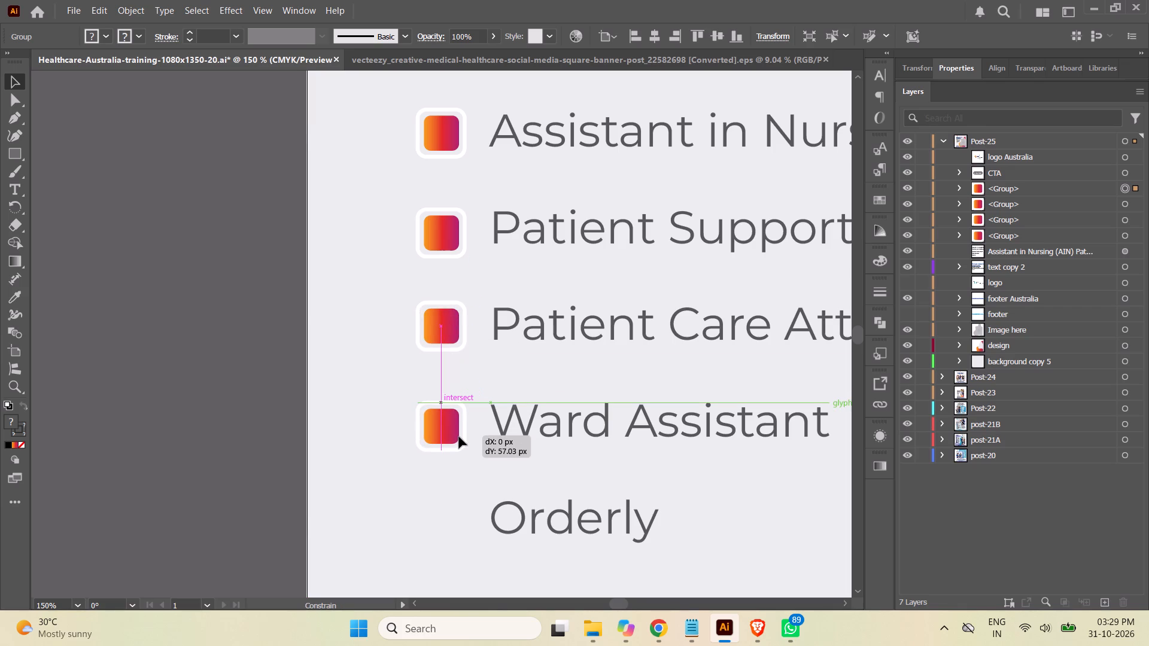
pyautogui.moveTo(459, 437); pyautogui.dragTo(461, 431)
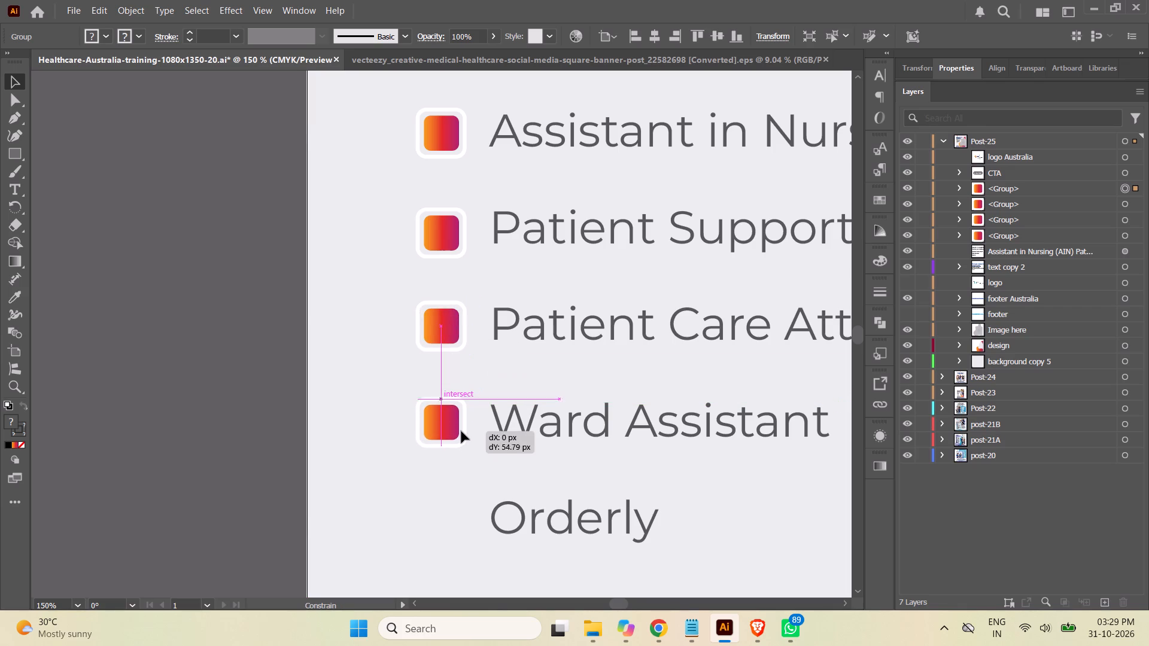
pyautogui.moveTo(461, 431); pyautogui.dragTo(463, 432)
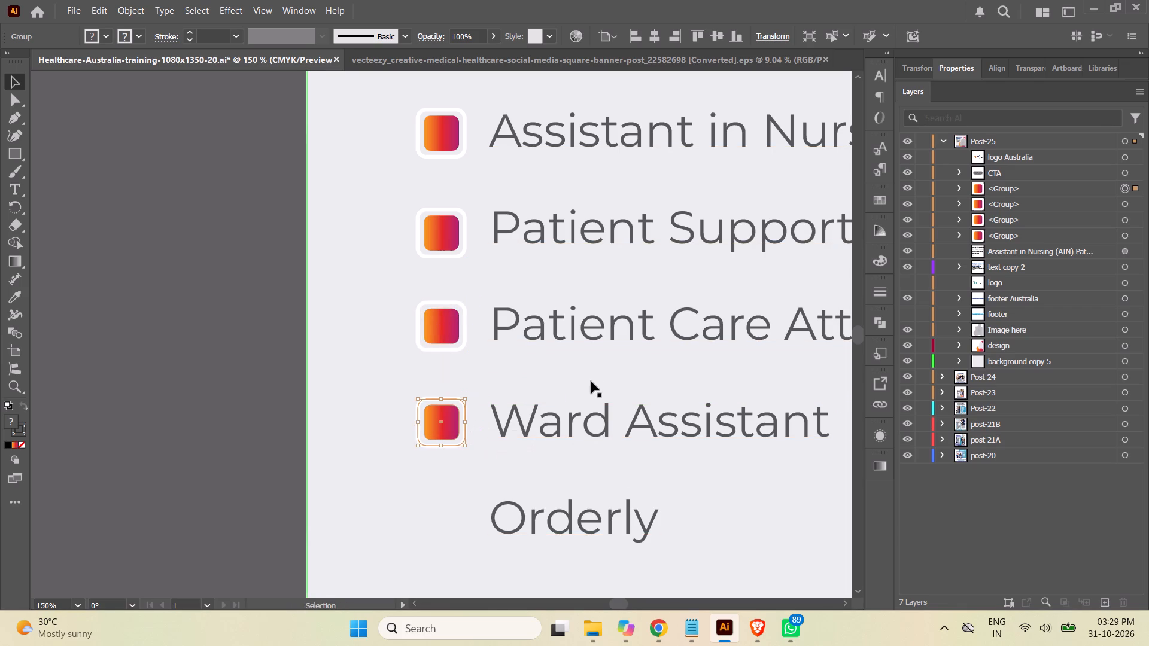
# Duplicate the fourth bullet and place the copy about 55 px lower, level with "Orderly".
pyautogui.click(1032, 188)
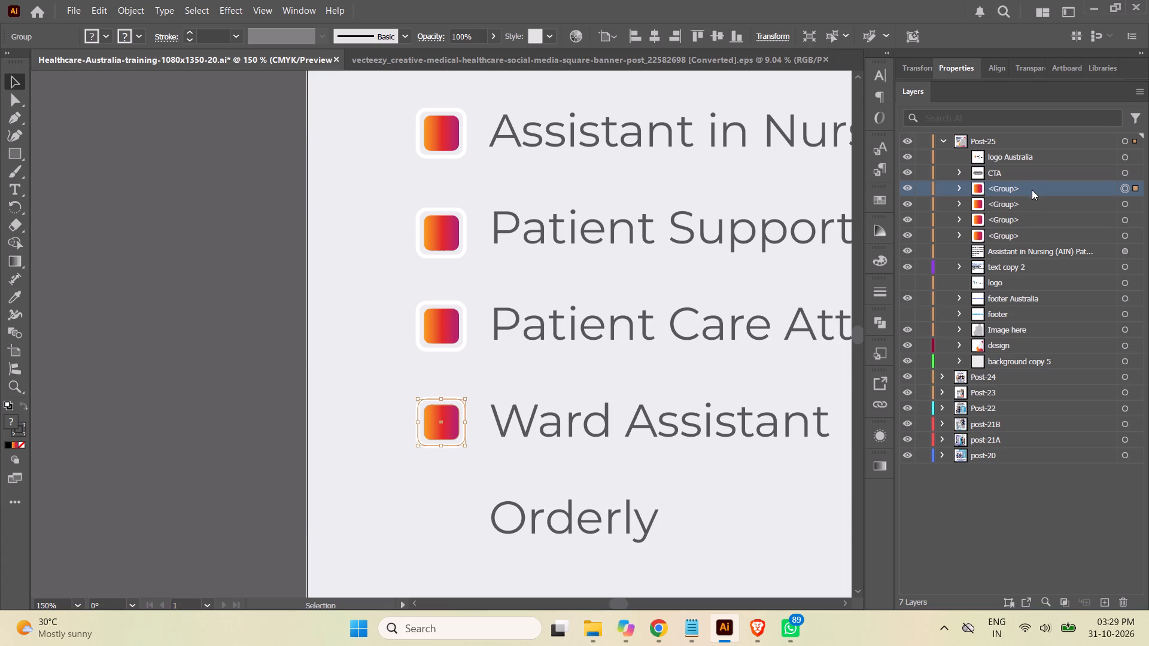
pyautogui.moveTo(1032, 187); pyautogui.dragTo(1104, 598)
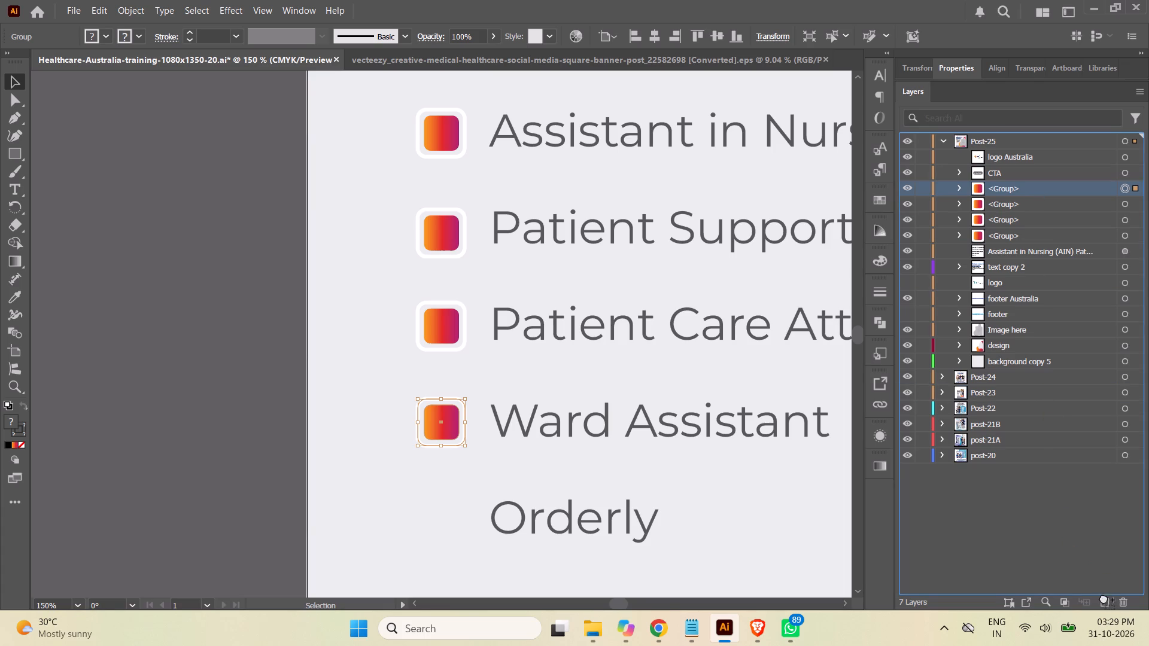
pyautogui.moveTo(1104, 598); pyautogui.dragTo(1106, 601)
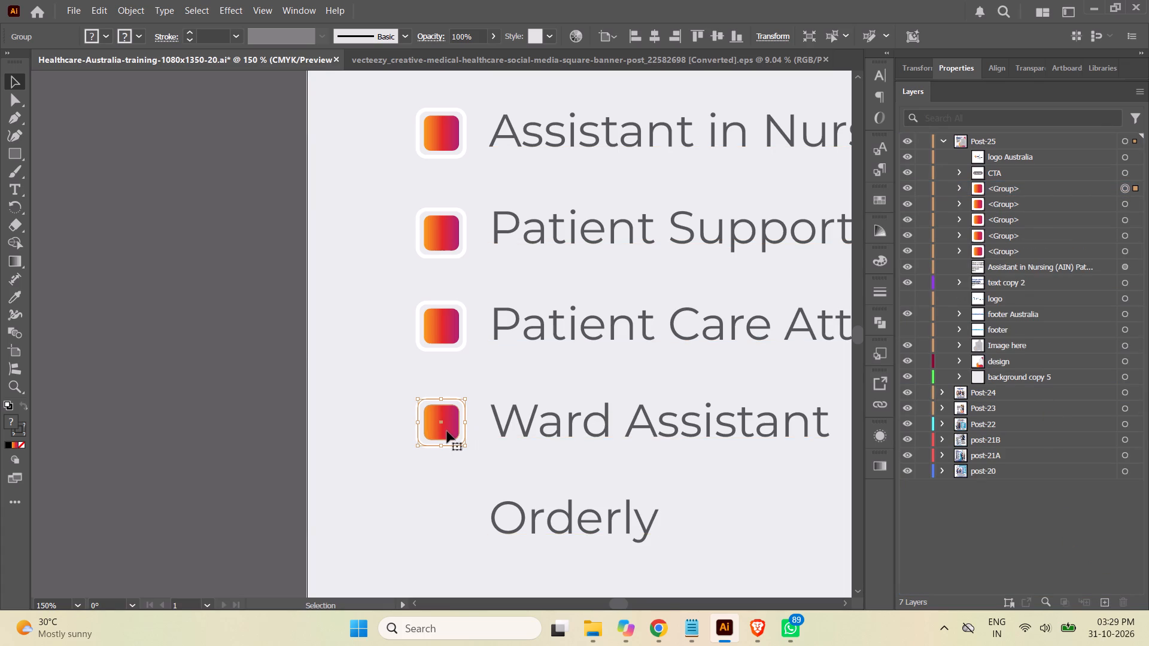
pyautogui.moveTo(447, 431); pyautogui.dragTo(451, 529)
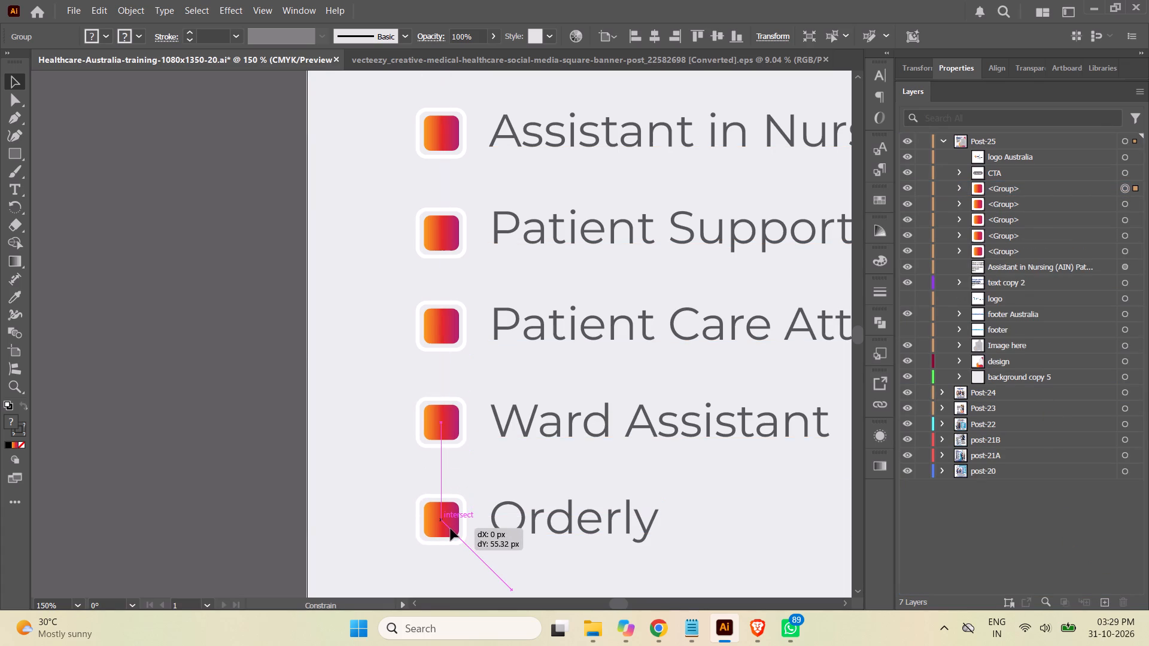
pyautogui.moveTo(451, 529); pyautogui.dragTo(451, 529)
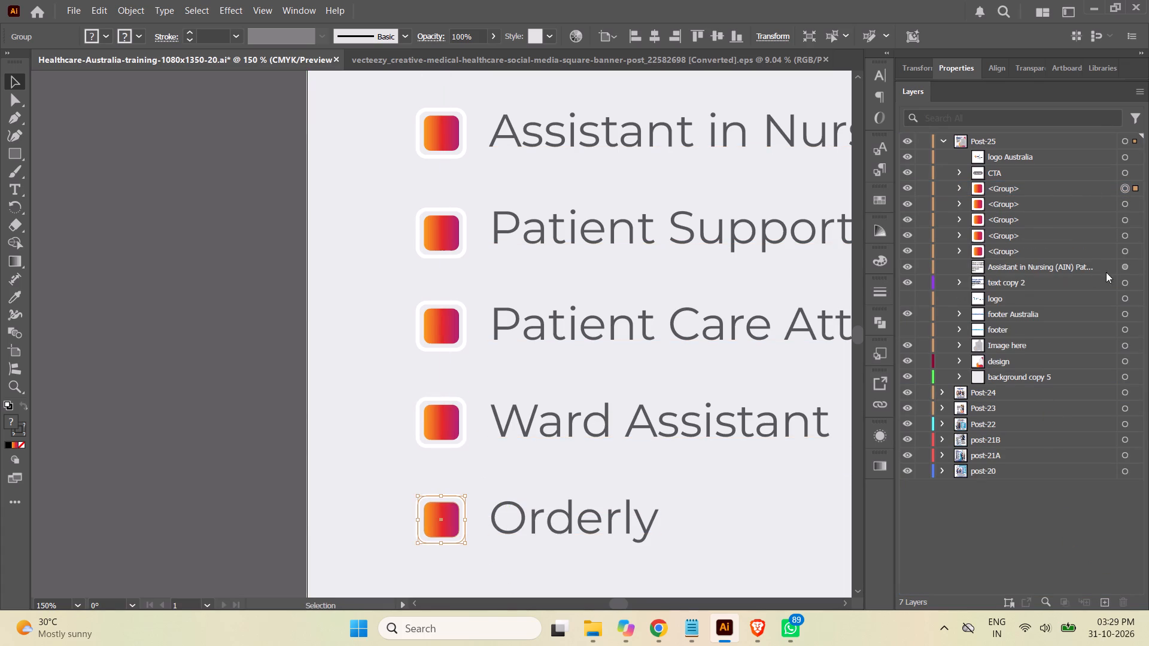
# Select all five bullet groups and distribute them evenly in the vertical direction by their centres.
pyautogui.keyDown('shift'); pyautogui.click(1123, 251); pyautogui.keyUp('shift')
pyautogui.click(1065, 184)
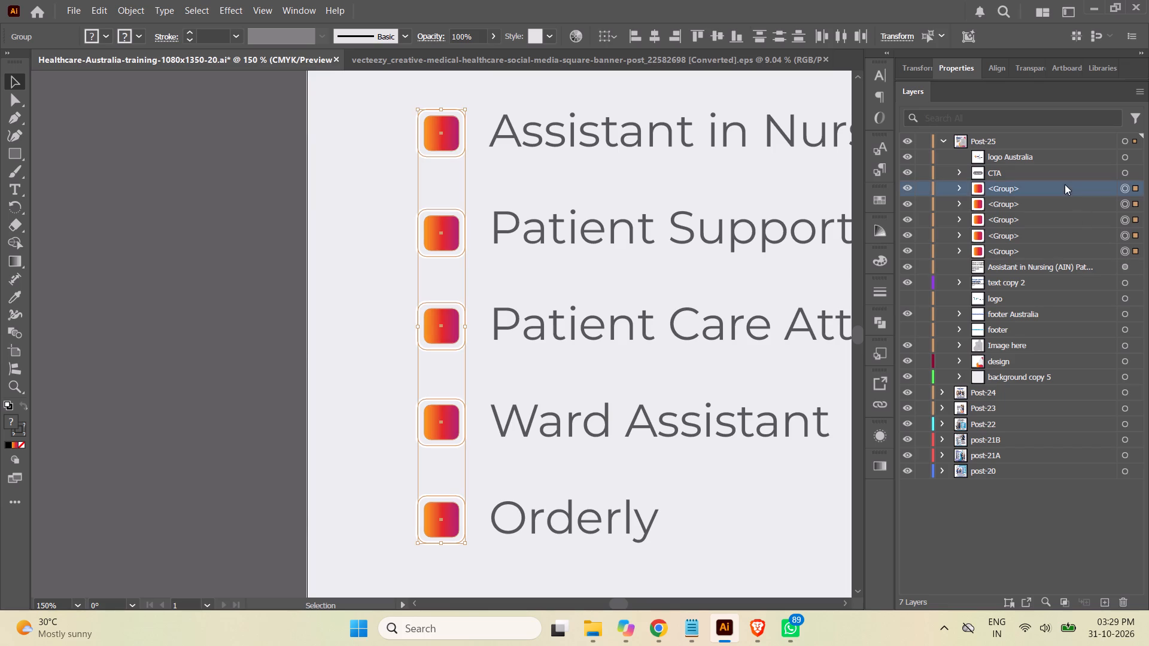
pyautogui.keyDown('shift'); pyautogui.click(1041, 251); pyautogui.keyUp('shift')
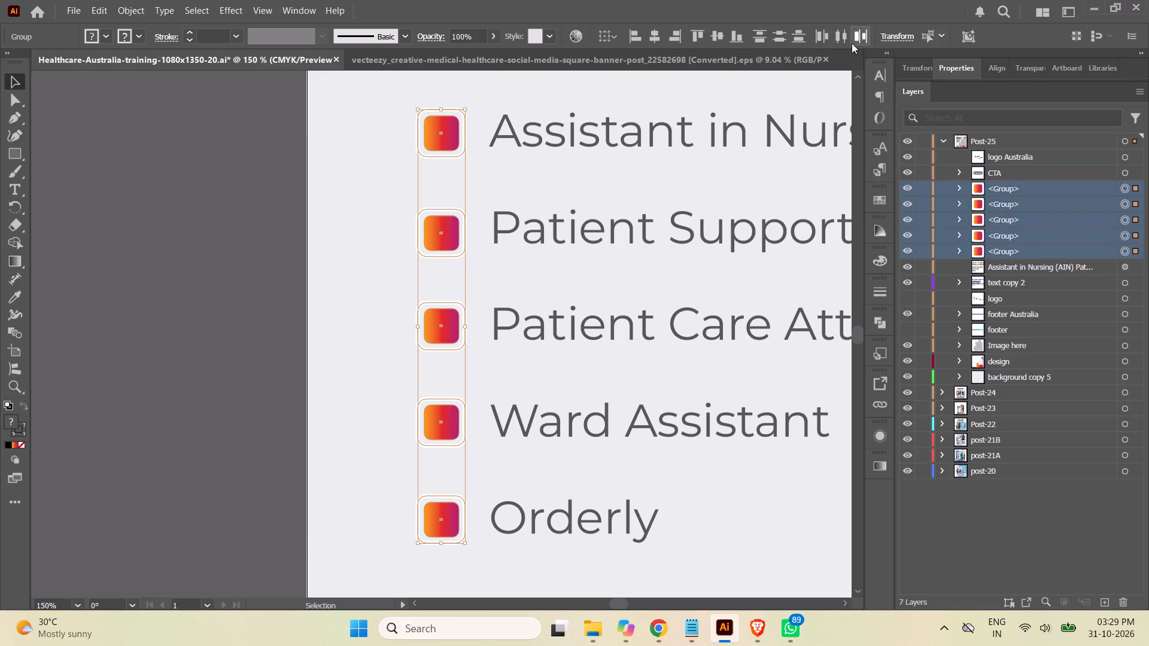
pyautogui.click(782, 38)
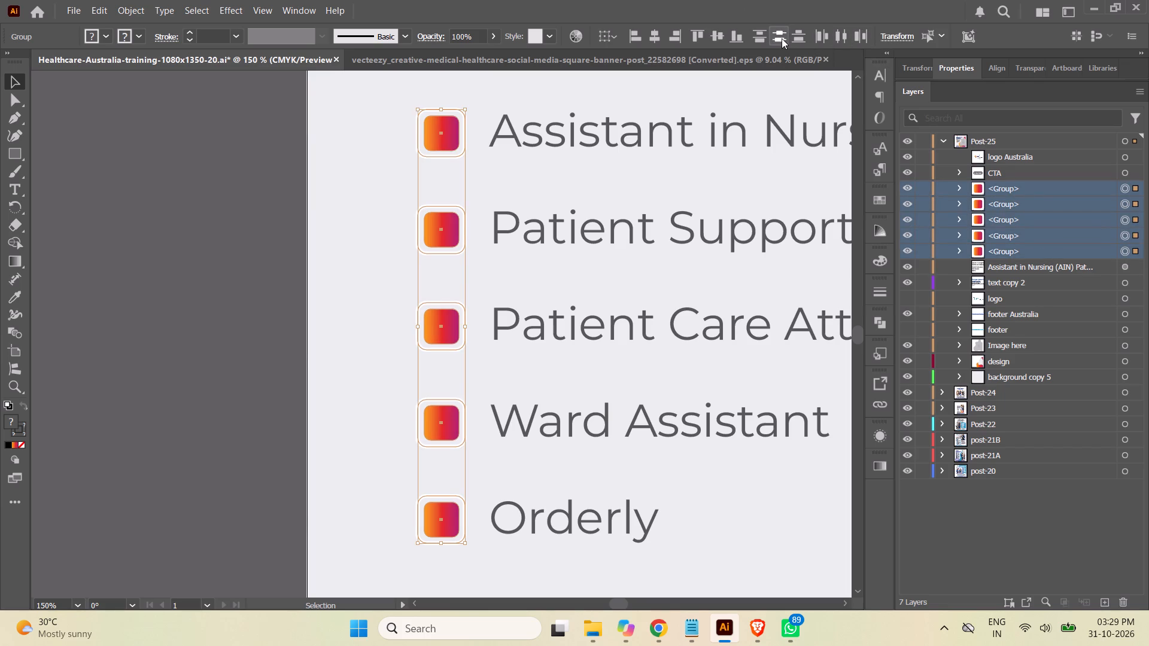
pyautogui.click(139, 278)
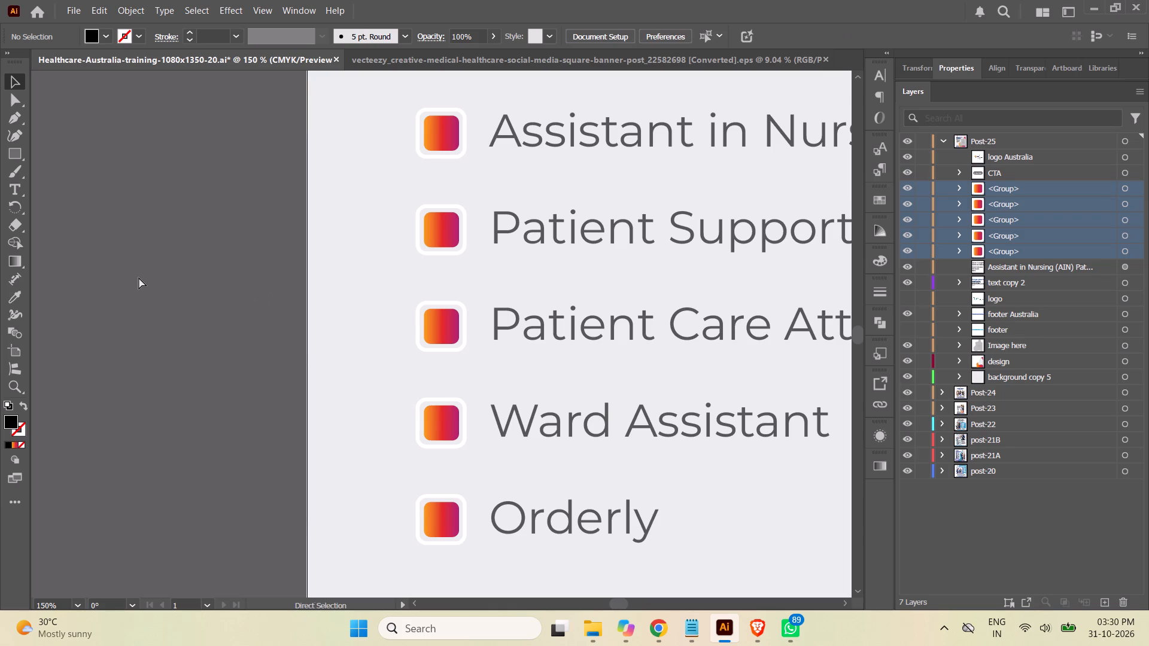
# Recolour the inner square of the "Assistant in Nursing (AIN)" bullet with the footer bar's blue using the Eyedropper.
pyautogui.hotkey('ctrl', '-')
pyautogui.hotkey('ctrl', '-')
pyautogui.hotkey('ctrl', '-')
pyautogui.hotkey('ctrl', '-')
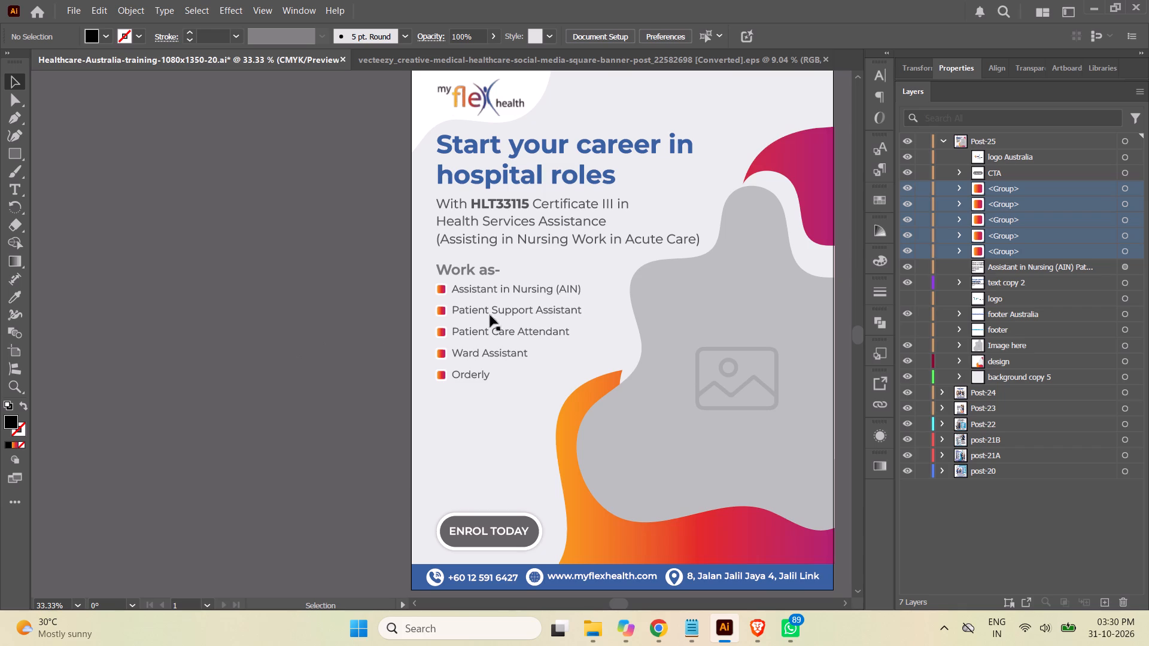
pyautogui.click(958, 249)
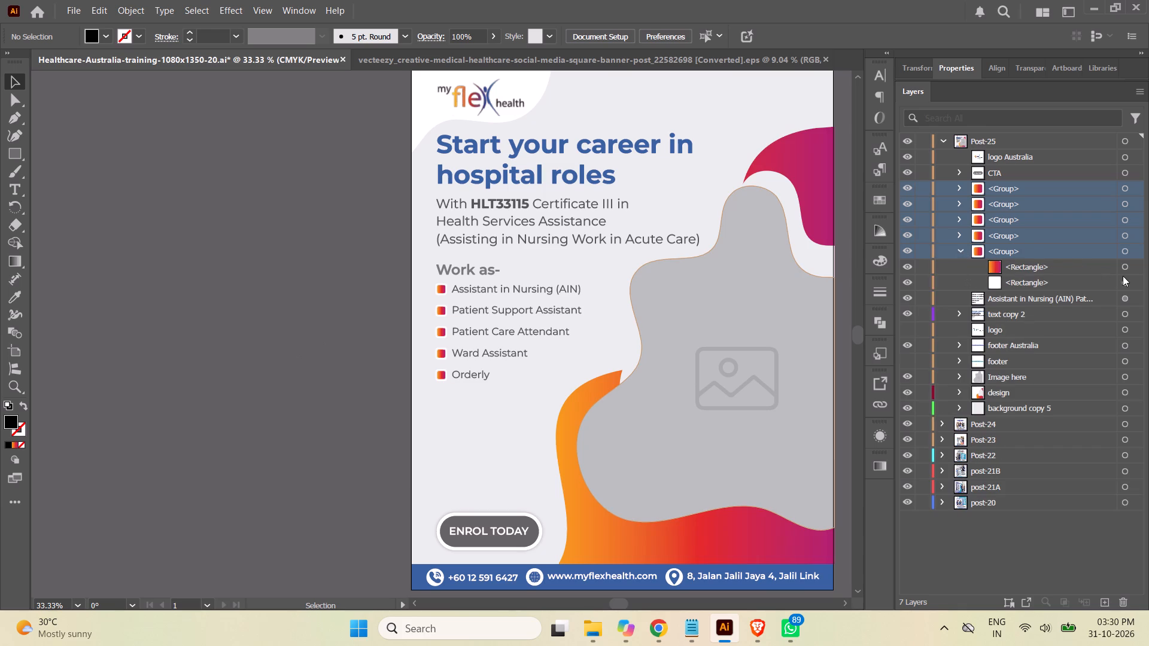
pyautogui.click(1122, 267)
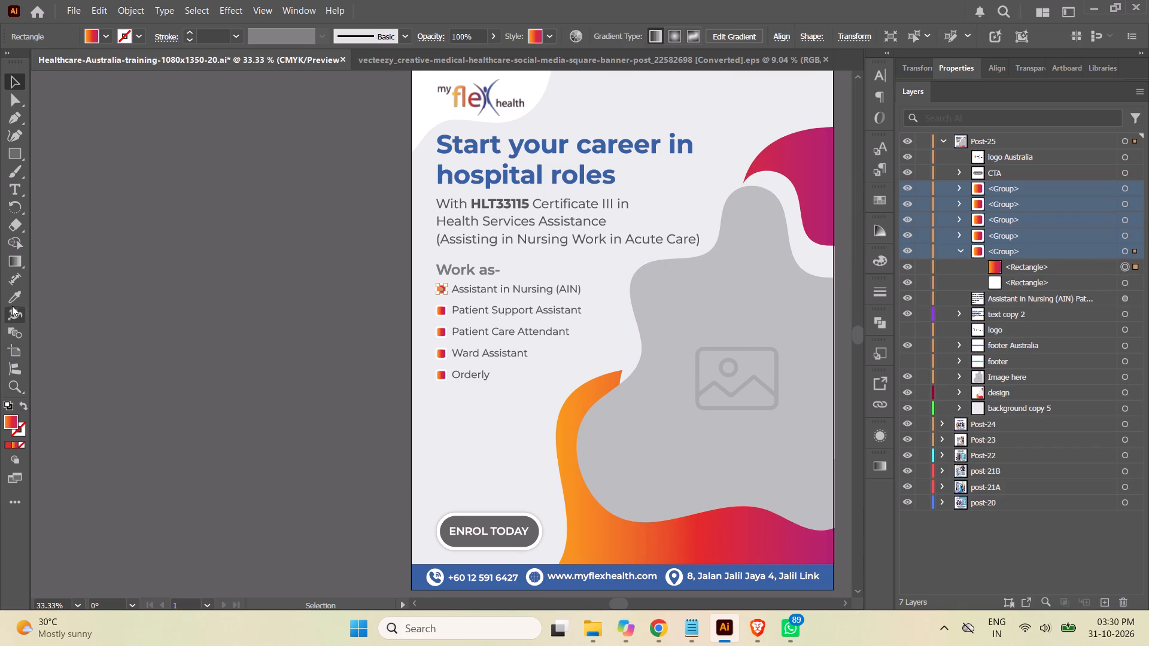
pyautogui.click(14, 295)
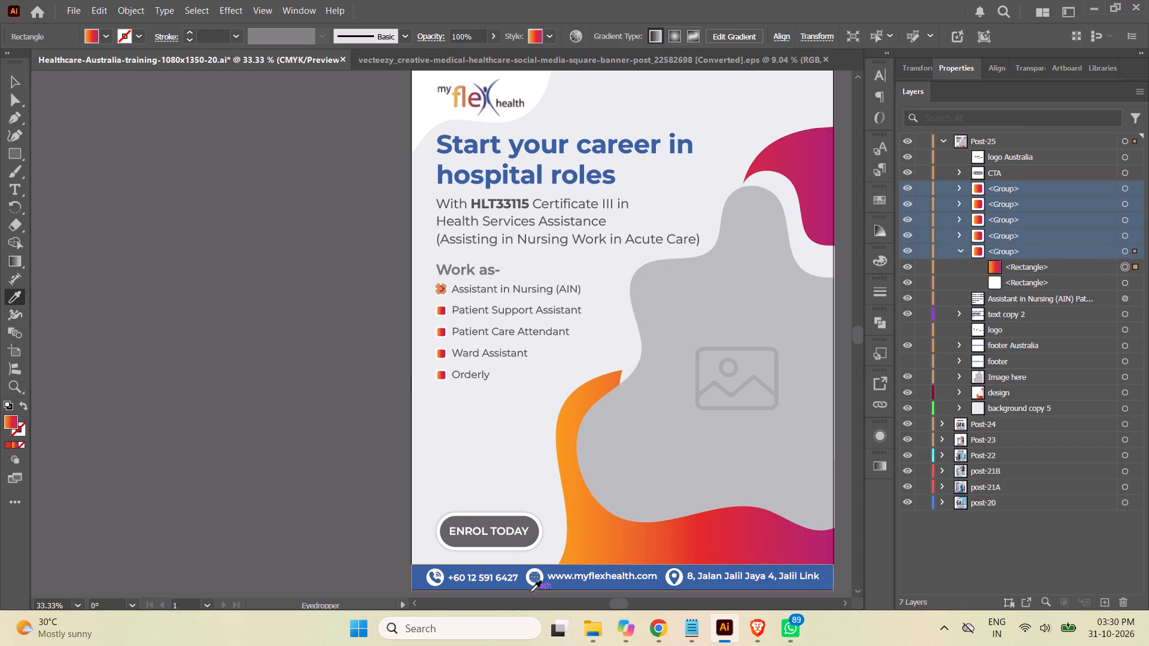
pyautogui.click(519, 585)
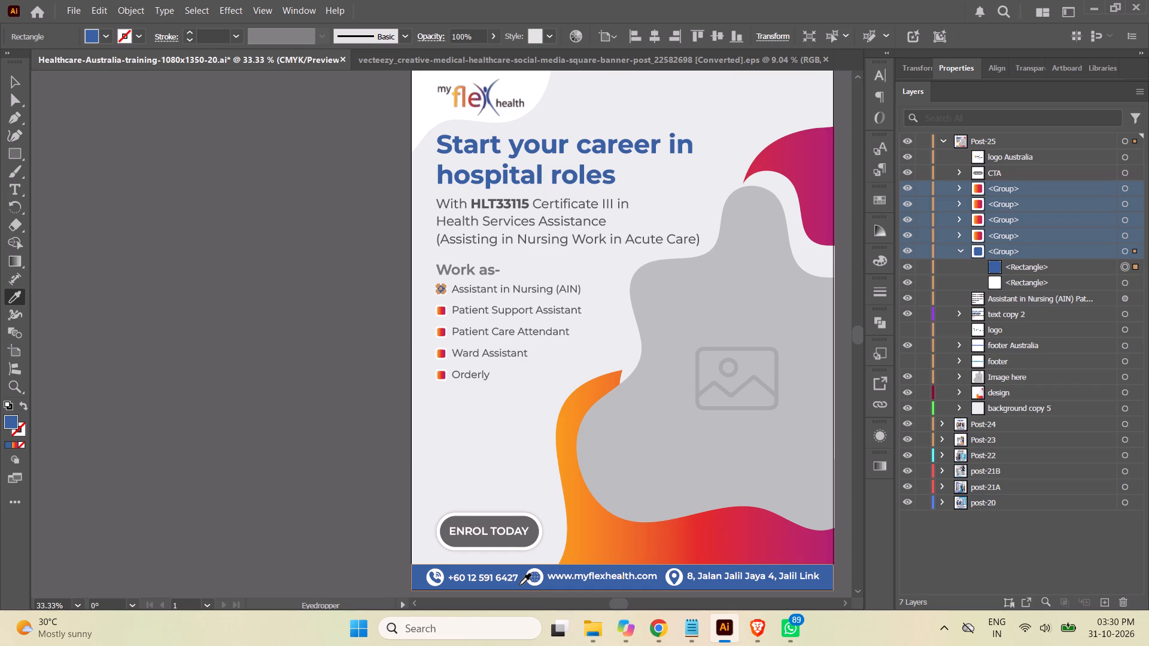
# Apply the footer bar's blue to the inner squares of the "Patient Support Assistant" and "Patient Care Attendant" bullets.
pyautogui.click(962, 250)
pyautogui.click(962, 234)
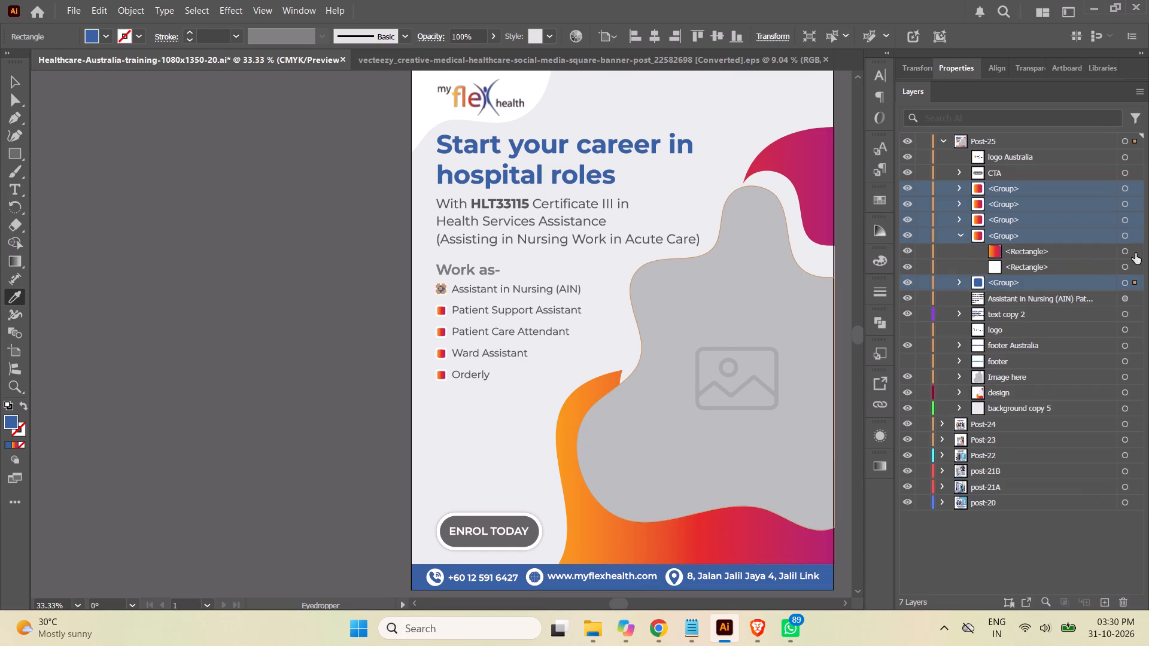
pyautogui.click(1124, 252)
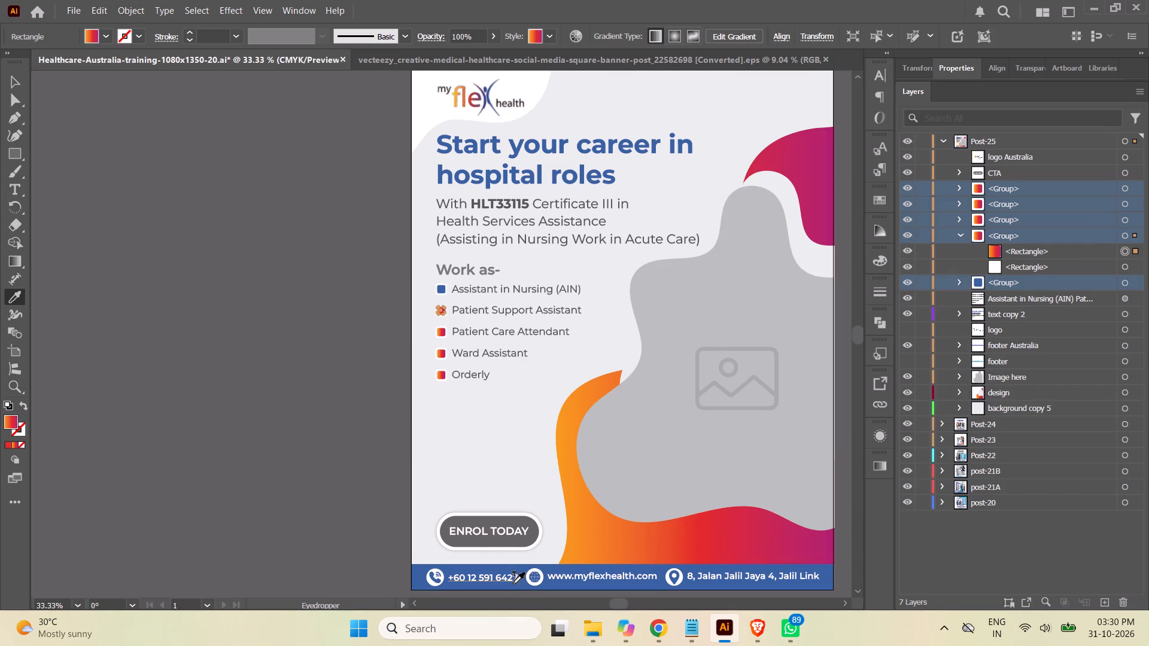
pyautogui.click(516, 587)
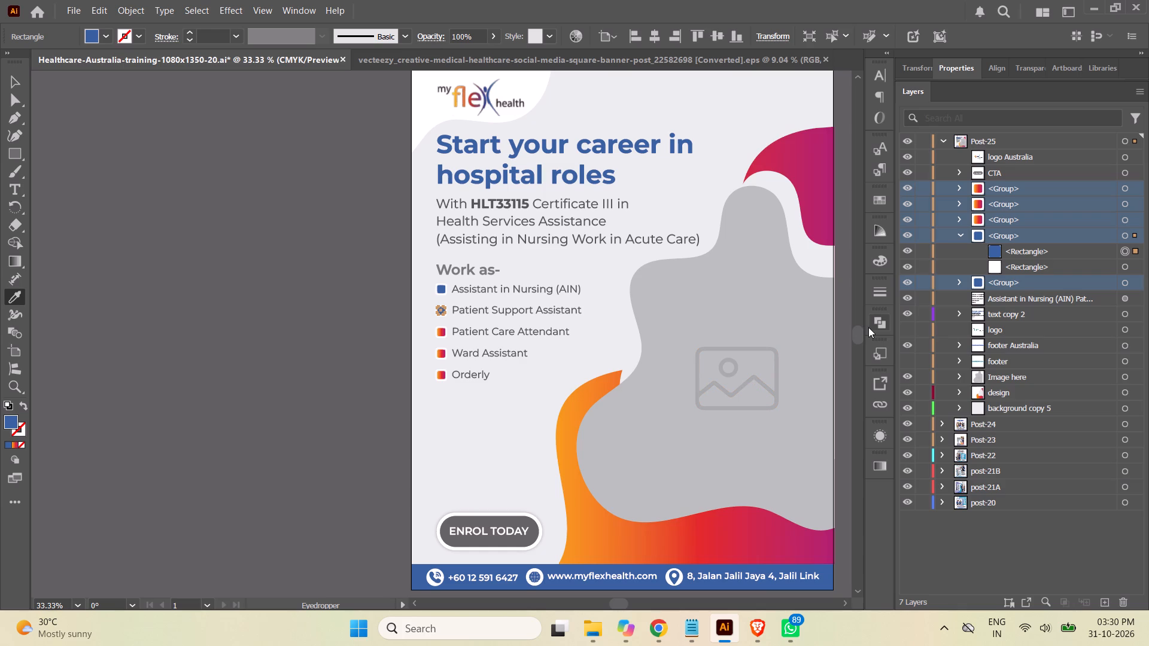
pyautogui.click(961, 236)
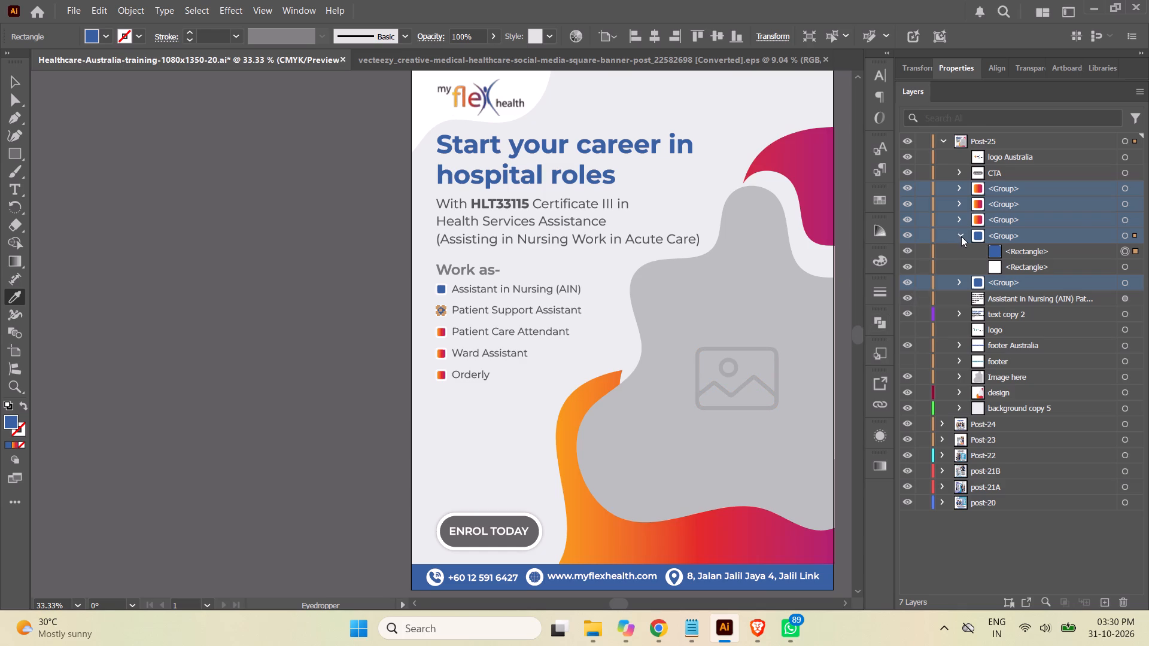
pyautogui.click(957, 222)
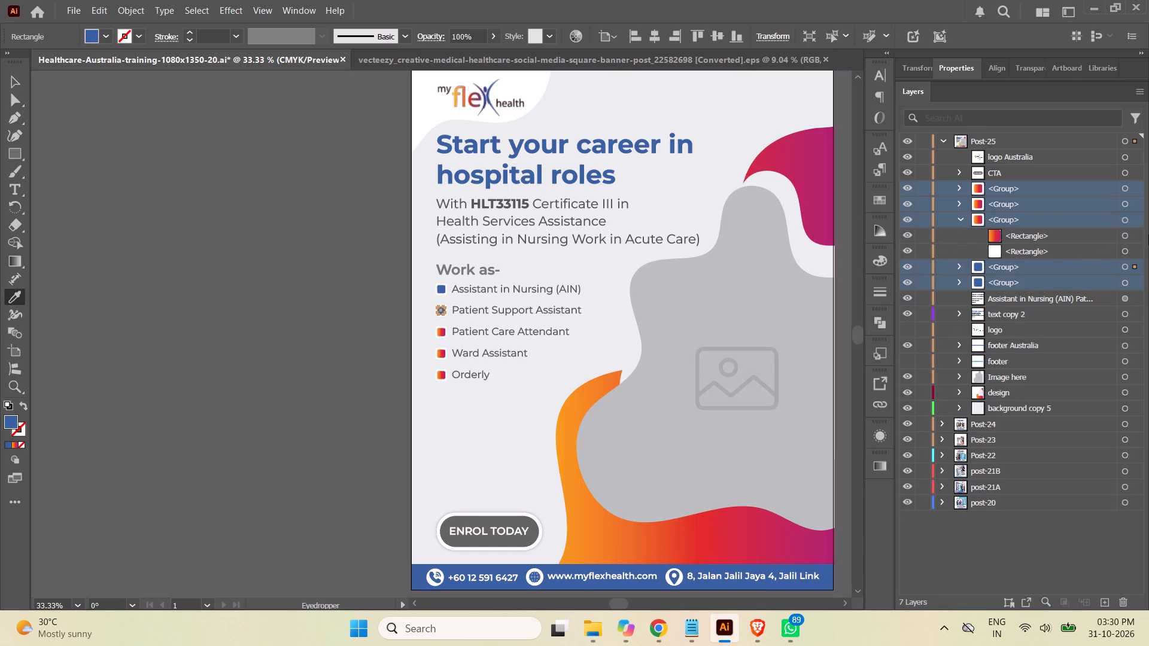
pyautogui.click(1126, 236)
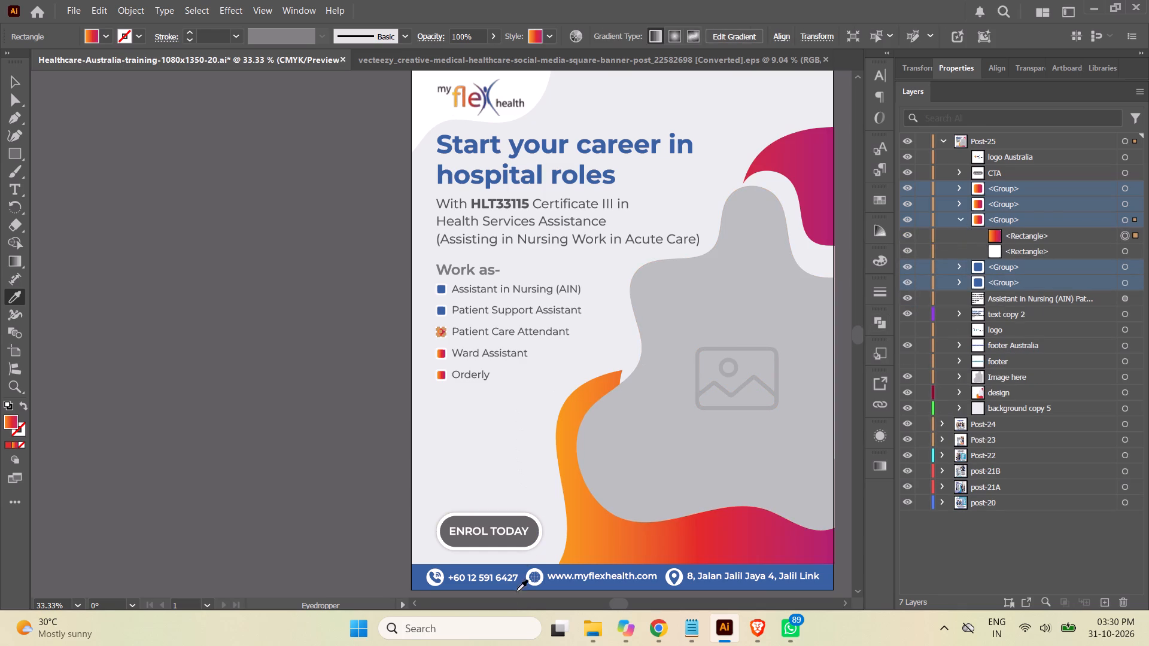
pyautogui.click(520, 585)
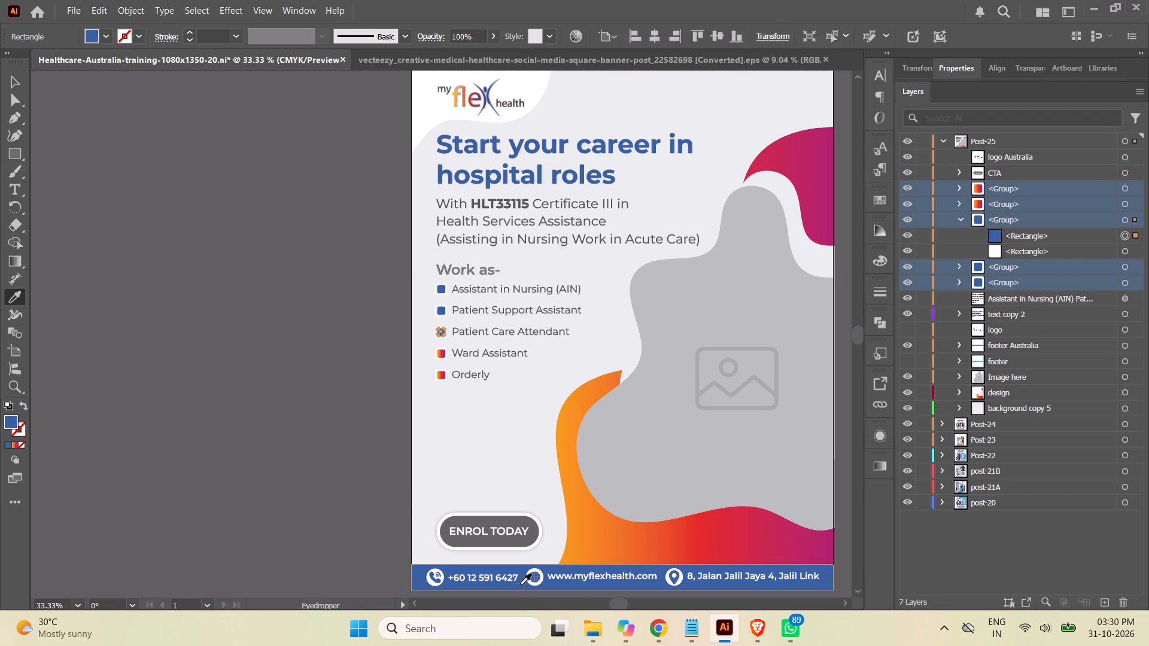
# Apply the footer bar's blue to the inner squares of the "Ward Assistant" and "Orderly" bullets.
pyautogui.click(961, 220)
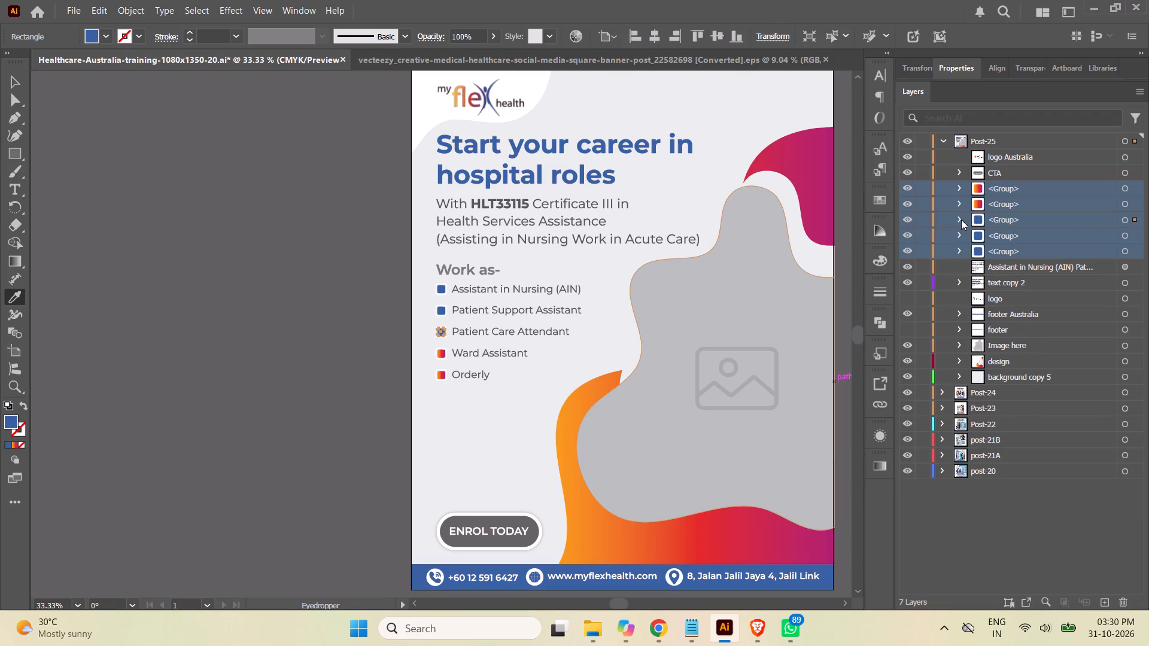
pyautogui.click(958, 203)
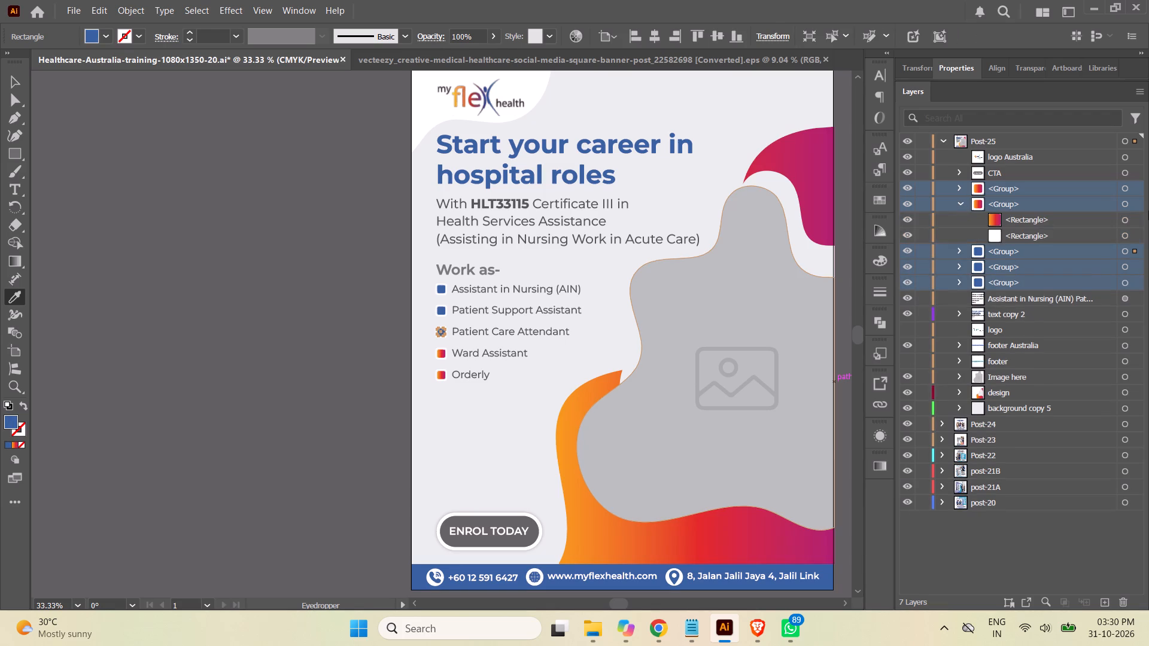
pyautogui.click(1124, 221)
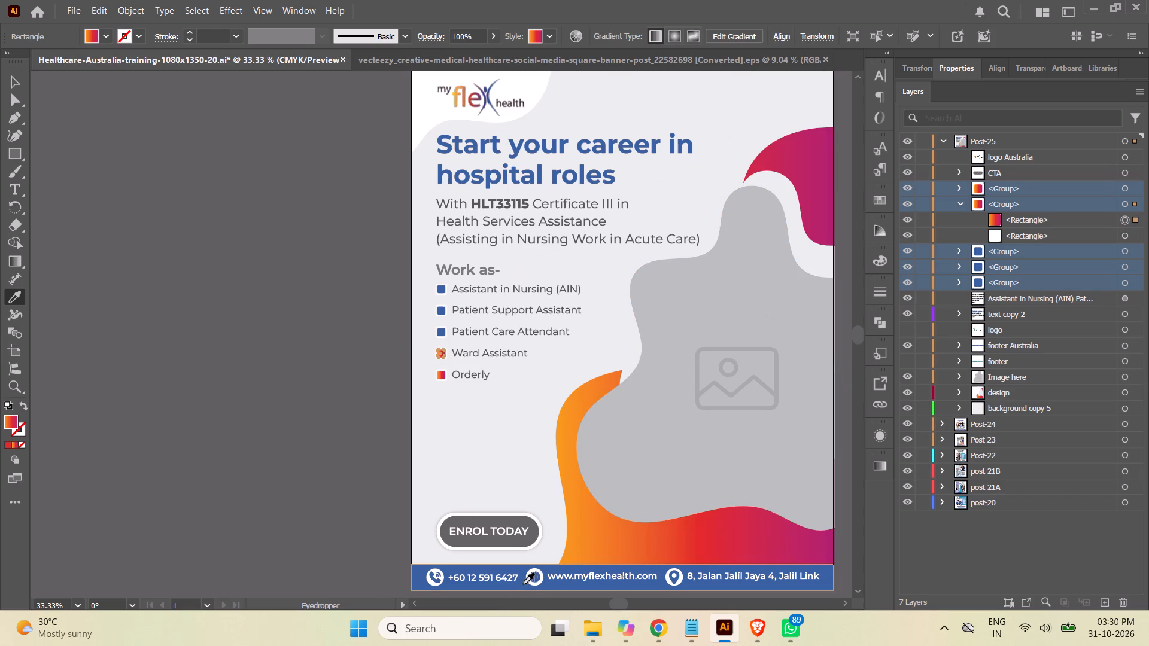
pyautogui.click(521, 586)
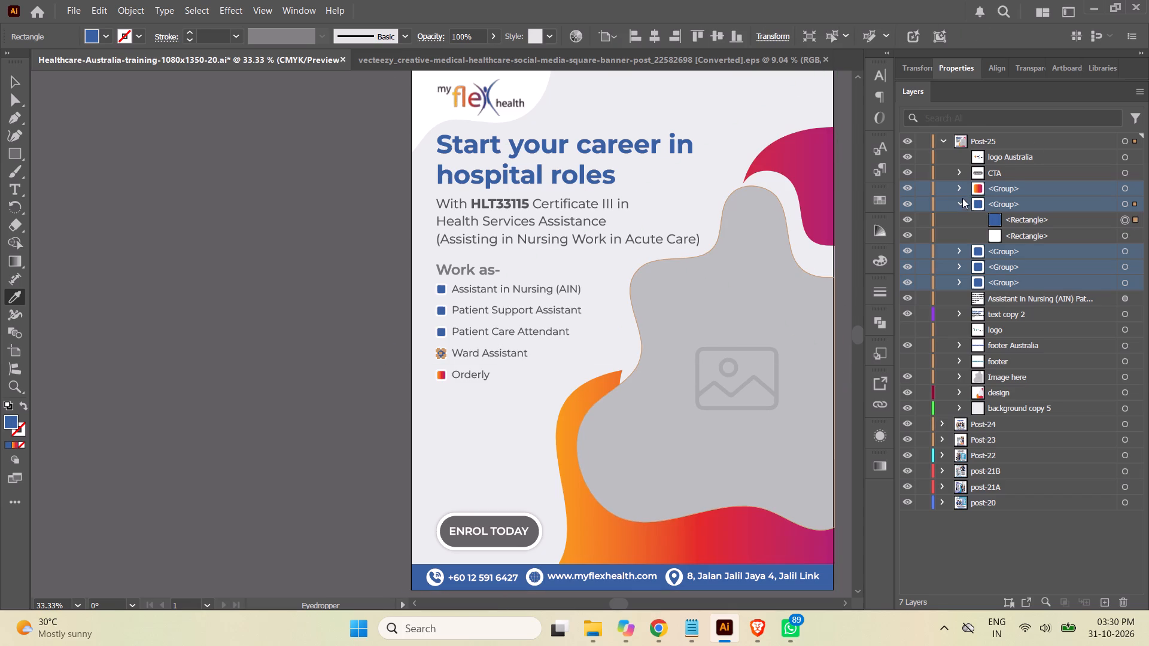
pyautogui.click(960, 199)
pyautogui.click(957, 187)
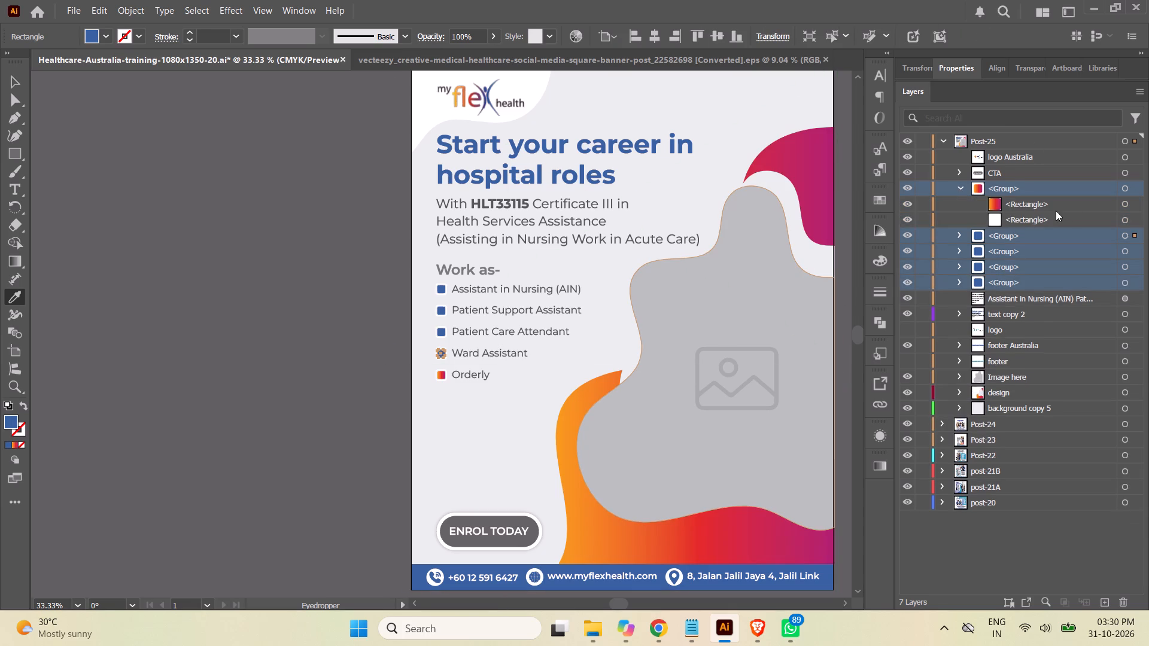
pyautogui.click(1124, 204)
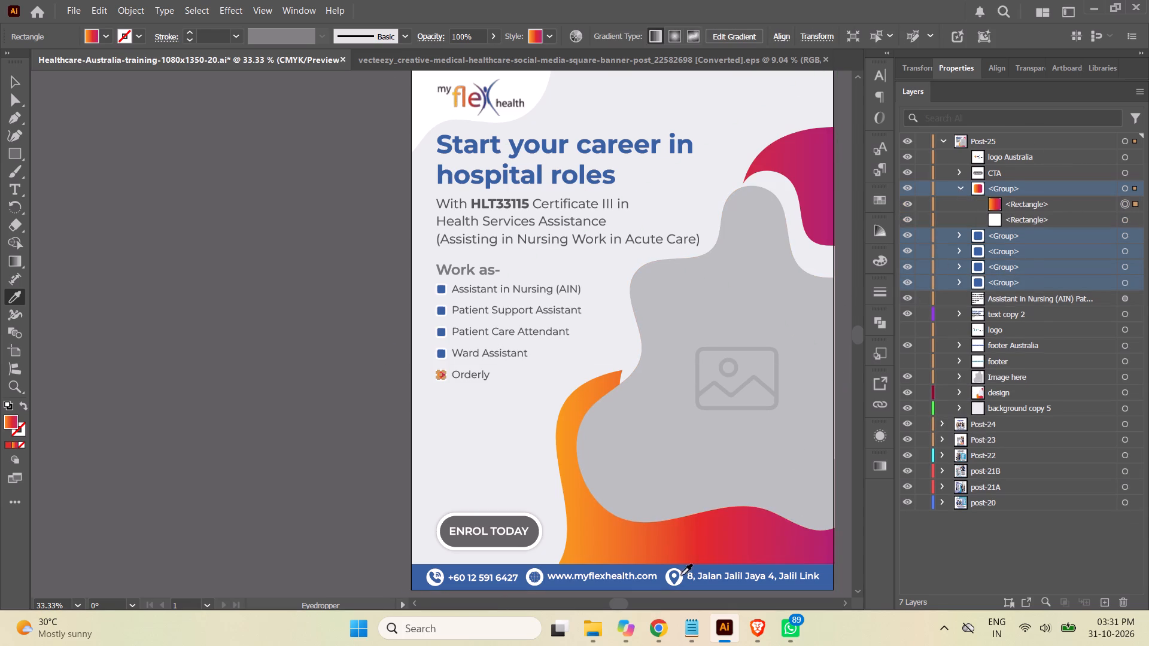
pyautogui.click(655, 586)
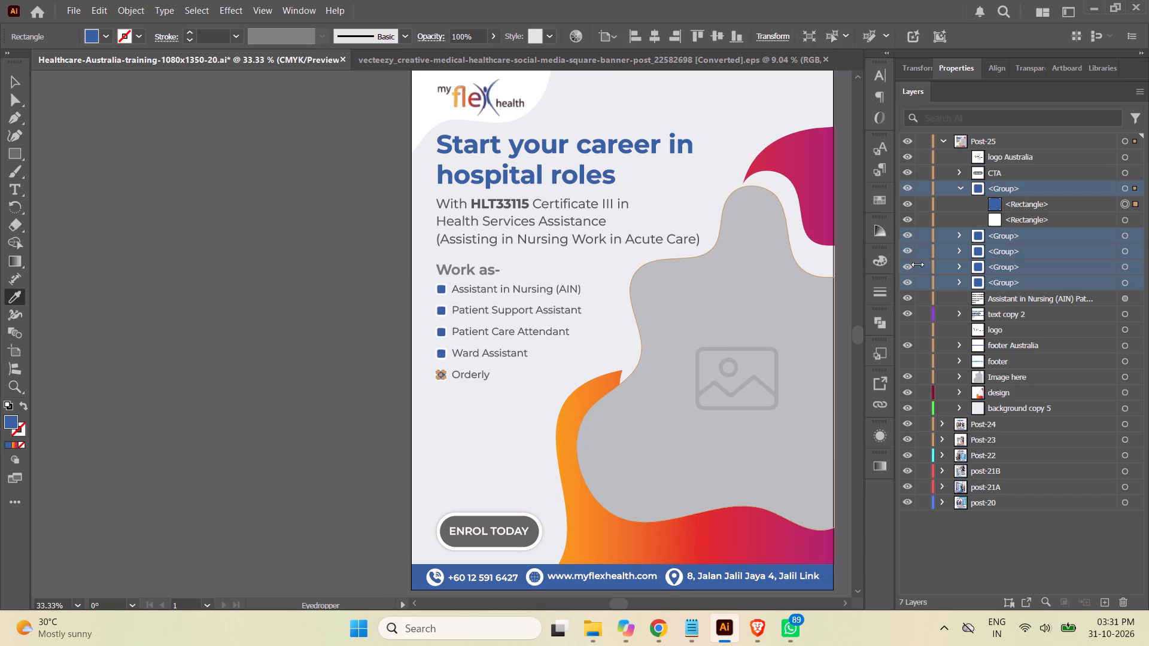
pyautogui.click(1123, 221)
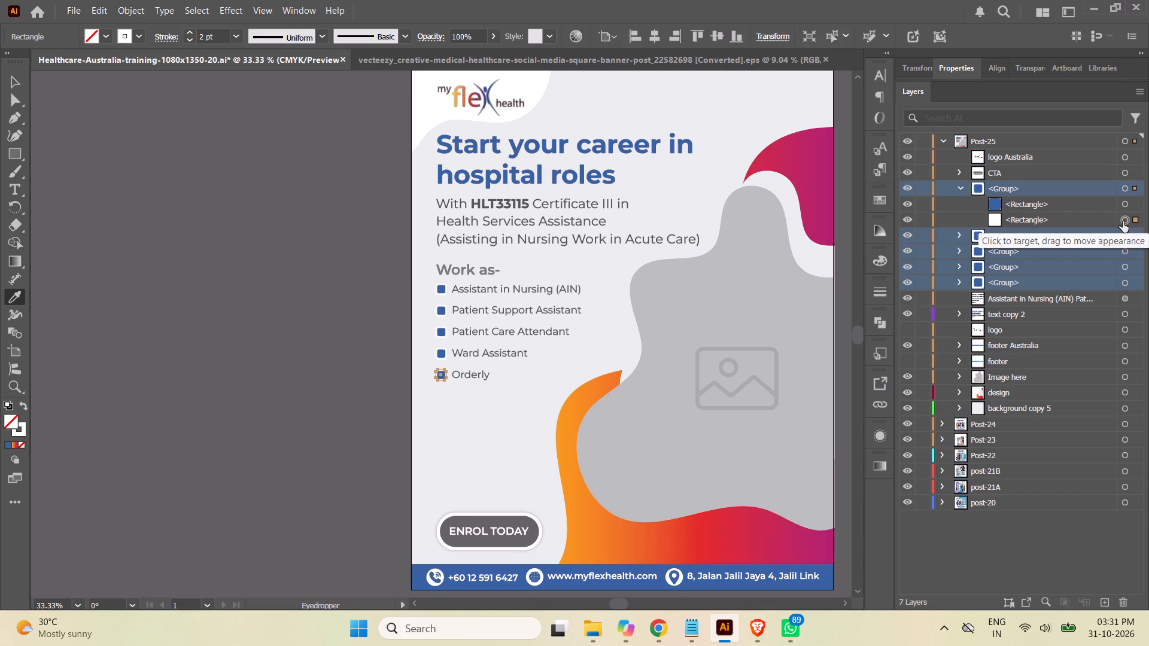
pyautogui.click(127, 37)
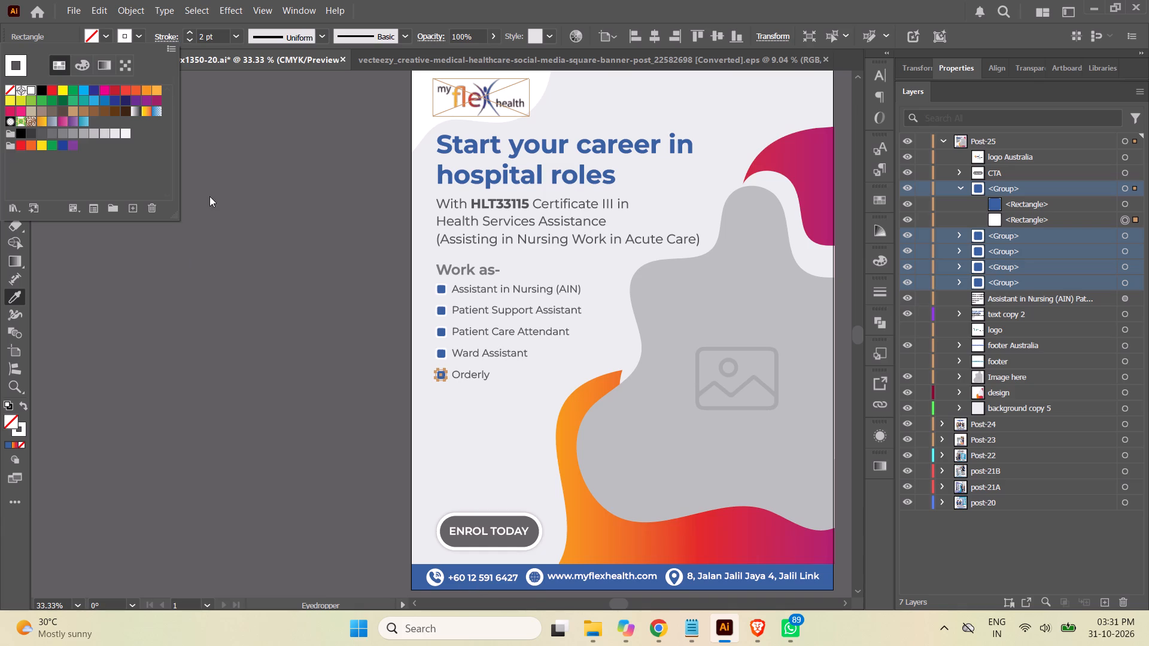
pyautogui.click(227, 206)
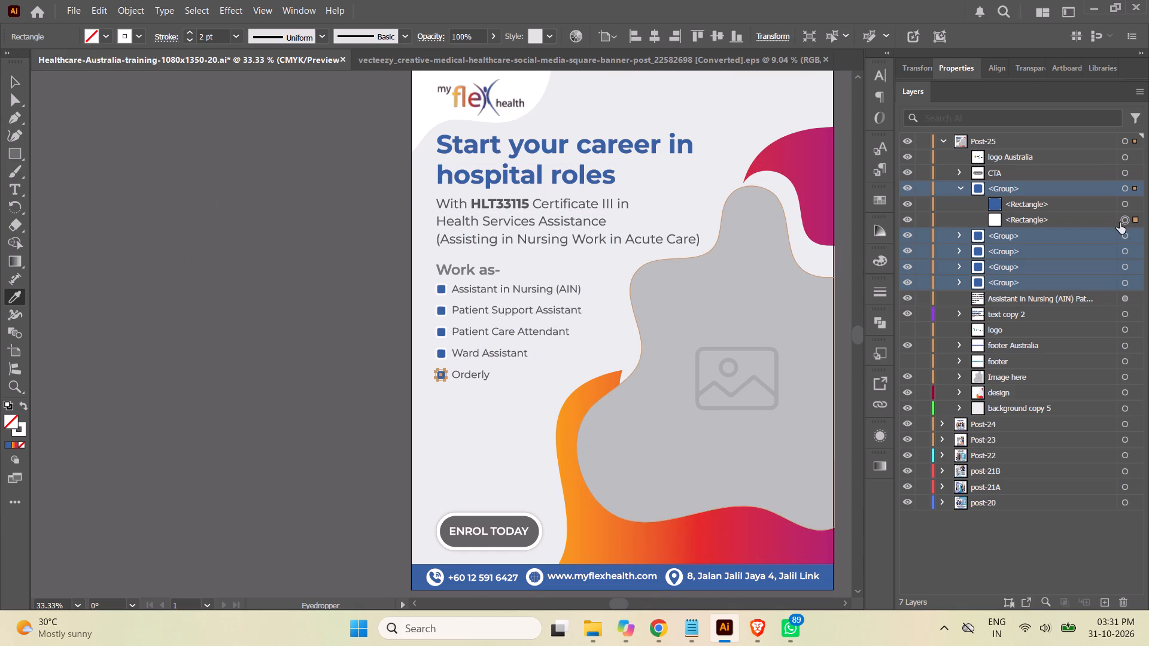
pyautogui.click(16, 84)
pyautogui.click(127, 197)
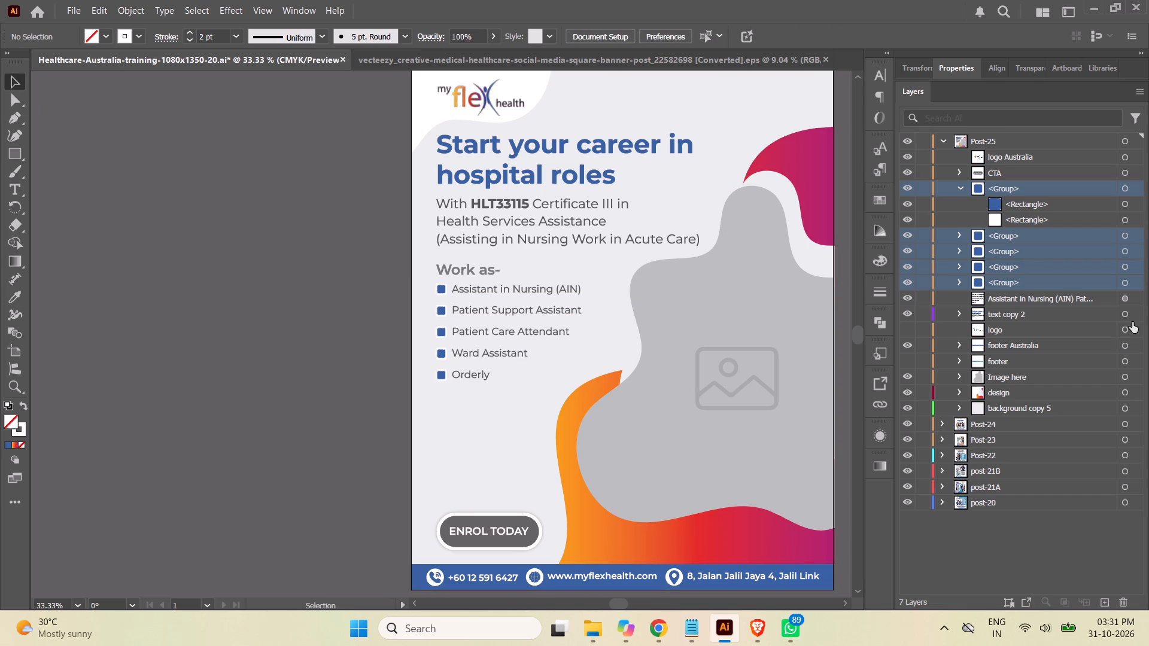
# Copy the hex fill colour 39609e from the "Start your career in hospital roles" heading.
pyautogui.click(960, 315)
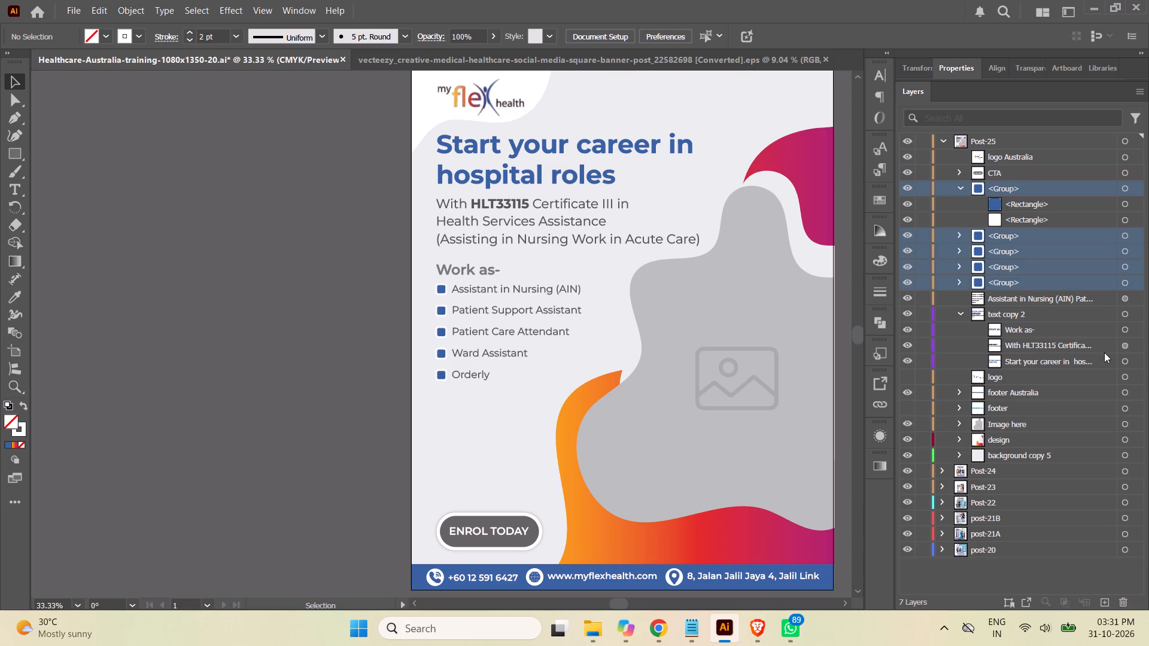
pyautogui.click(1125, 364)
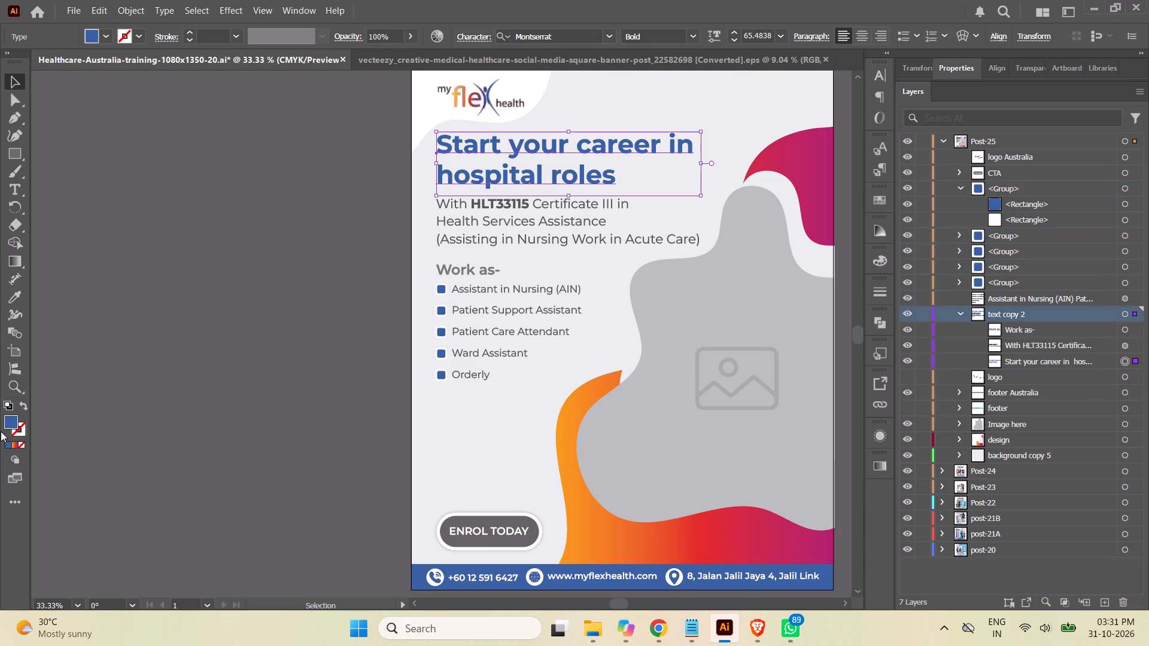
pyautogui.doubleClick(10, 422)
pyautogui.doubleClick(952, 370)
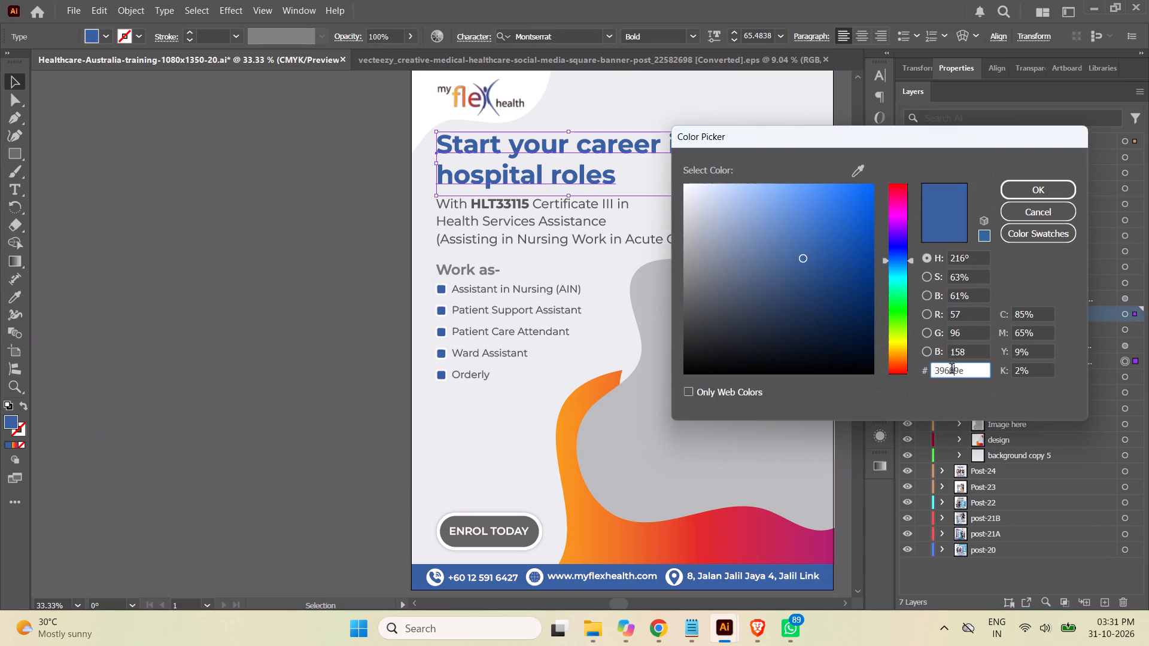
pyautogui.hotkey('ctrl', 'c')
pyautogui.click(1030, 192)
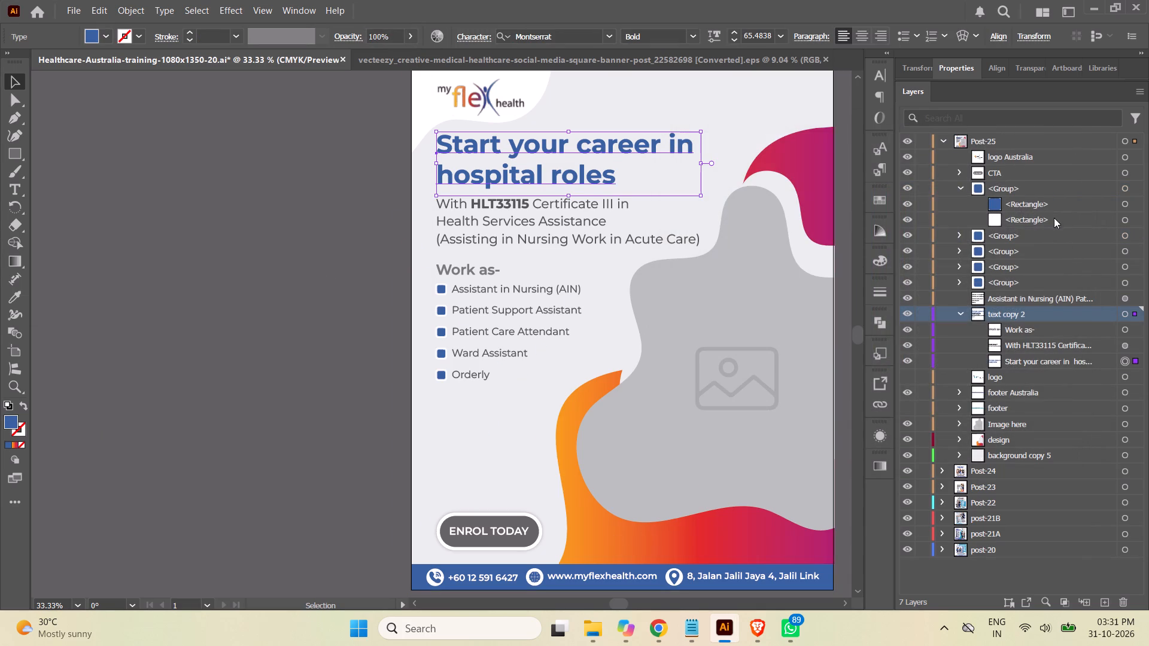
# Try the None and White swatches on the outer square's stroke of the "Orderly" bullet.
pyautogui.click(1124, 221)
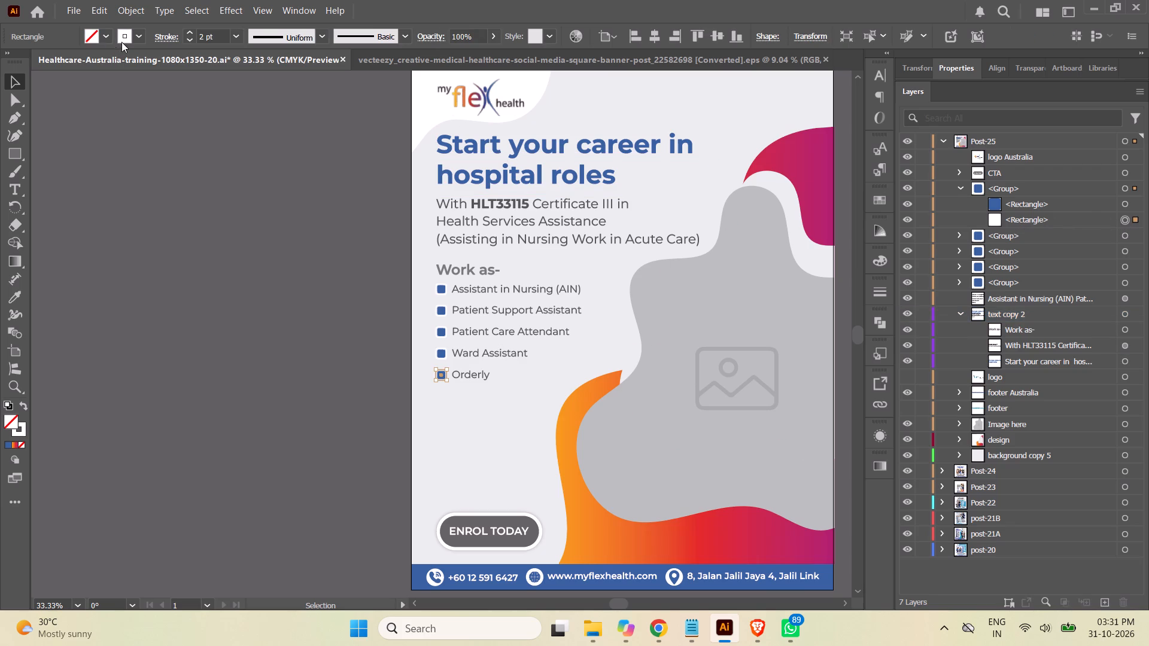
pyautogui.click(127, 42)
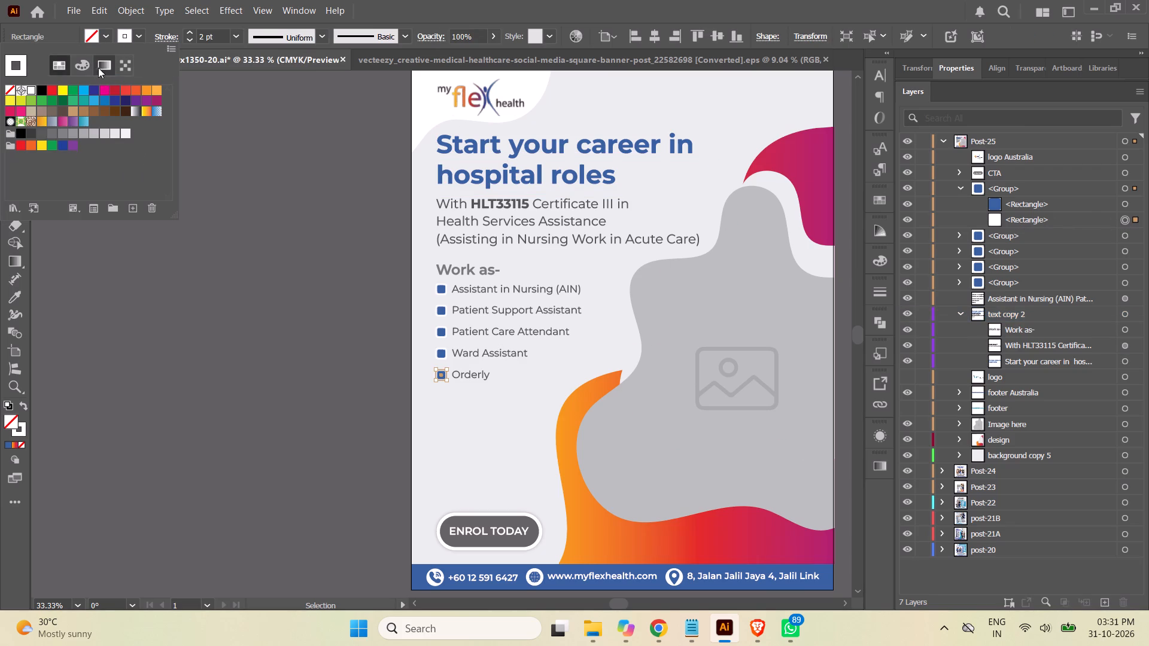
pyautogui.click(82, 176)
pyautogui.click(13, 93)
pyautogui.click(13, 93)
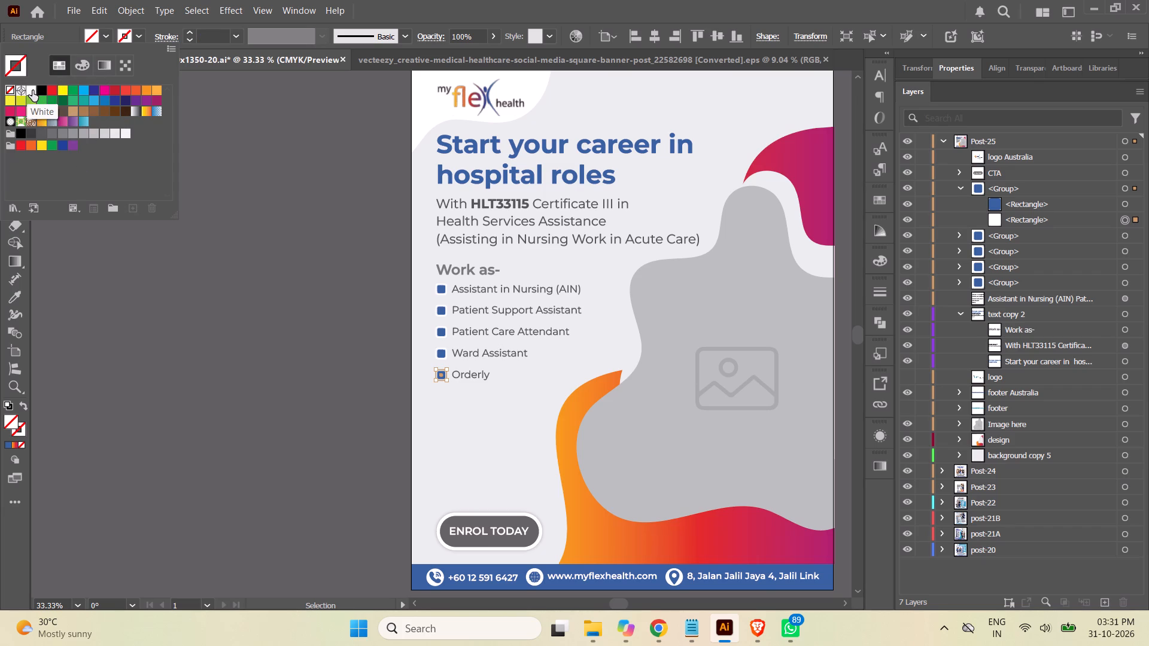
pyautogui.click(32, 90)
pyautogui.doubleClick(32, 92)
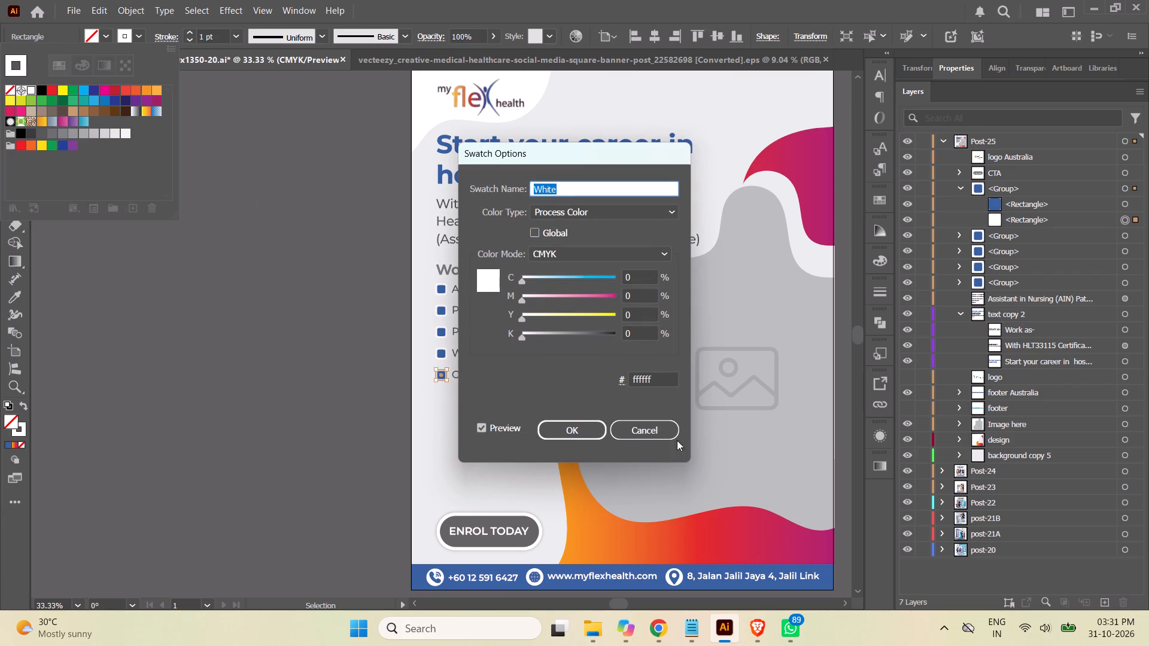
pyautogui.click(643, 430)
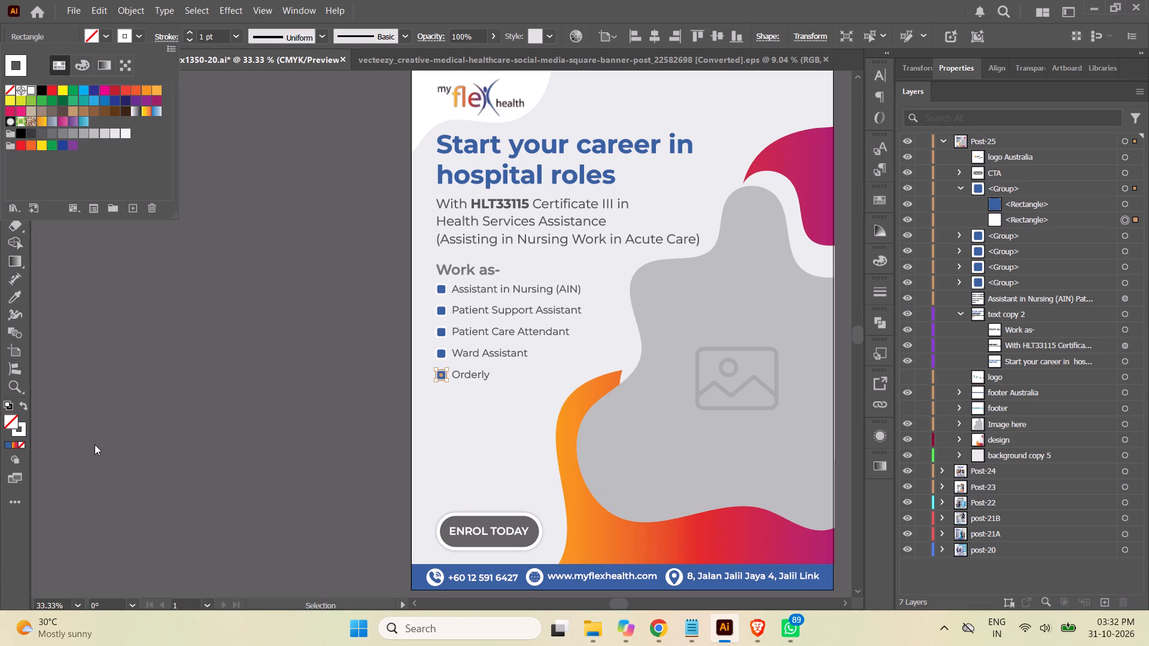
# Set the stroke colour of the "Orderly" bullet's outer square to the copied hex 39609e.
pyautogui.click(22, 434)
pyautogui.doubleClick(22, 434)
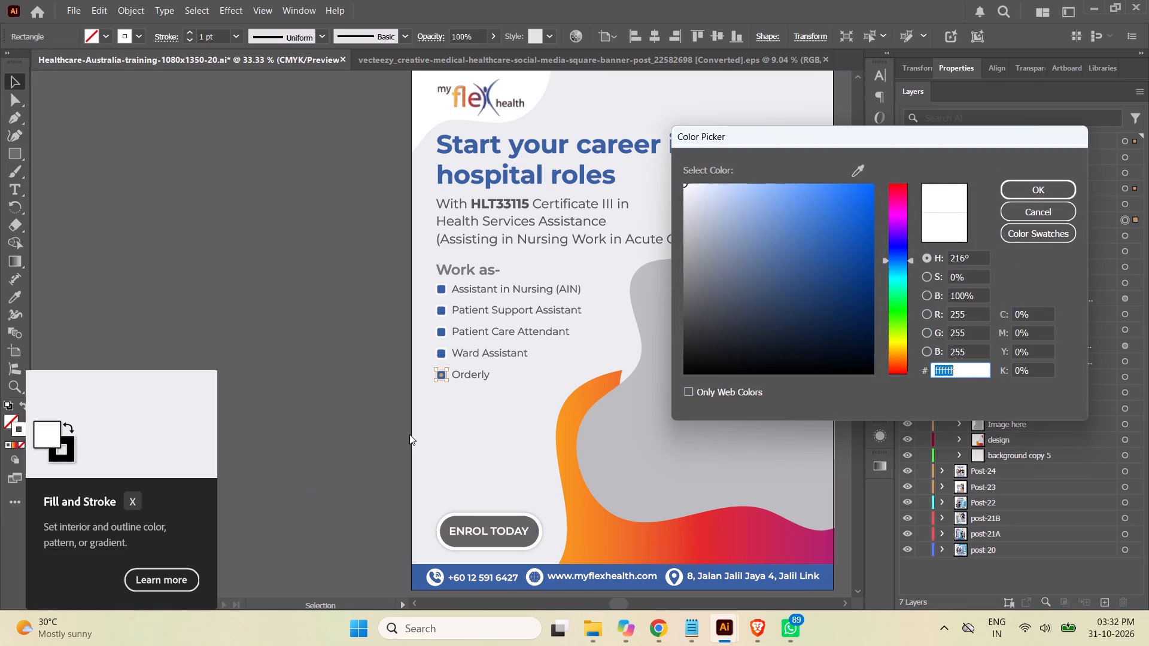
pyautogui.hotkey('ctrl', 'v')
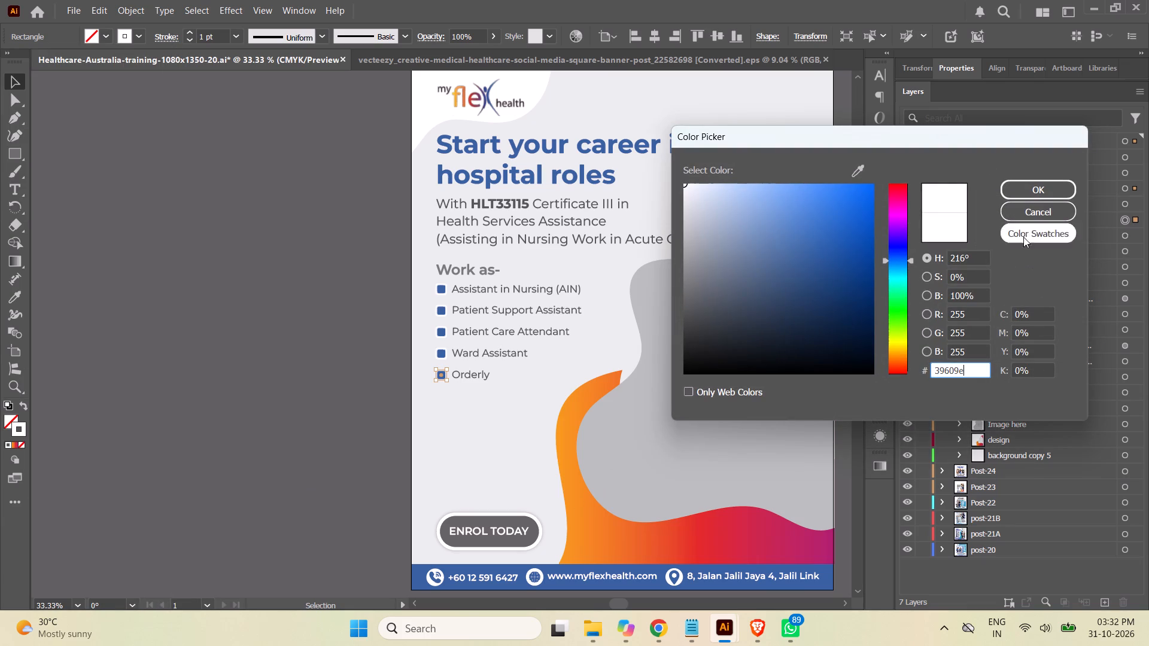
pyautogui.click(1045, 190)
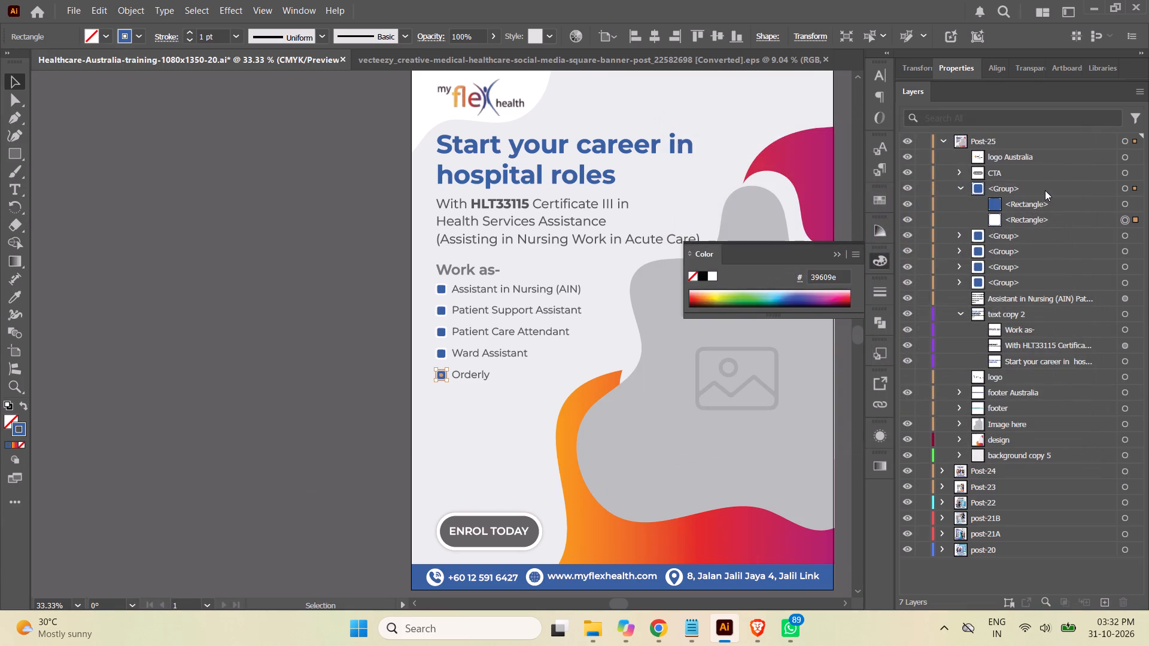
pyautogui.click(13, 80)
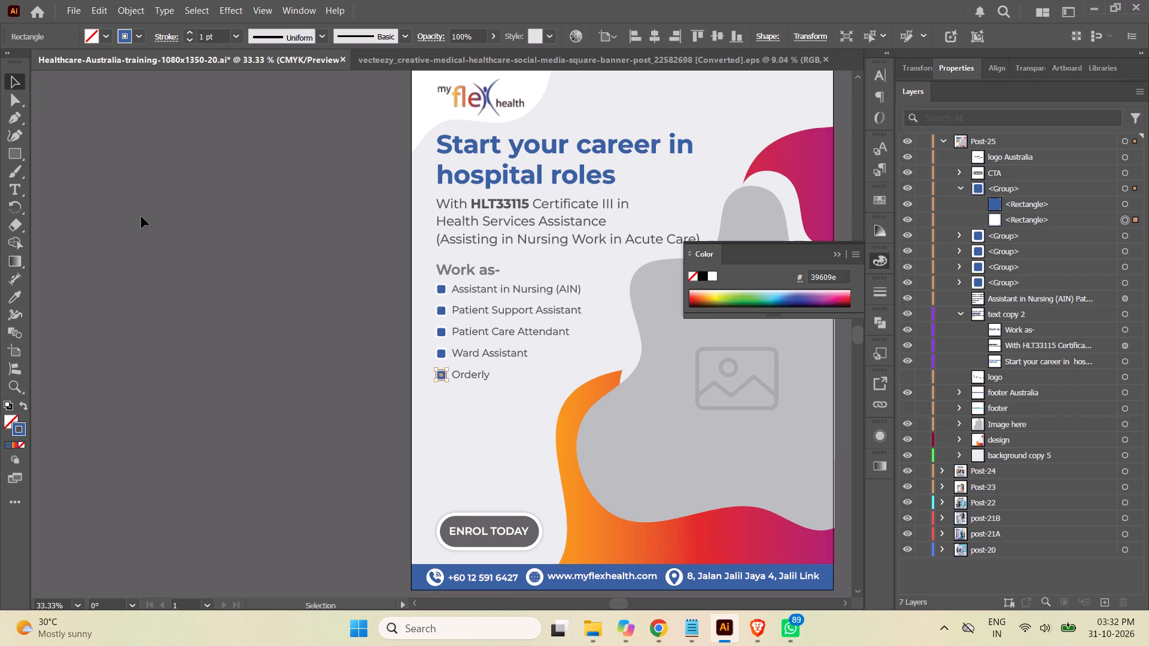
pyautogui.click(143, 218)
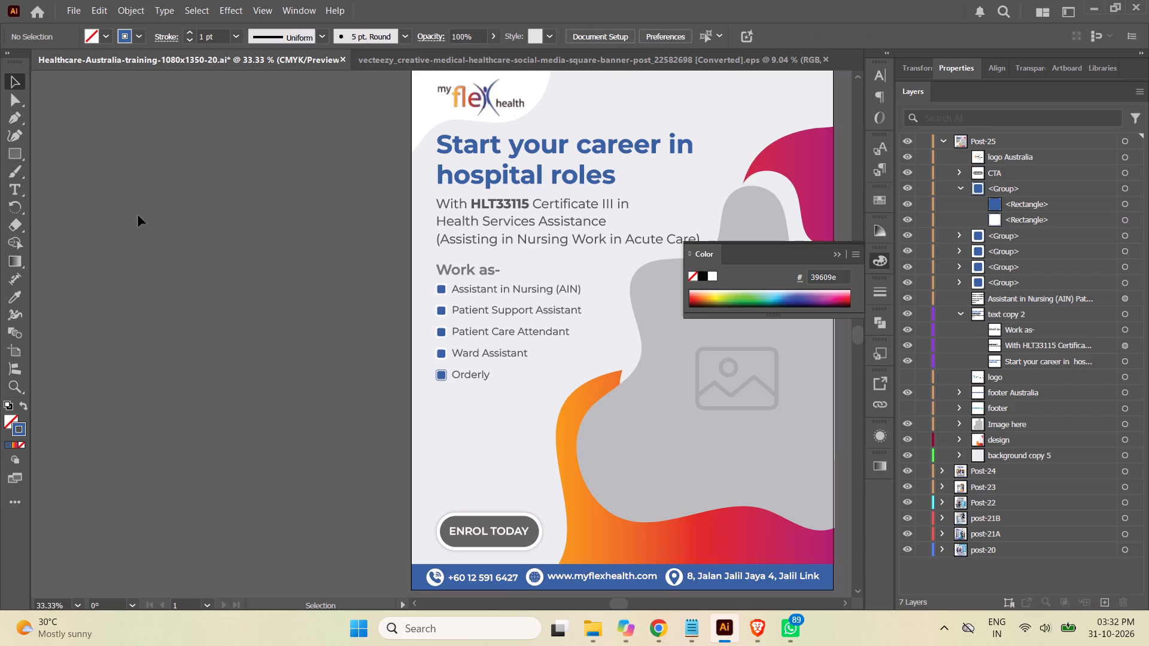
pyautogui.click(835, 254)
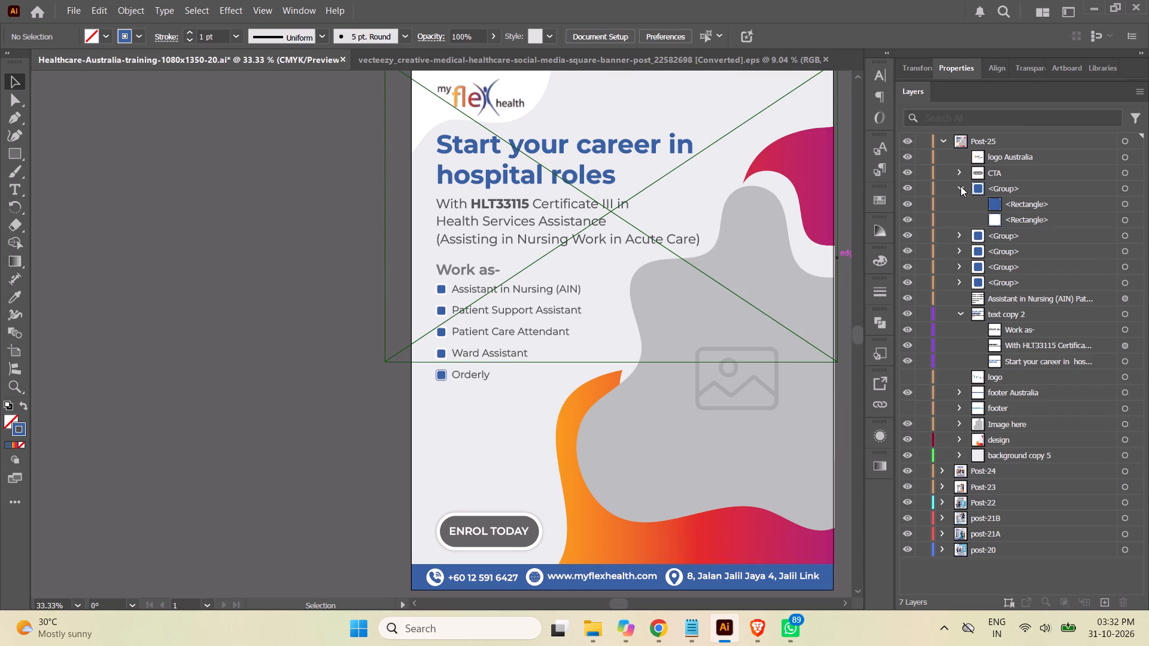
pyautogui.click(960, 186)
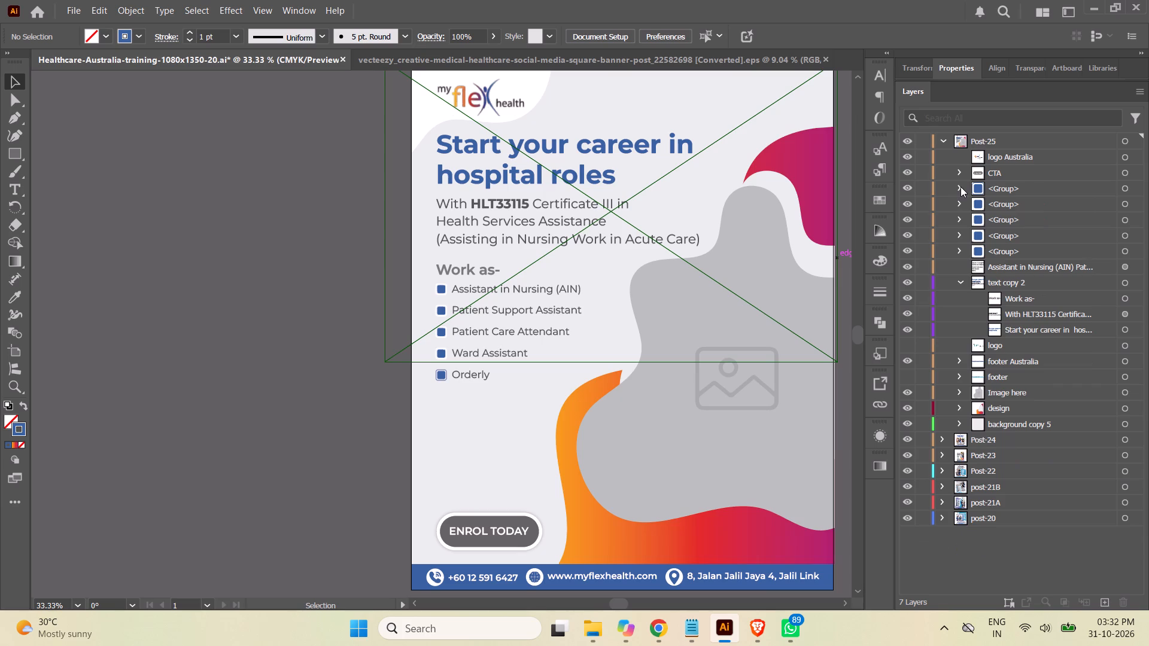
pyautogui.click(961, 281)
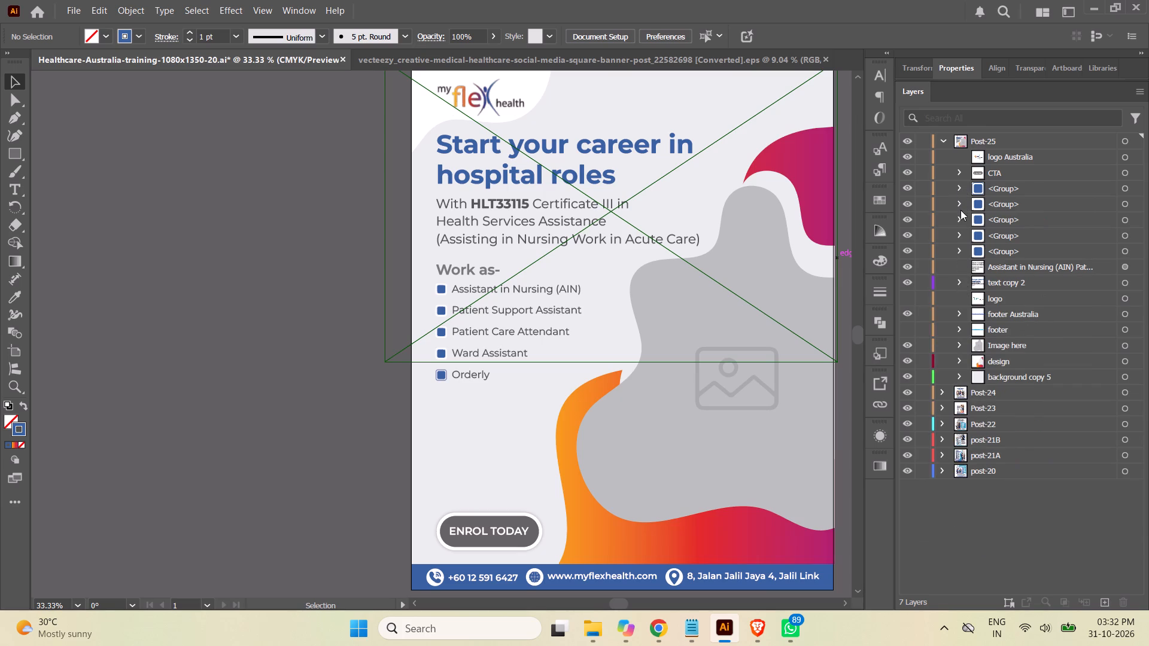
# Set the stroke colour of the "Ward Assistant" bullet's outer square to hex 39609e.
pyautogui.click(957, 204)
pyautogui.click(1126, 235)
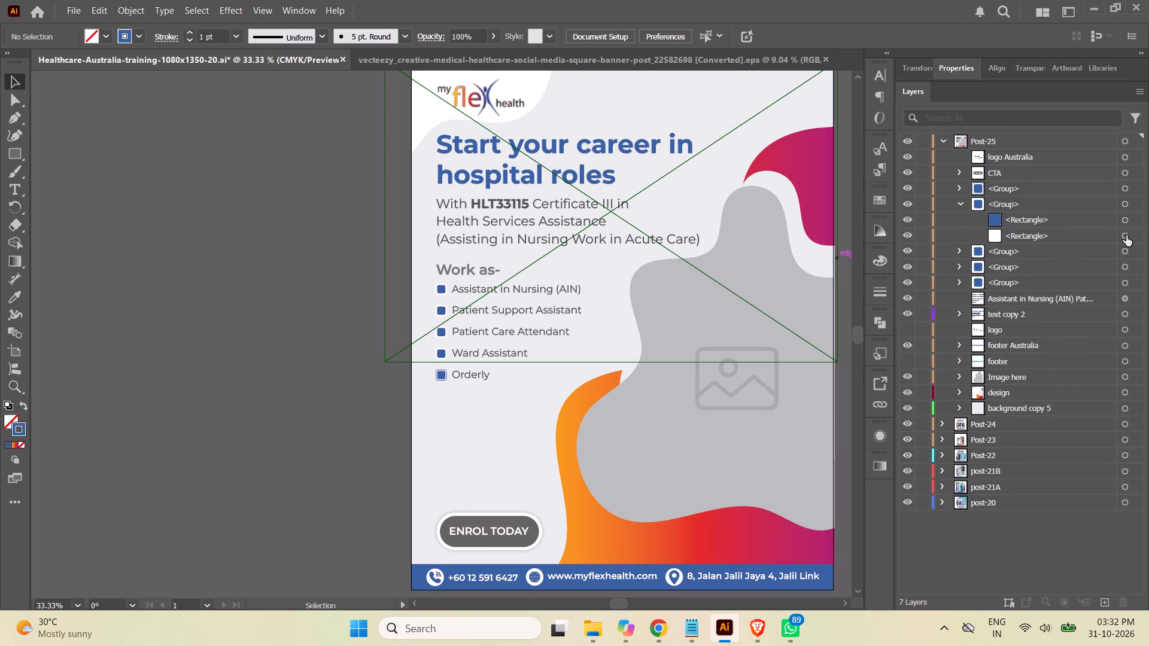
pyautogui.doubleClick(23, 430)
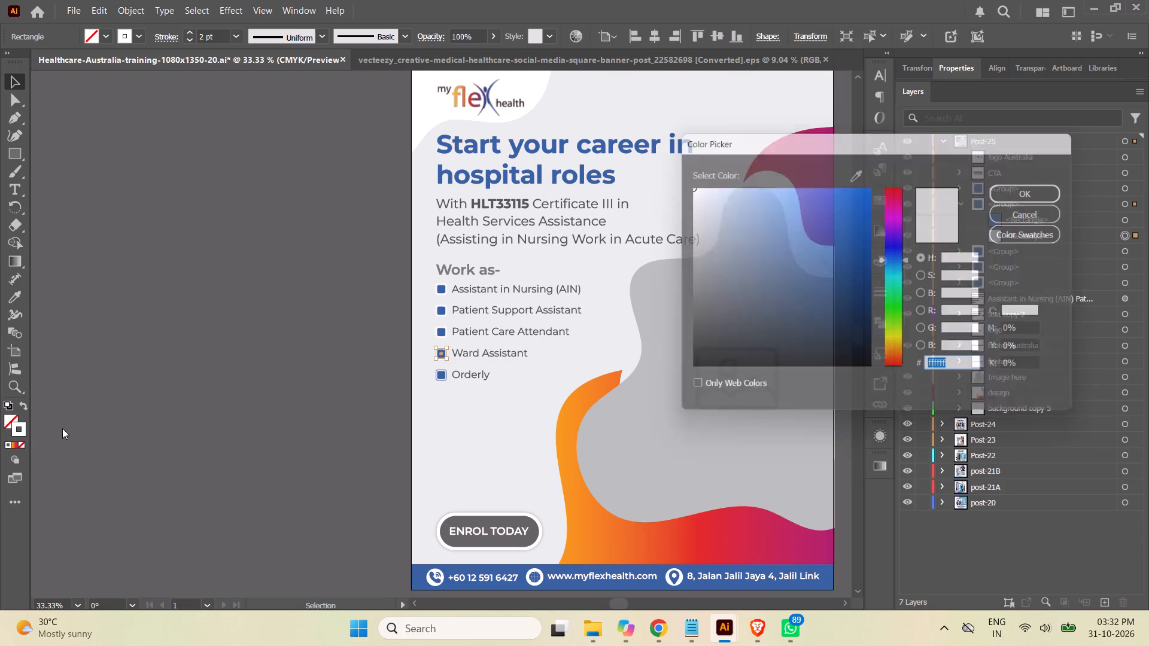
pyautogui.hotkey('ctrl', 'v')
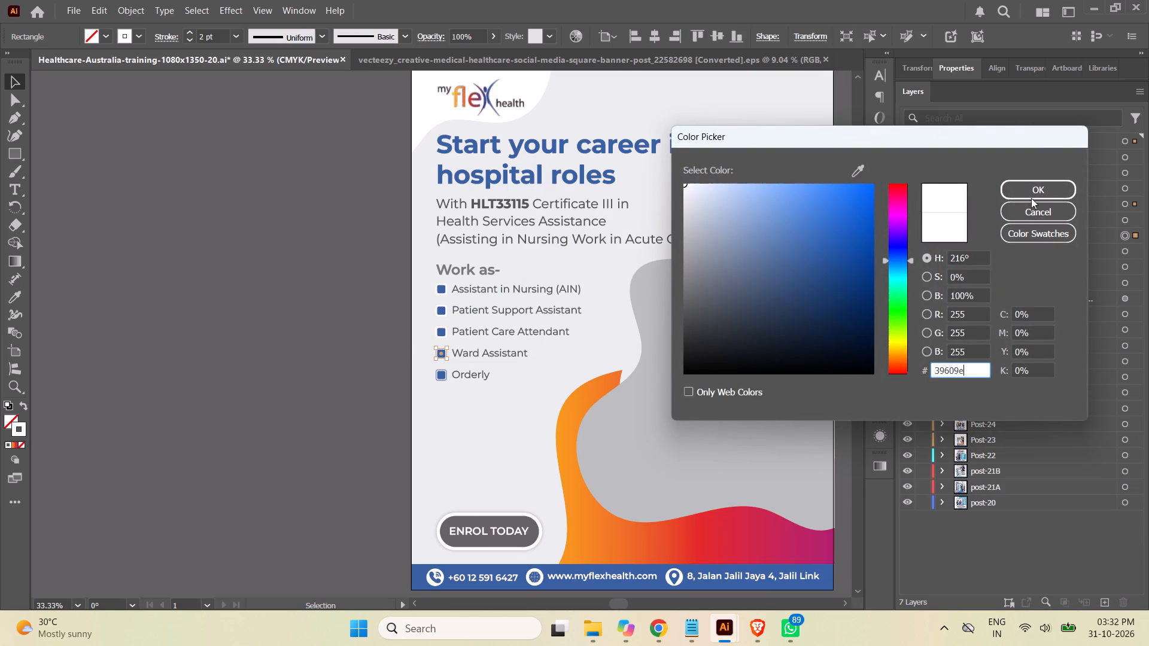
pyautogui.click(1036, 190)
pyautogui.click(962, 202)
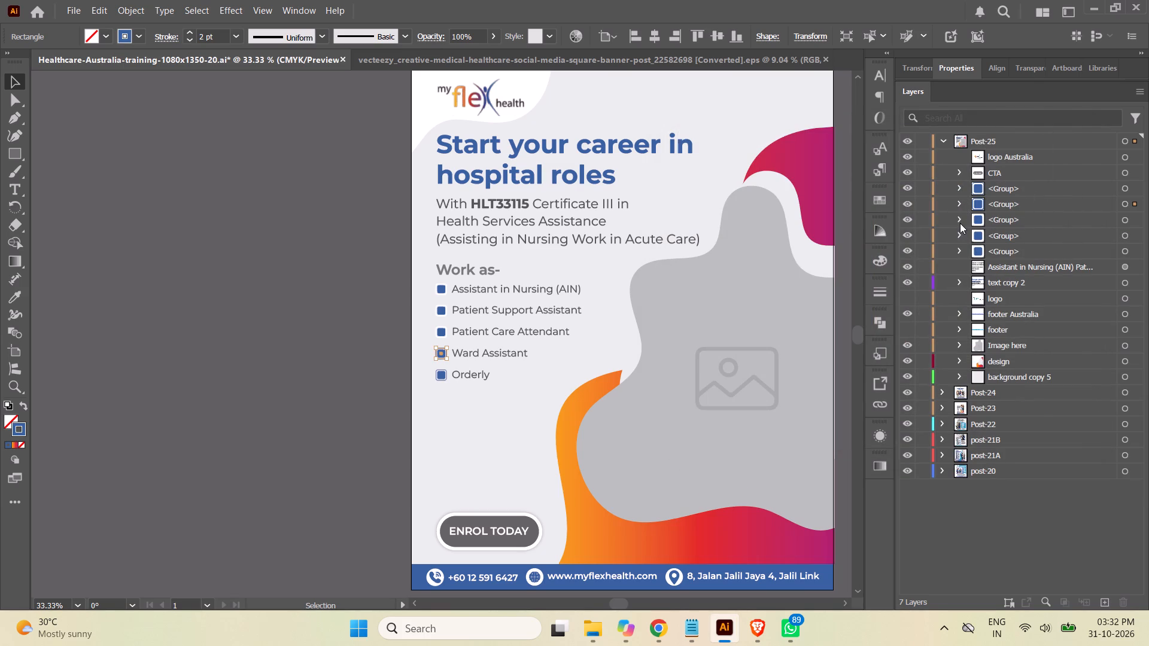
# Set the stroke colour of the "Patient Care Attendant" bullet's outer square to hex 39609e.
pyautogui.click(959, 221)
pyautogui.click(1125, 252)
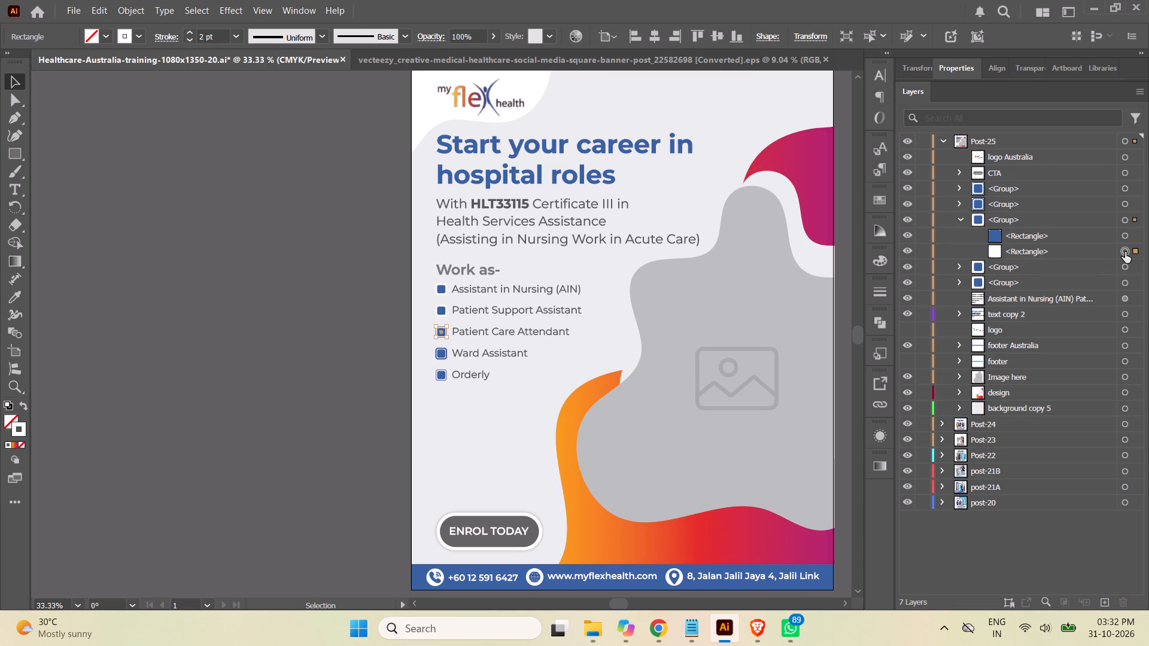
pyautogui.doubleClick(19, 434)
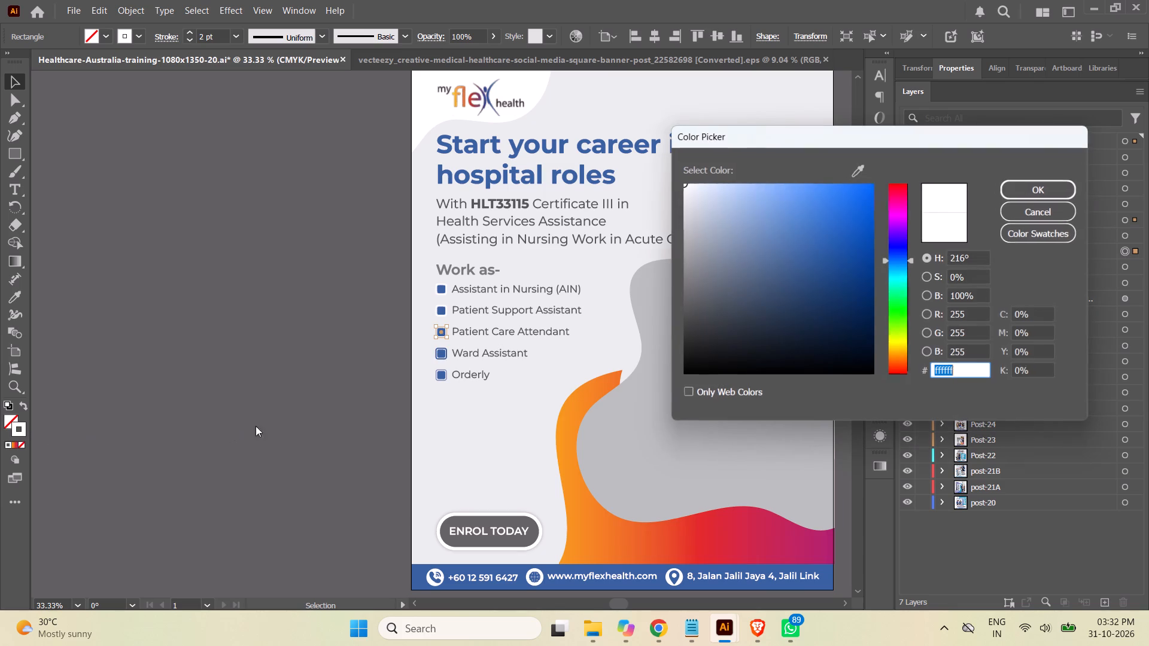
pyautogui.hotkey('ctrl', 'v')
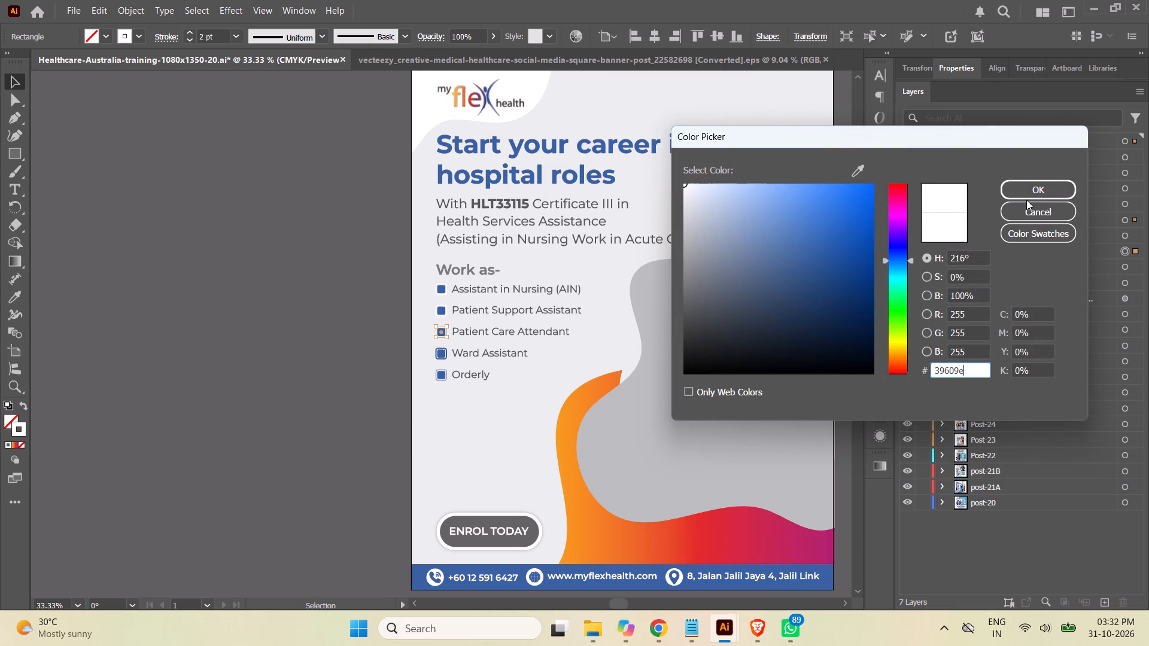
pyautogui.click(1031, 193)
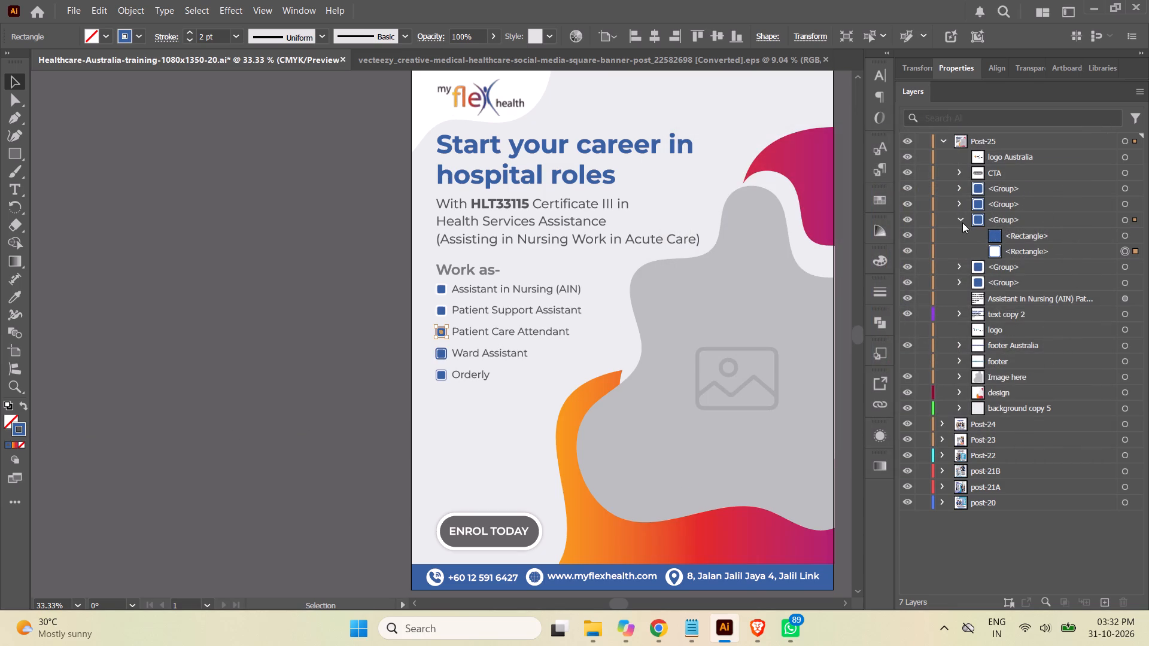
pyautogui.click(963, 220)
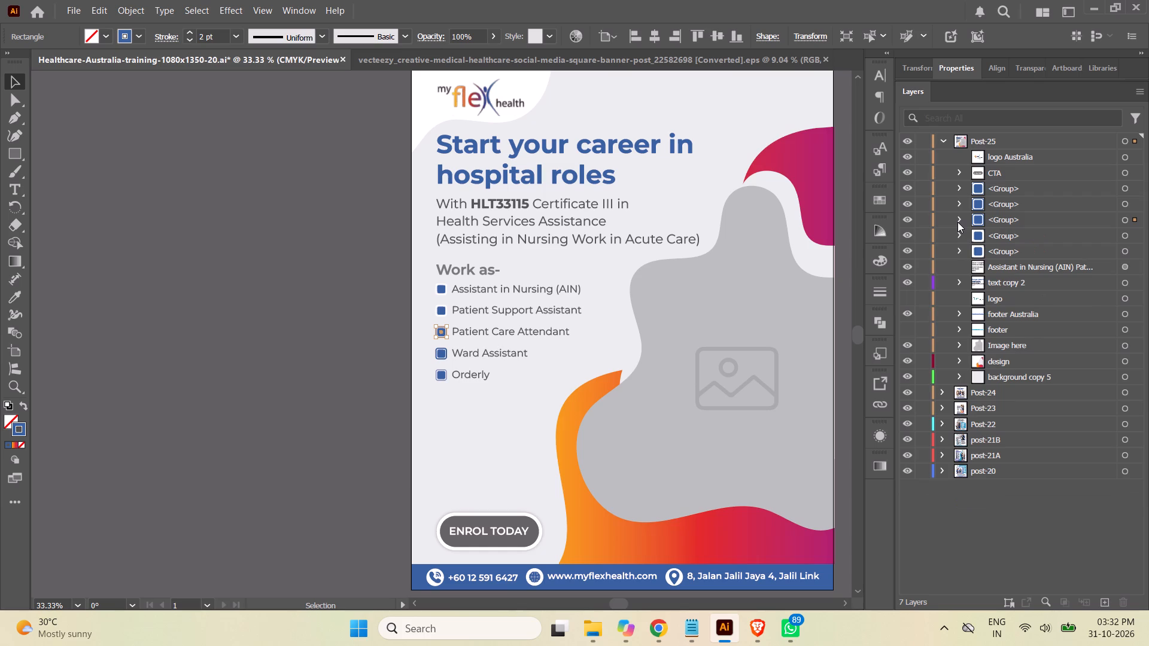
# Set the stroke colour of the "Patient Support Assistant" bullet's outer square to hex 39609e.
pyautogui.click(959, 236)
pyautogui.click(1121, 267)
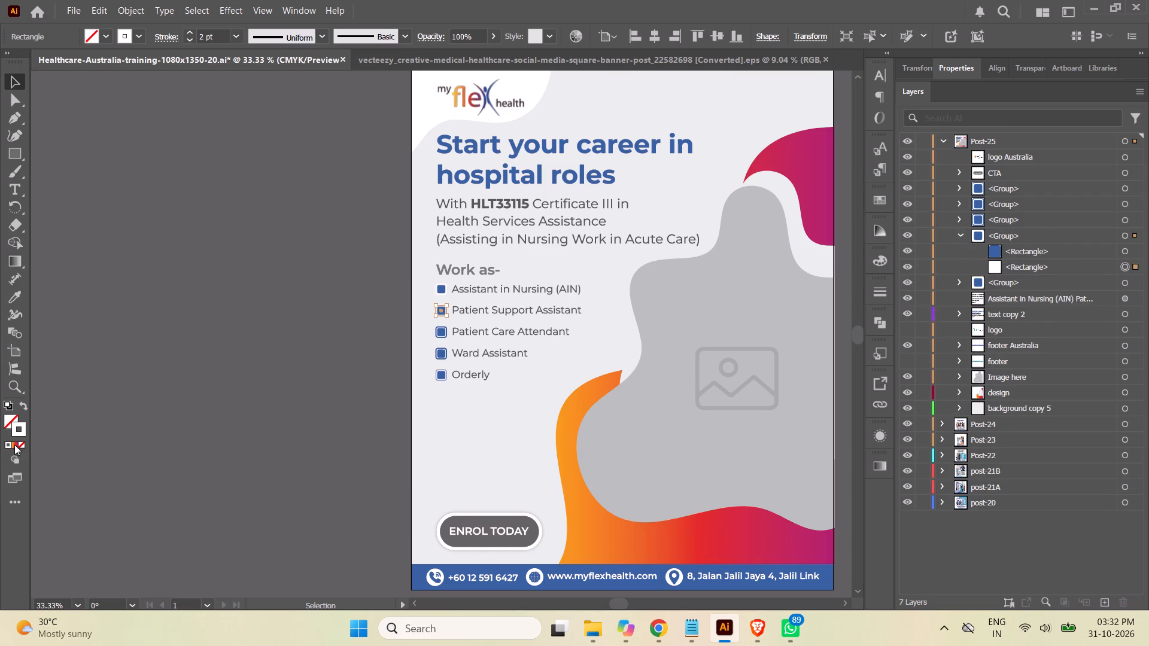
pyautogui.doubleClick(23, 433)
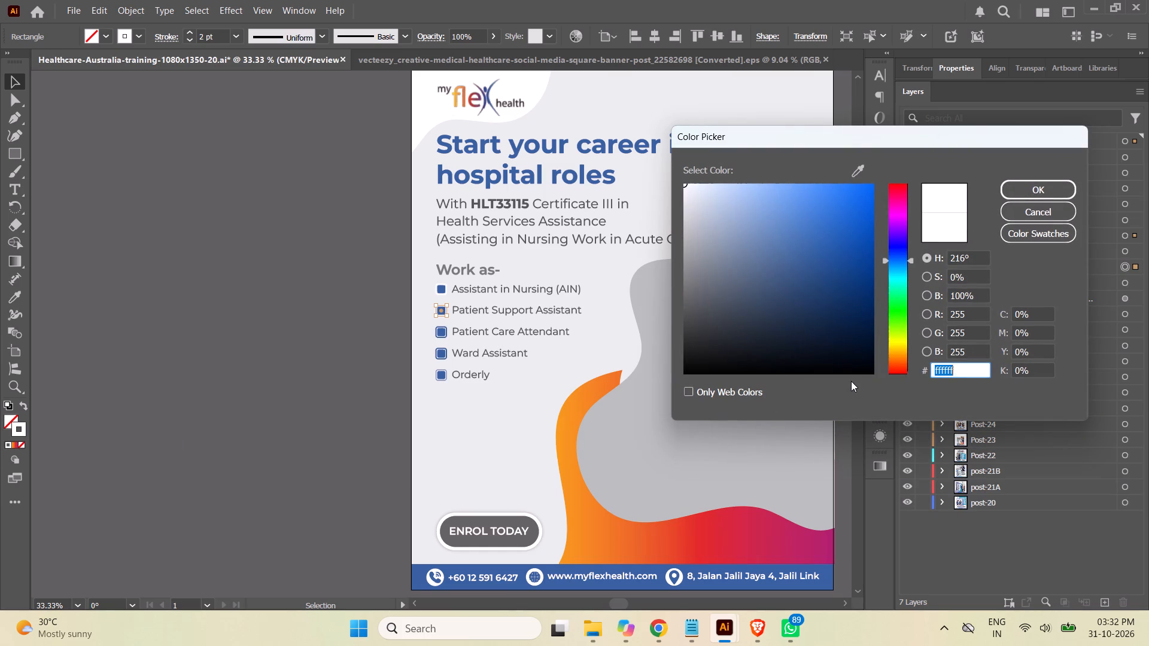
pyautogui.hotkey('ctrl', 'v')
pyautogui.click(1035, 194)
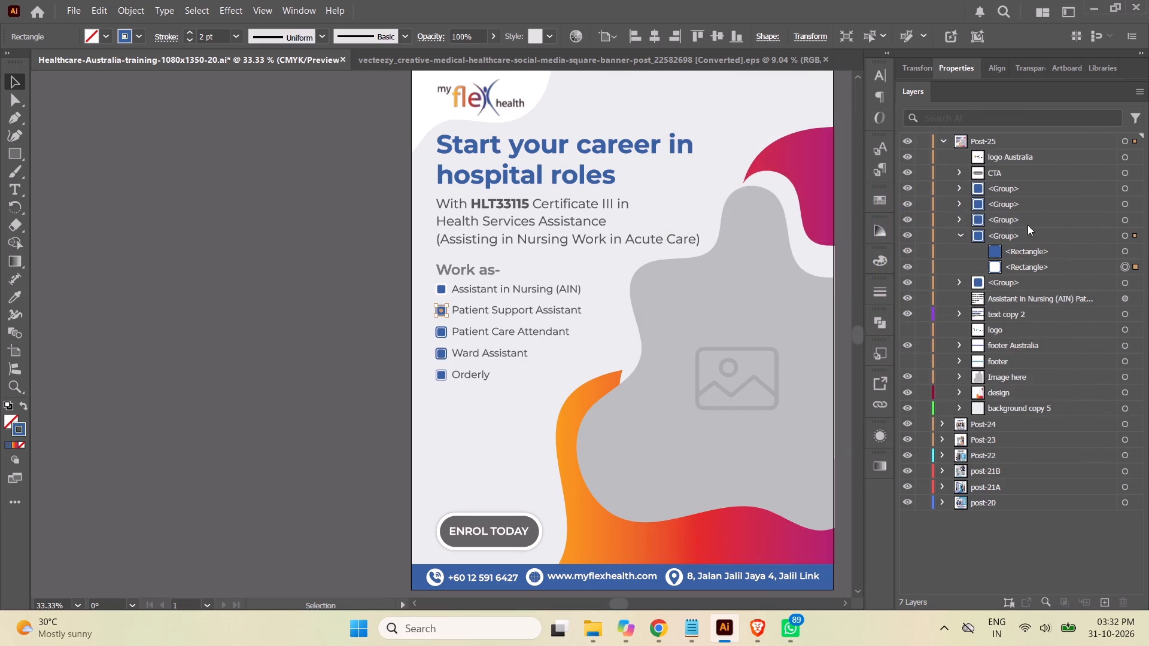
pyautogui.click(960, 233)
# Set the stroke colour of the "Assistant in Nursing (AIN)" bullet's outer square to hex 39609e.
pyautogui.click(958, 254)
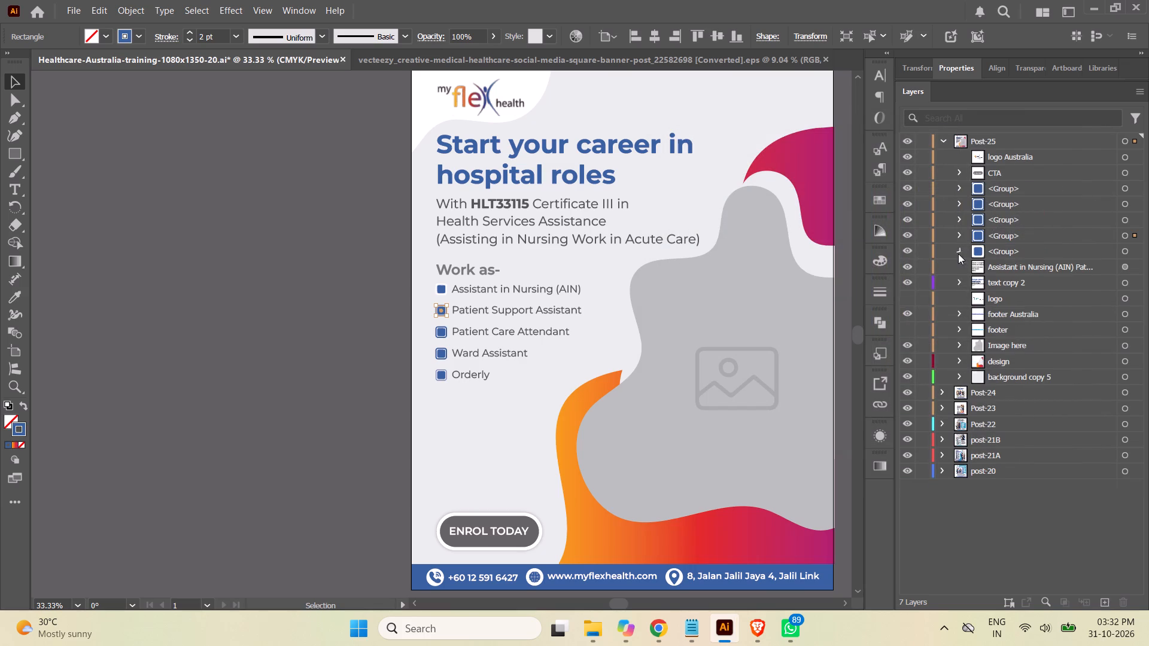
pyautogui.click(1123, 282)
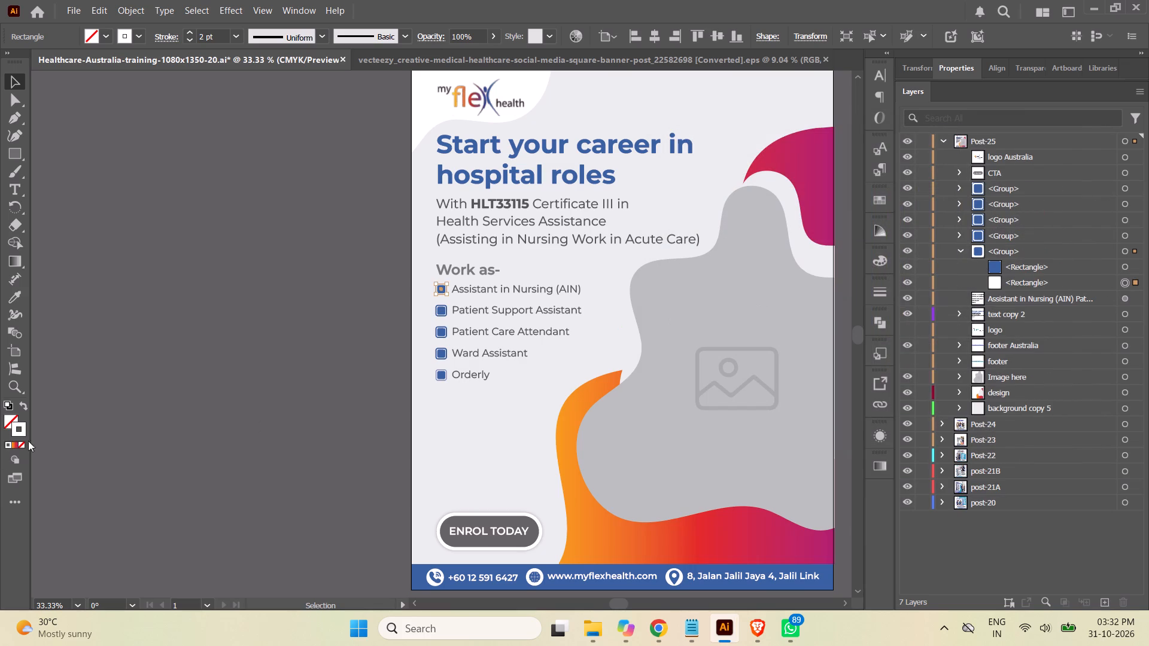
pyautogui.doubleClick(23, 433)
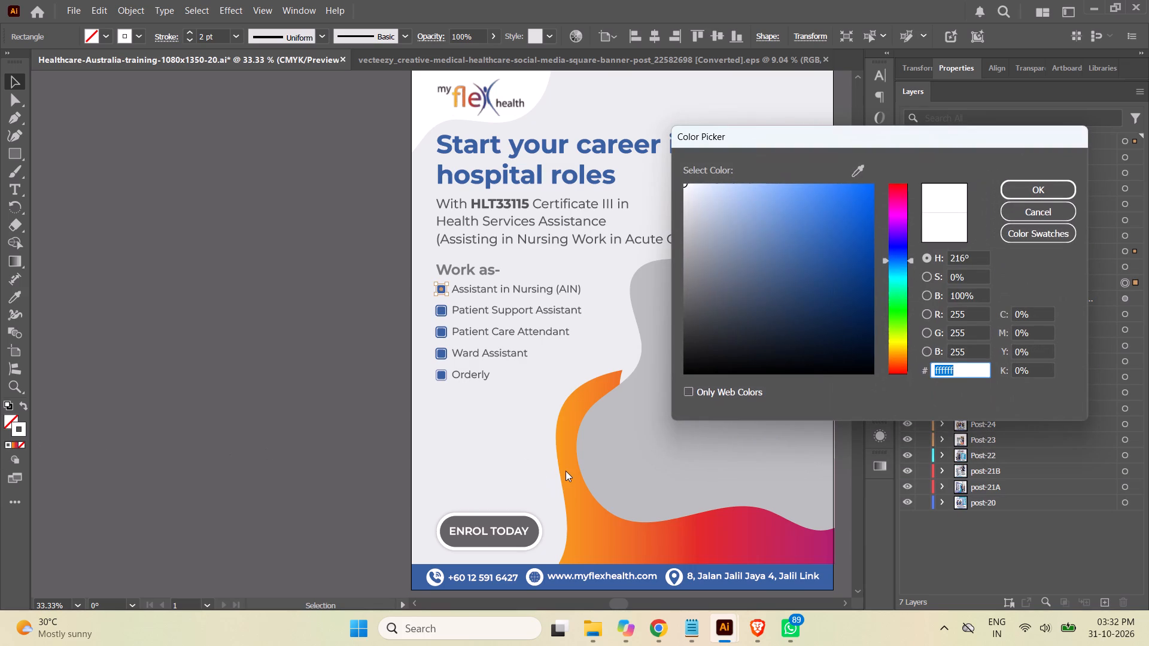
pyautogui.hotkey('ctrl', 'v')
pyautogui.click(1042, 194)
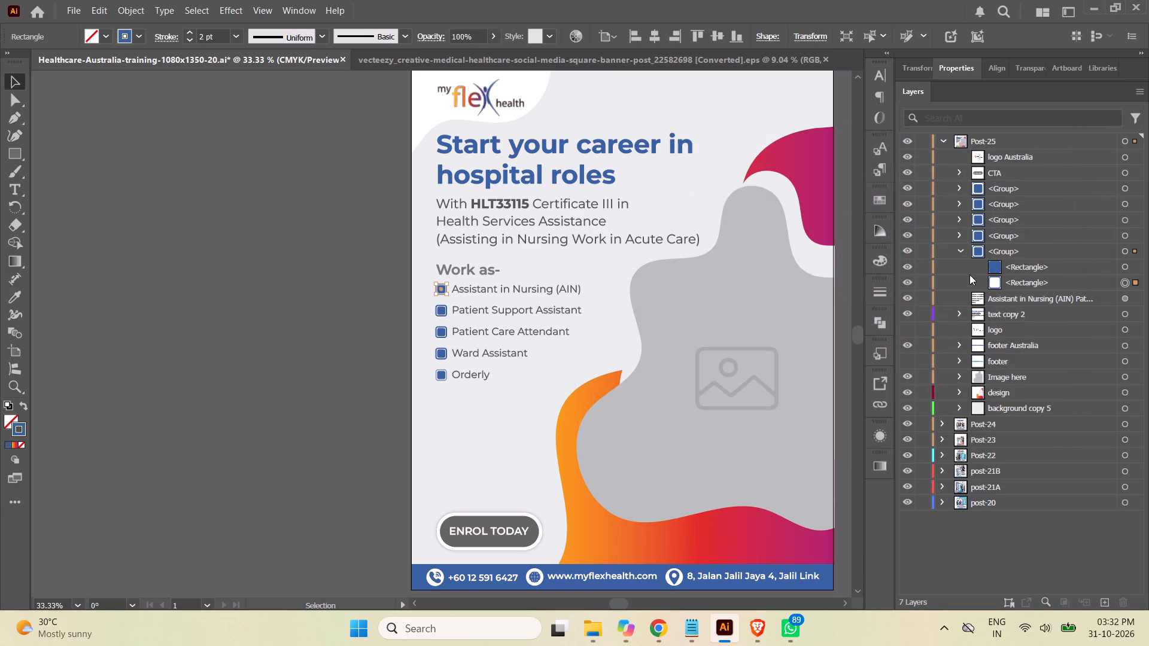
pyautogui.click(960, 249)
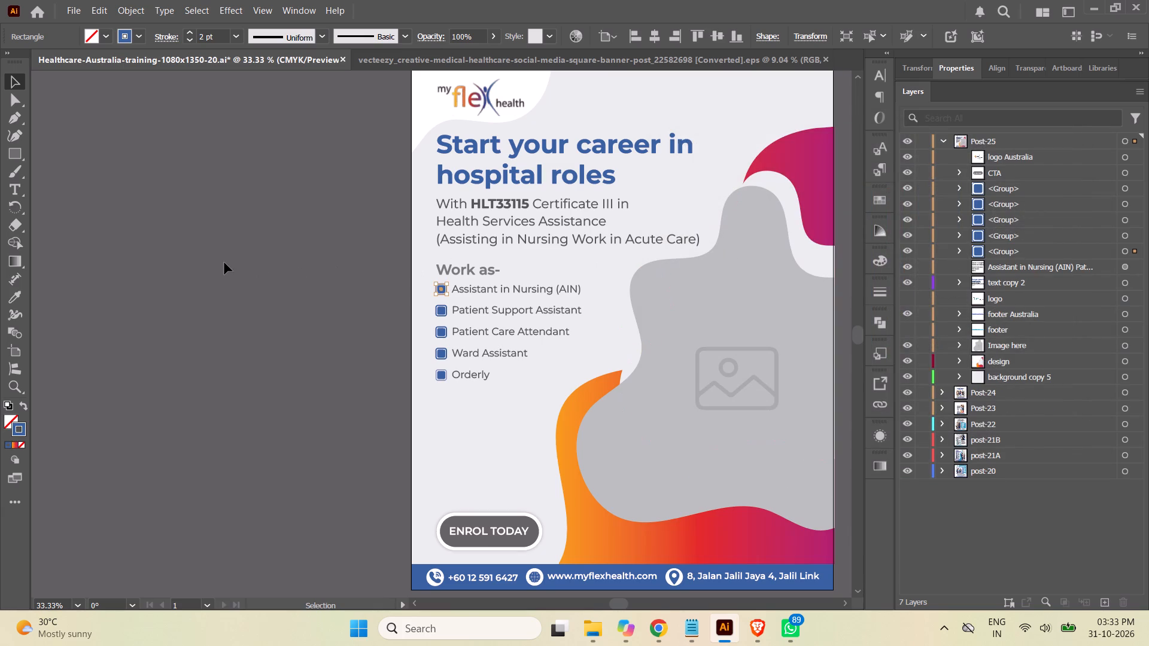
pyautogui.click(224, 263)
# Save the Healthcare-Australia-training-1080x1350-20.ai document.
pyautogui.hotkey('ctrl', 's')
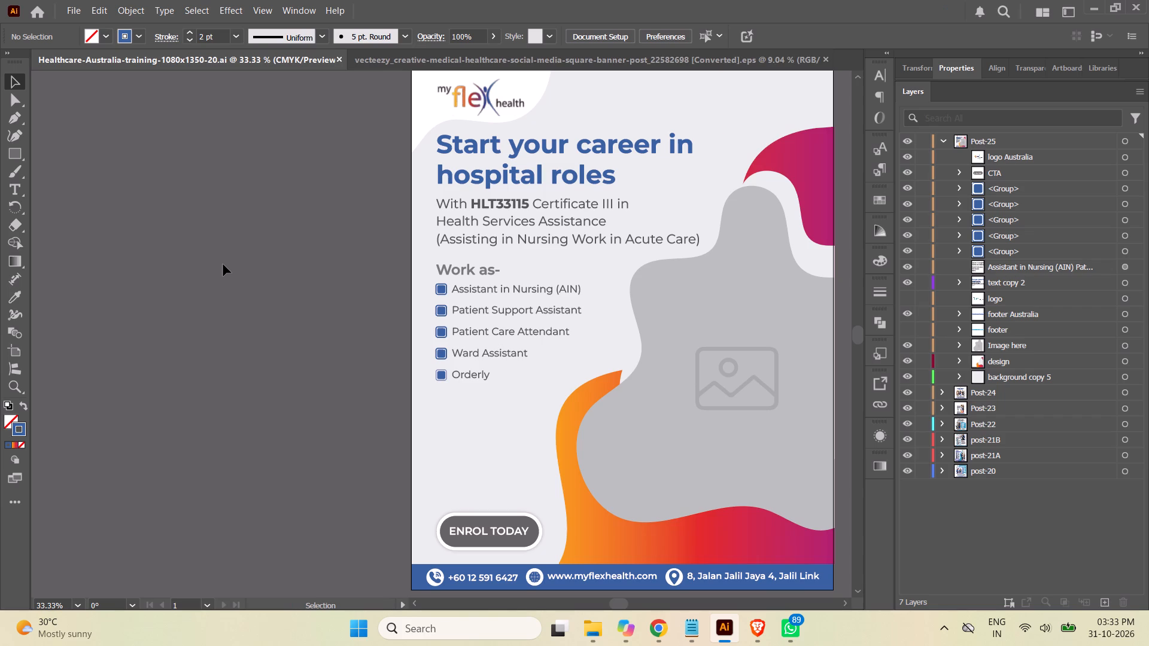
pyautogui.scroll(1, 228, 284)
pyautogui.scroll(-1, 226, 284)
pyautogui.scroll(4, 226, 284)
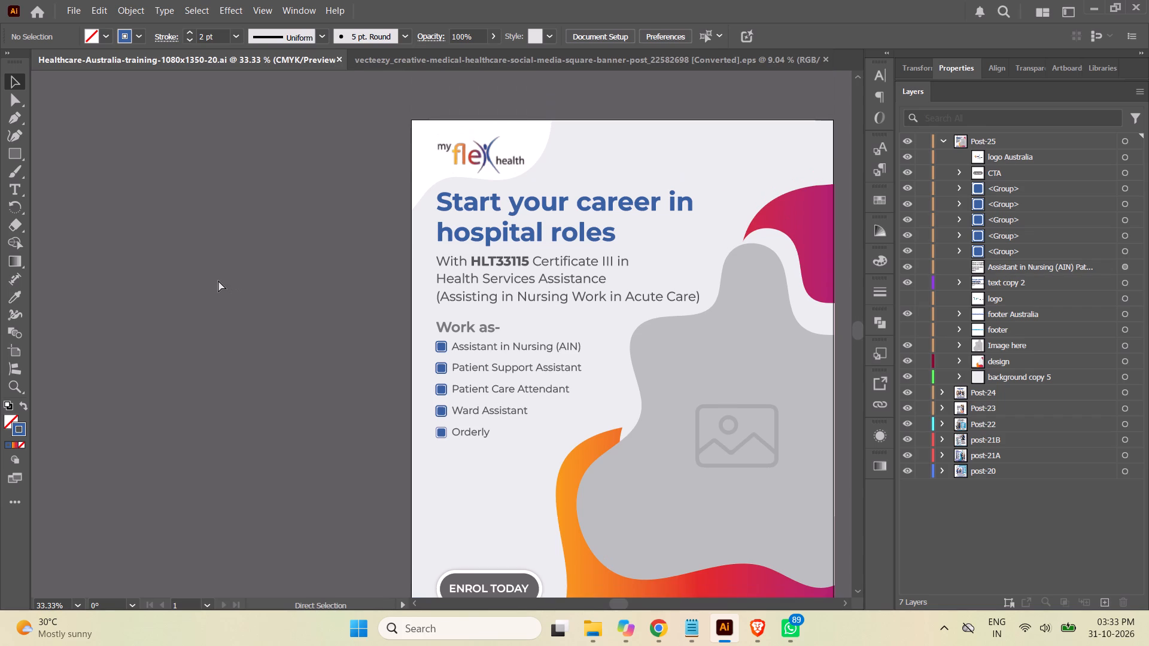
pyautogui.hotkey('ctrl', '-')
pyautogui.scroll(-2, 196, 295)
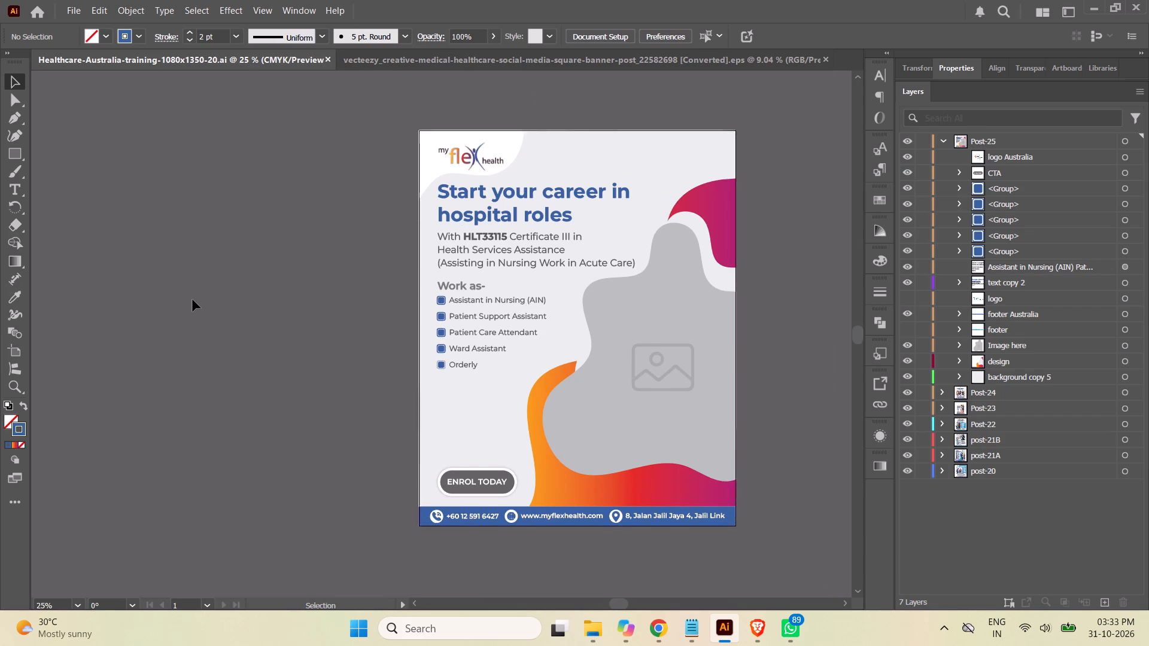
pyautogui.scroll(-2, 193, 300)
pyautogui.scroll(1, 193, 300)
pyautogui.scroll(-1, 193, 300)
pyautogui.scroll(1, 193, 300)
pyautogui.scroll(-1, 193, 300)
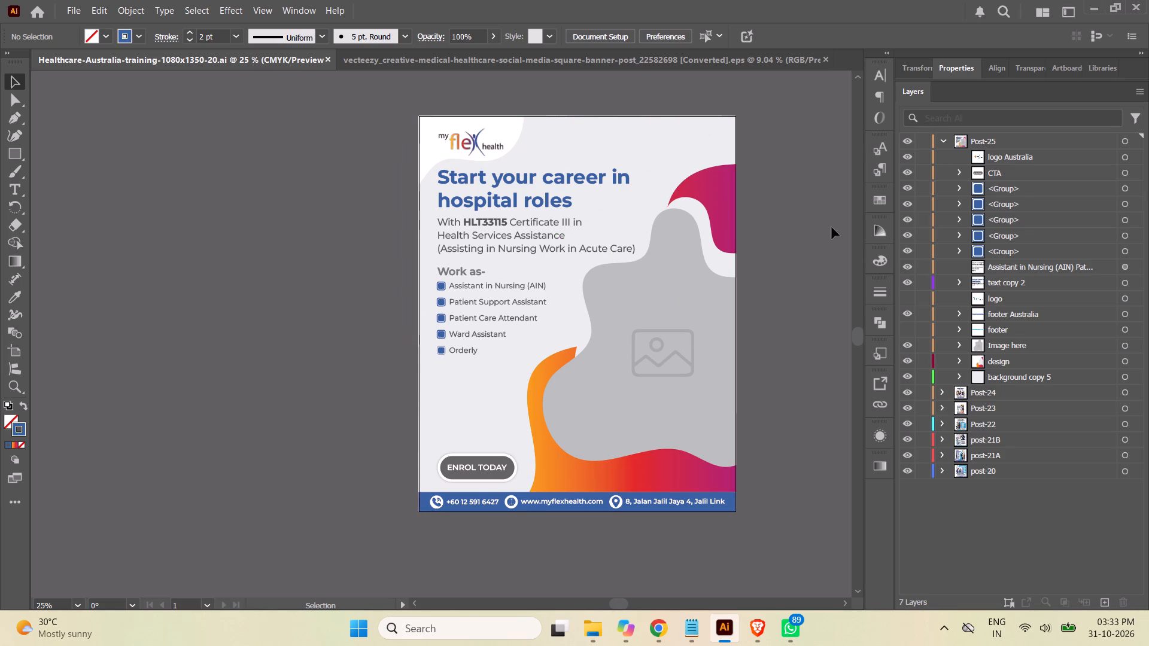
# Group the five blue bullet groups together with the "Work as-" roles text in the Post-25 layer.
pyautogui.click(1126, 267)
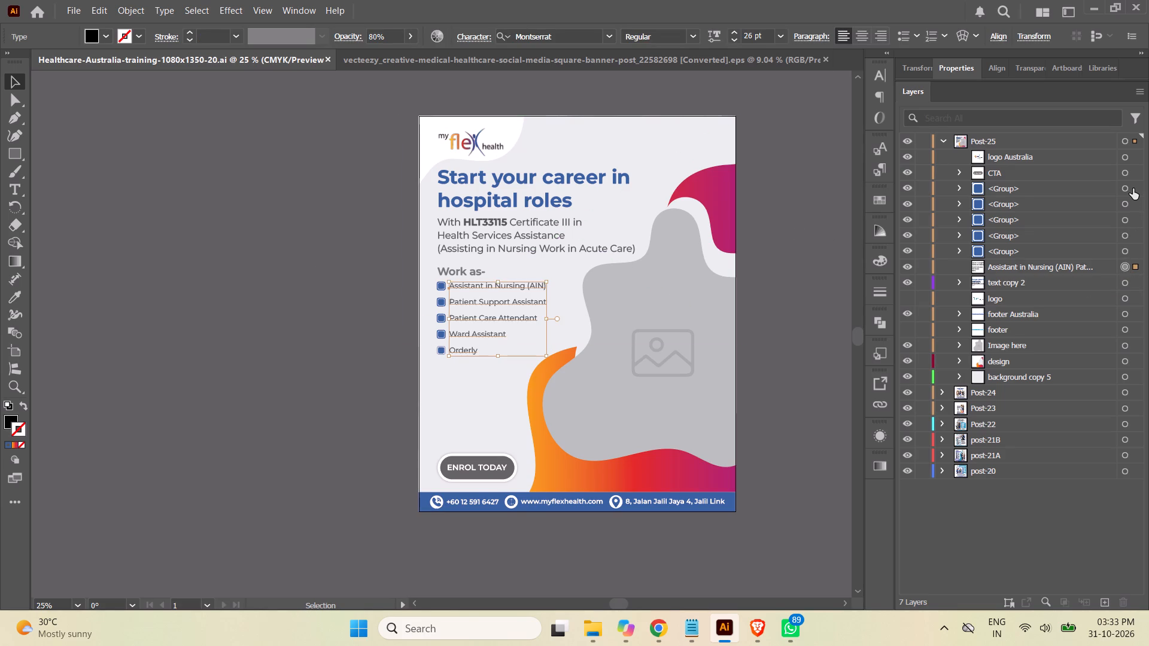
pyautogui.keyDown('shift'); pyautogui.click(1124, 185); pyautogui.keyUp('shift')
pyautogui.click(1085, 185)
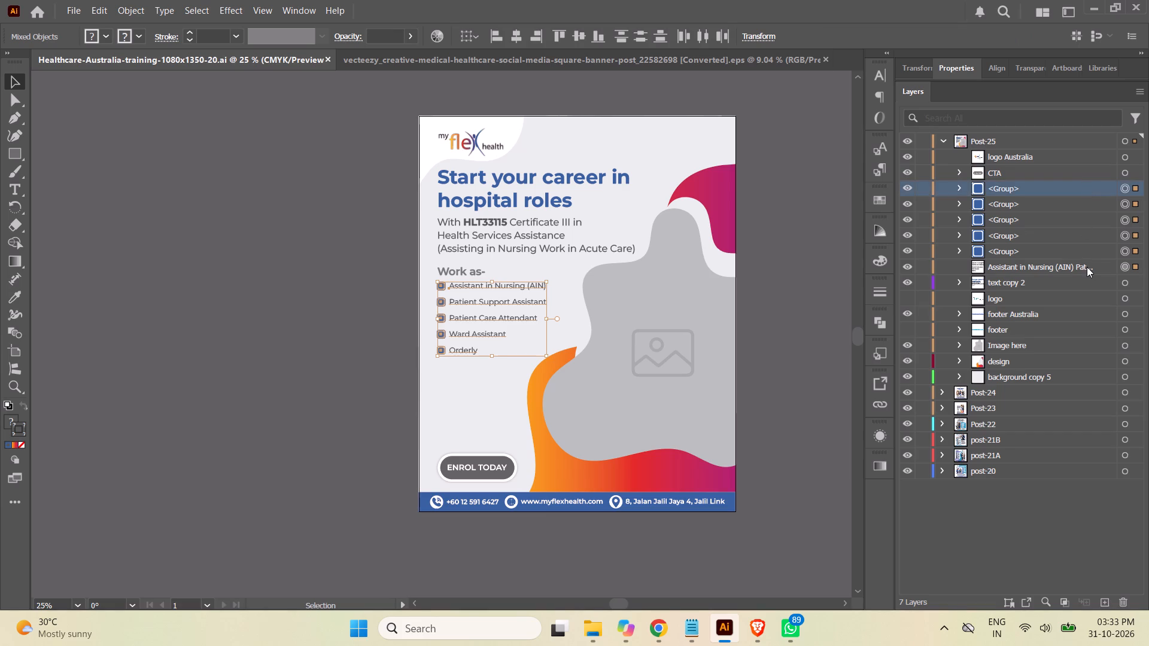
pyautogui.keyDown('shift'); pyautogui.click(1087, 267); pyautogui.keyUp('shift')
pyautogui.hotkey('ctrl', 'g')
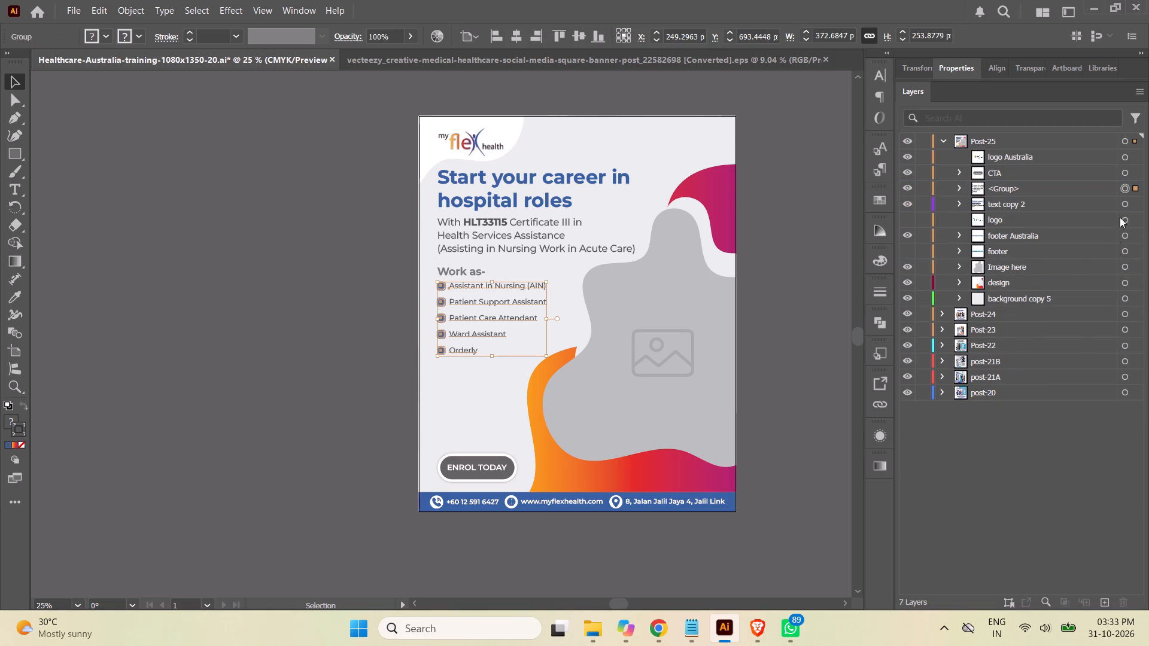
# Rename the new group of bullets and roles text as "services".
pyautogui.doubleClick(1009, 190)
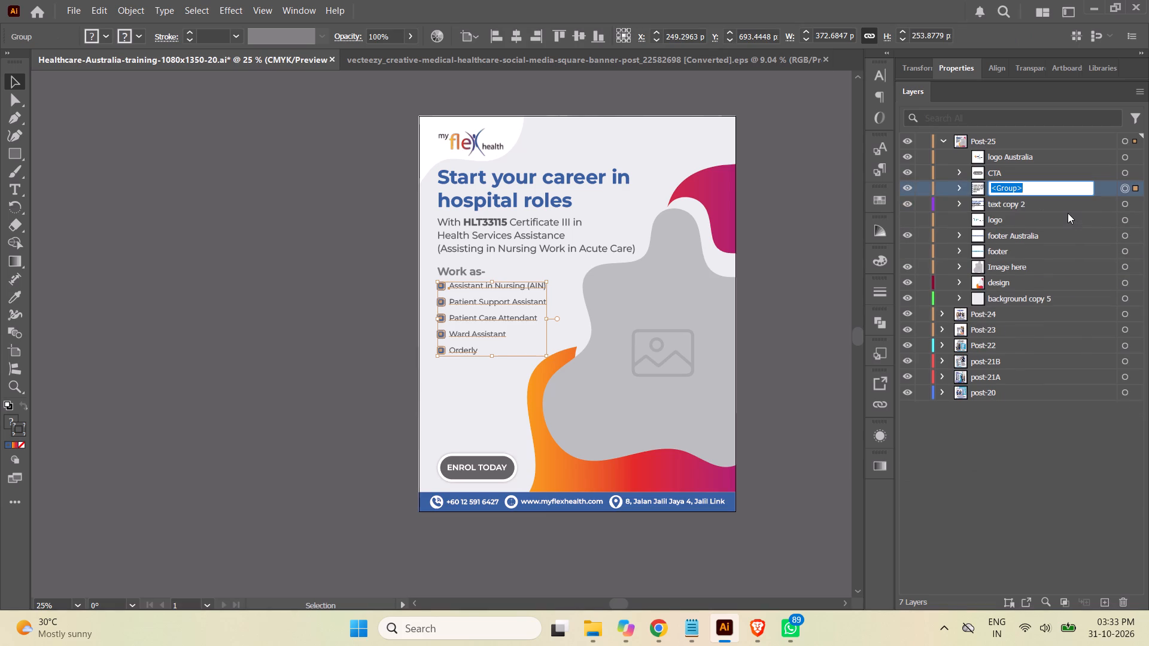
pyautogui.write('services')
pyautogui.click(1021, 493)
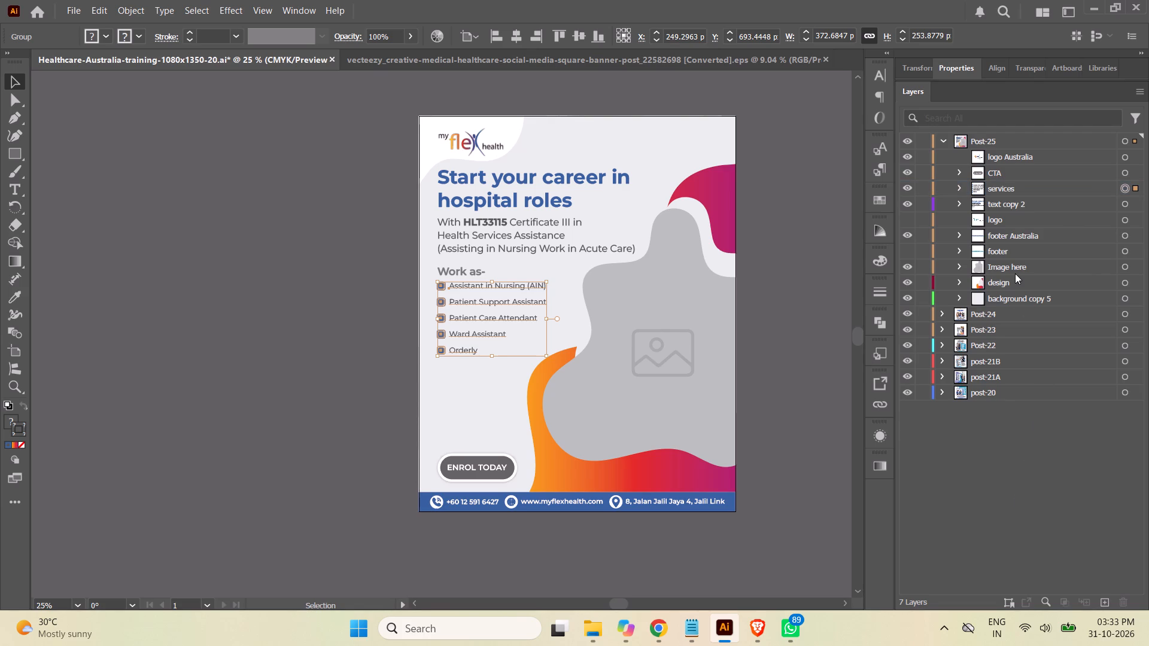
# Hide and show the "services" group to check what it contains.
pyautogui.click(908, 188)
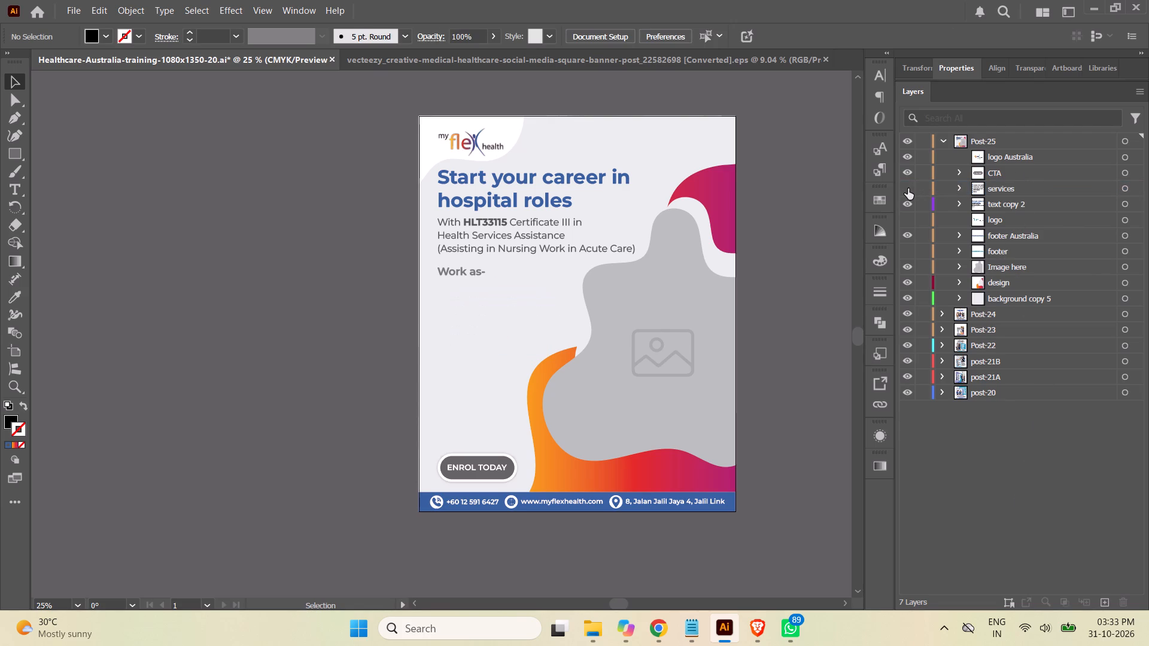
pyautogui.click(908, 188)
pyautogui.click(244, 308)
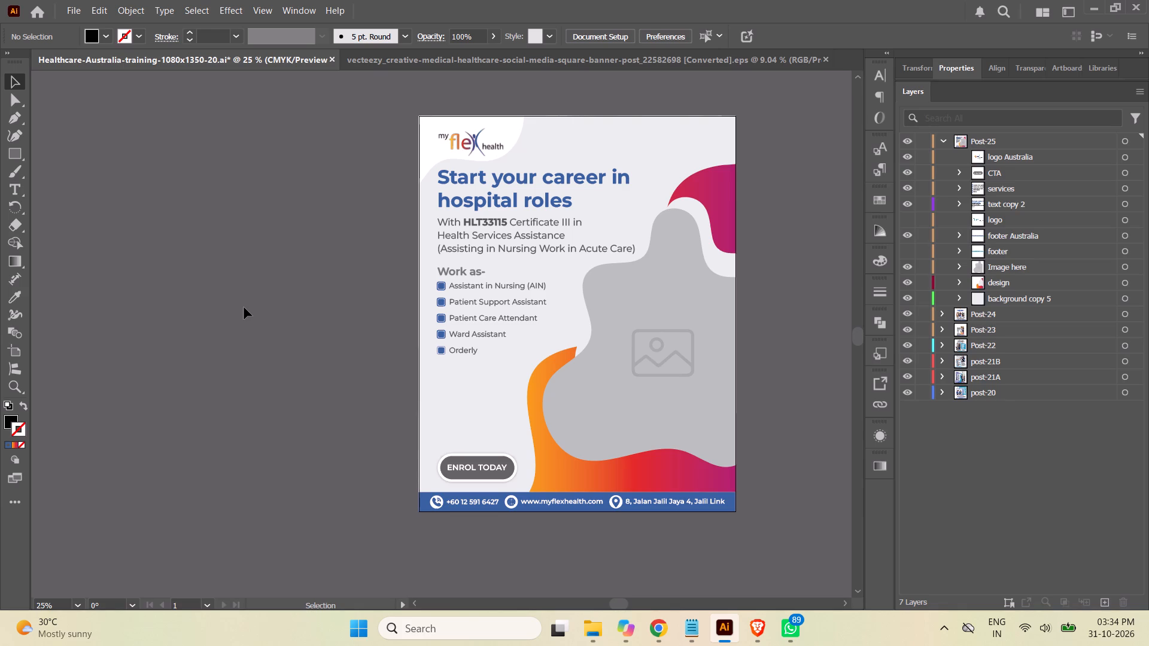
pyautogui.click(236, 296)
# Set the stroke weight of the "Orderly" bullet's outer square to 2 pt, and collapse the "services" group.
pyautogui.click(959, 188)
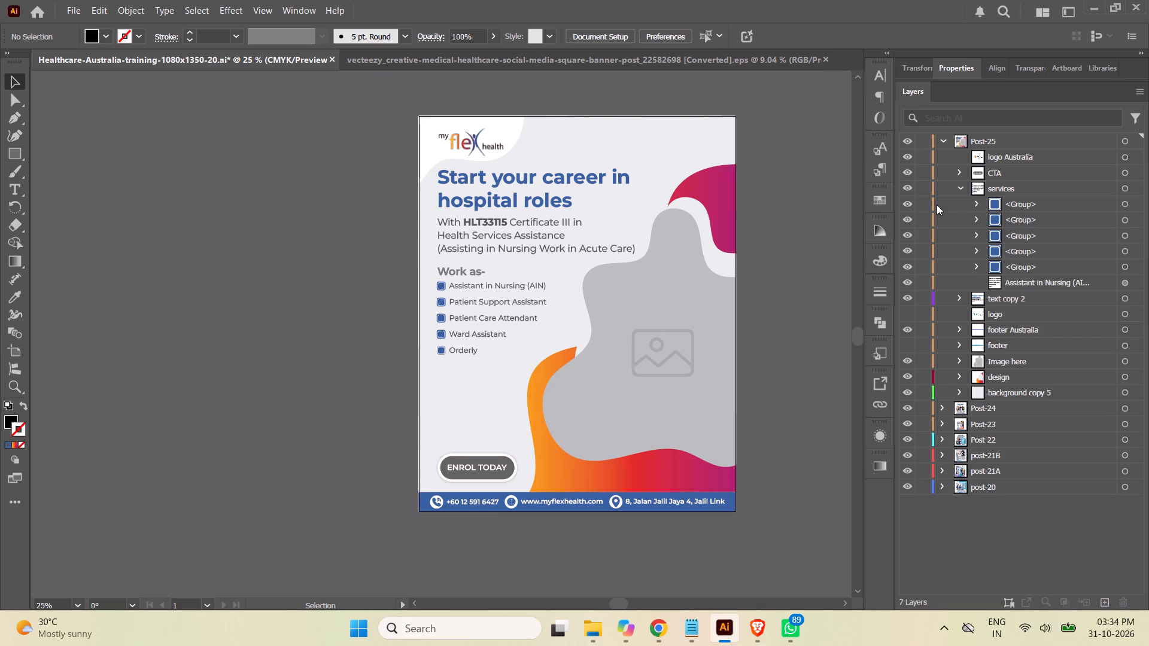
pyautogui.click(910, 202)
pyautogui.click(910, 202)
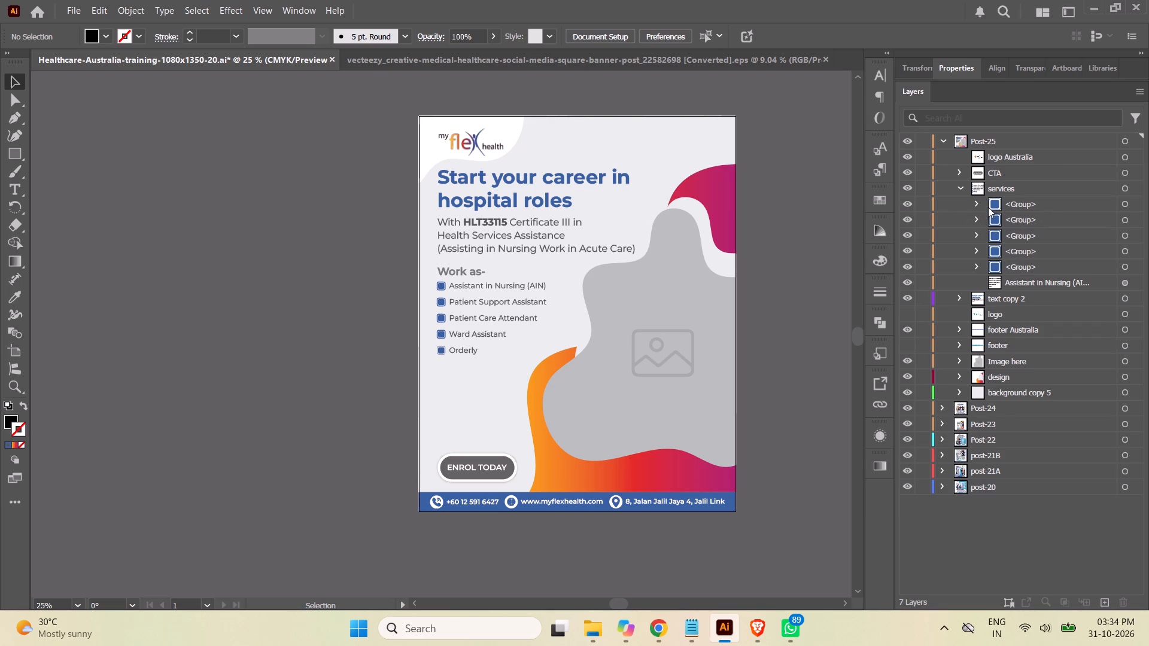
pyautogui.click(975, 205)
pyautogui.click(1125, 237)
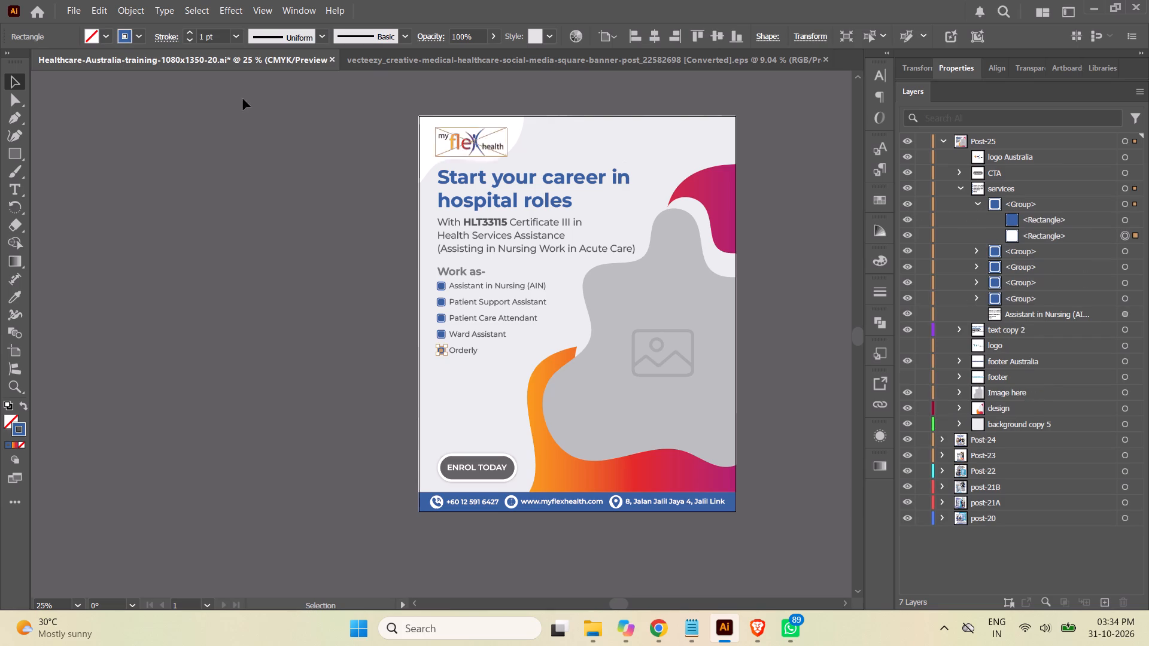
pyautogui.click(205, 38)
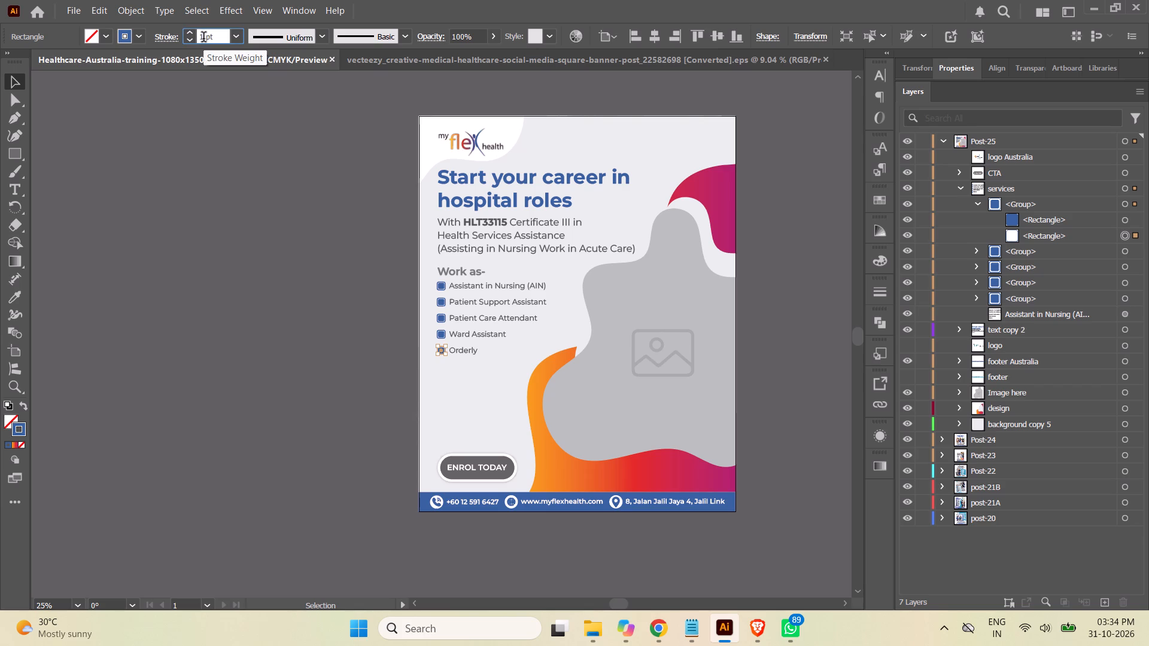
pyautogui.click(203, 38)
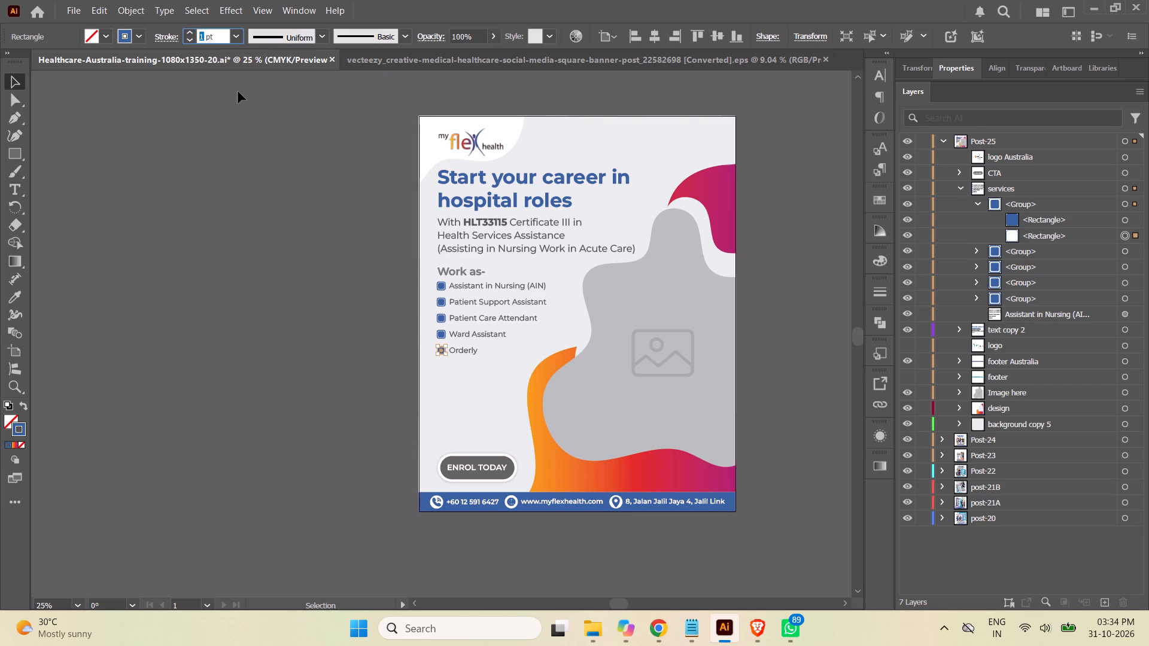
pyautogui.press('2')
pyautogui.press('Return')
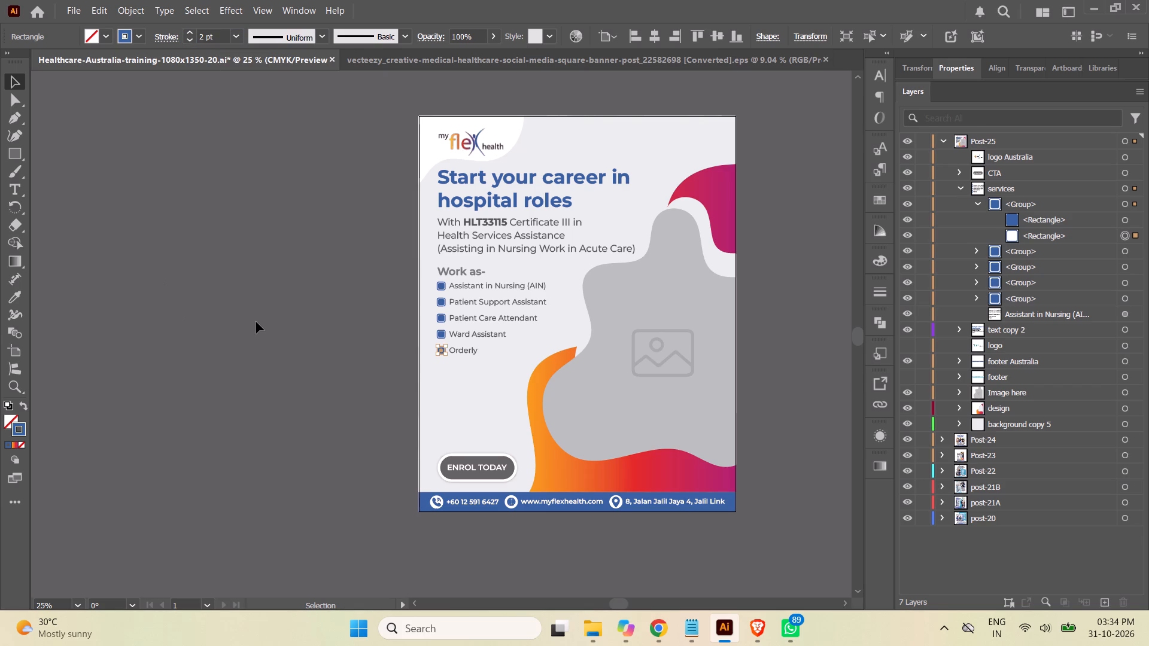
pyautogui.click(256, 322)
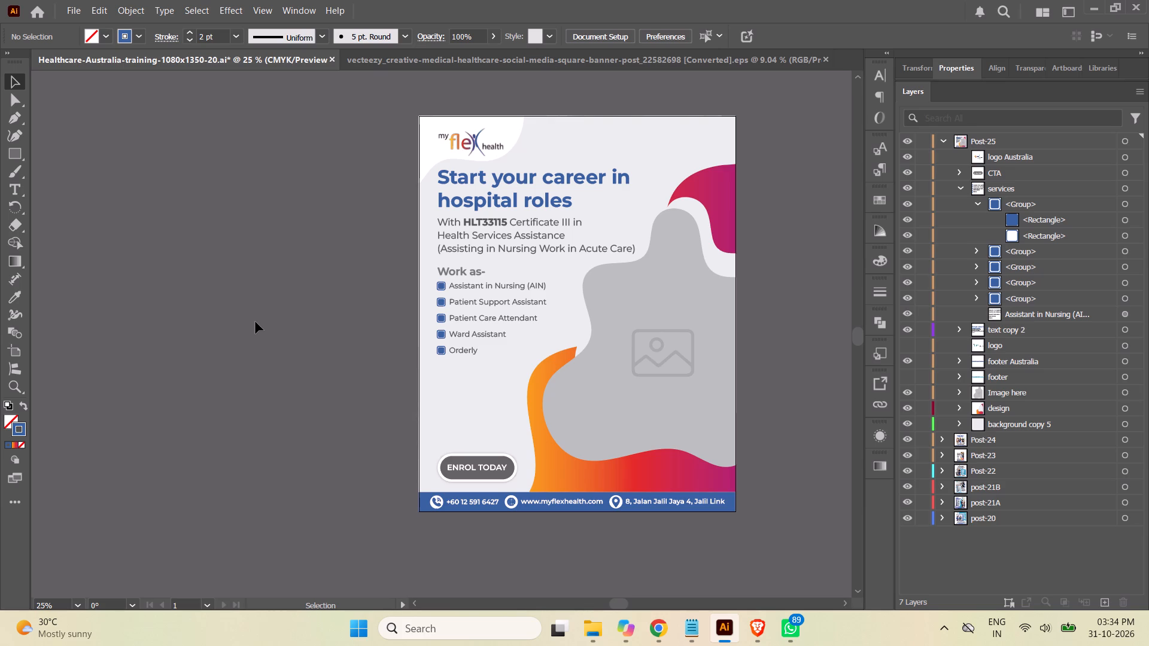
pyautogui.click(233, 287)
pyautogui.click(976, 204)
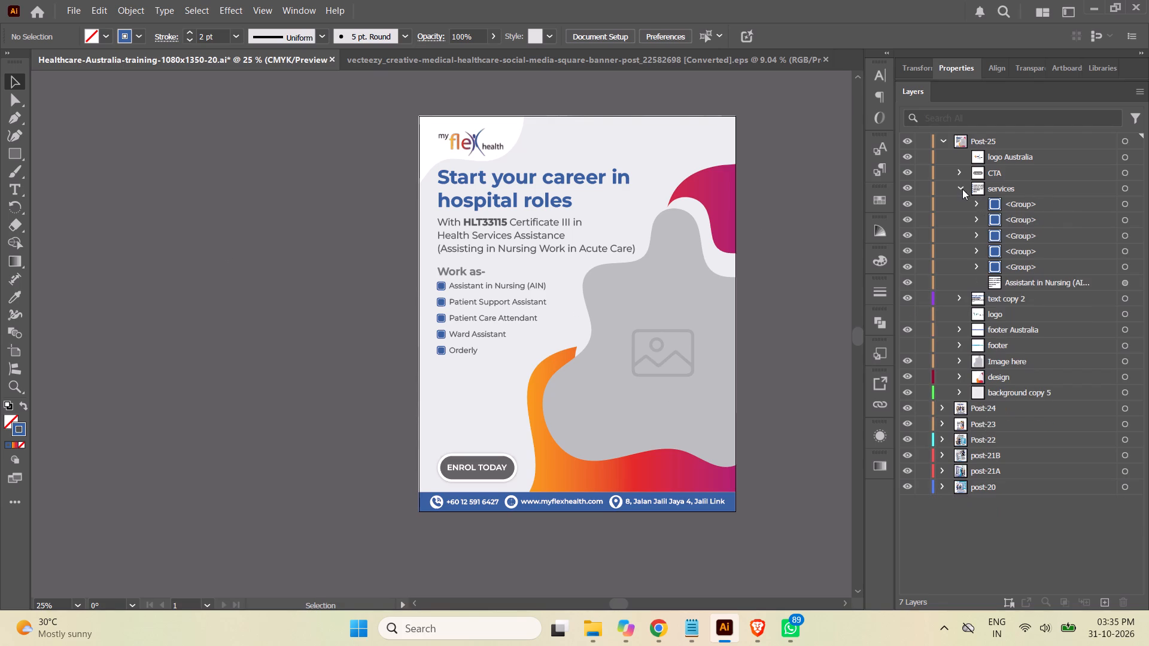
pyautogui.click(960, 187)
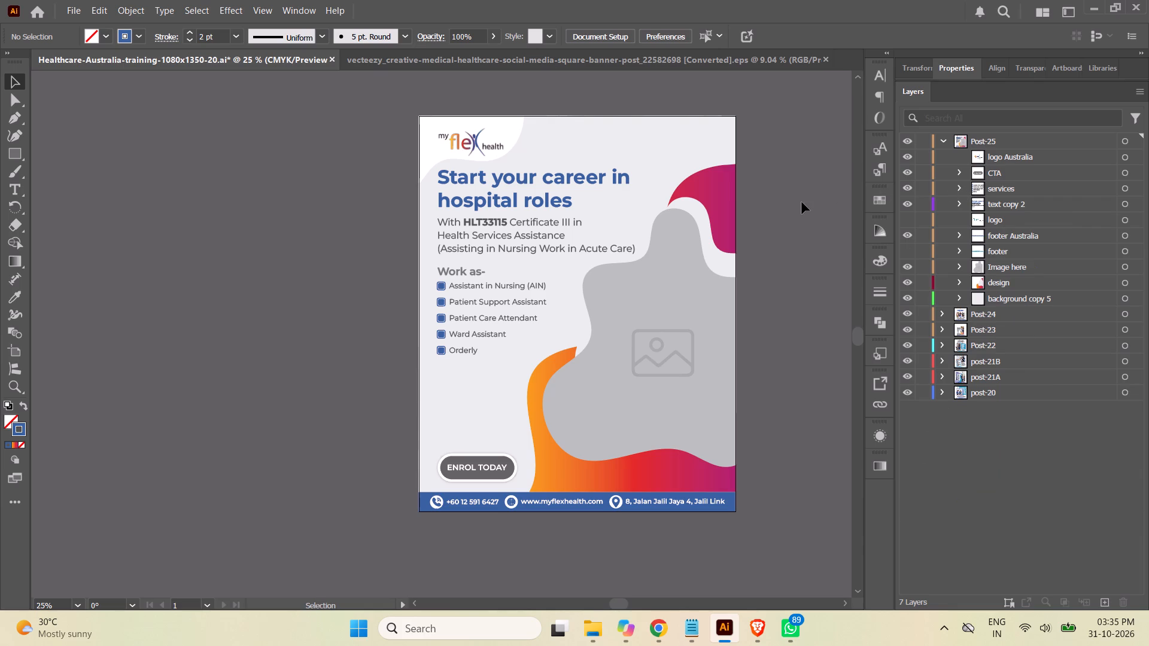
pyautogui.click(802, 202)
# Collapse the Post-25 layer and hide the Post-25 and Post-24 layers to reveal the Post-23 design.
pyautogui.click(943, 138)
pyautogui.click(909, 138)
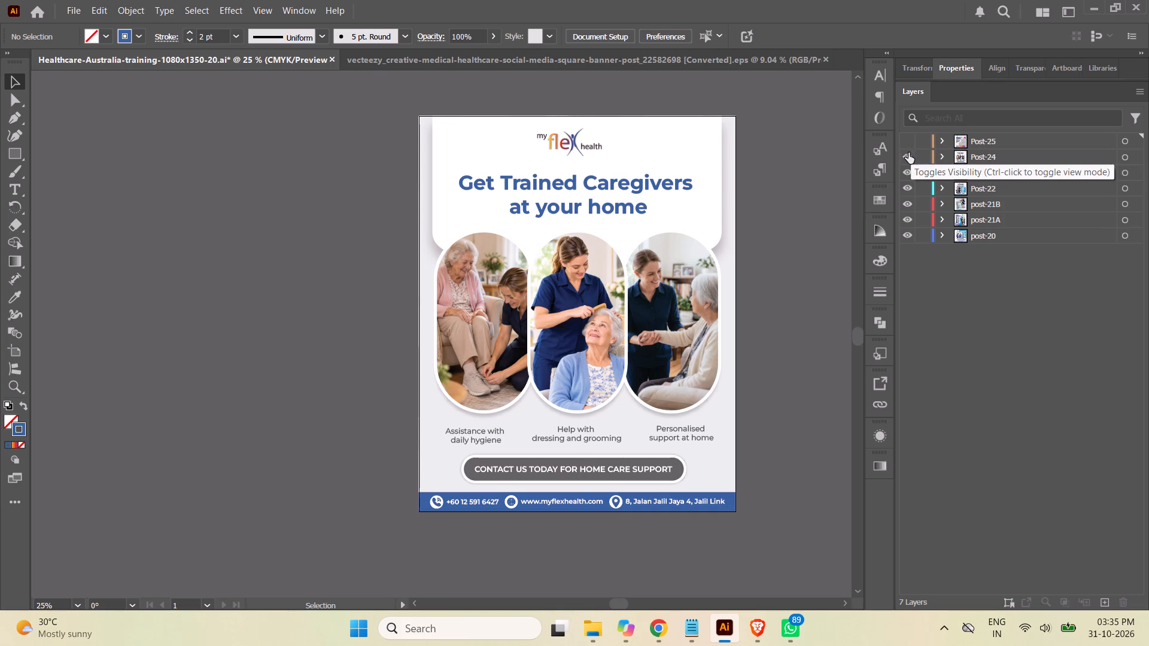
pyautogui.click(906, 156)
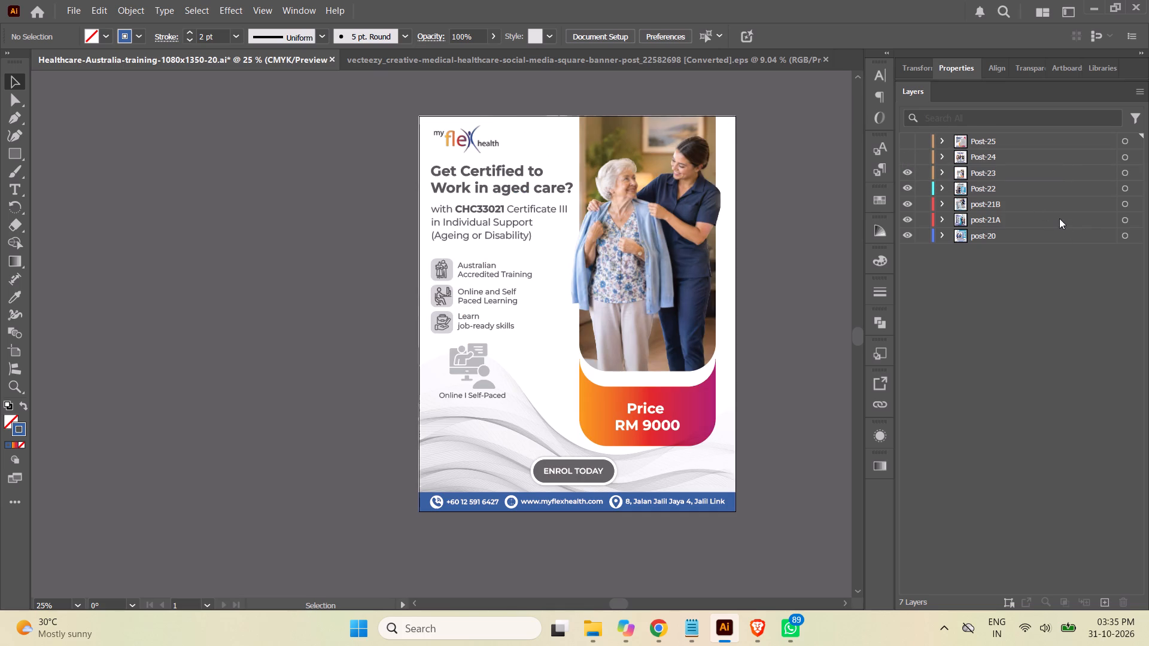
# Duplicate the "Online I Self-Paced" text, its icon group and the "Price RM 9000" text within the Post-23 layer.
pyautogui.click(943, 170)
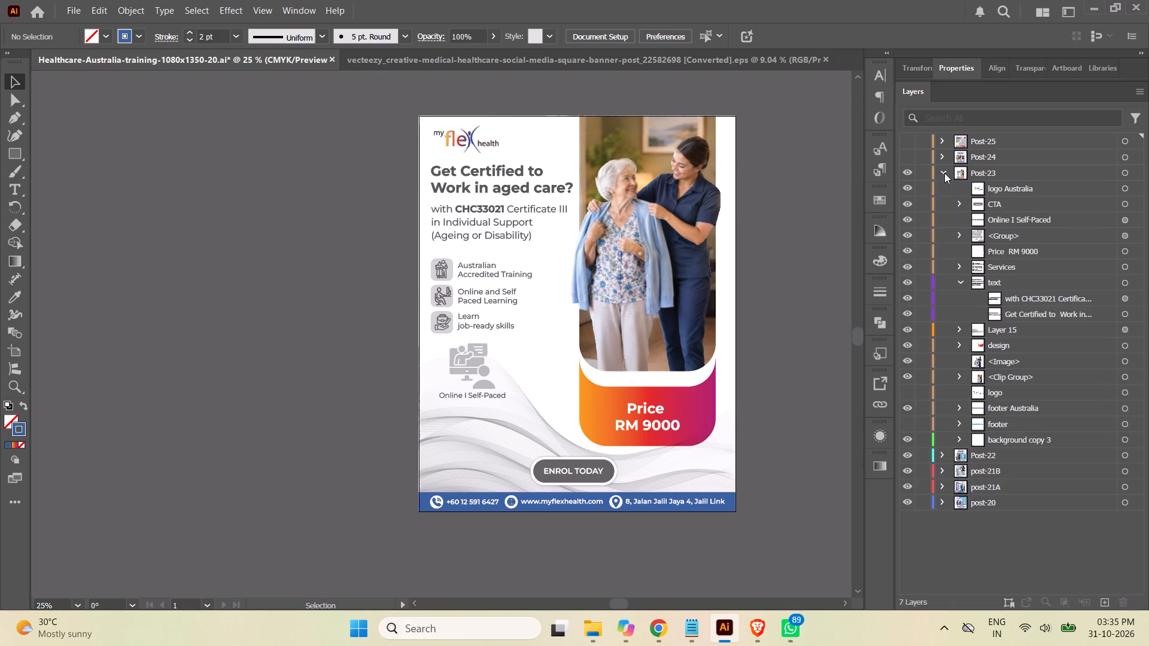
pyautogui.click(962, 281)
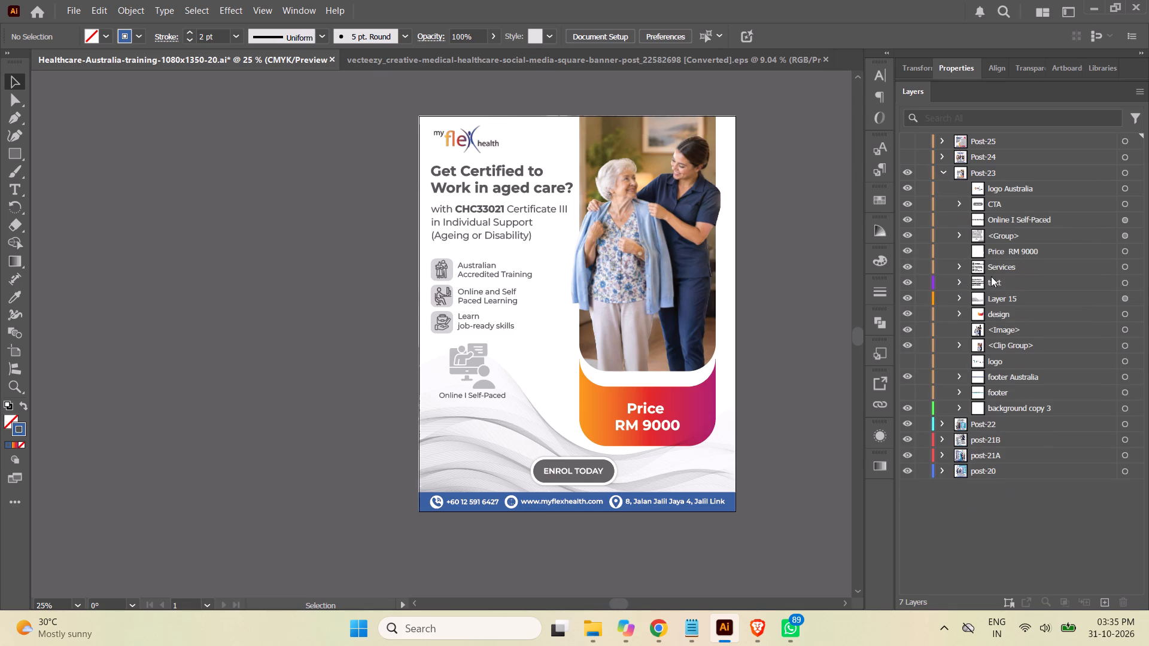
pyautogui.click(1124, 222)
pyautogui.keyDown('shift'); pyautogui.click(1123, 237); pyautogui.keyUp('shift')
pyautogui.keyDown('shift'); pyautogui.click(1125, 252); pyautogui.keyUp('shift')
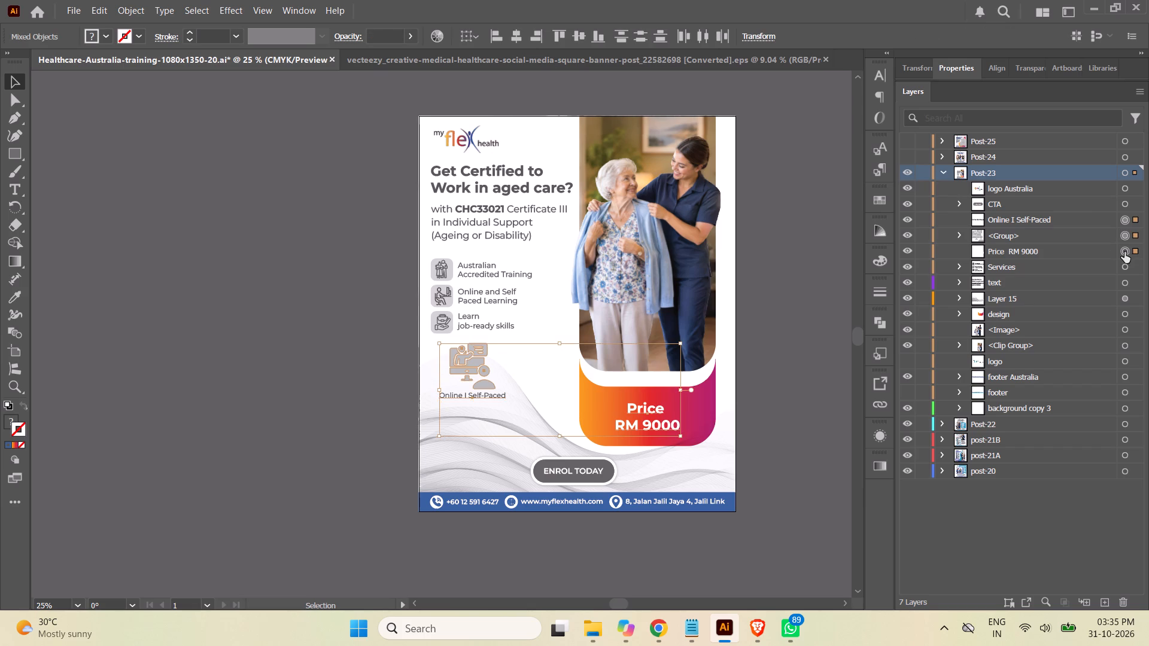
pyautogui.click(1095, 223)
pyautogui.keyDown('shift'); pyautogui.click(1081, 251); pyautogui.keyUp('shift')
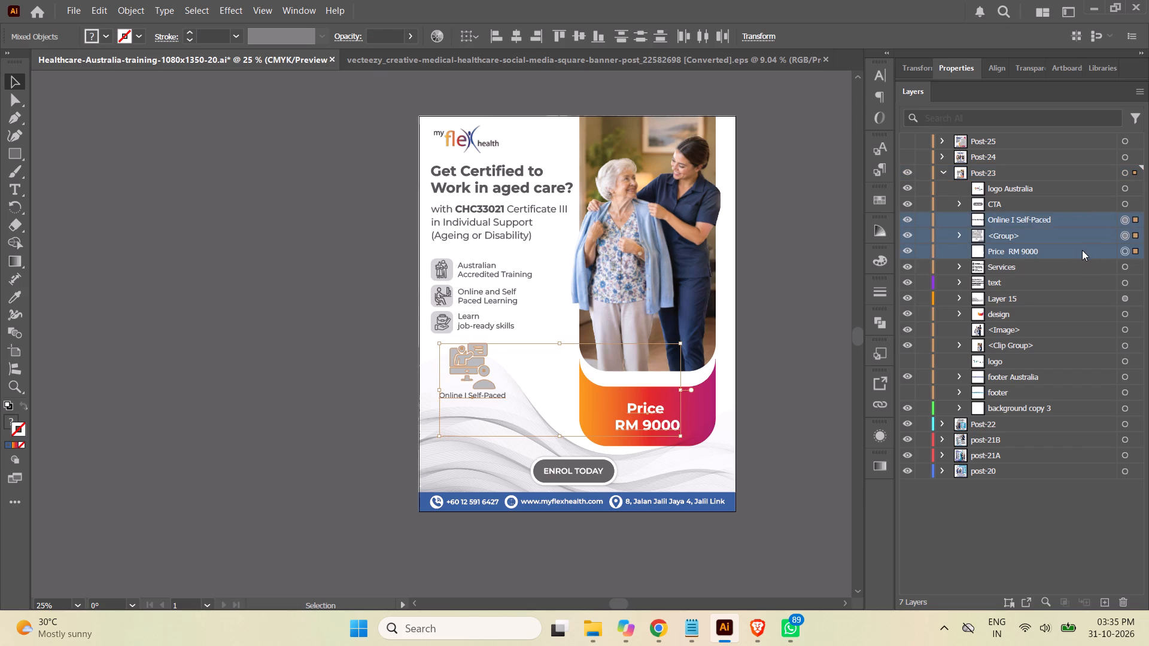
pyautogui.moveTo(1082, 251); pyautogui.dragTo(1108, 599)
# Move the duplicated self-paced text, icon group and price text from Post-23 into the Post-25 layer, and collapse Post-23.
pyautogui.click(1077, 220)
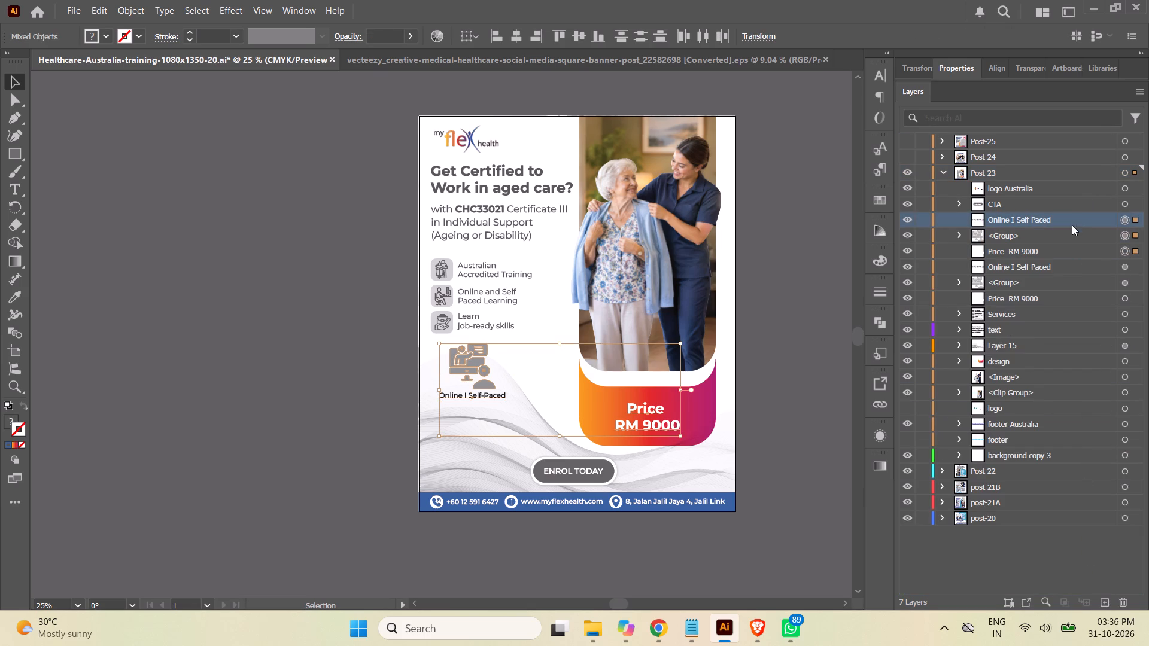
pyautogui.keyDown('shift'); pyautogui.click(1063, 251); pyautogui.keyUp('shift')
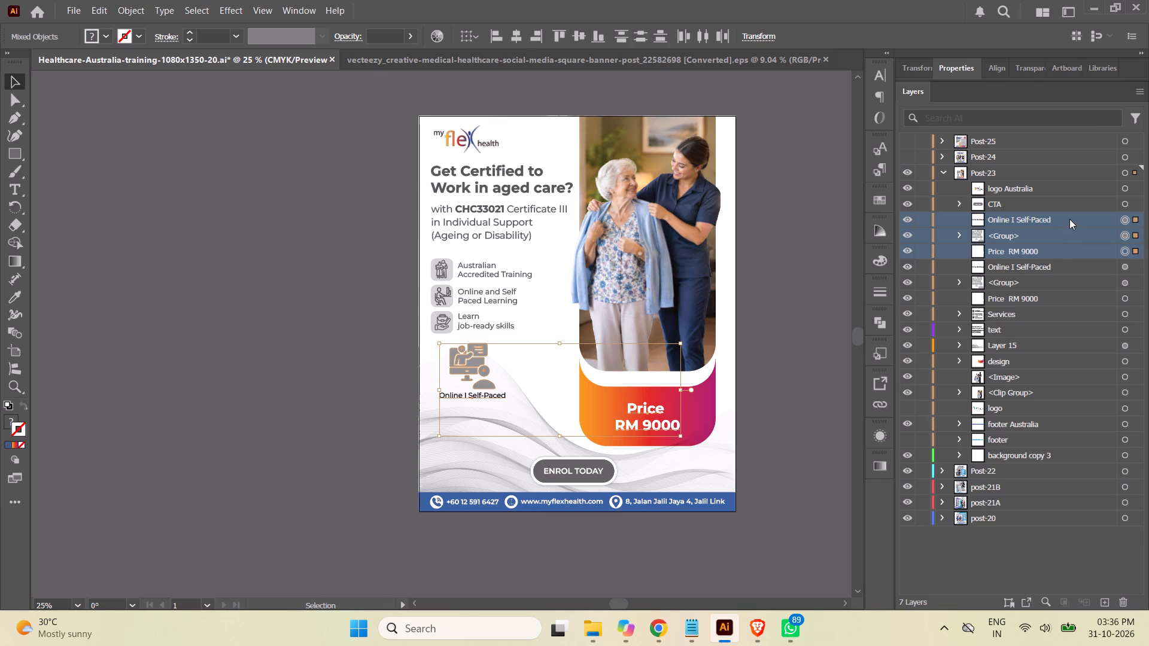
pyautogui.moveTo(1069, 219); pyautogui.dragTo(1014, 141)
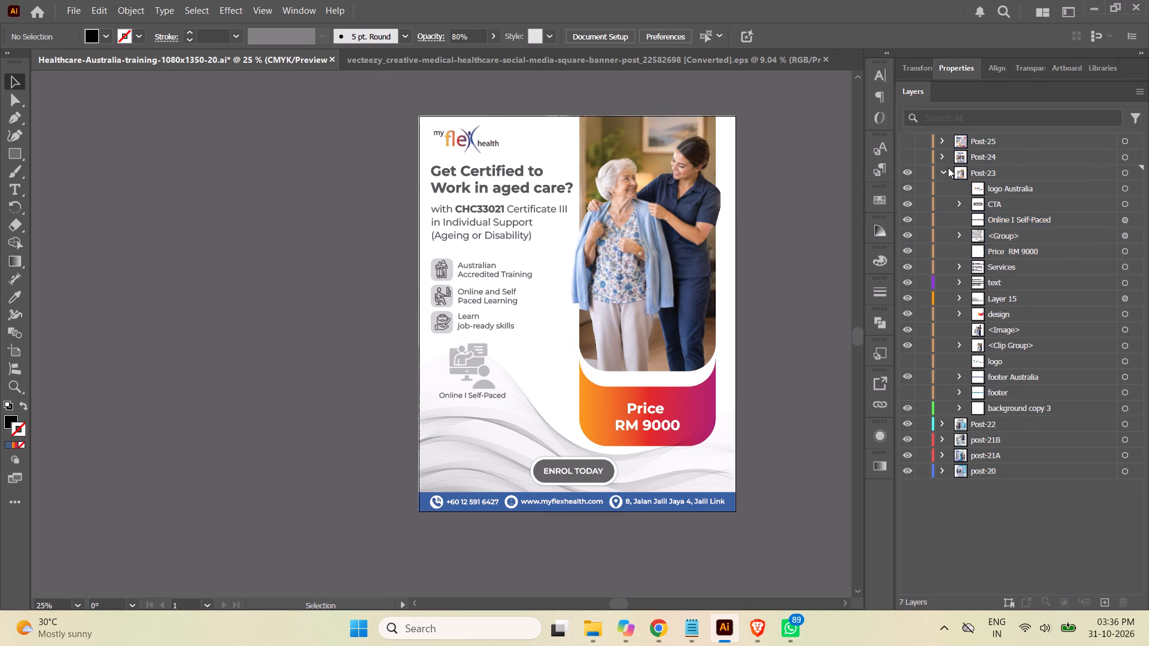
pyautogui.click(942, 175)
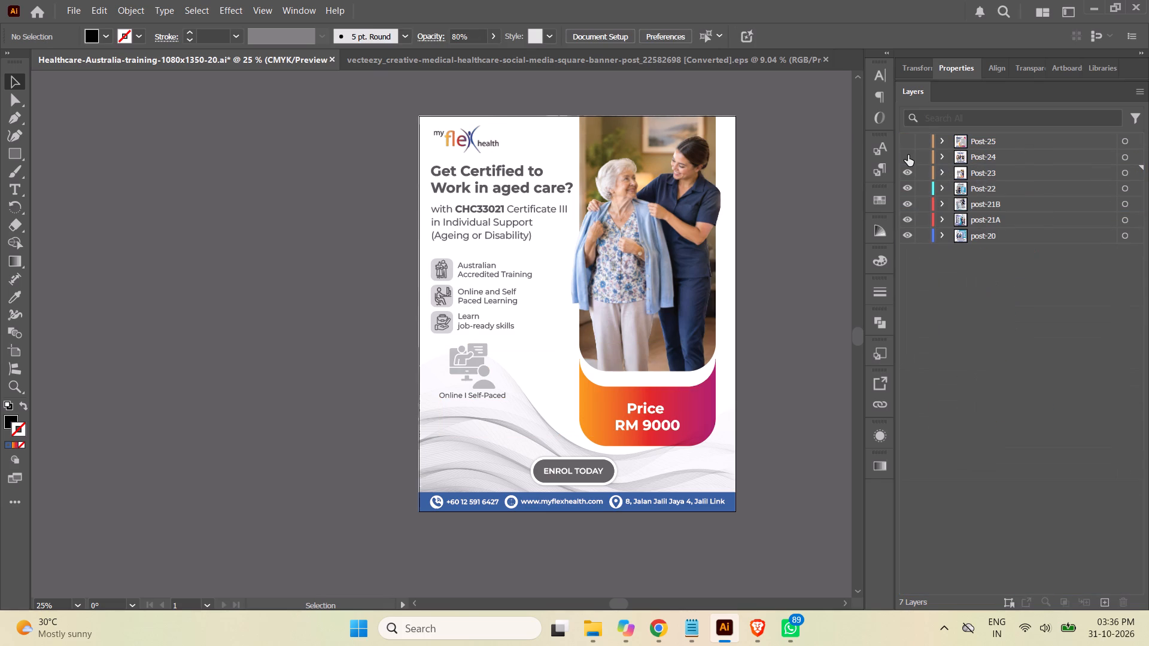
# Show the Post-24 and Post-25 layers again.
pyautogui.click(907, 154)
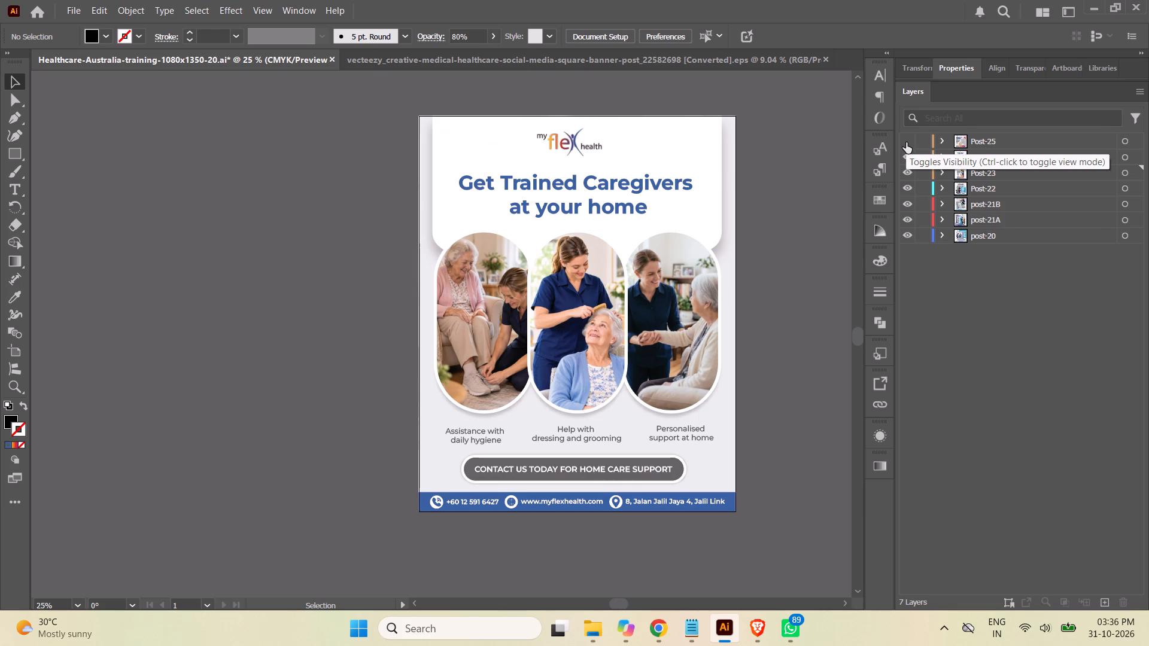
pyautogui.click(906, 142)
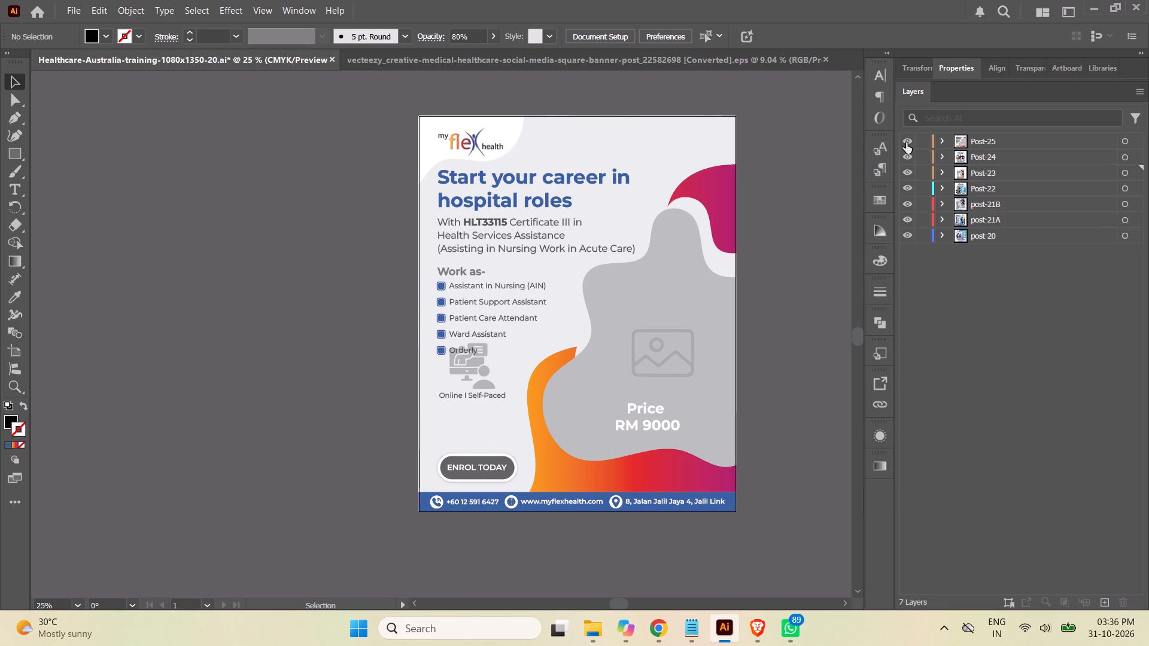
# Move the Post-25 self-paced text, its icon group and the price text down together, placing the icon between "Orderly" and "ENROL TODAY".
pyautogui.click(940, 142)
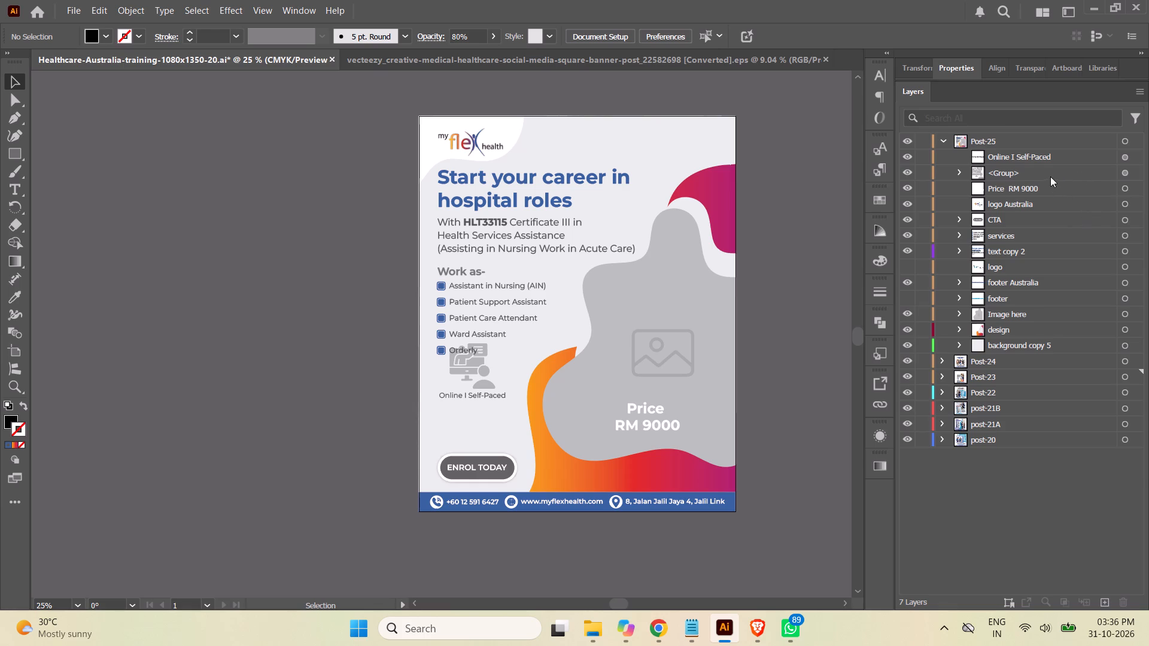
pyautogui.click(1124, 158)
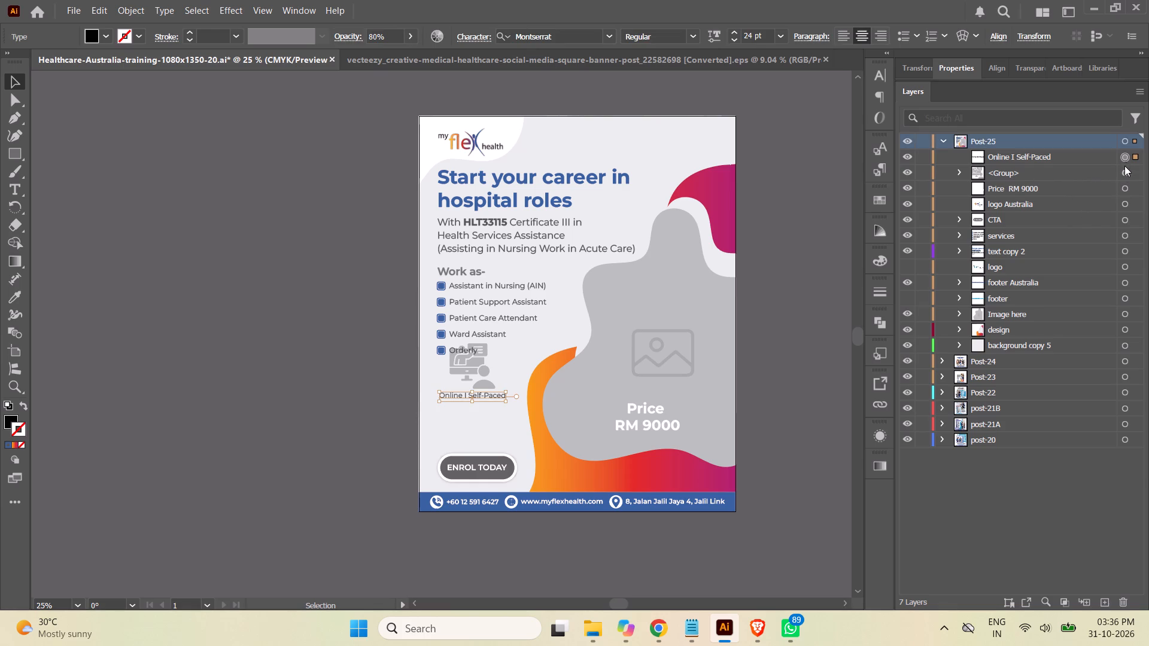
pyautogui.keyDown('shift'); pyautogui.click(1122, 191); pyautogui.keyUp('shift')
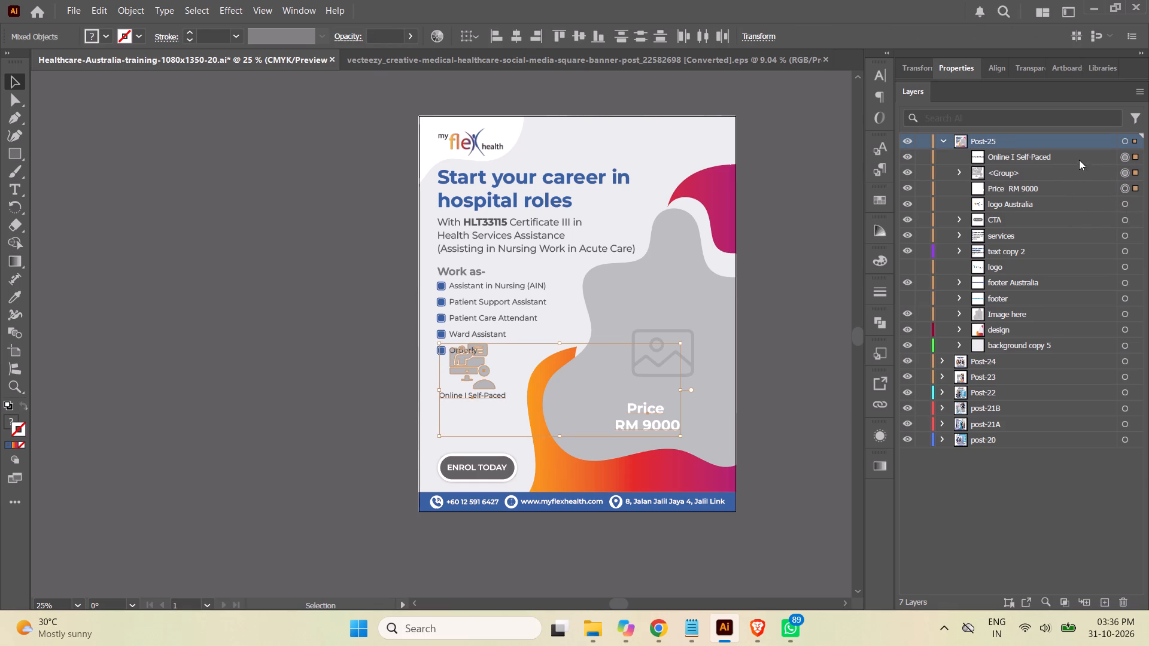
pyautogui.click(1079, 159)
pyautogui.keyDown('shift'); pyautogui.click(1060, 188); pyautogui.keyUp('shift')
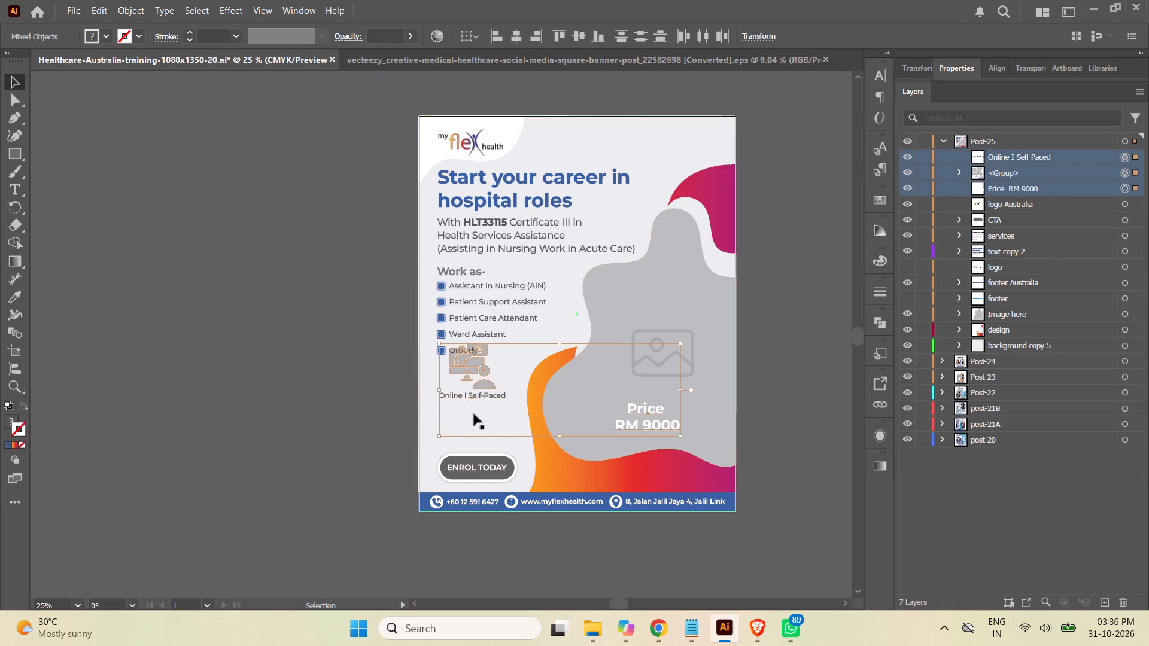
pyautogui.moveTo(484, 392); pyautogui.dragTo(482, 420)
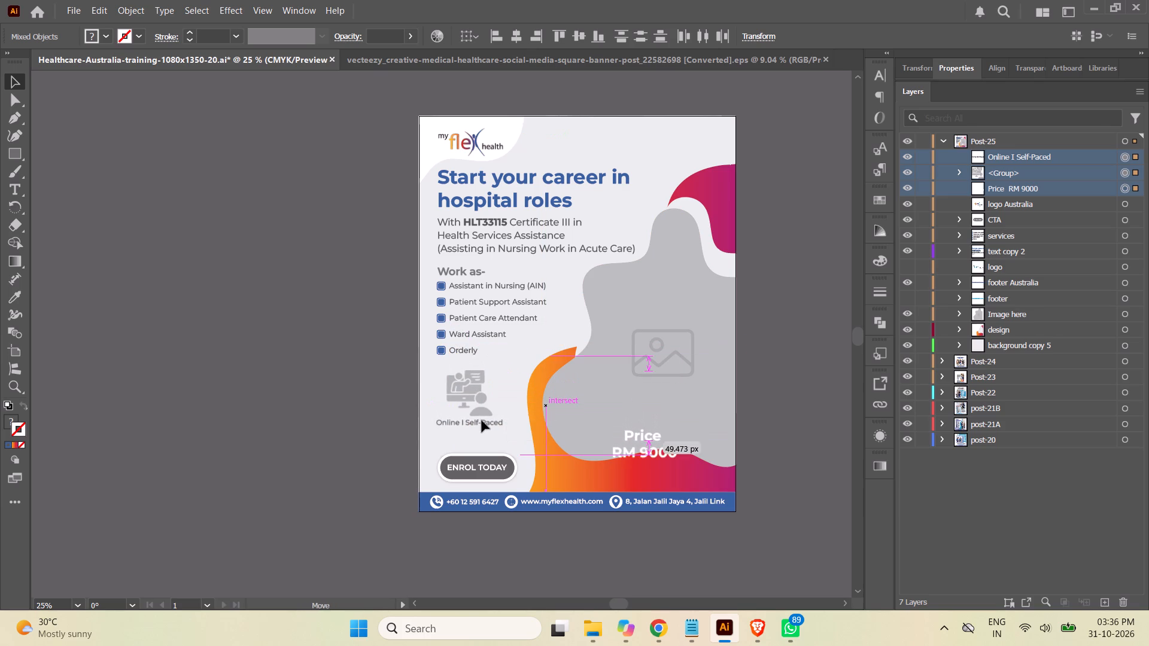
pyautogui.moveTo(482, 420); pyautogui.dragTo(488, 424)
pyautogui.click(330, 402)
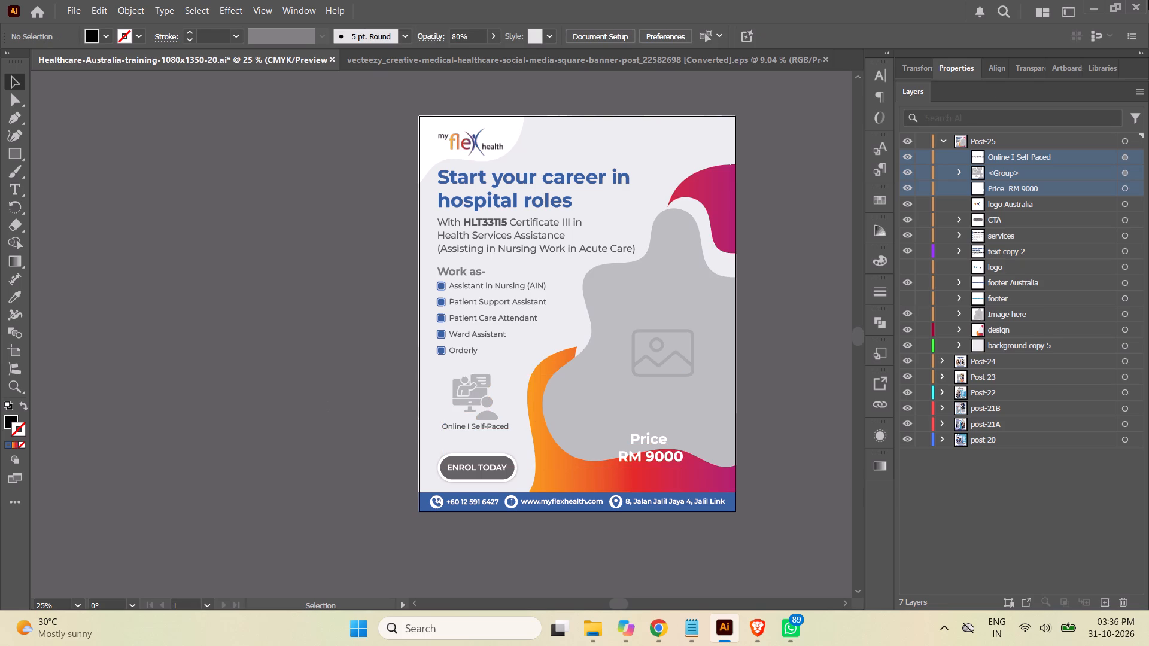
# Place the "Price RM 9000" text on the red wave just above the footer and set its font size to 36 pt.
pyautogui.click(1124, 189)
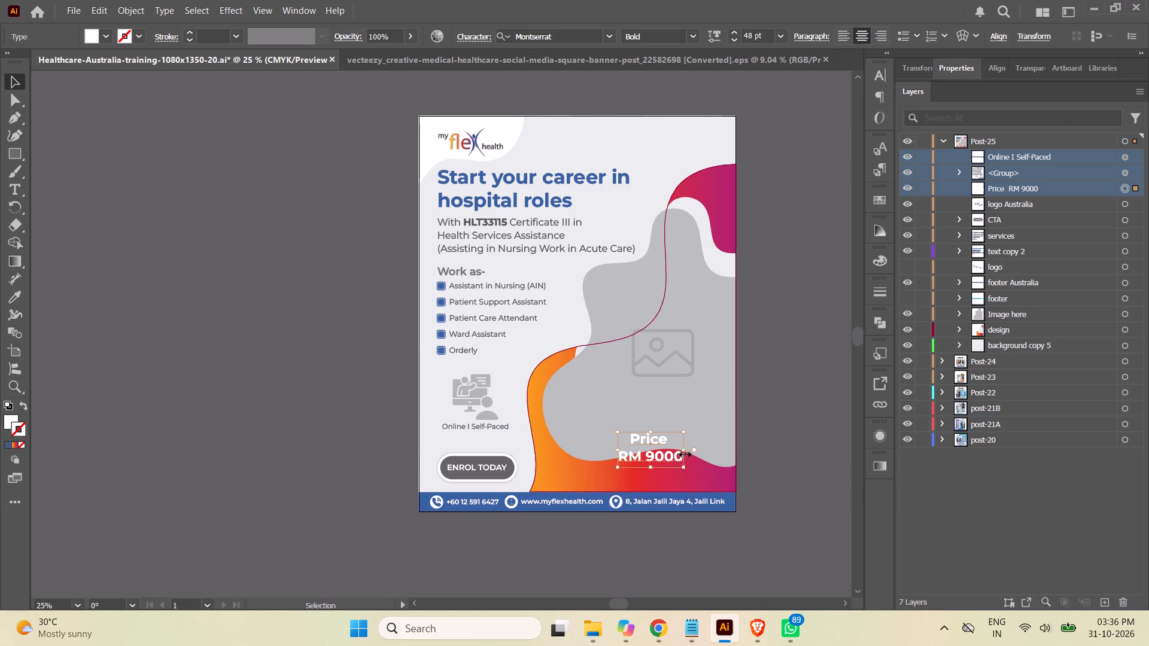
pyautogui.moveTo(665, 456); pyautogui.dragTo(667, 476)
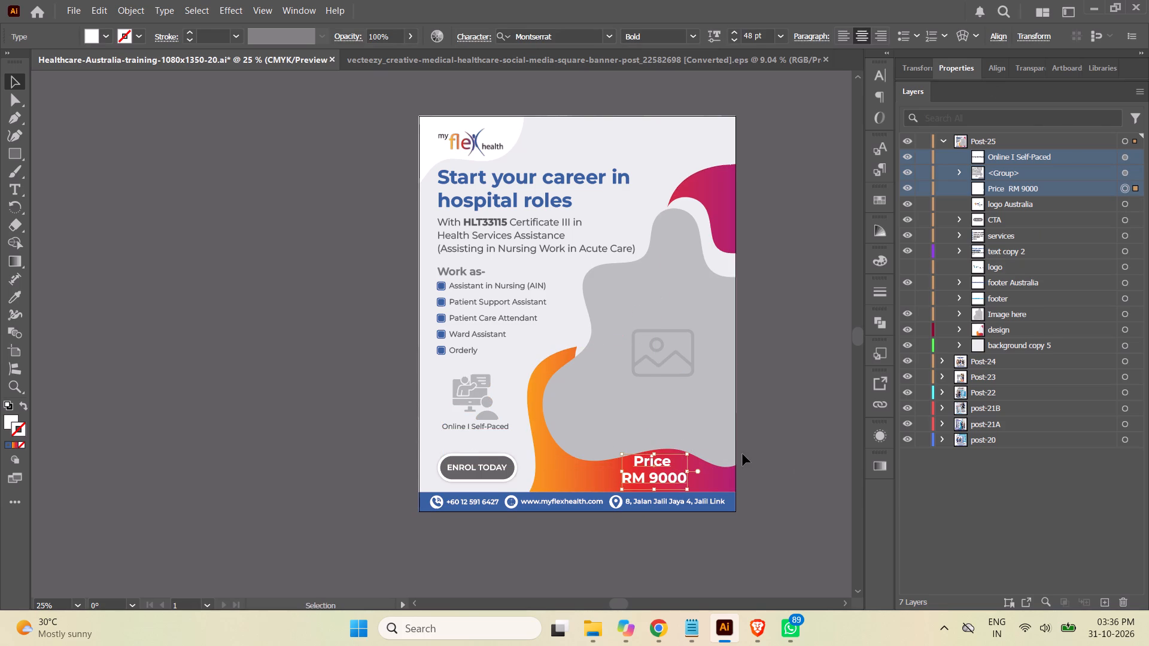
pyautogui.click(779, 37)
pyautogui.click(805, 252)
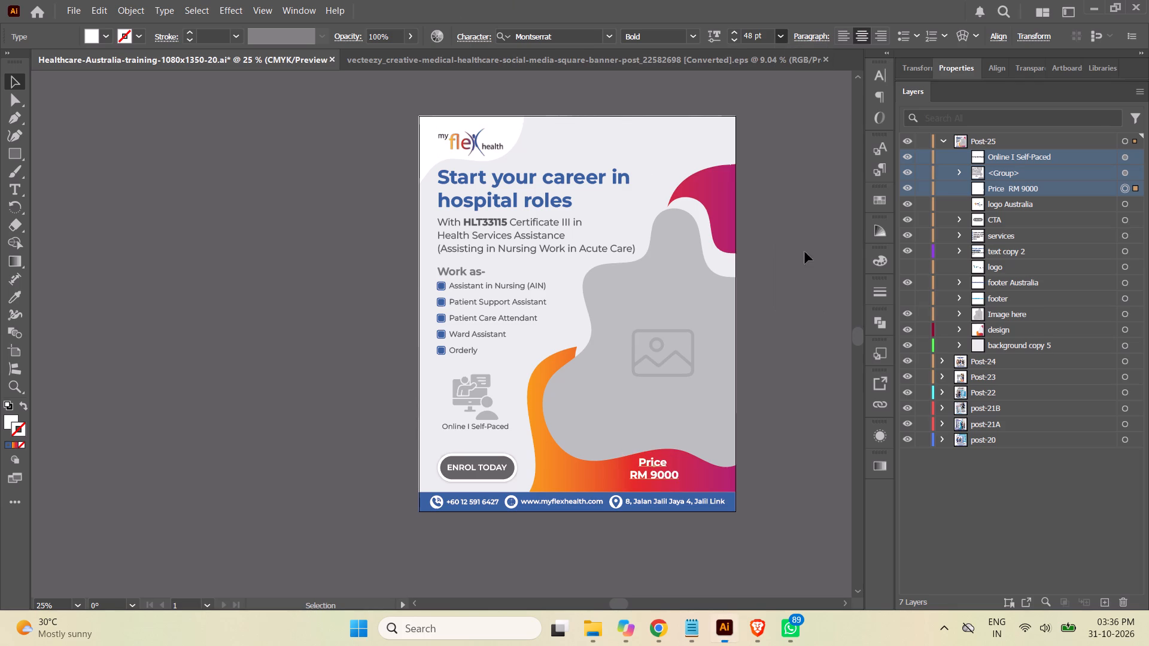
pyautogui.moveTo(668, 476); pyautogui.dragTo(675, 478)
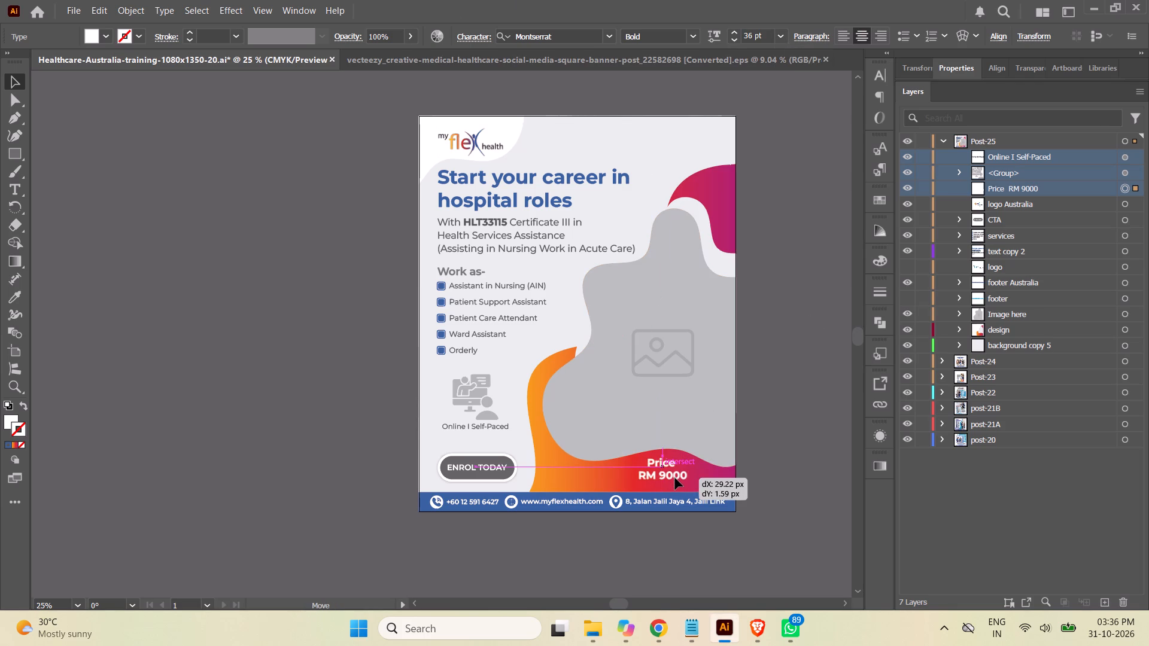
pyautogui.moveTo(675, 478); pyautogui.dragTo(675, 480)
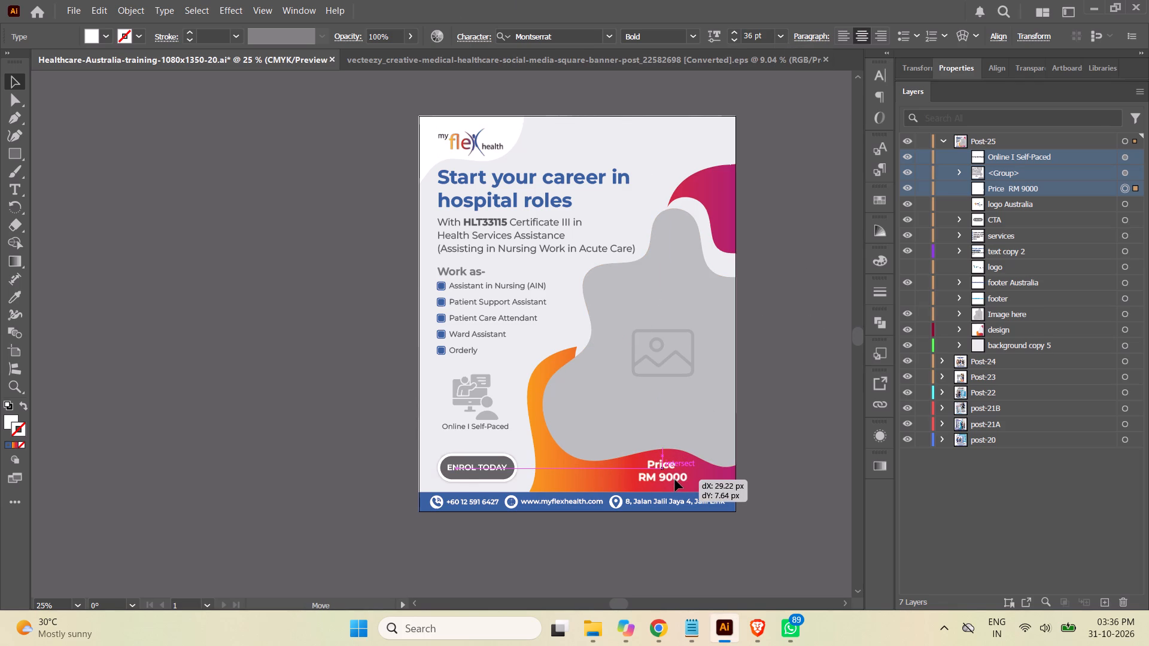
pyautogui.moveTo(675, 480); pyautogui.dragTo(676, 480)
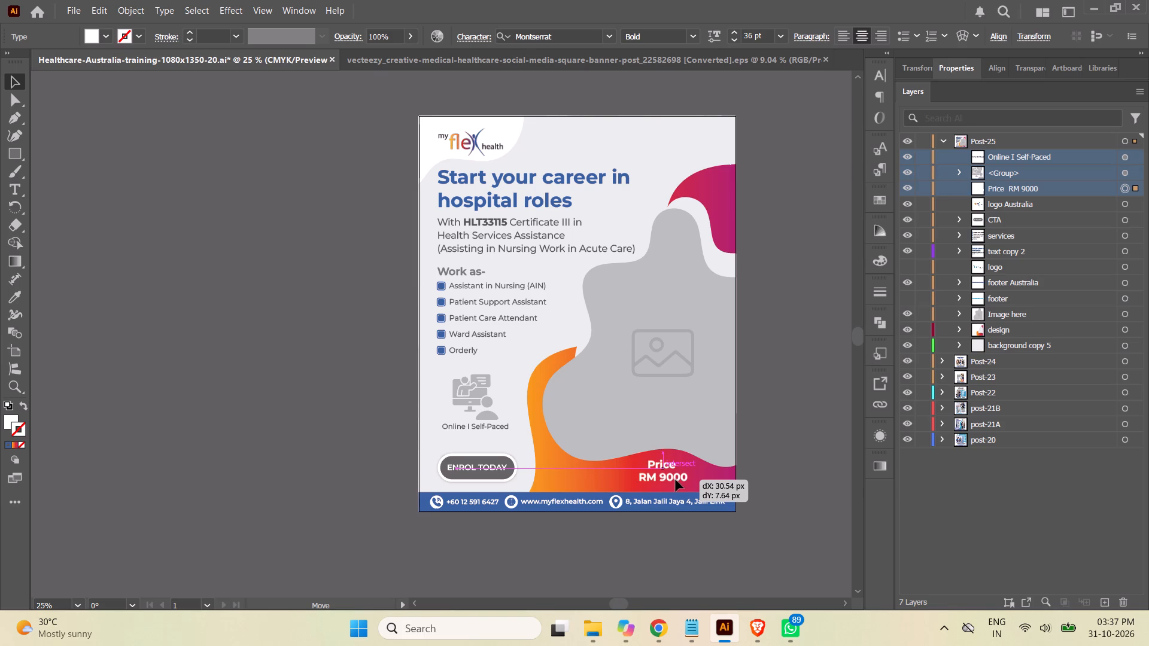
pyautogui.moveTo(676, 480); pyautogui.dragTo(676, 480)
pyautogui.click(324, 423)
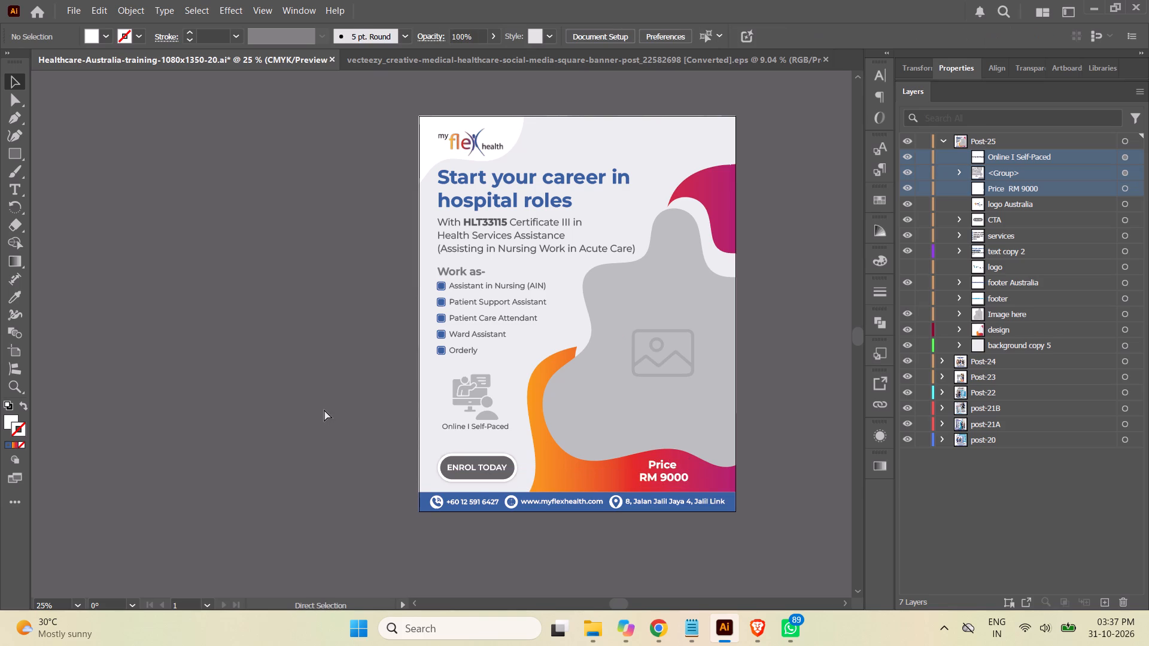
# Save the Healthcare-Australia-training document.
pyautogui.hotkey('ctrl', 's')
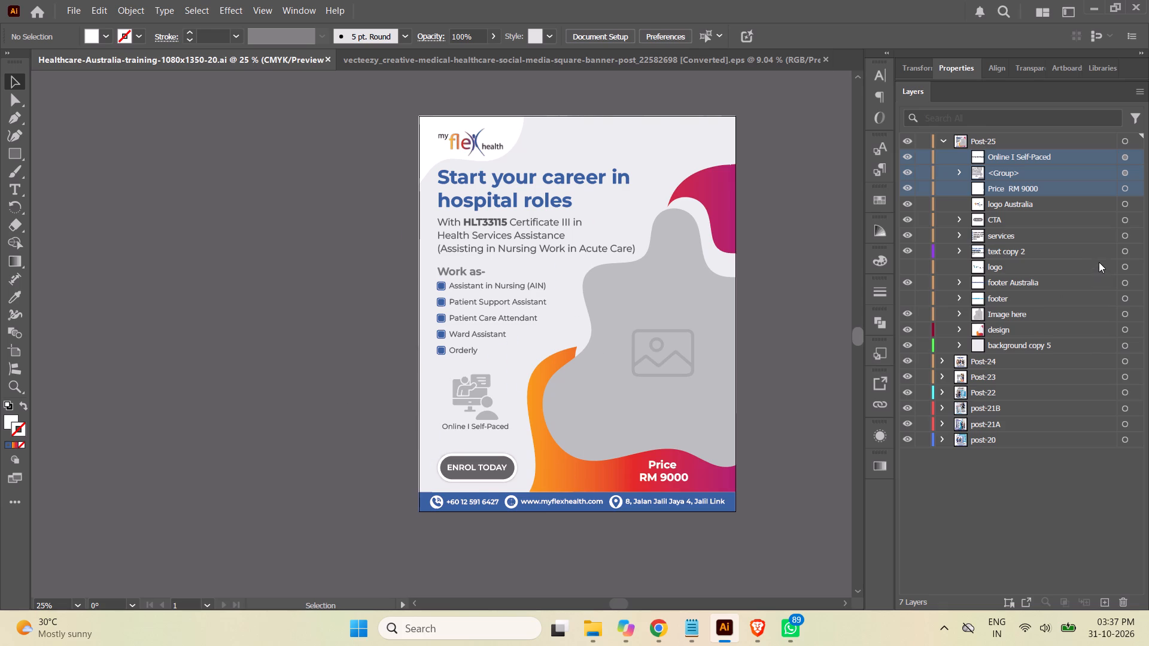
pyautogui.click(1069, 157)
# Switch to File Explorer and browse the icons and infographics folders under Documents > Data for a suitable arrow graphic.
pyautogui.click(592, 629)
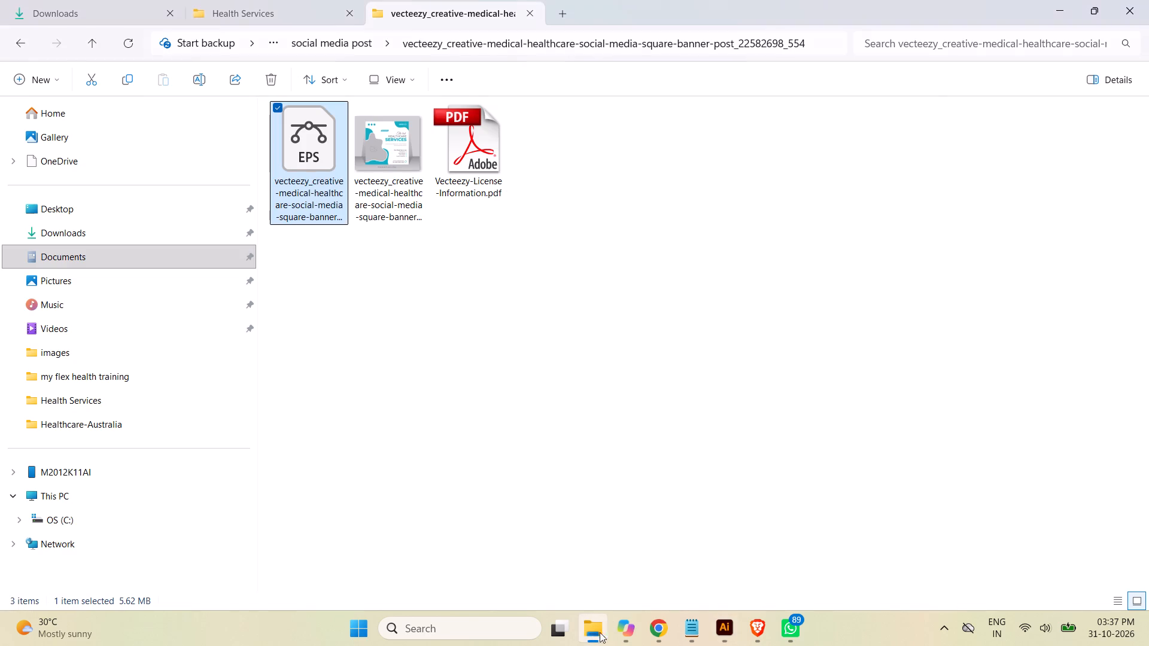
pyautogui.click(358, 40)
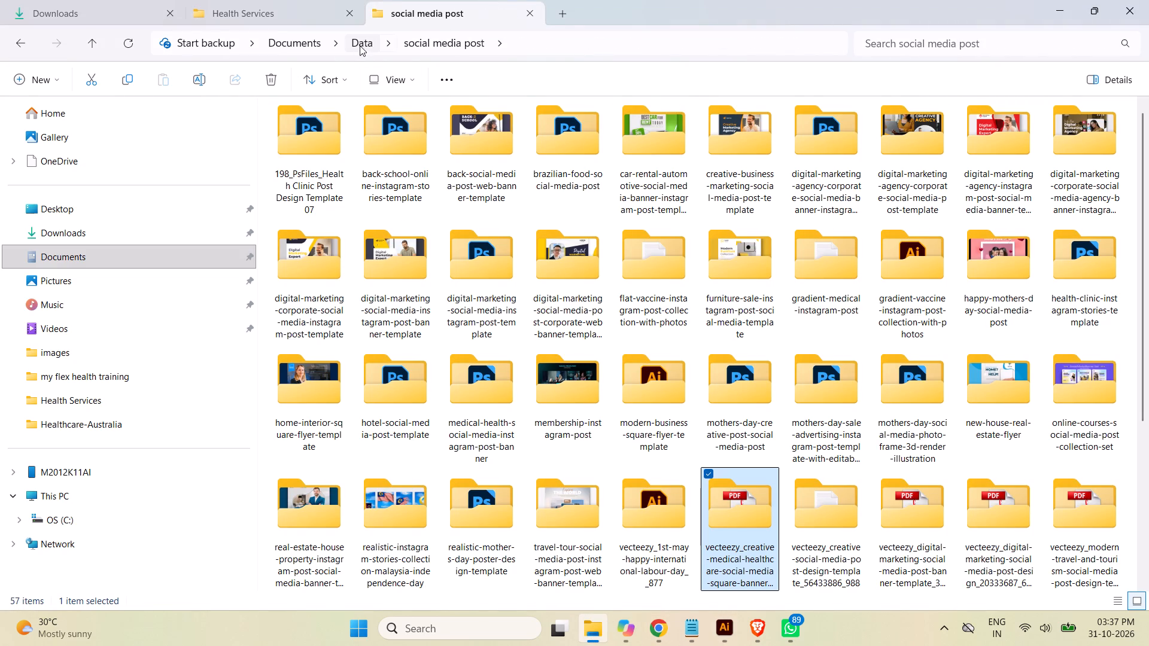
pyautogui.click(561, 11)
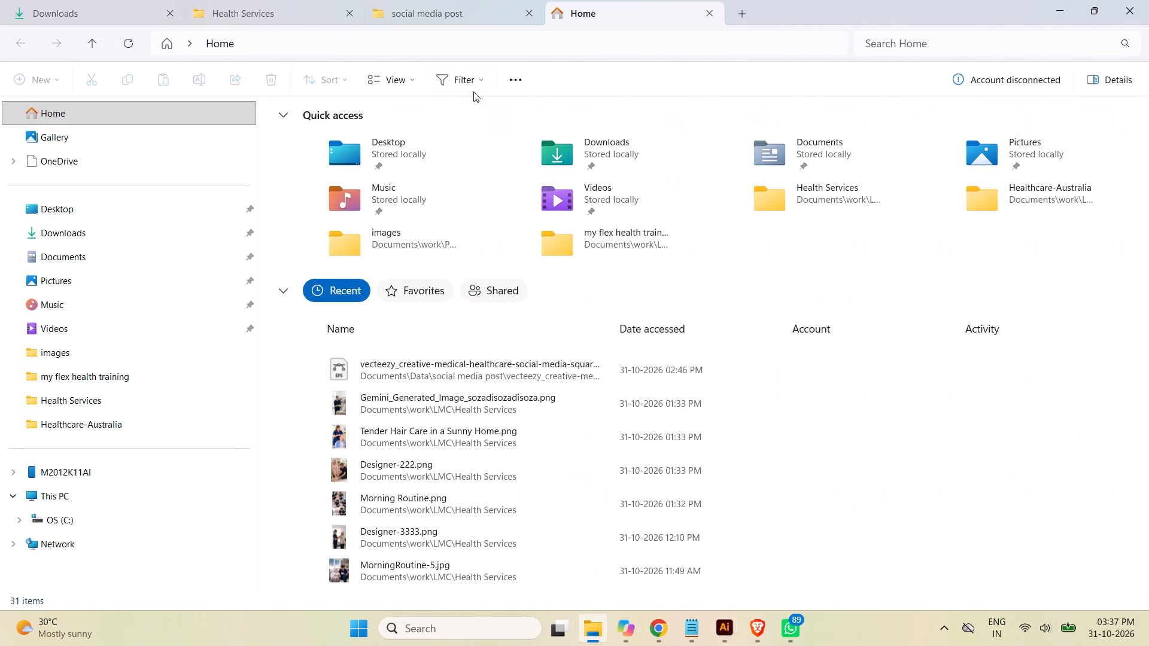
pyautogui.click(80, 257)
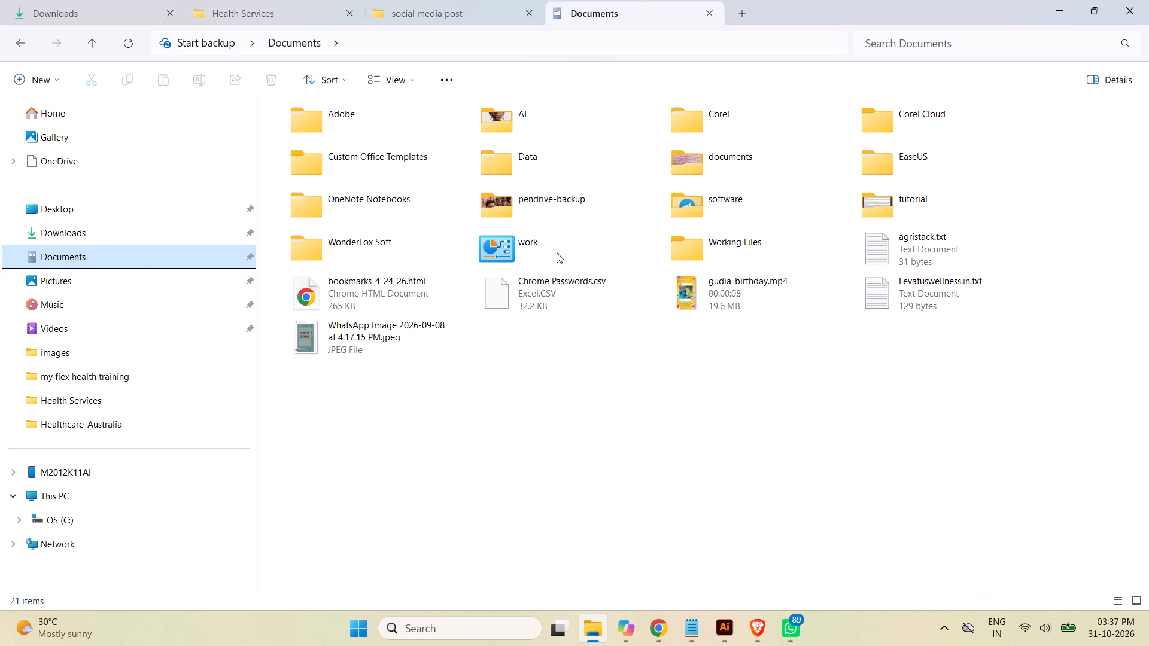
pyautogui.doubleClick(507, 164)
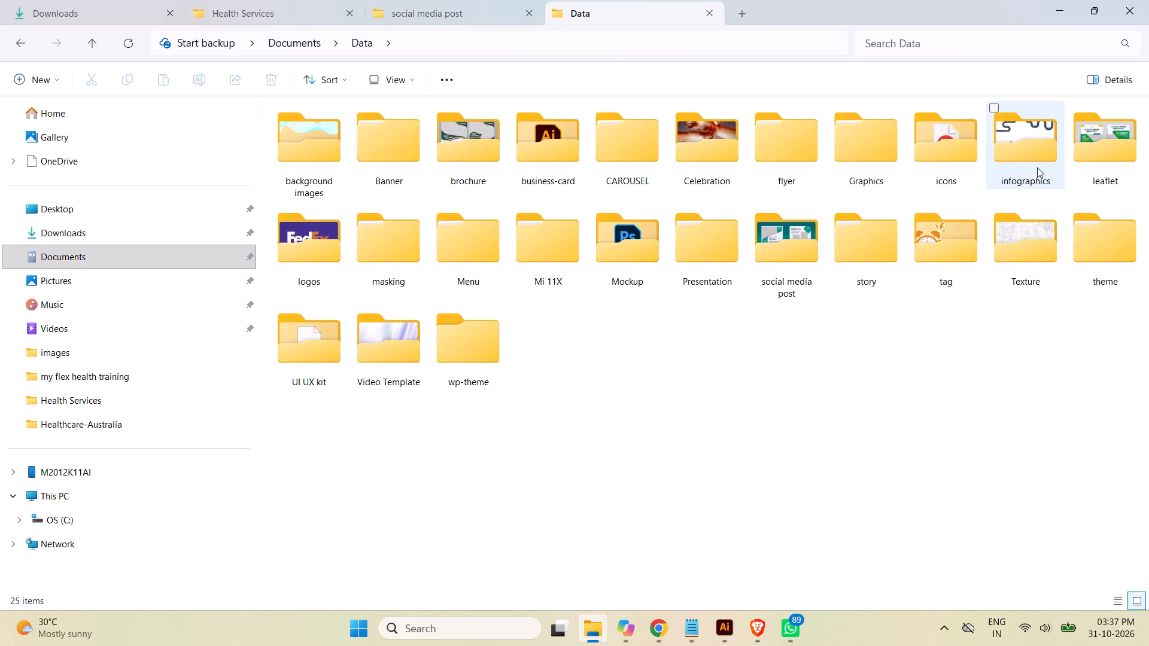
pyautogui.doubleClick(957, 156)
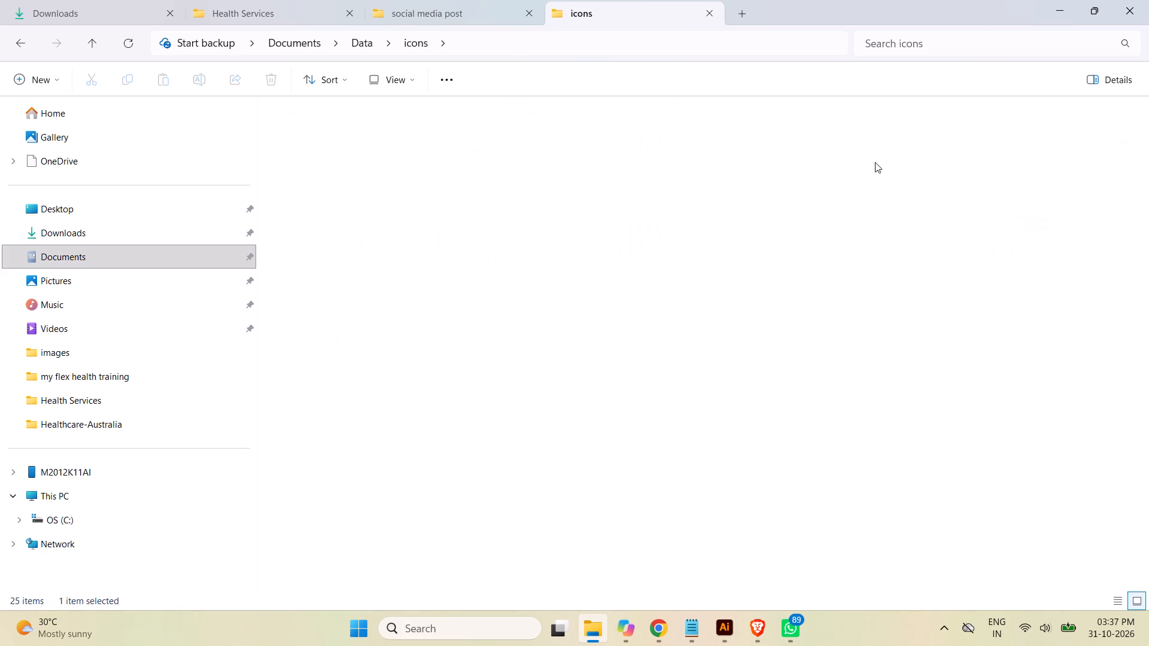
pyautogui.doubleClick(309, 160)
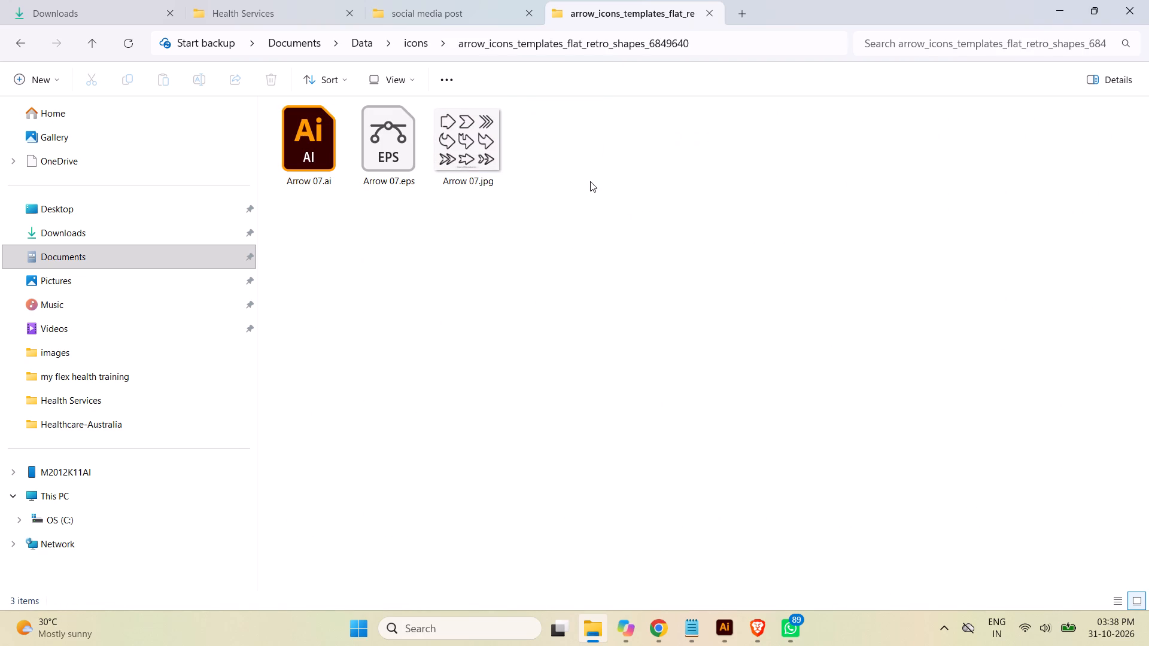
pyautogui.click(421, 44)
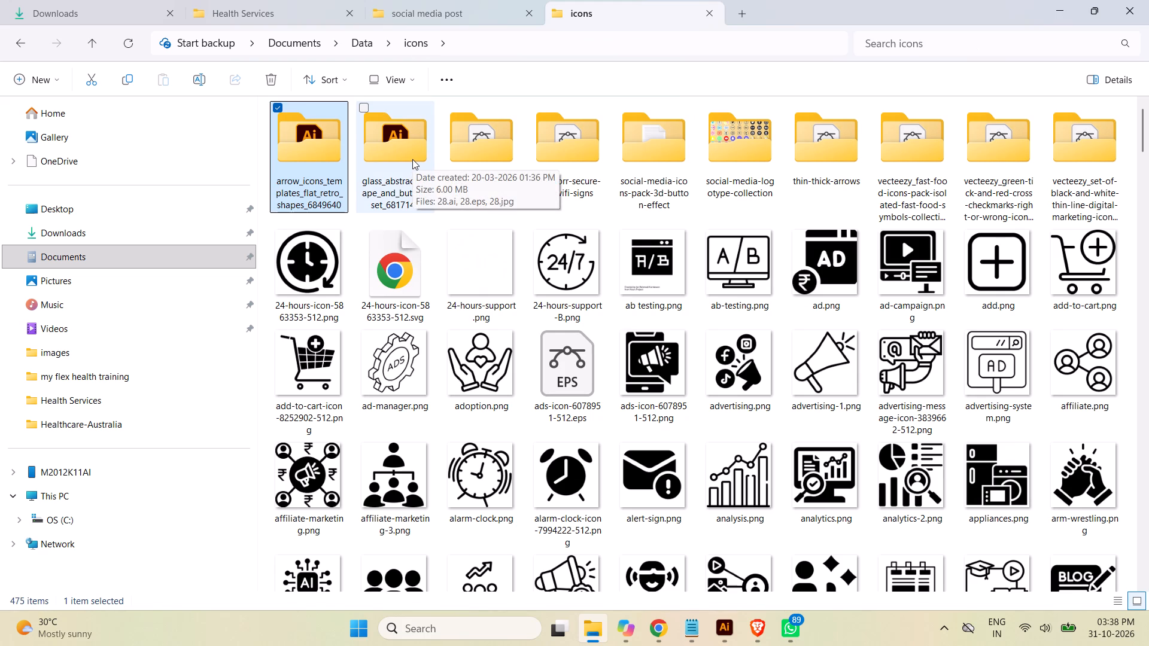
pyautogui.doubleClick(412, 159)
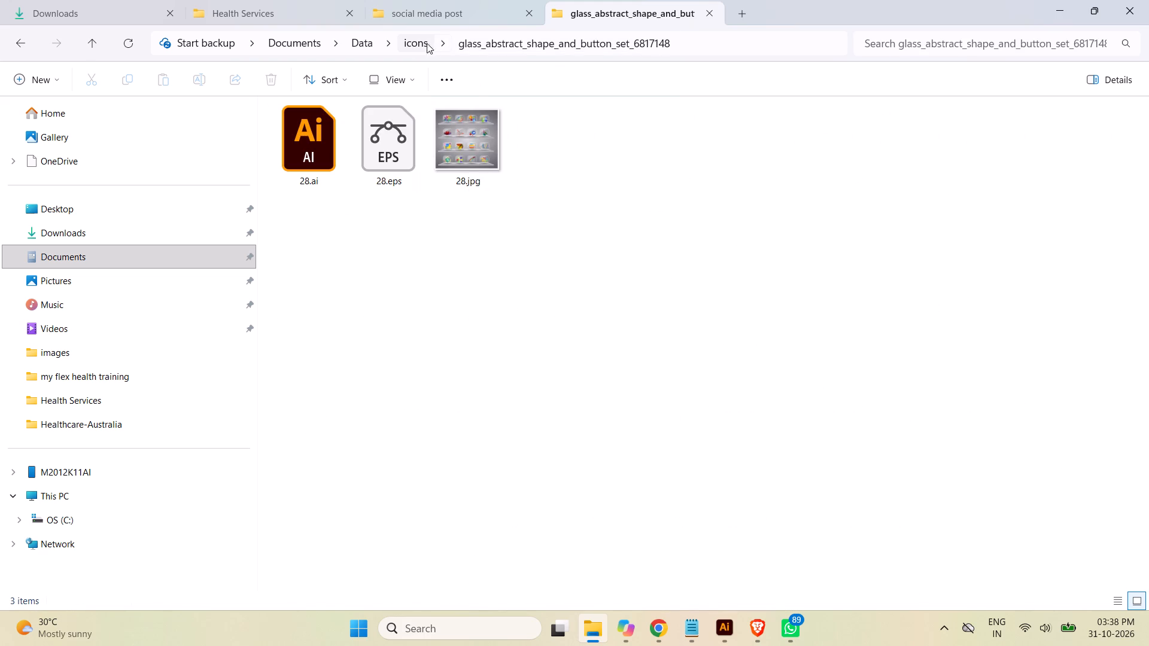
pyautogui.click(416, 43)
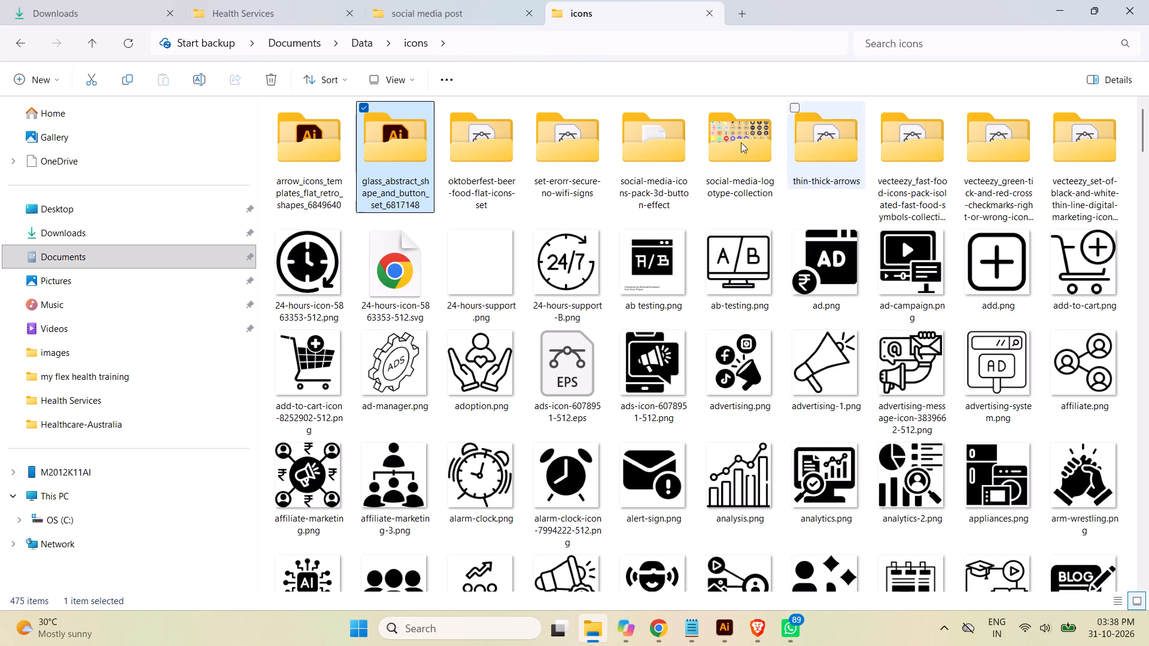
pyautogui.click(360, 44)
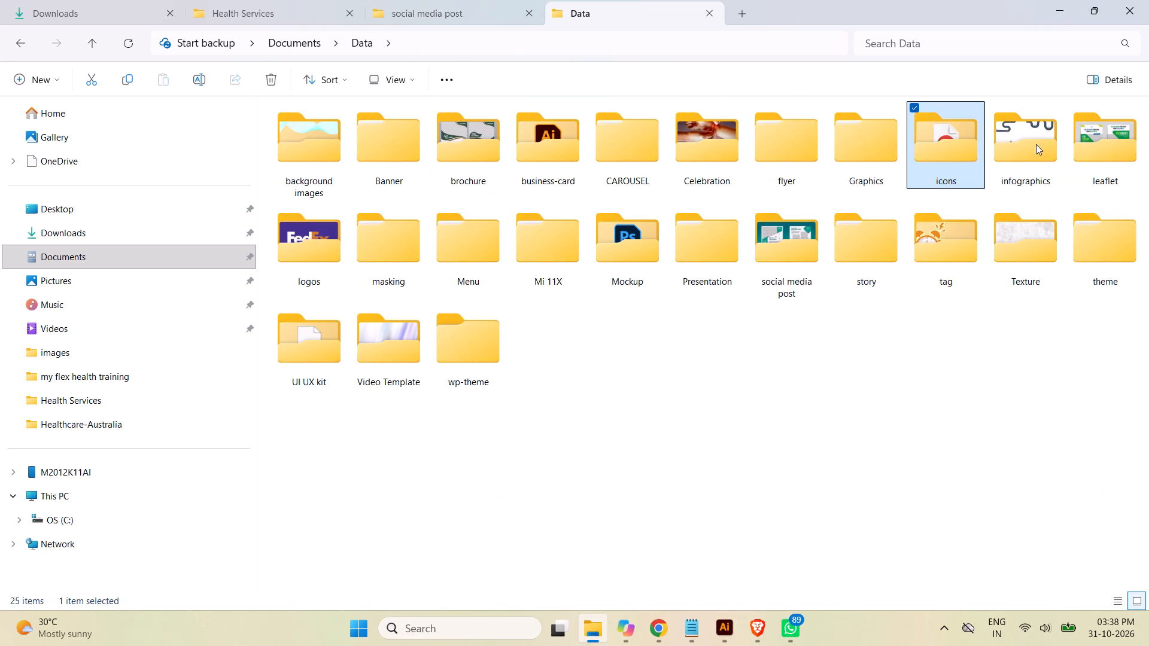
pyautogui.doubleClick(1010, 144)
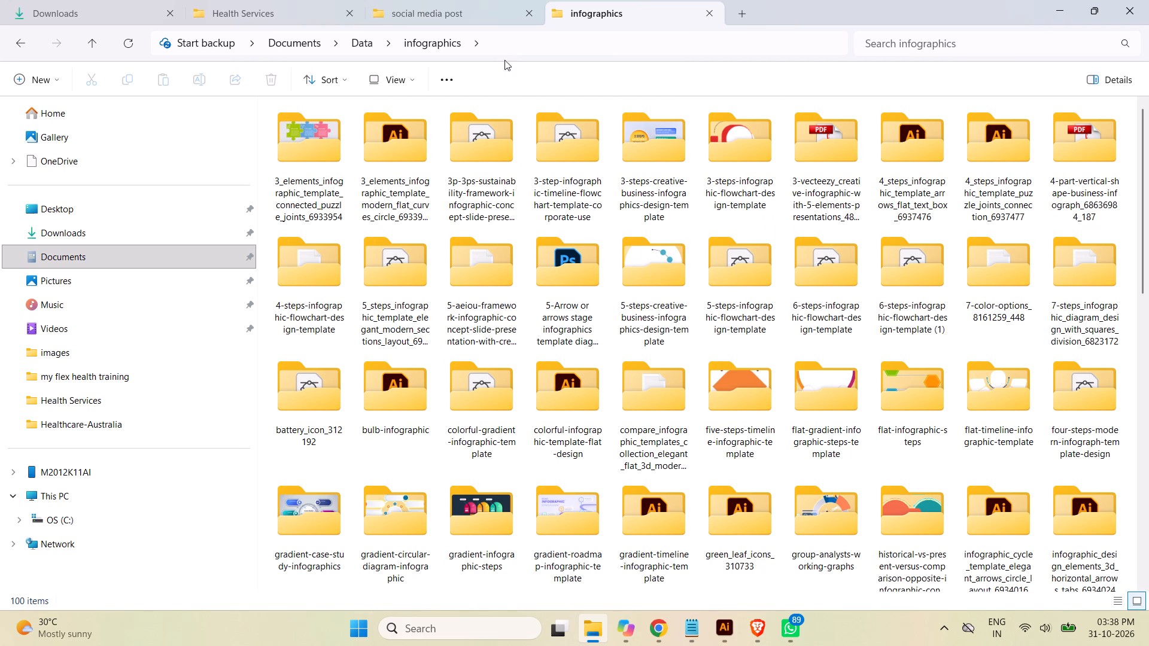
pyautogui.click(367, 44)
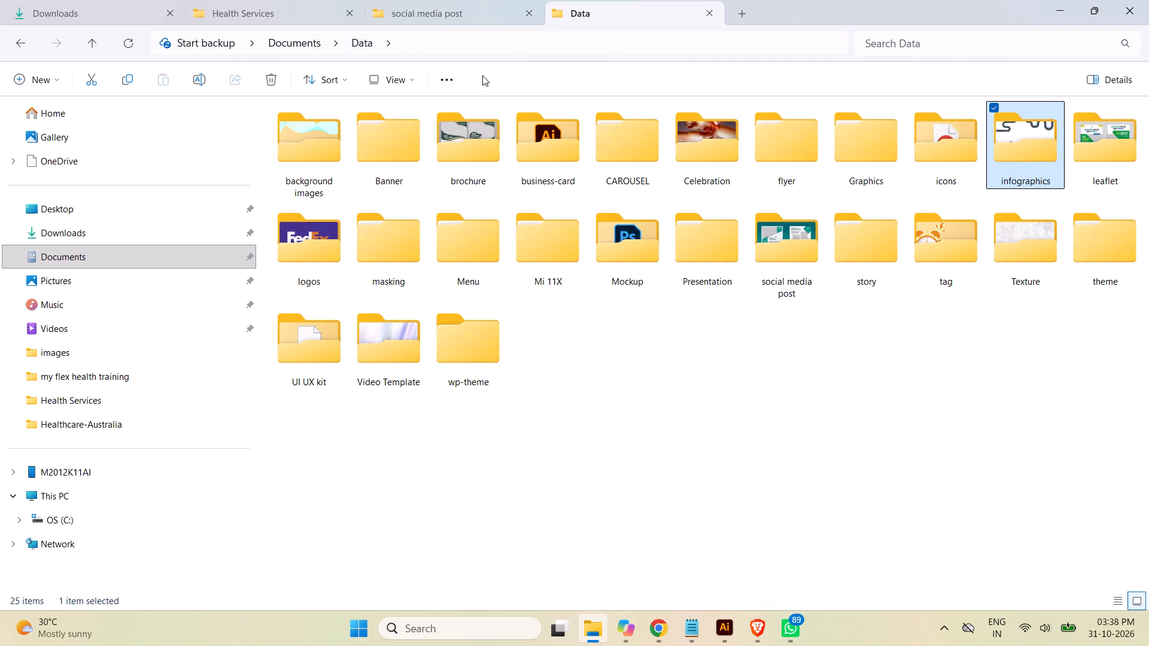
# Open thin_to_thick_arrows.eps from the thin-thick-arrows folder within the icons collection in Illustrator.
pyautogui.doubleClick(954, 161)
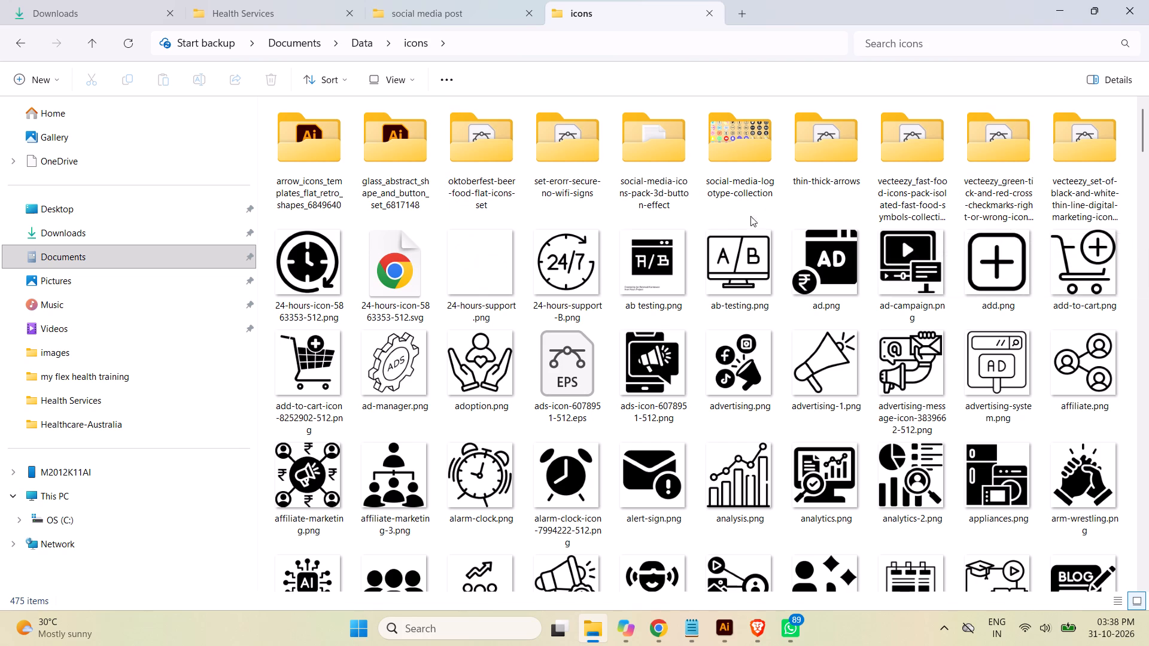
pyautogui.doubleClick(838, 164)
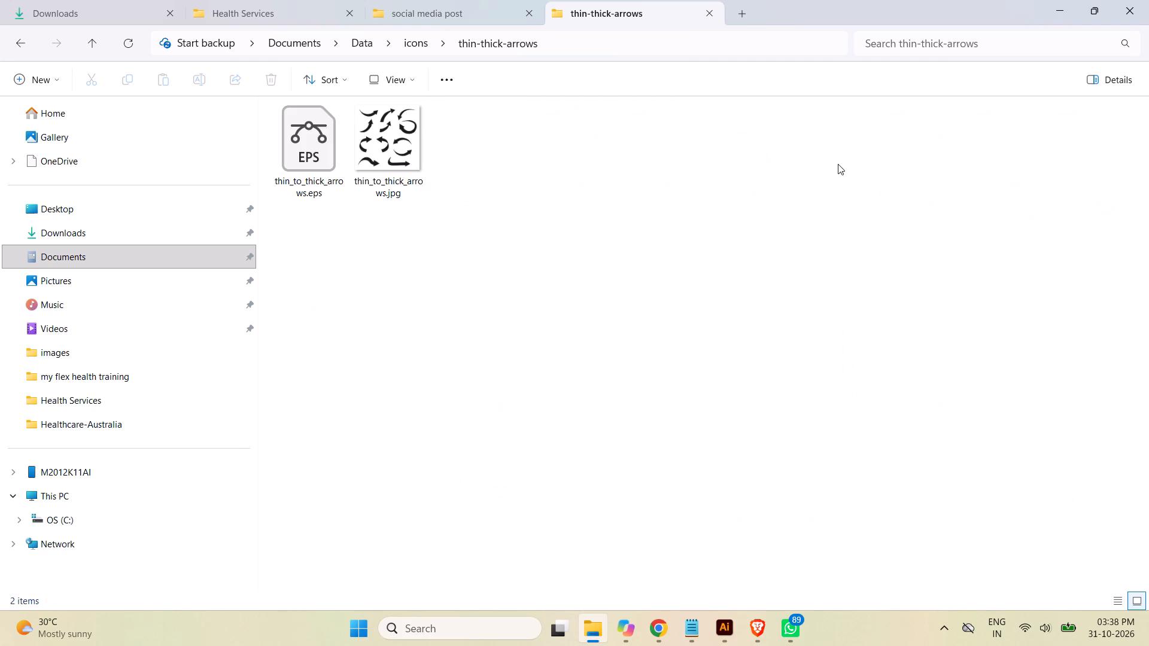
pyautogui.doubleClick(310, 159)
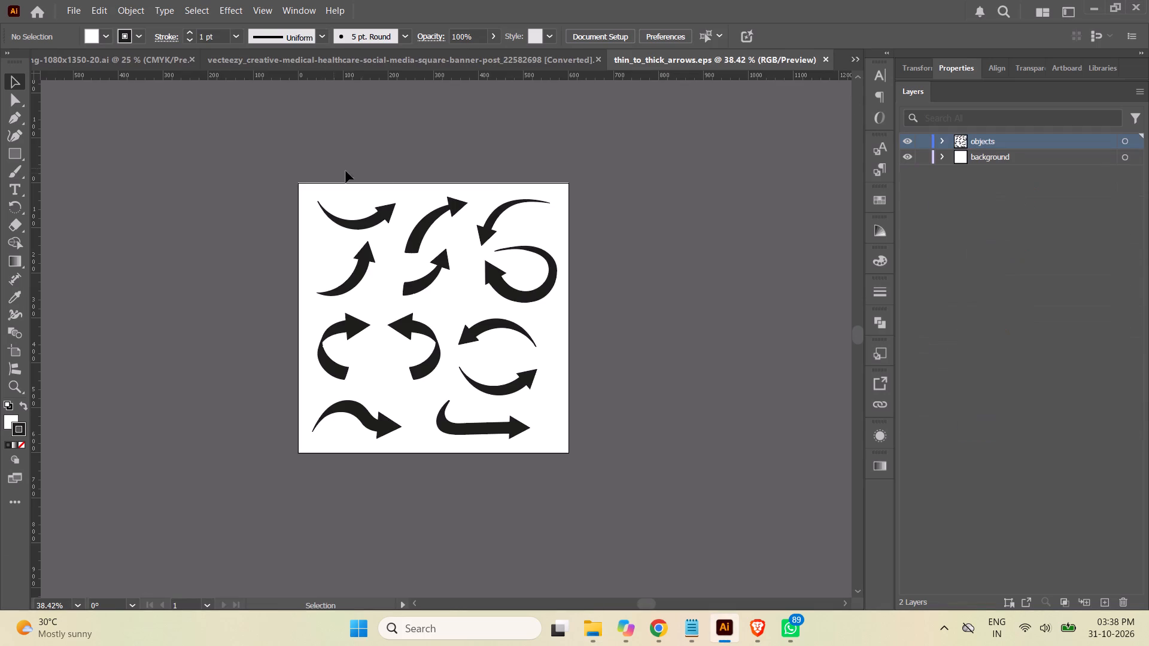
# Copy the short, thick upward-curving arrow path directly below the upper-middle arrow from the objects group.
pyautogui.click(940, 139)
pyautogui.click(959, 159)
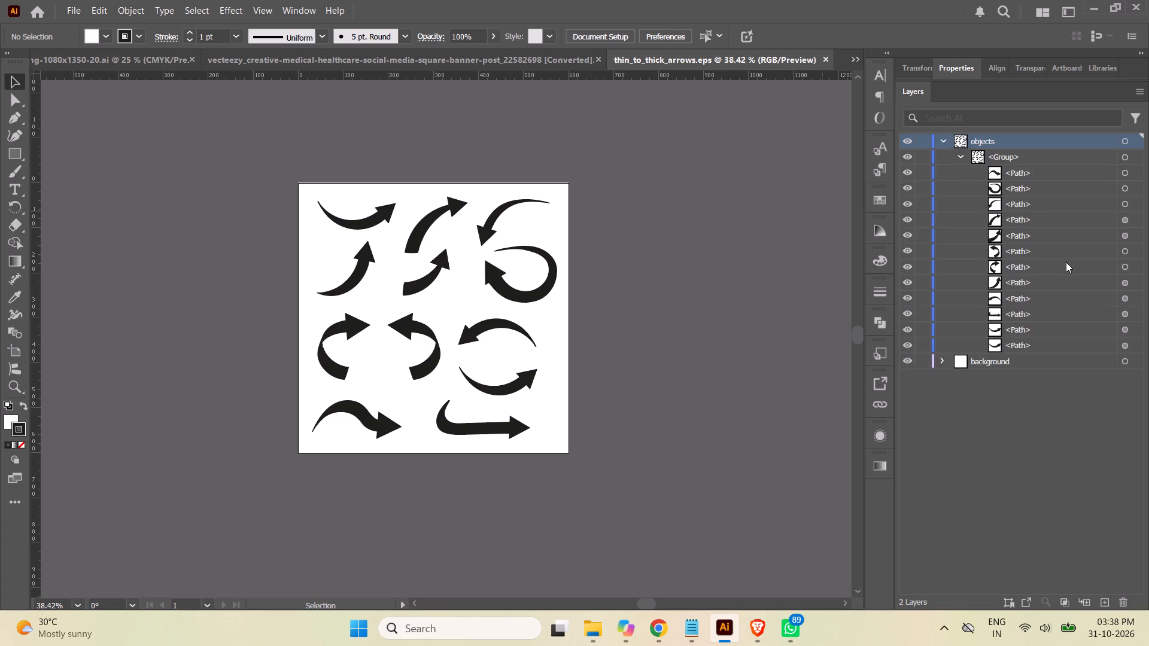
pyautogui.click(1126, 220)
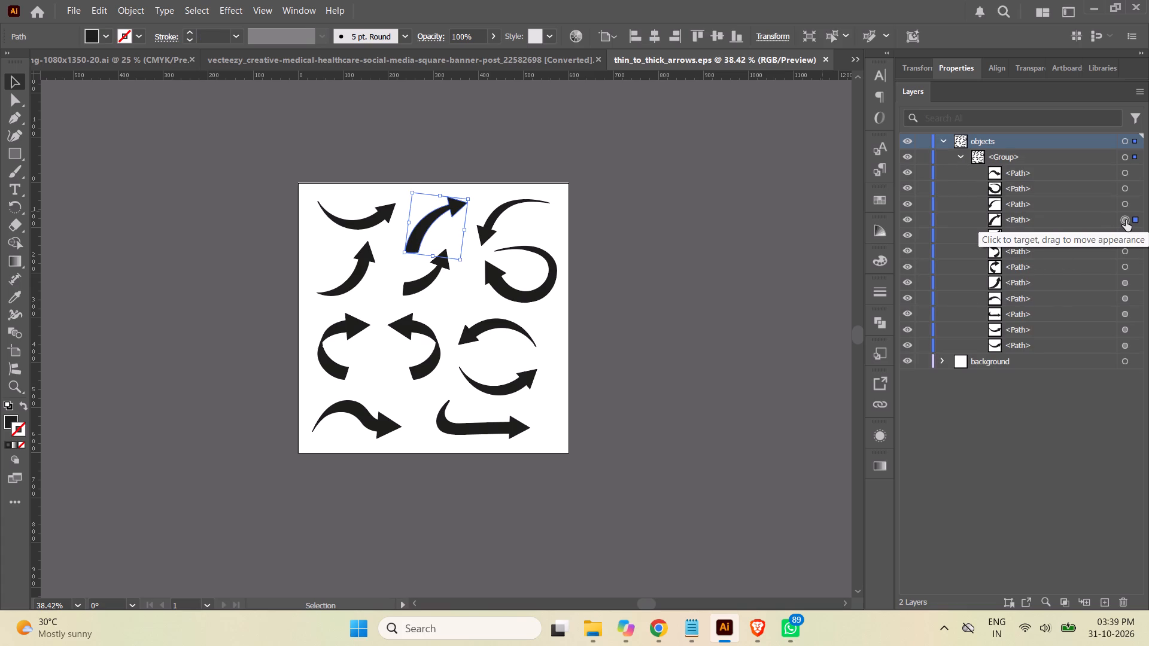
pyautogui.click(1123, 238)
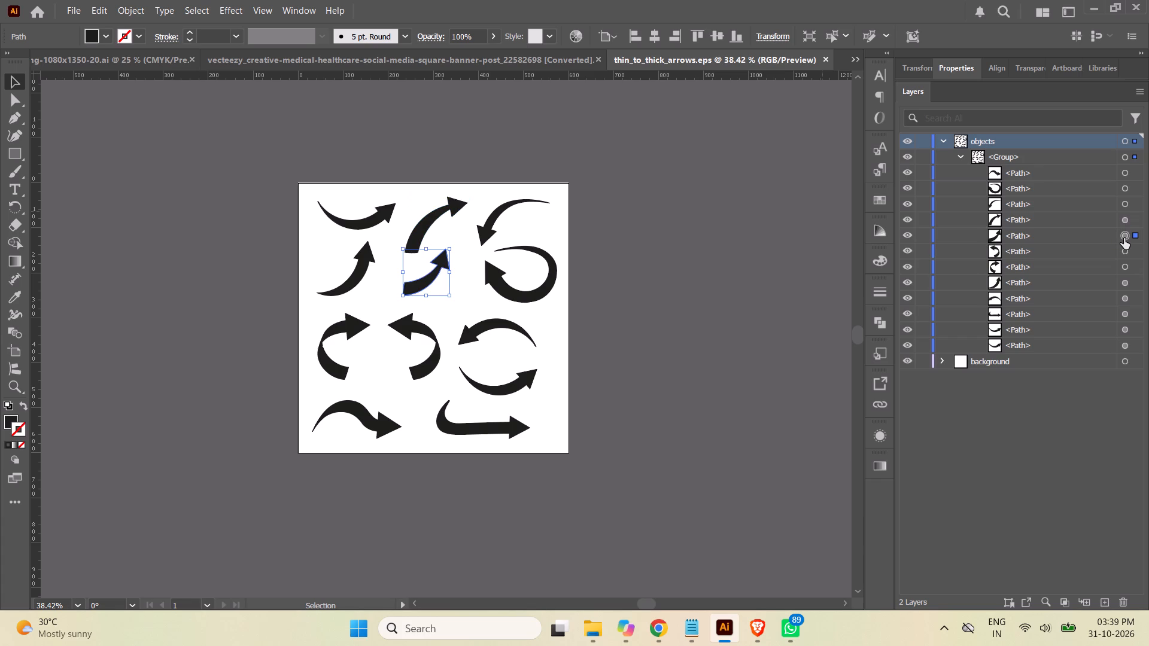
pyautogui.hotkey('ctrl', 'c')
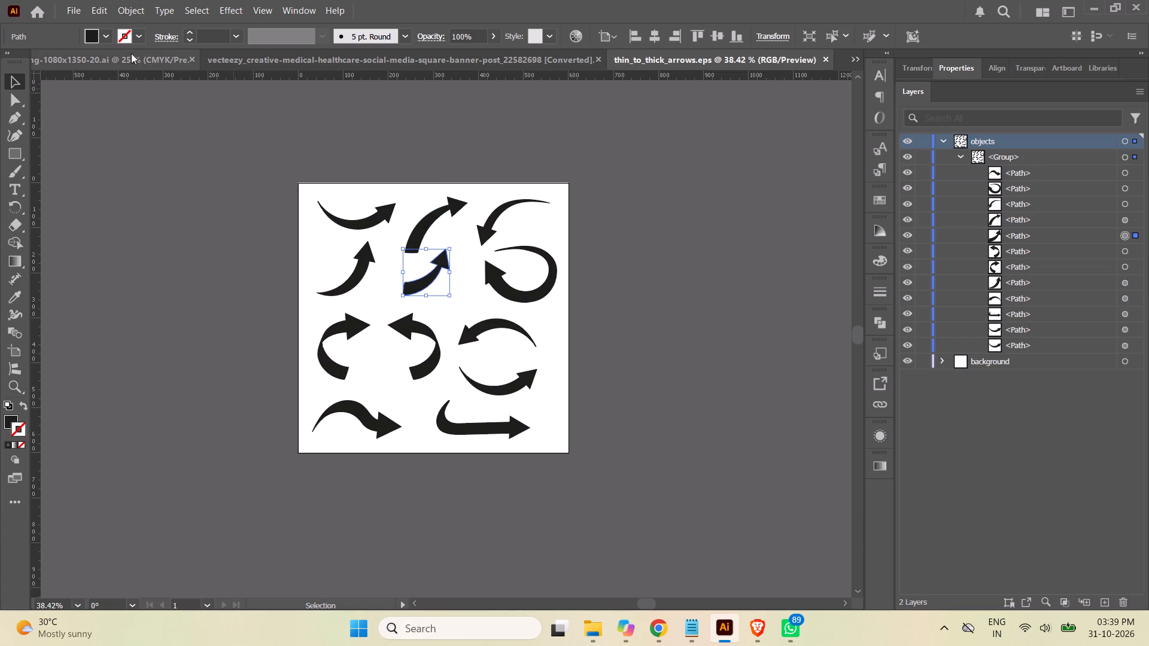
# Paste the copied arrow into the Post-25 layer, rotate it to point down-right, and place it scaled down beside the Price RM 9000 text.
pyautogui.click(132, 61)
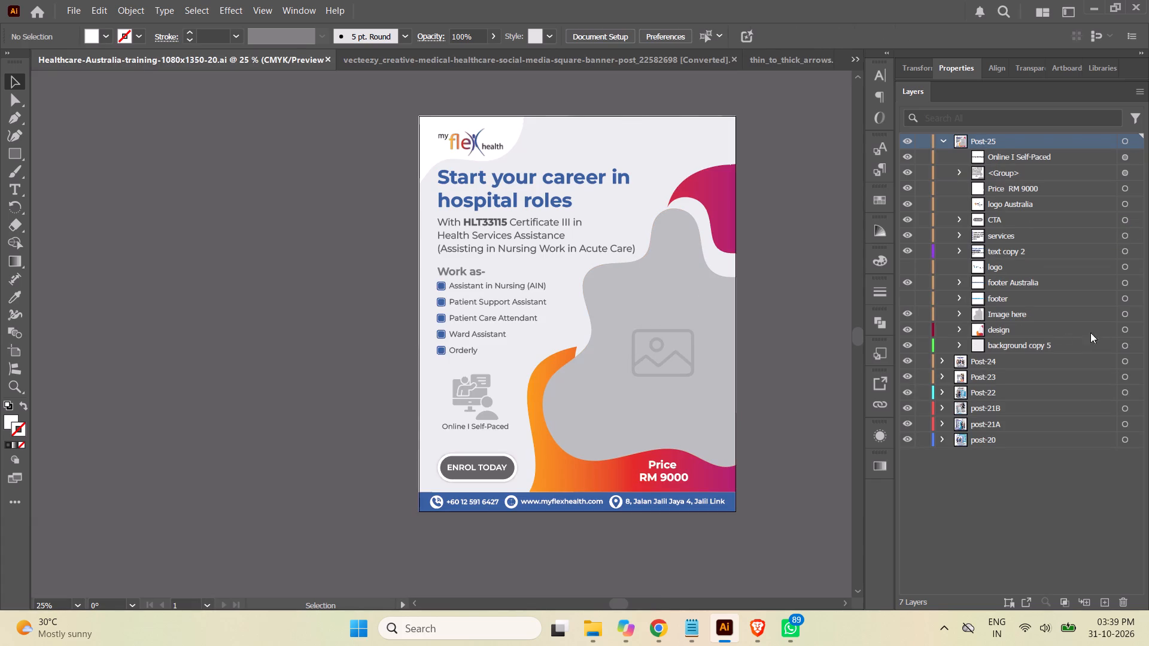
pyautogui.click(1125, 190)
pyautogui.click(1078, 189)
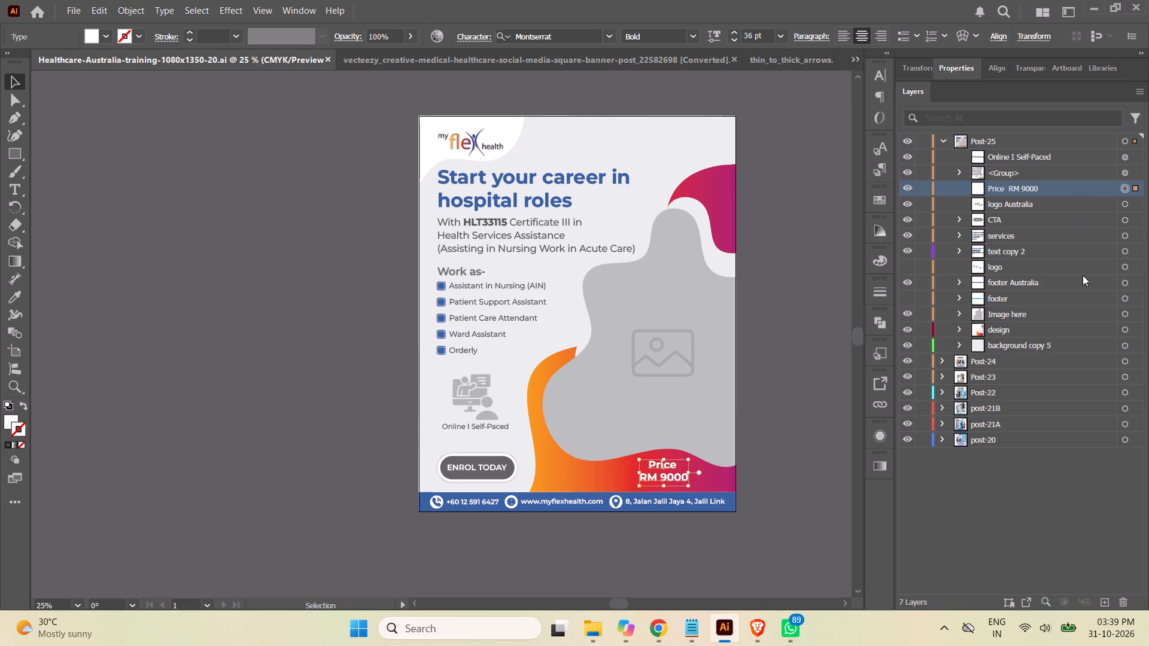
pyautogui.hotkey('ctrl', 'v')
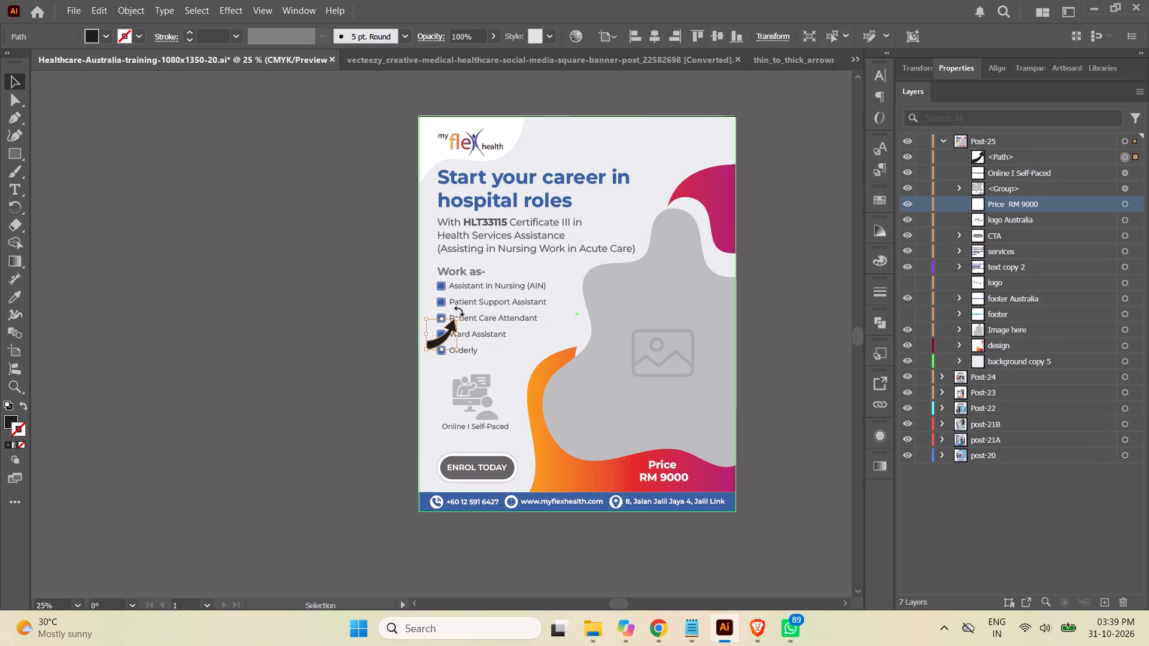
pyautogui.moveTo(459, 312); pyautogui.dragTo(466, 371)
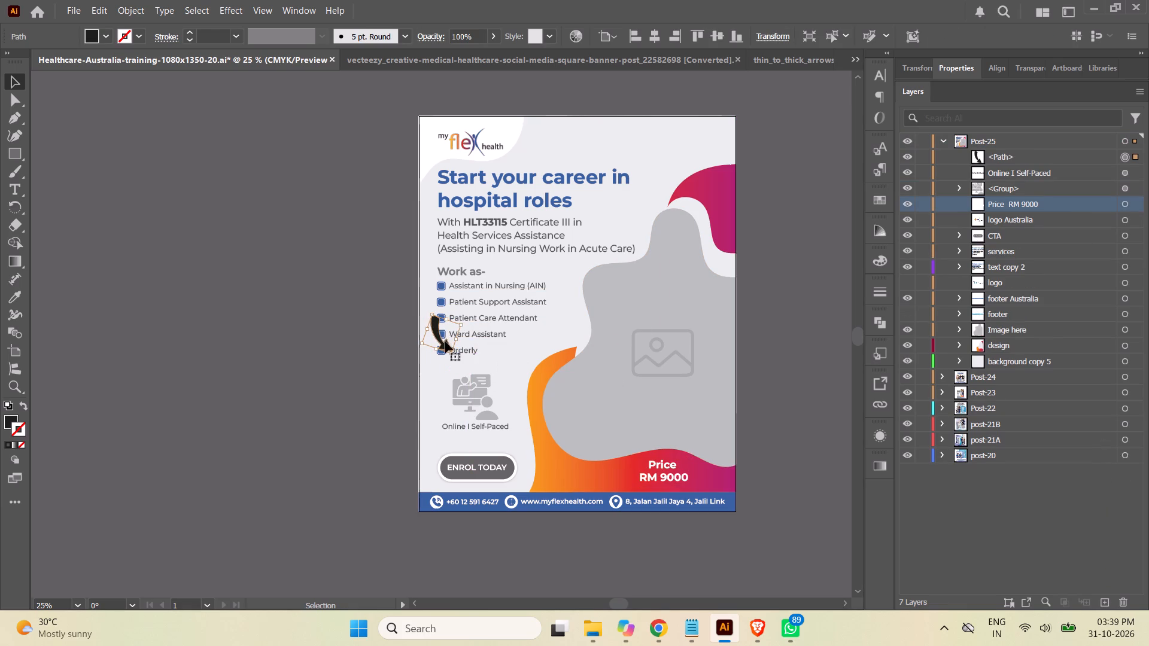
pyautogui.moveTo(441, 334); pyautogui.dragTo(625, 449)
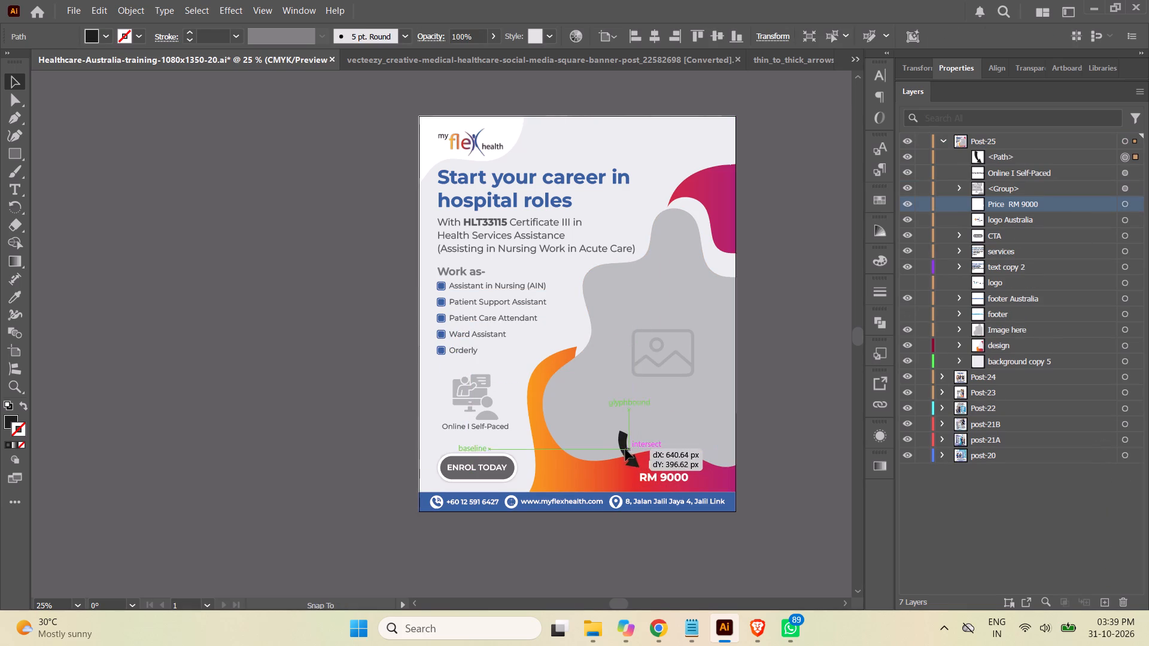
pyautogui.moveTo(625, 449); pyautogui.dragTo(631, 446)
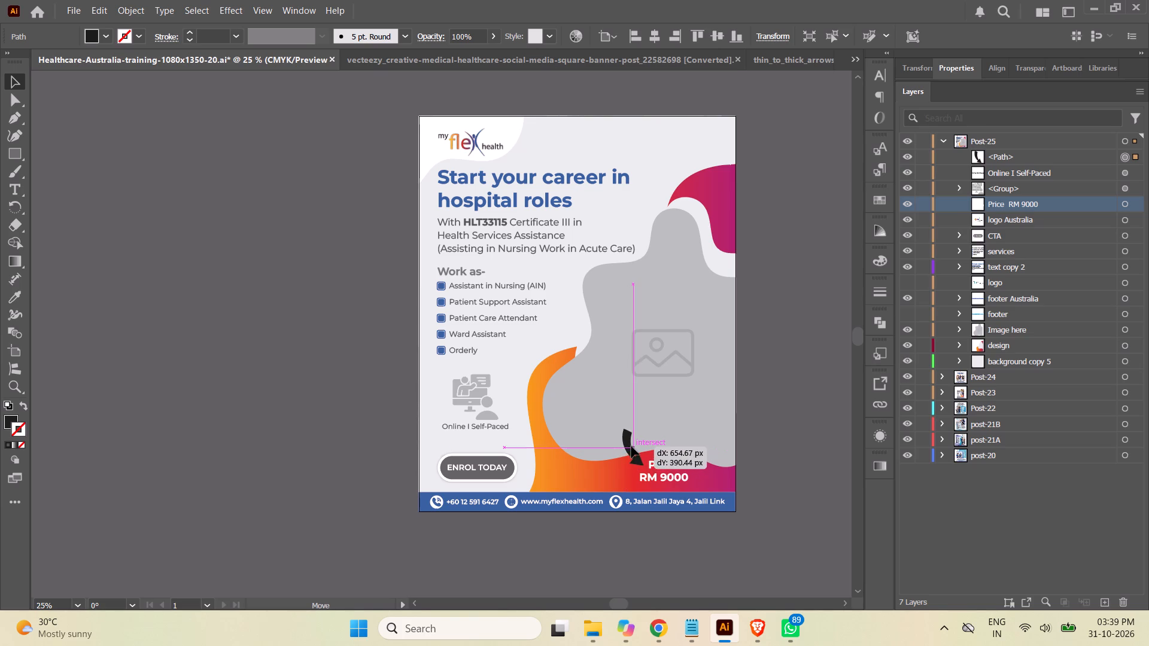
pyautogui.moveTo(631, 446); pyautogui.dragTo(630, 449)
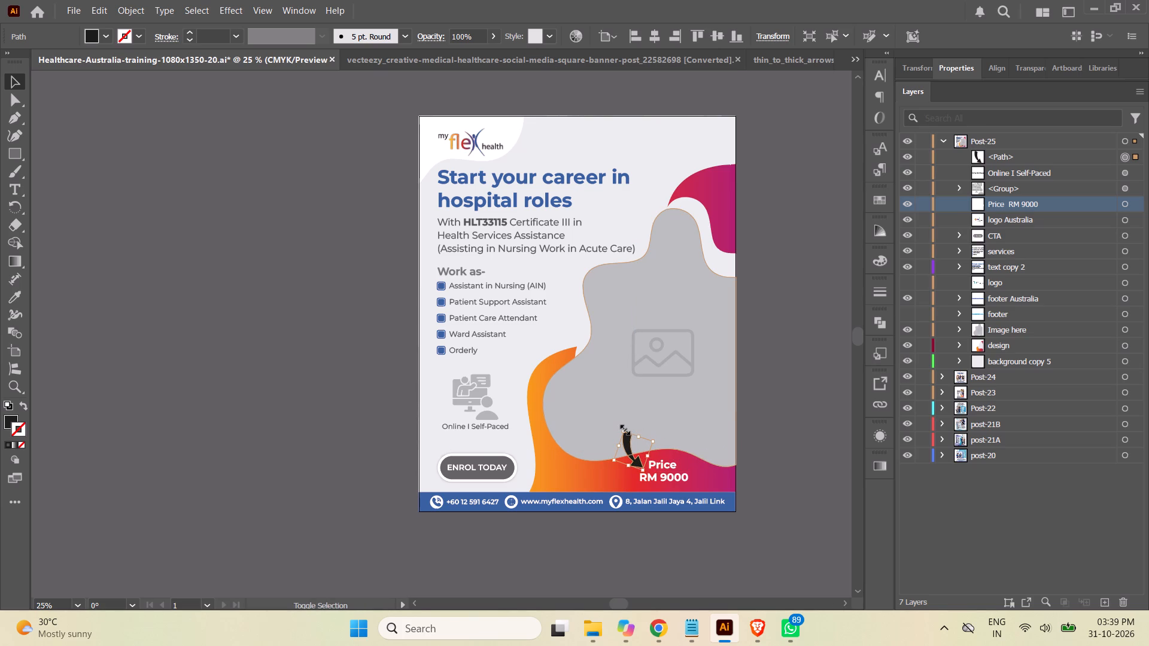
pyautogui.keyDown('shift'); pyautogui.moveTo(624, 428); pyautogui.dragTo(633, 448); pyautogui.keyUp('shift')
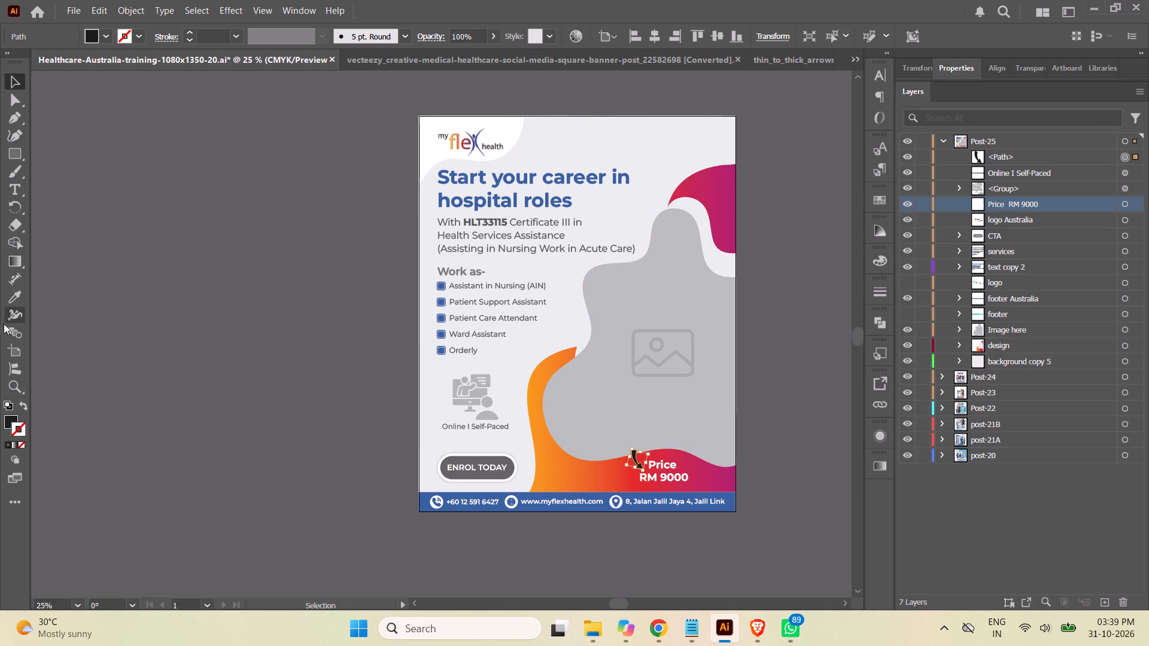
# Change the pasted arrow's fill colour to white (ffffff) and deselect it.
pyautogui.click(7, 419)
pyautogui.doubleClick(7, 419)
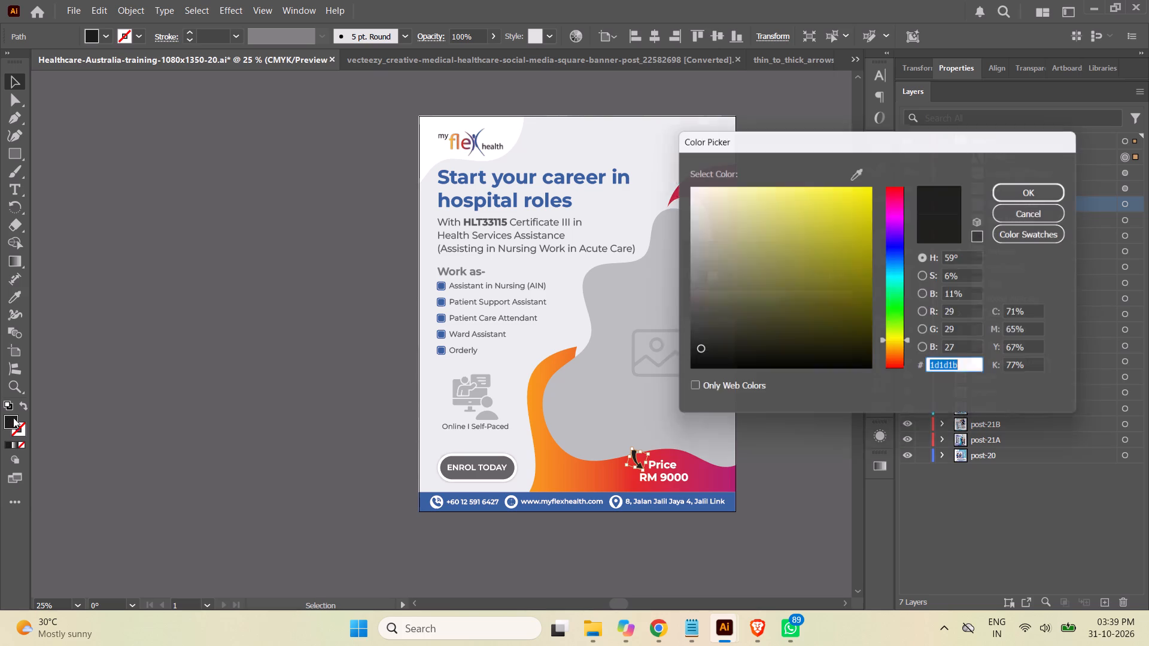
pyautogui.moveTo(753, 230); pyautogui.dragTo(643, 158)
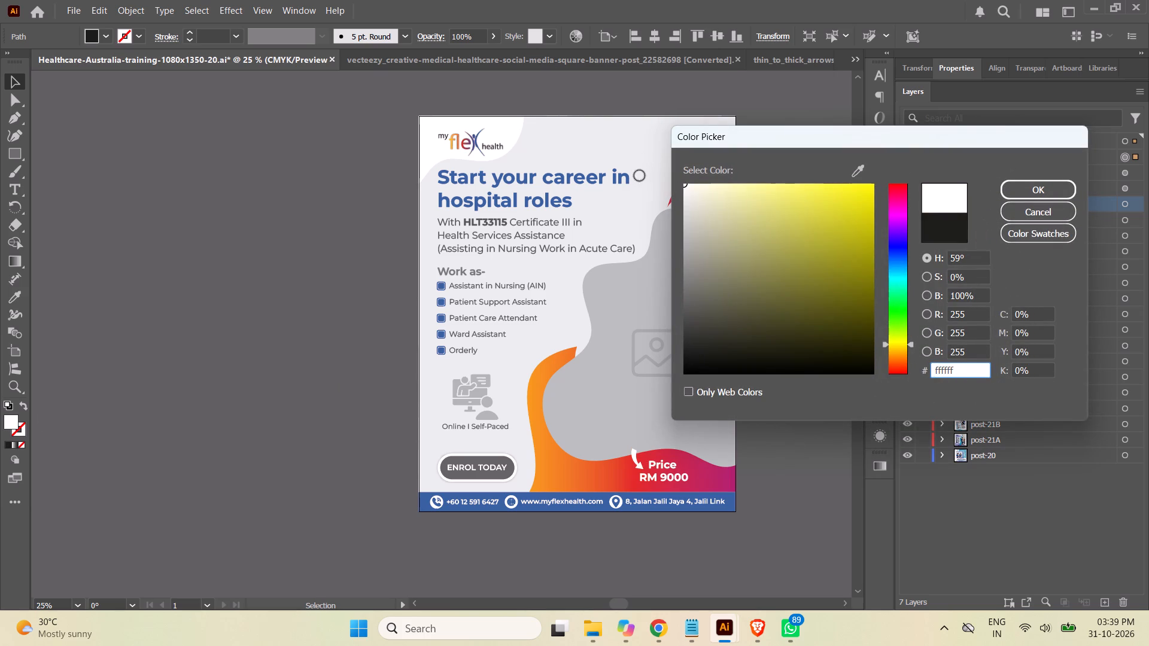
pyautogui.click(1032, 191)
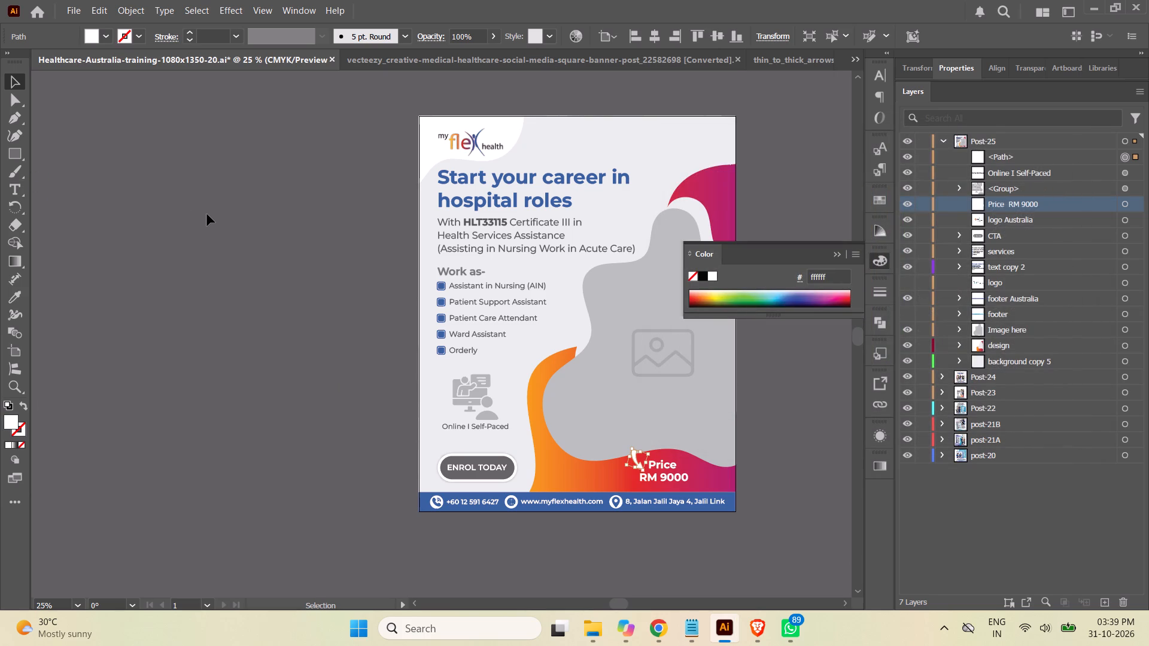
pyautogui.click(202, 216)
pyautogui.click(832, 252)
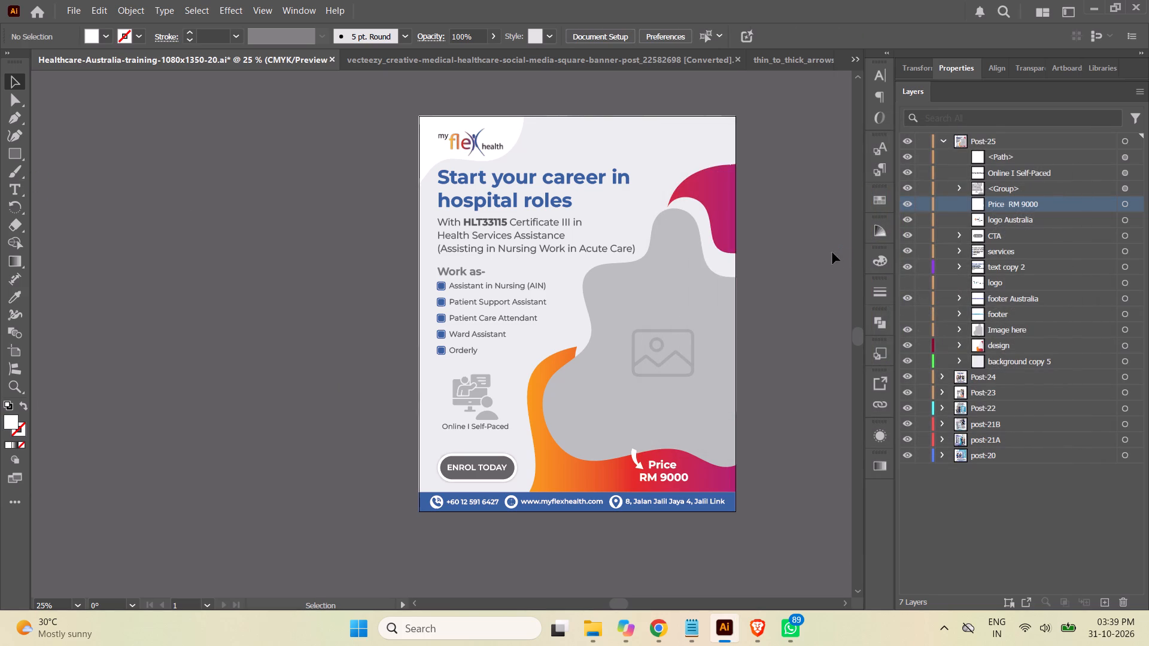
pyautogui.click(253, 342)
pyautogui.click(226, 296)
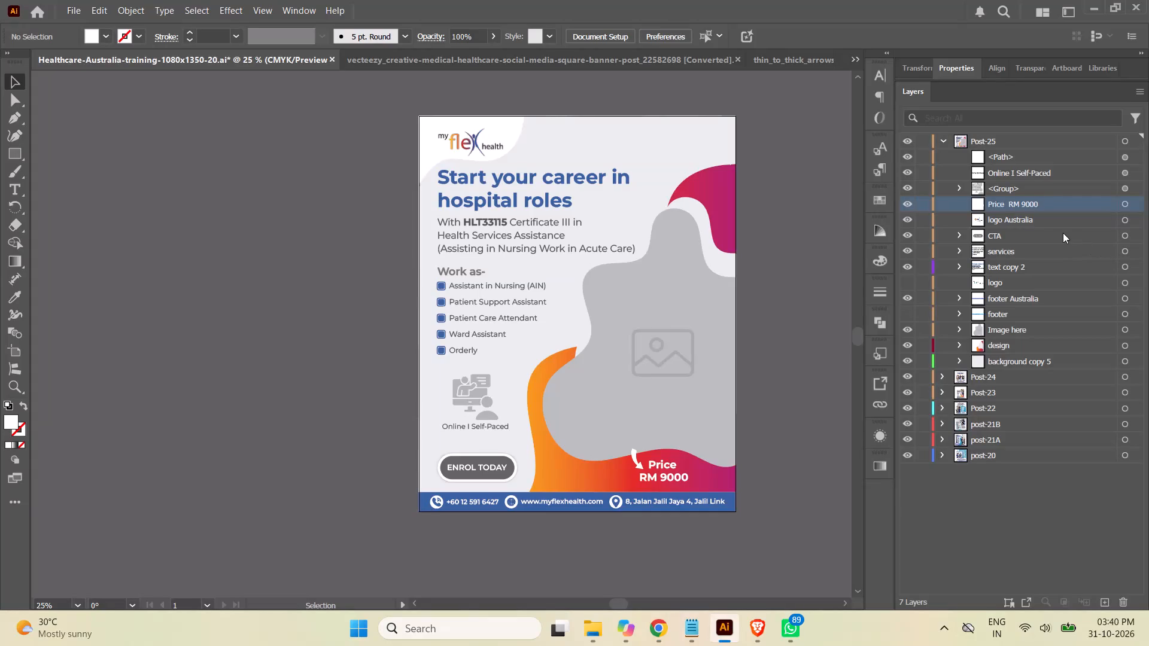
# Save the Healthcare-Australia-training document.
pyautogui.hotkey('ctrl', 's')
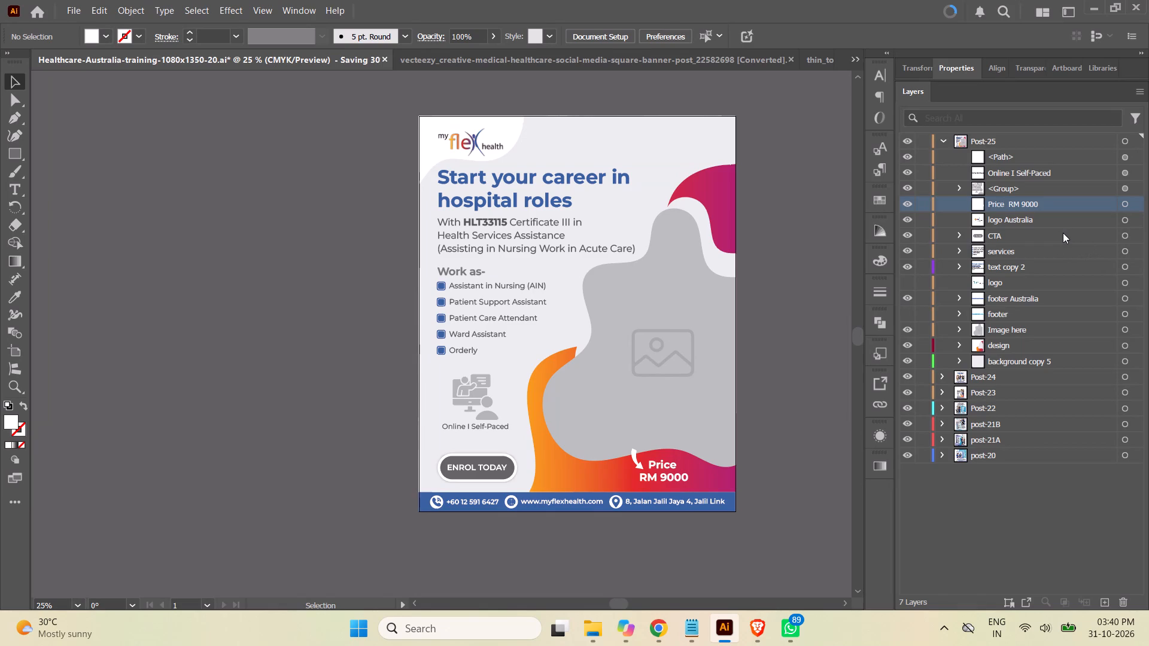
# Close the vecteezy healthcare banner and thin_to_thick_arrows.eps source documents, leaving the Healthcare-Australia-training document open.
pyautogui.click(662, 62)
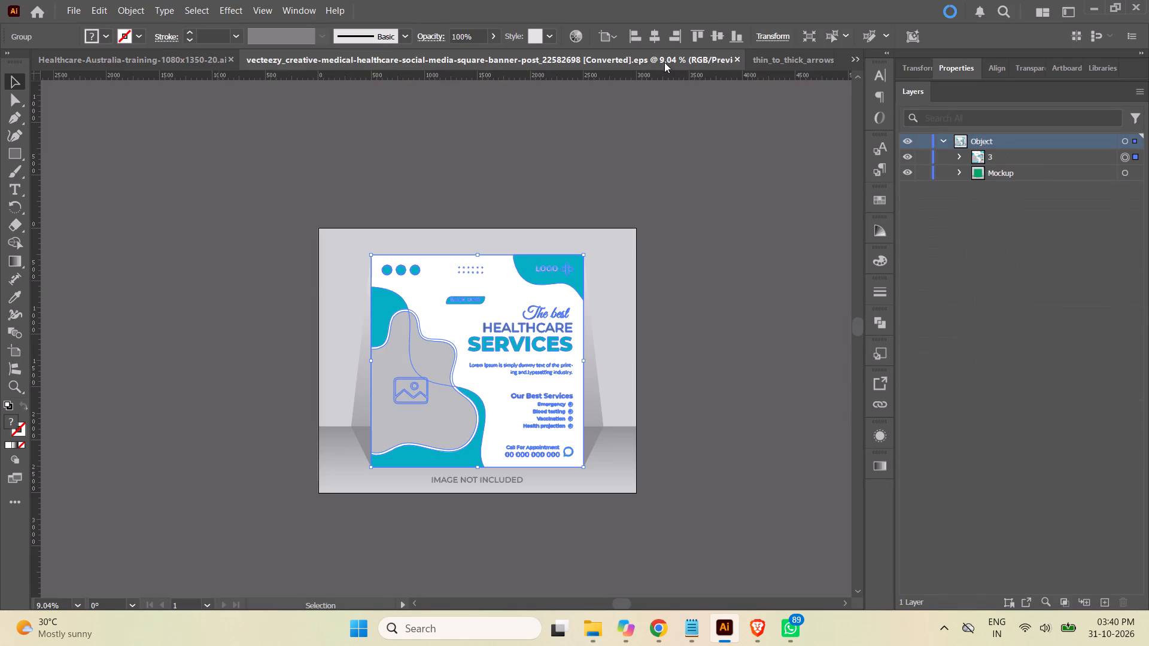
pyautogui.click(735, 60)
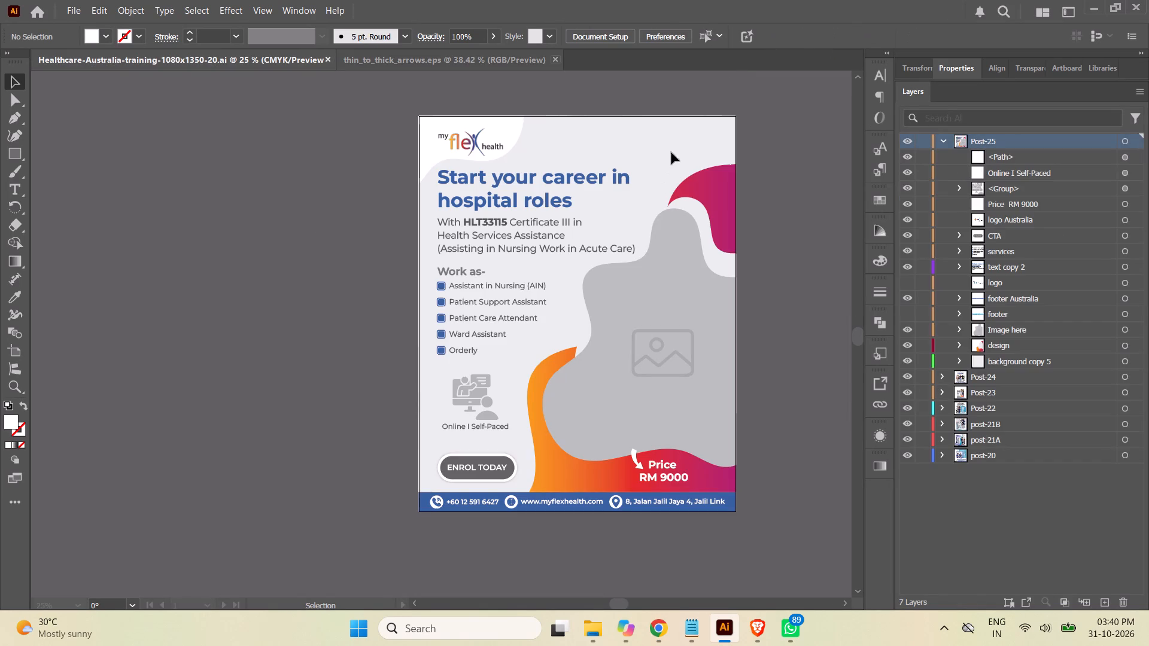
pyautogui.click(446, 62)
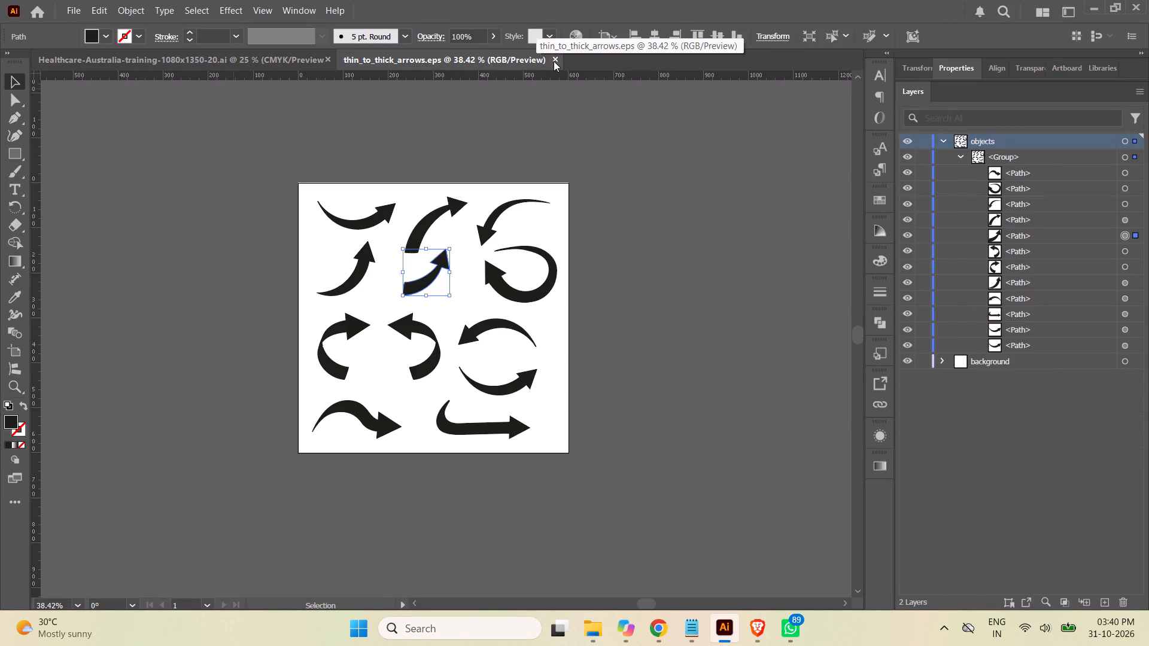
pyautogui.click(554, 60)
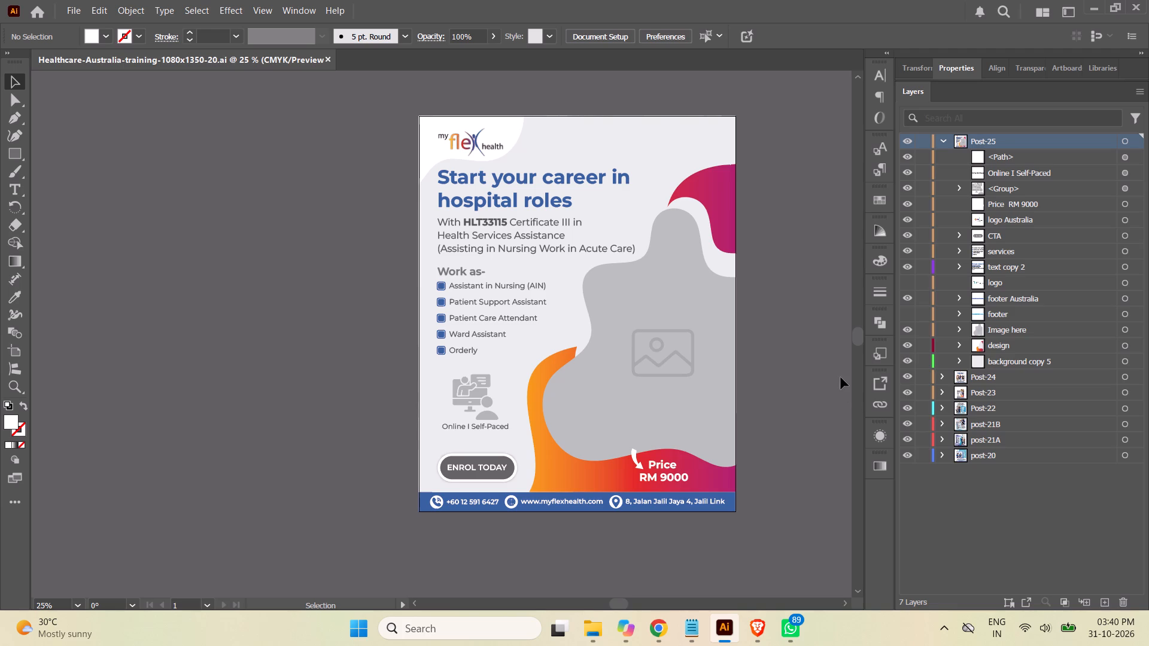
# Switch to File Explorer and preview steptodown.com photos 486057, 343656 and 840050 in the Health Services folder as candidates for the post.
pyautogui.click(600, 630)
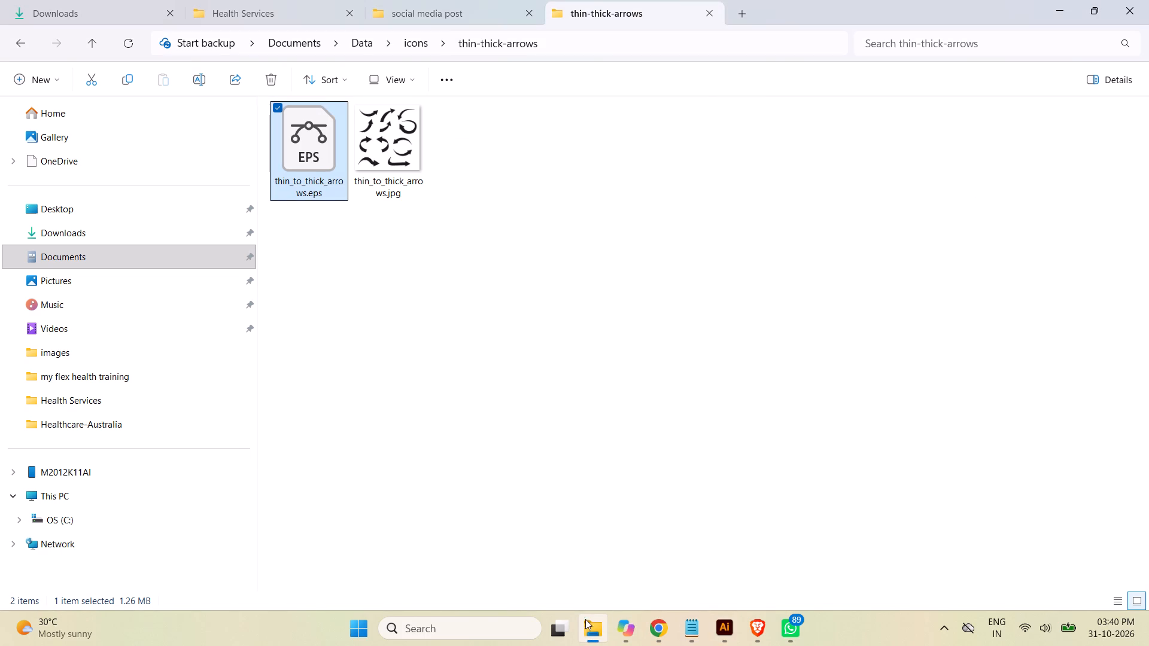
pyautogui.click(280, 7)
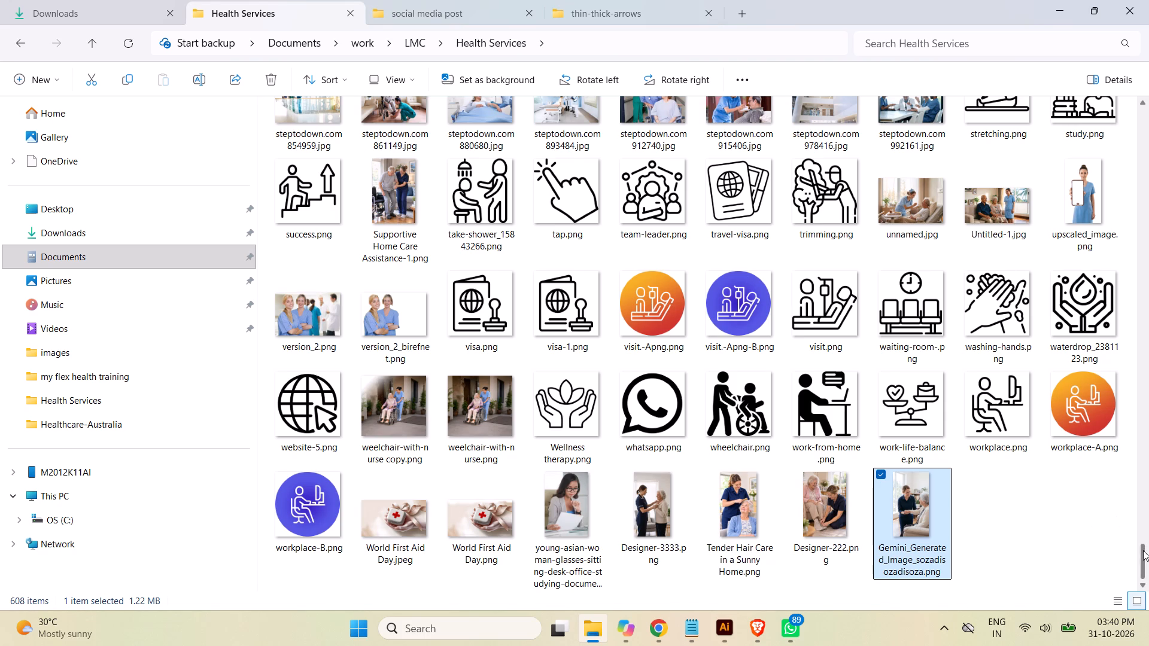
pyautogui.moveTo(1142, 551); pyautogui.dragTo(1146, 515)
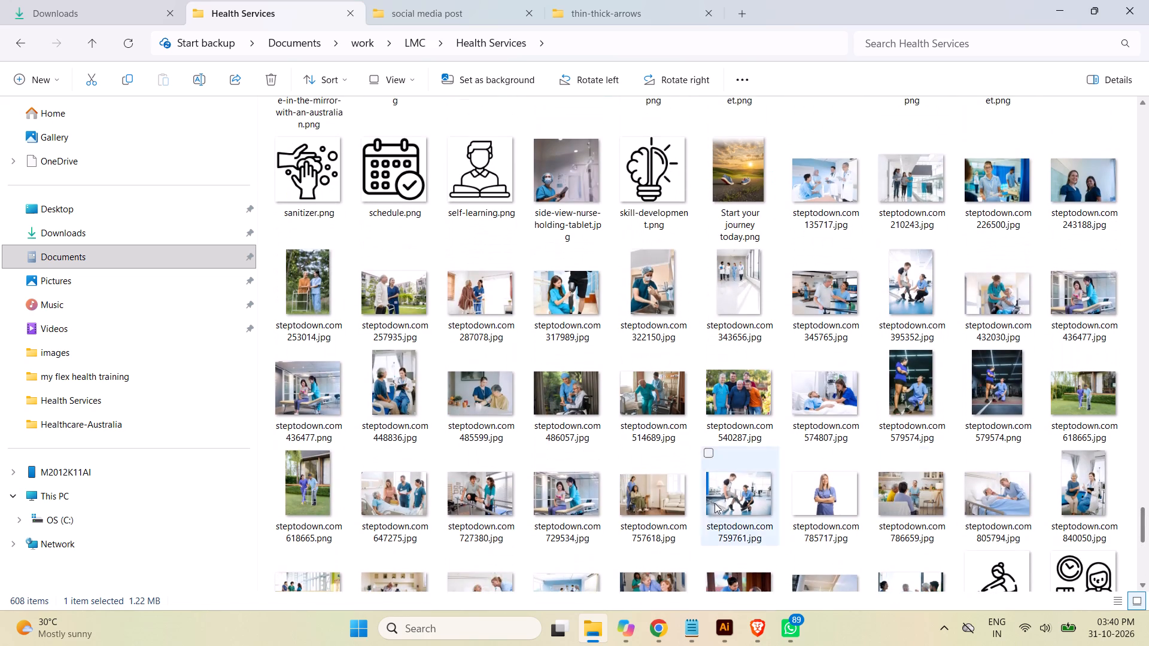
pyautogui.tripleClick(579, 396)
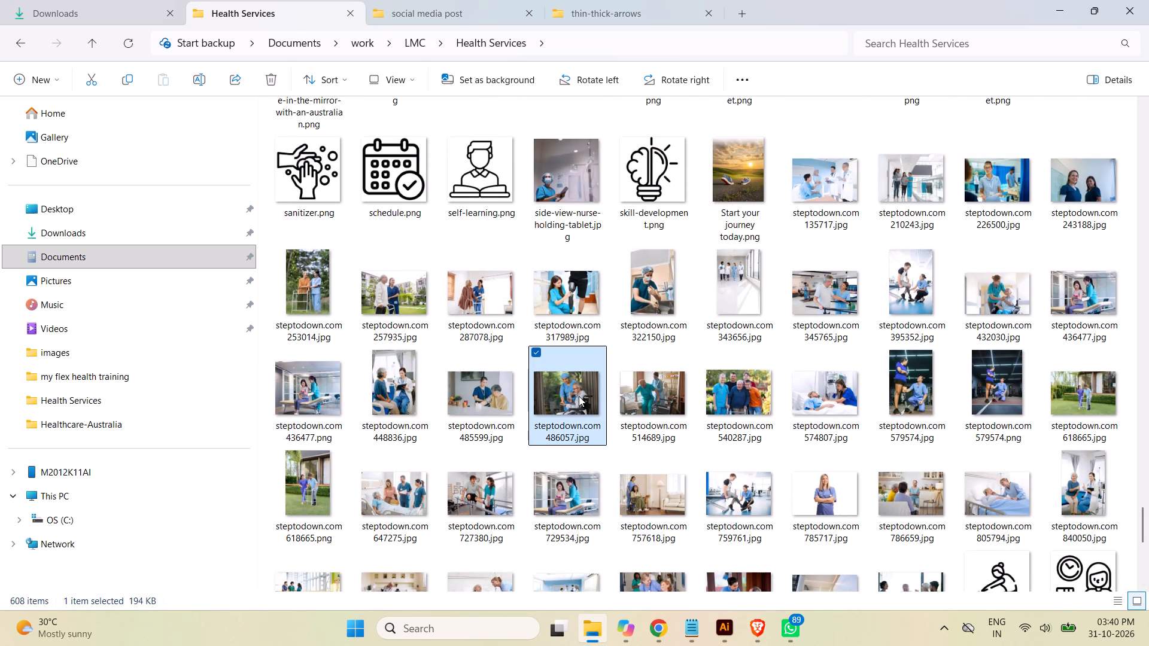
pyautogui.click(811, 627)
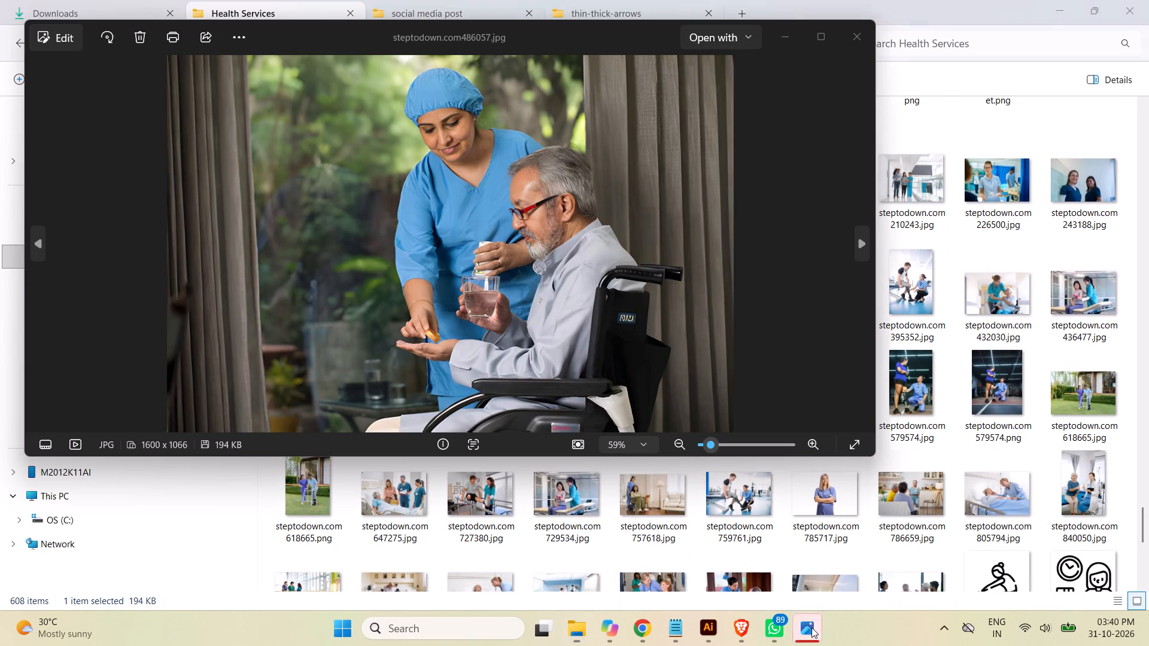
pyautogui.click(859, 38)
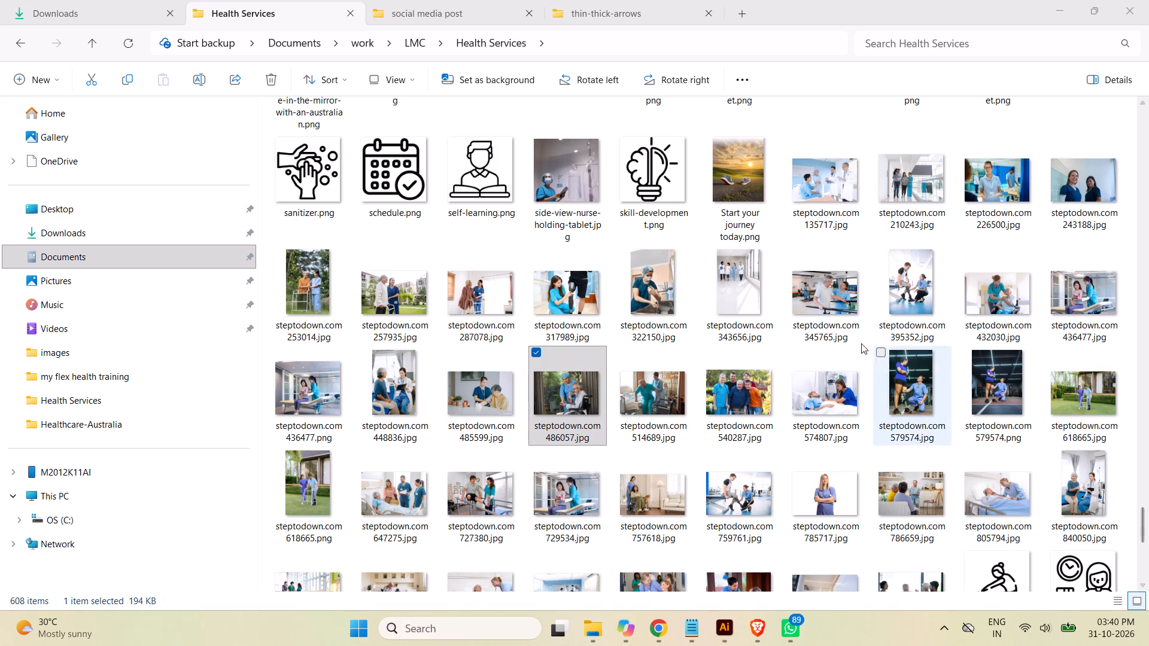
pyautogui.doubleClick(743, 281)
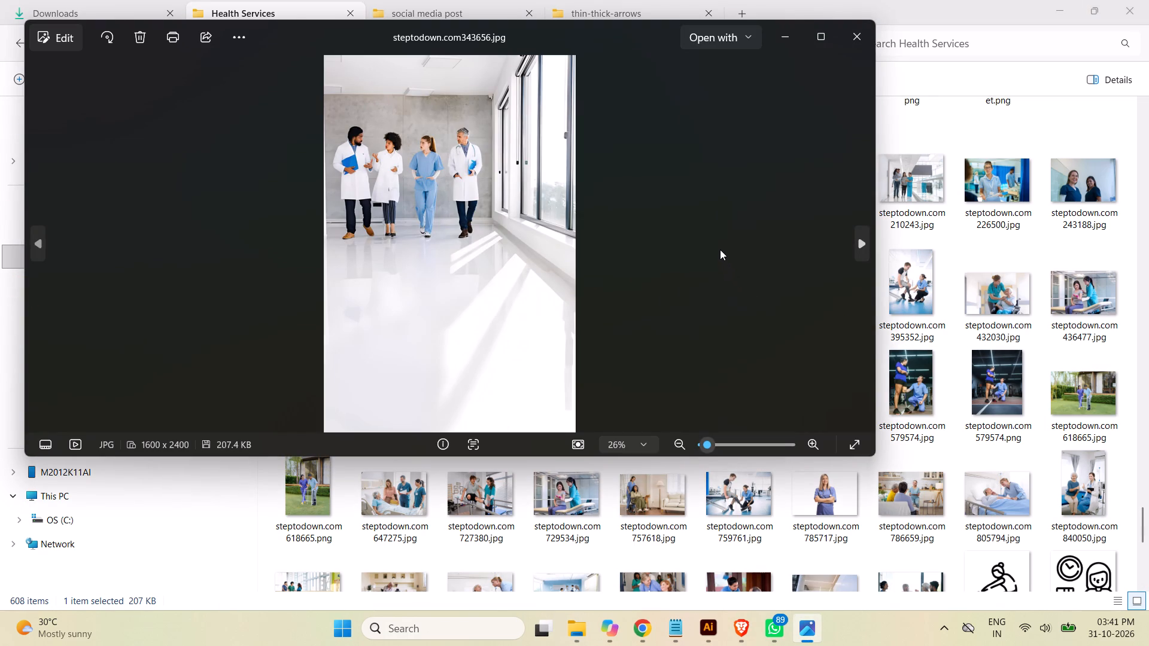
pyautogui.click(859, 38)
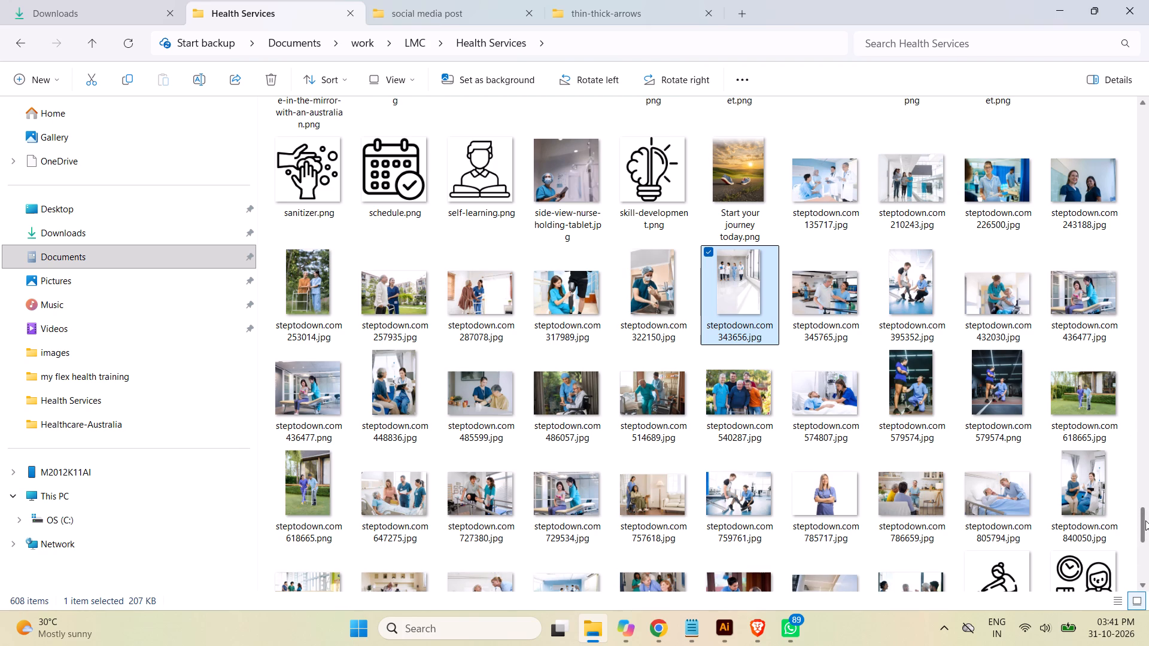
pyautogui.doubleClick(1078, 490)
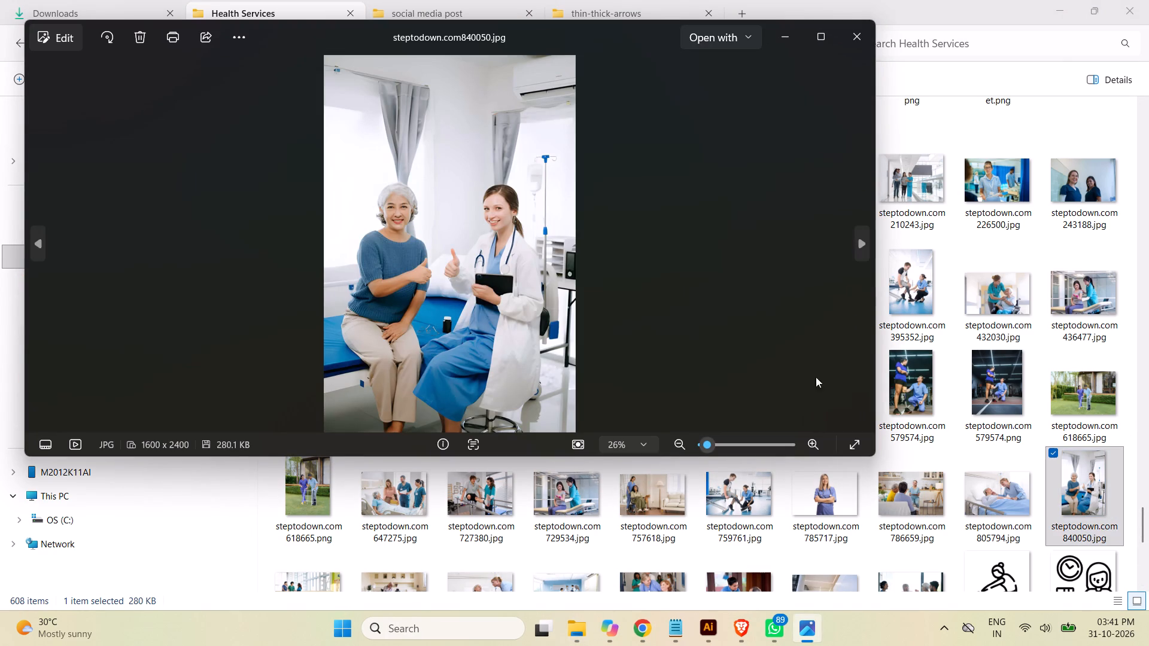
pyautogui.click(856, 39)
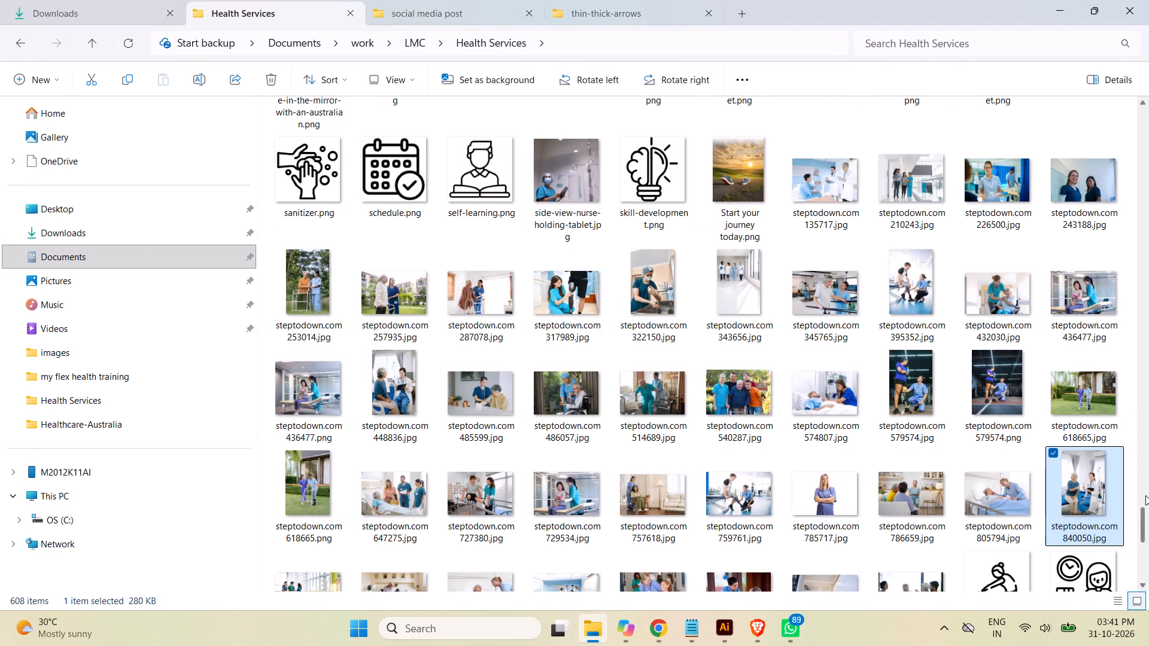
# Preview the pxbee nurse-at-laptop, pexels-rdne-6129144 and nurse-using-digital-tablet-hospital-corridor photos in the Health Services folder as candidates for the post.
pyautogui.moveTo(1144, 518); pyautogui.dragTo(1142, 495)
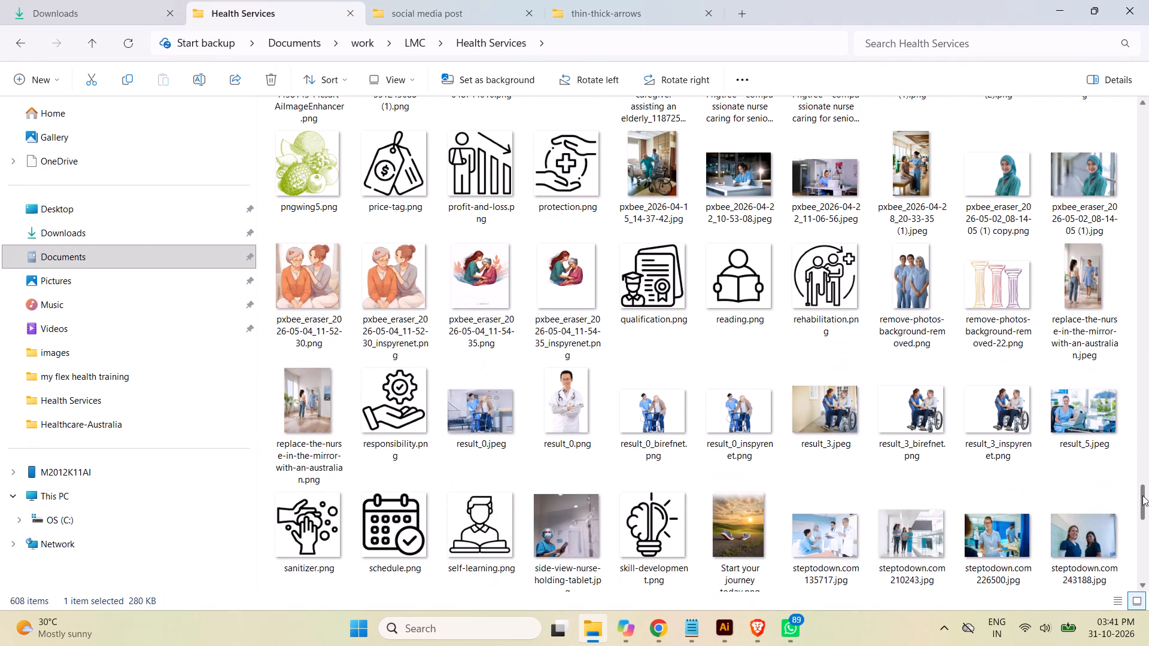
pyautogui.moveTo(1142, 495); pyautogui.dragTo(1144, 481)
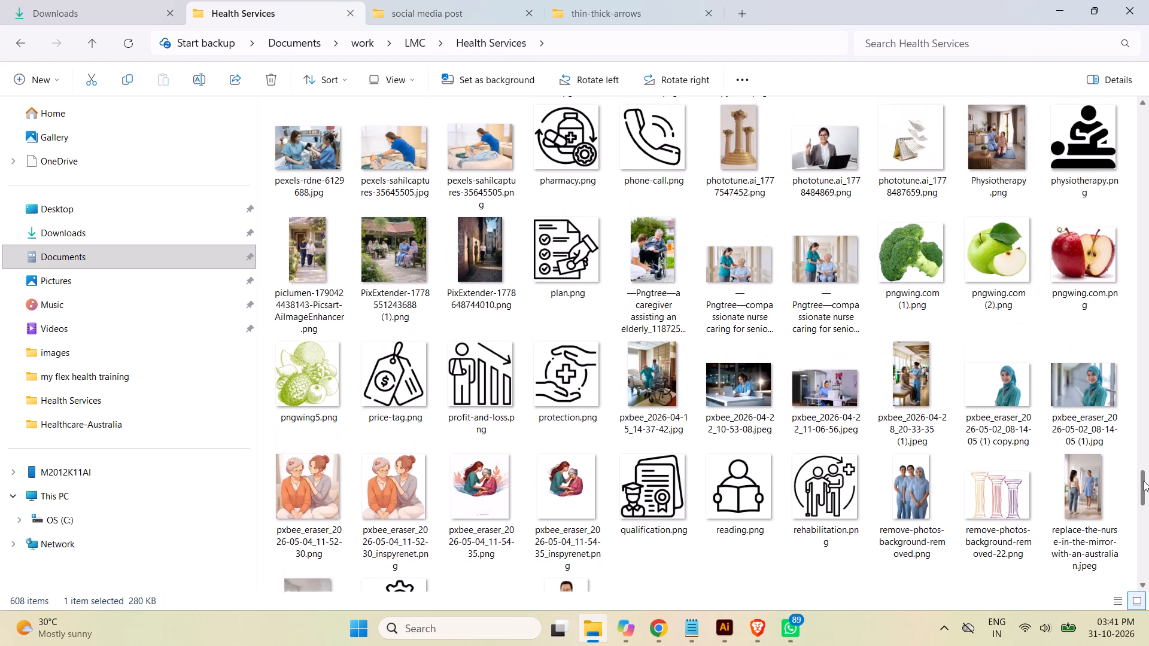
pyautogui.moveTo(1144, 481); pyautogui.dragTo(1143, 479)
pyautogui.doubleClick(826, 426)
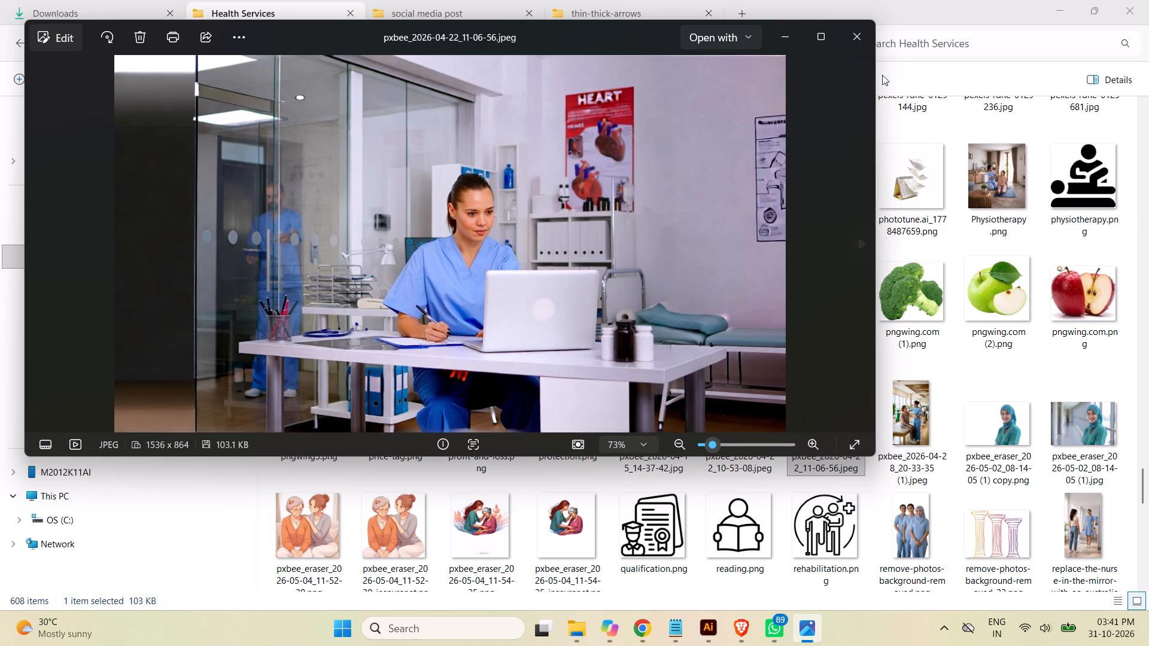
pyautogui.click(861, 36)
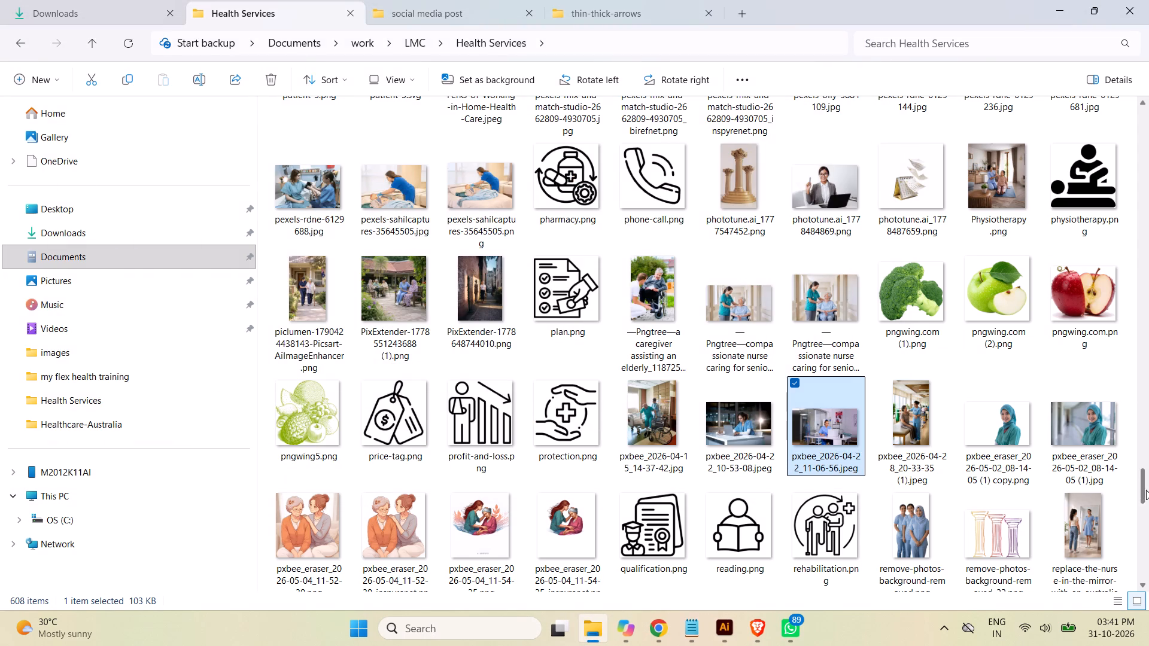
pyautogui.moveTo(1144, 488); pyautogui.dragTo(1142, 472)
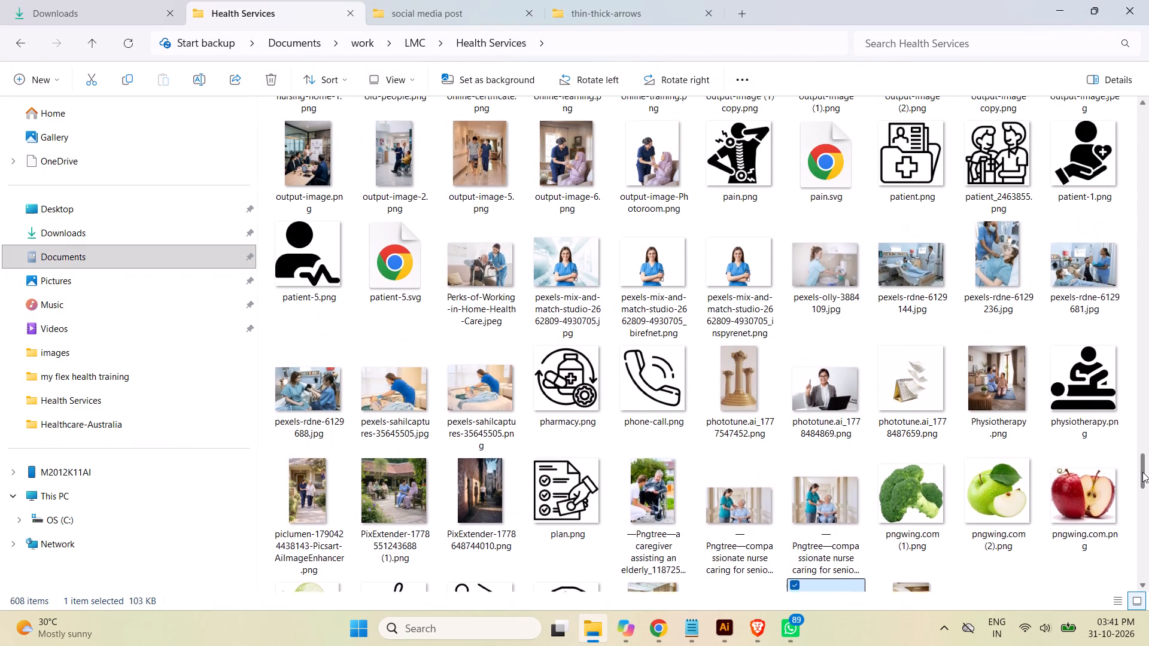
pyautogui.moveTo(1142, 472); pyautogui.dragTo(1142, 471)
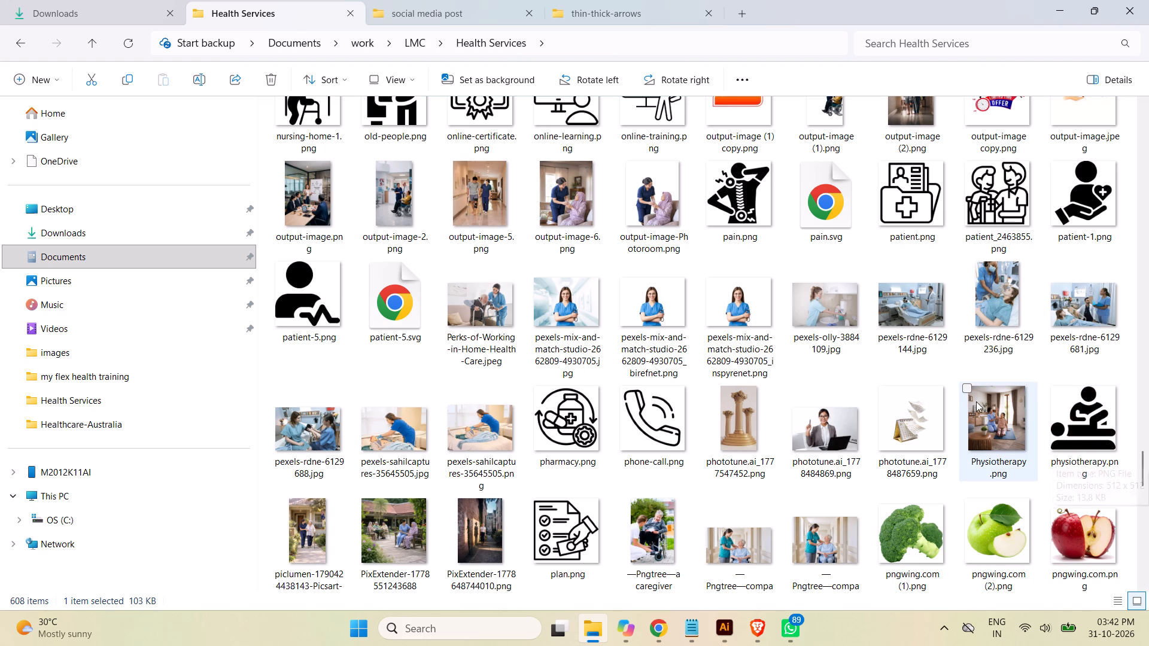
pyautogui.doubleClick(916, 313)
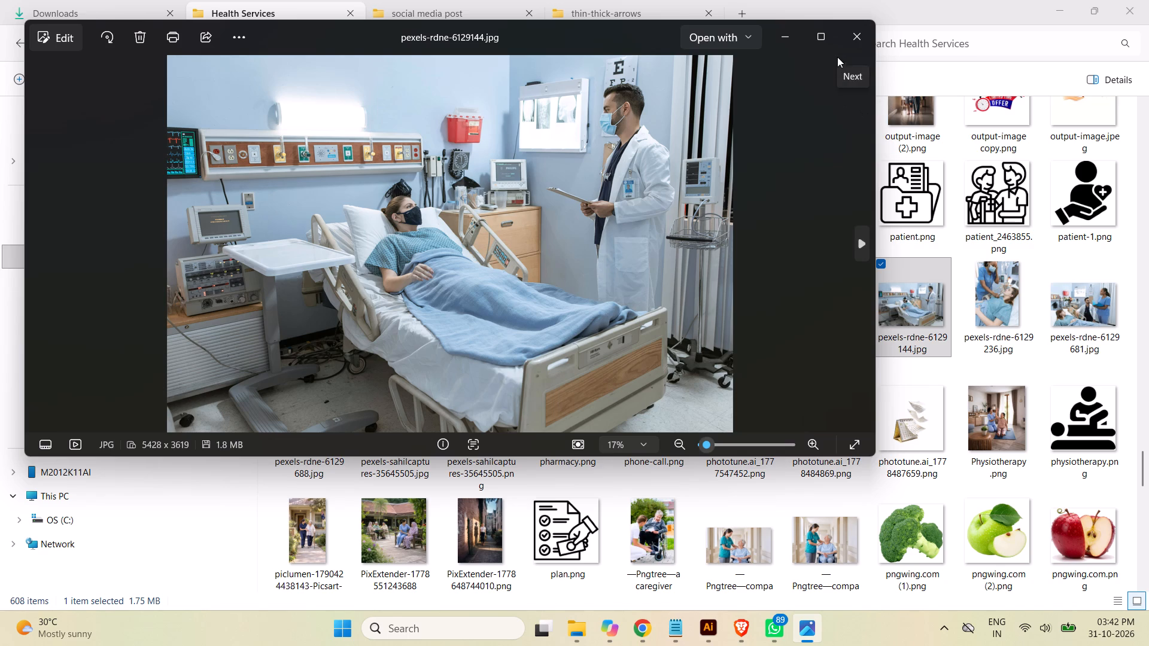
pyautogui.click(856, 41)
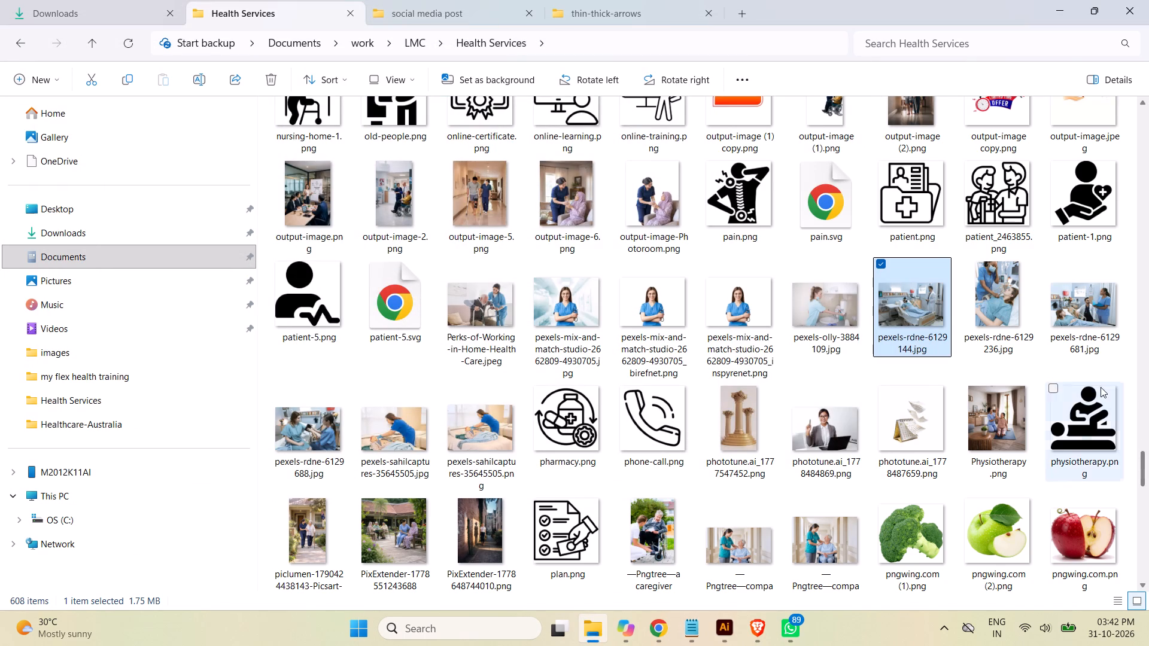
pyautogui.moveTo(1142, 459); pyautogui.dragTo(1141, 454)
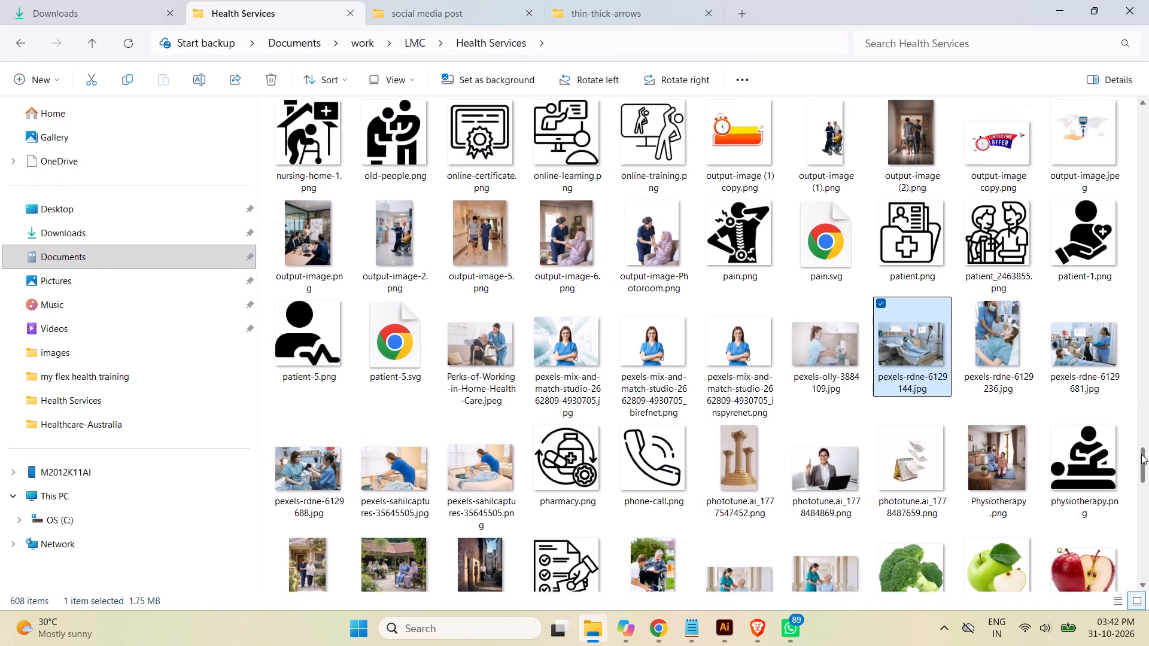
pyautogui.moveTo(1141, 454); pyautogui.dragTo(1147, 435)
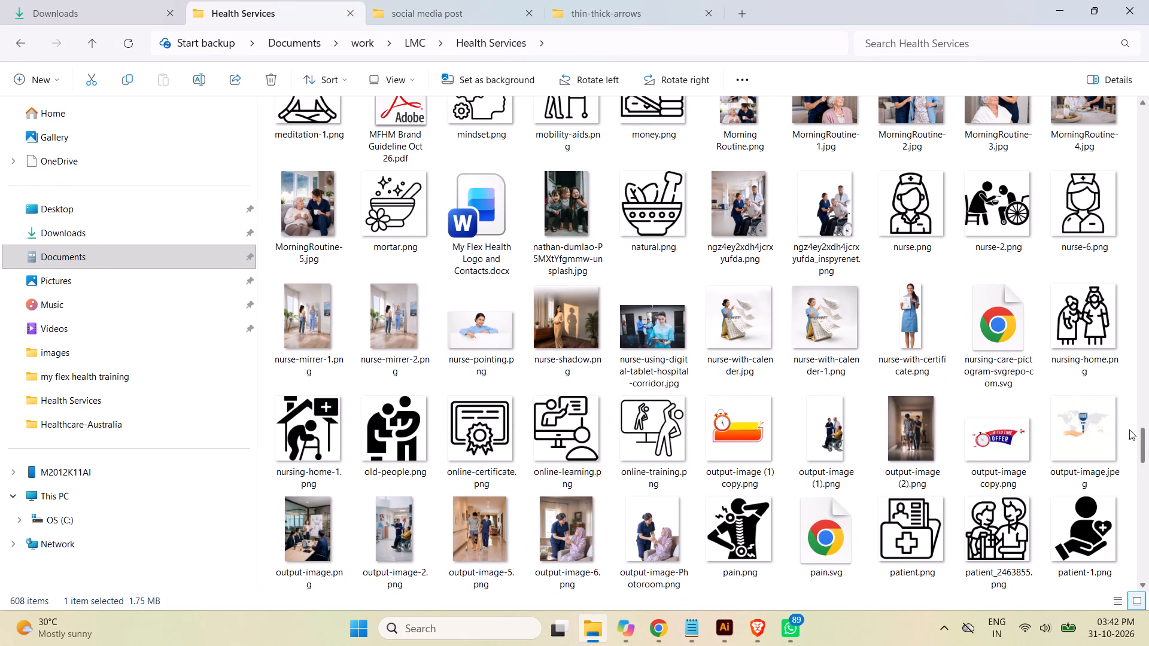
pyautogui.doubleClick(655, 335)
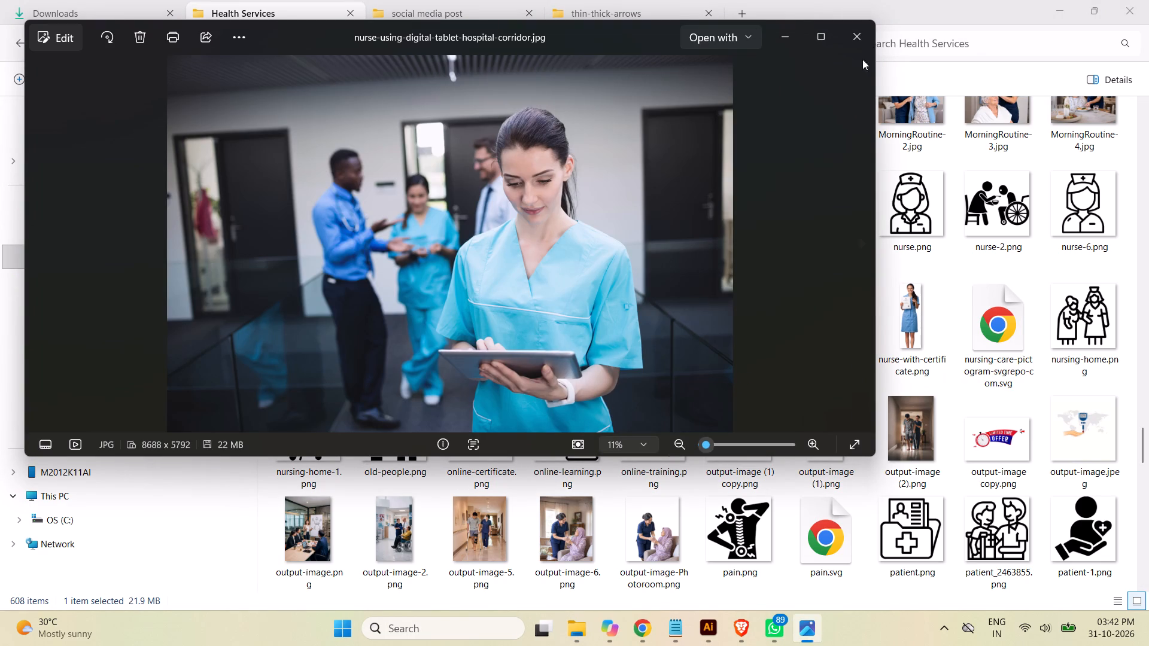
pyautogui.click(859, 38)
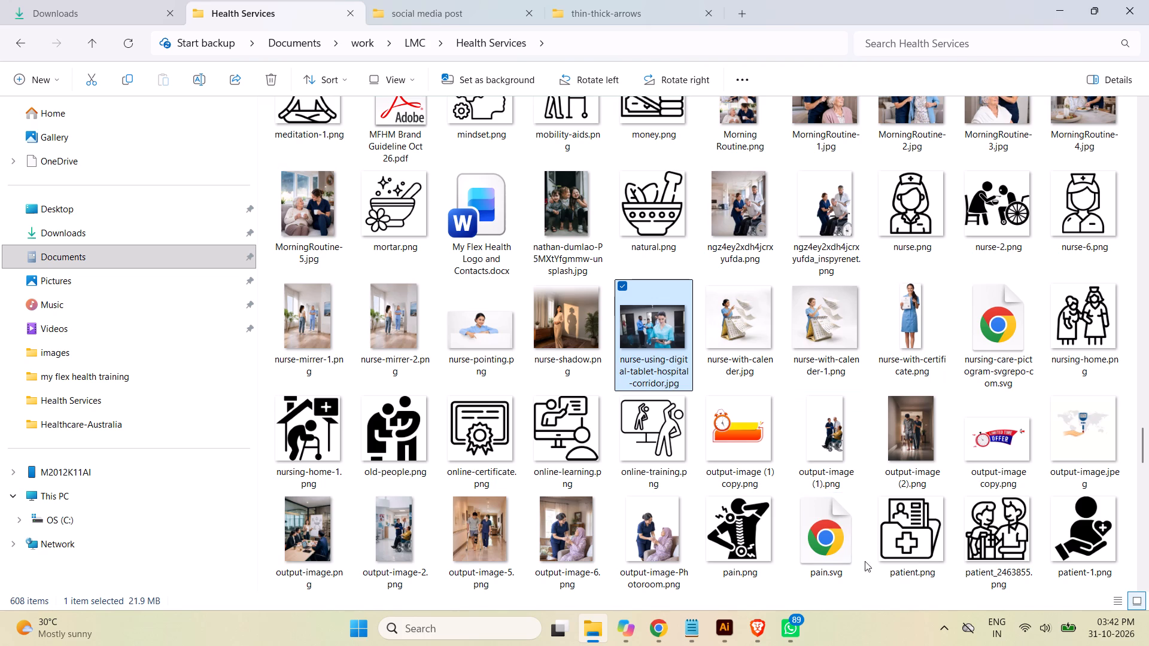
# Switch to Illustrator and examine the contents of the Image here group in Post-25, including its nested placeholder icon group.
pyautogui.click(727, 622)
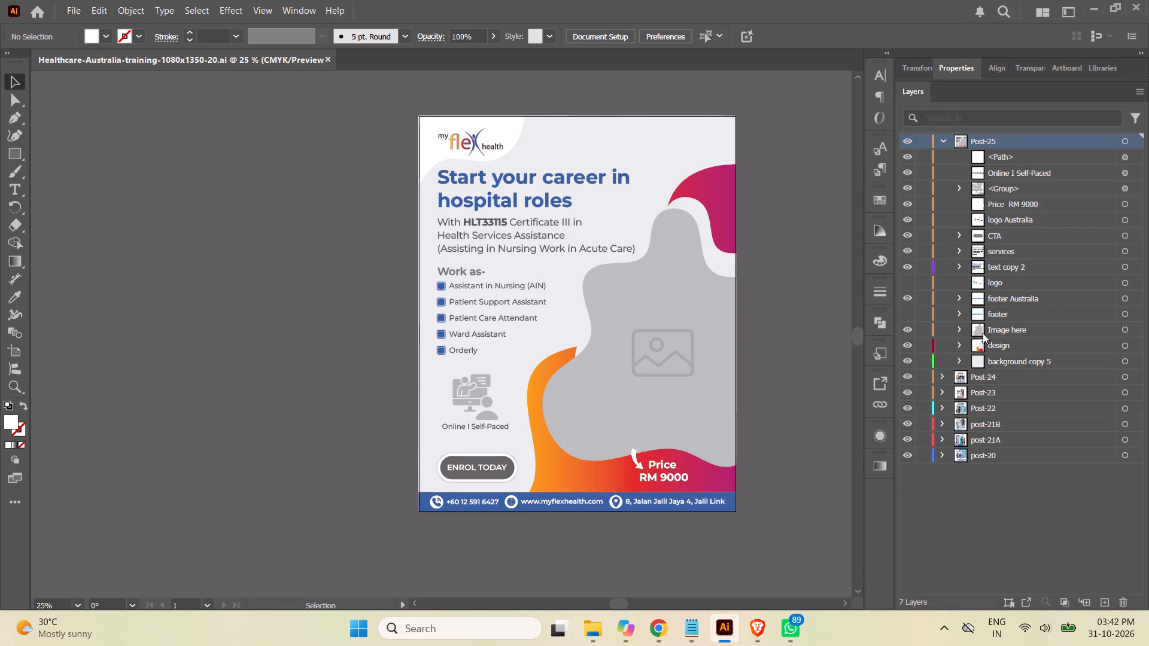
pyautogui.click(959, 329)
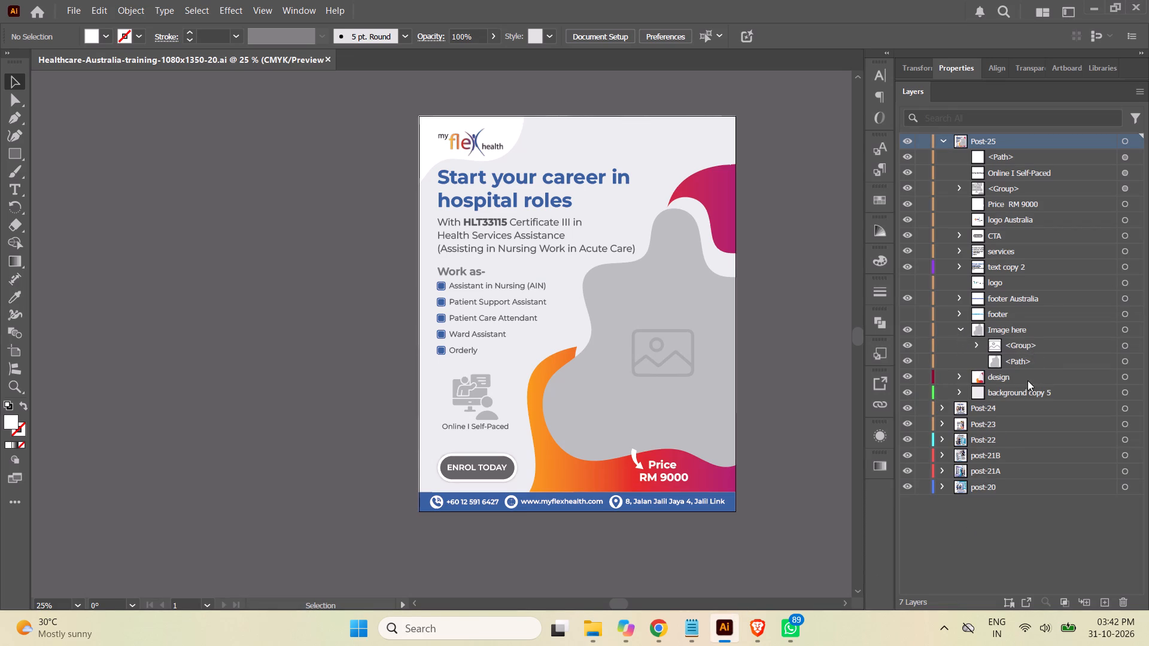
pyautogui.click(901, 364)
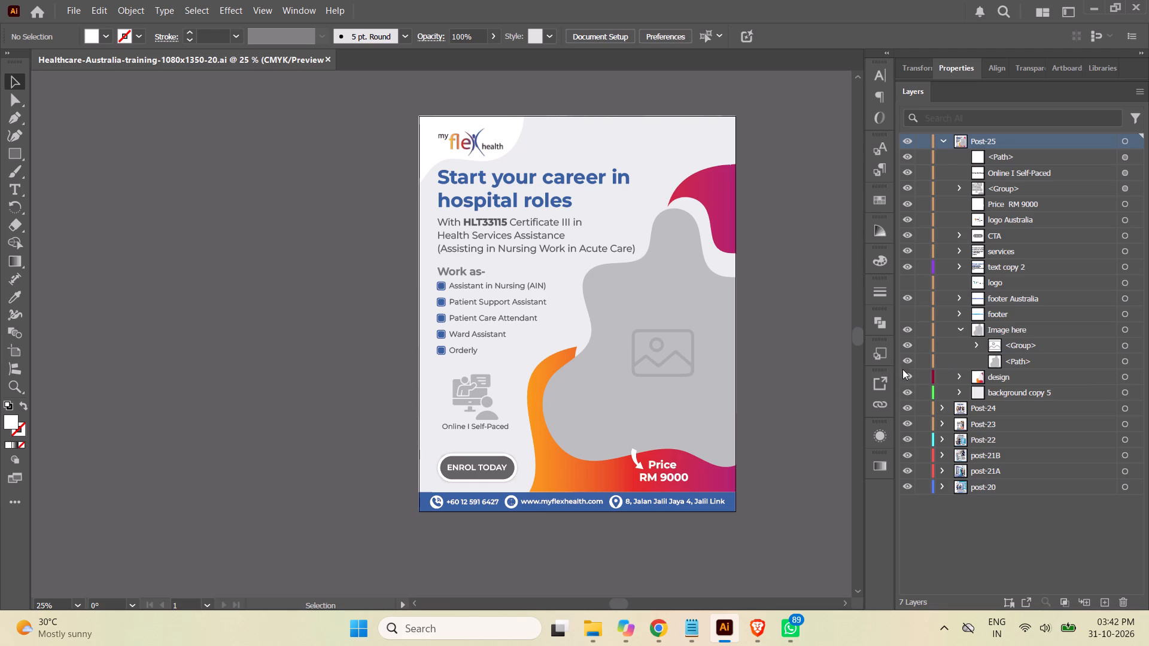
pyautogui.click(904, 361)
pyautogui.click(904, 361)
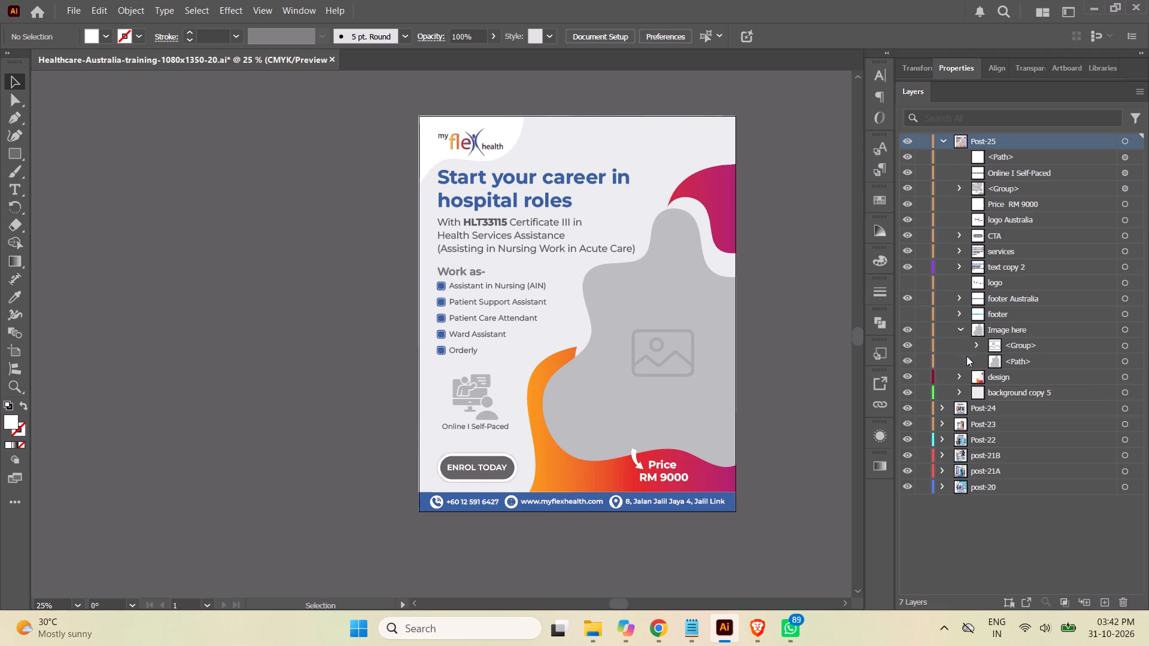
pyautogui.click(977, 344)
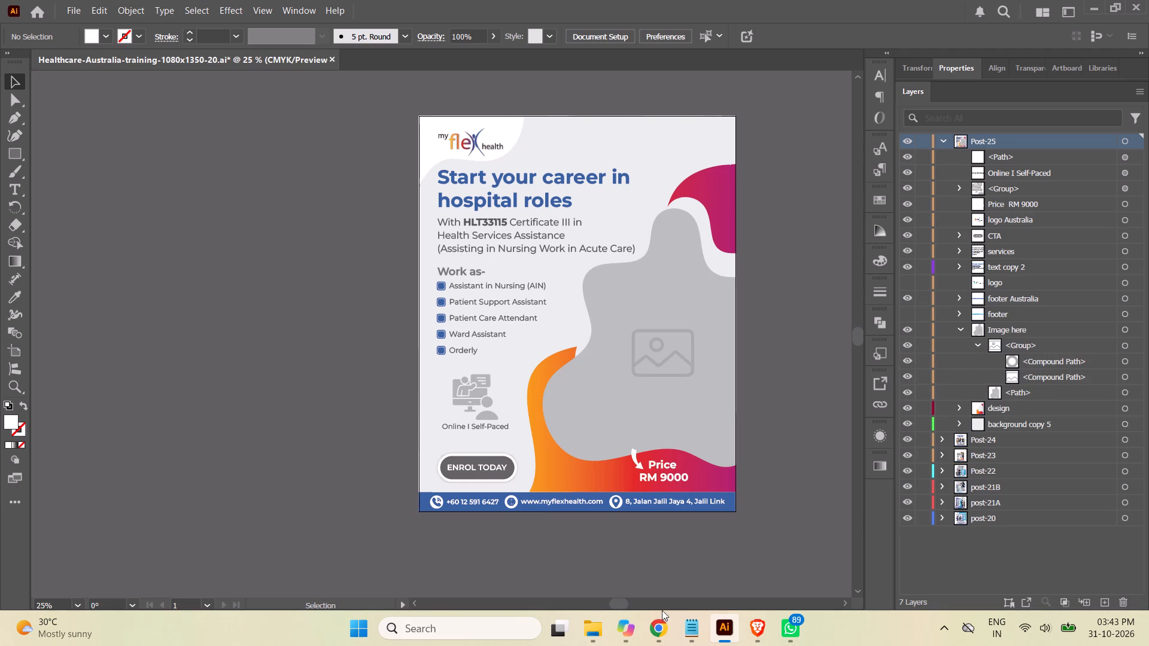
# Place nurse-using-digital-tablet-hospital-corridor.jpg from the Health Services folder into the Post-25 artwork as a linked image.
pyautogui.click(586, 630)
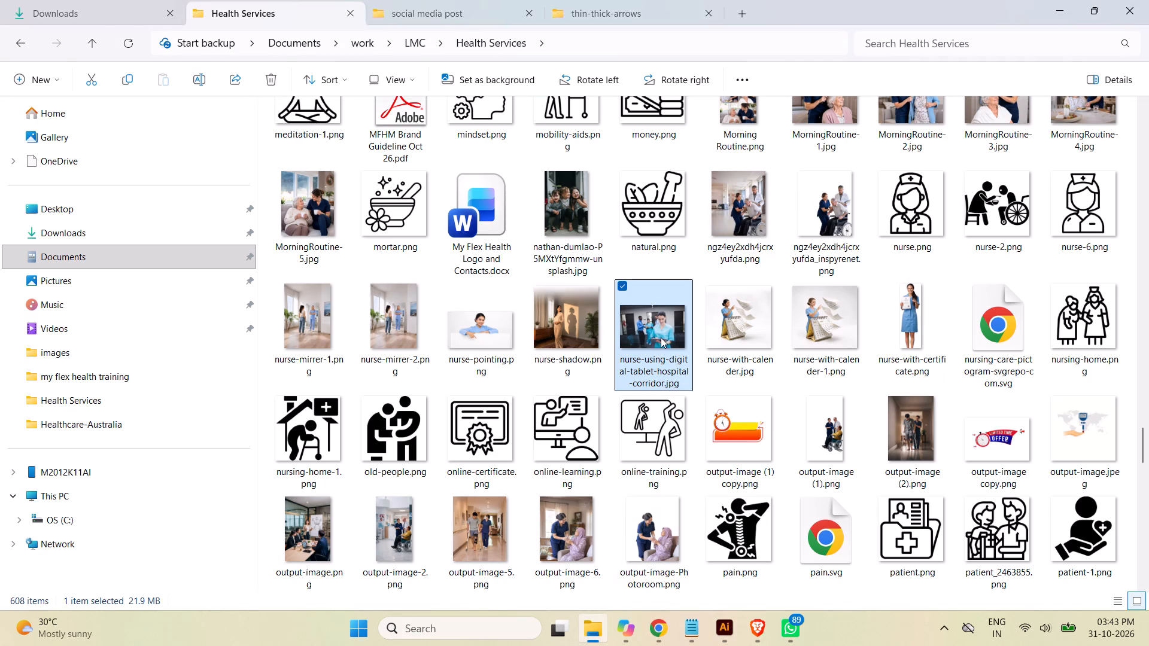
pyautogui.moveTo(661, 337); pyautogui.dragTo(726, 627)
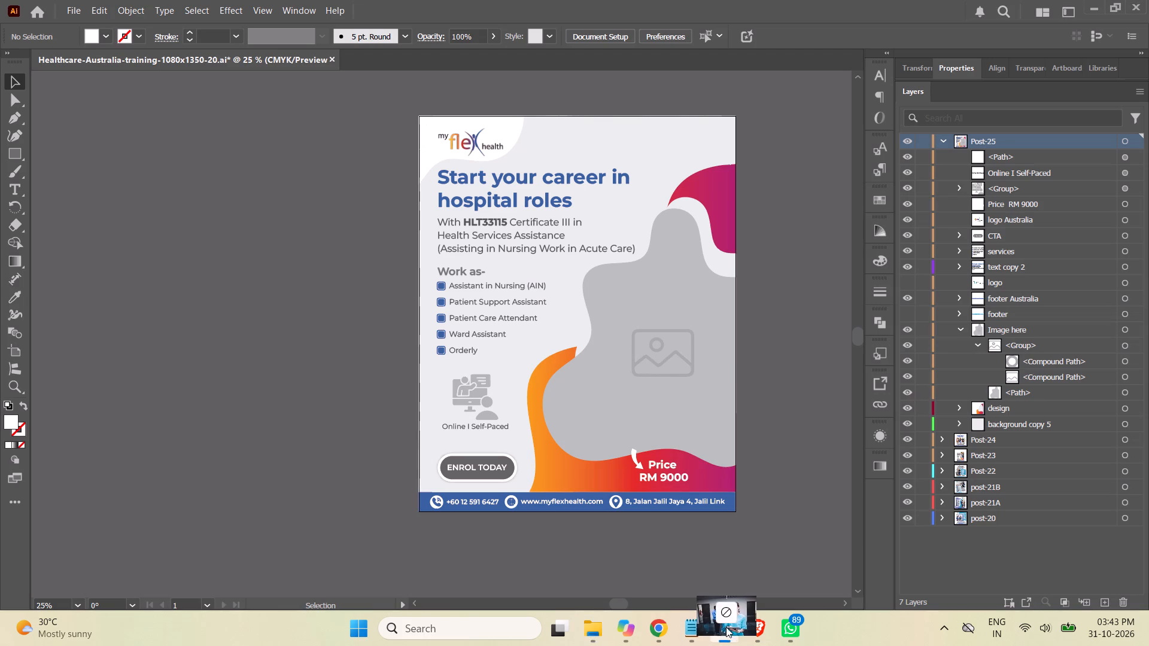
pyautogui.moveTo(726, 627); pyautogui.dragTo(675, 398)
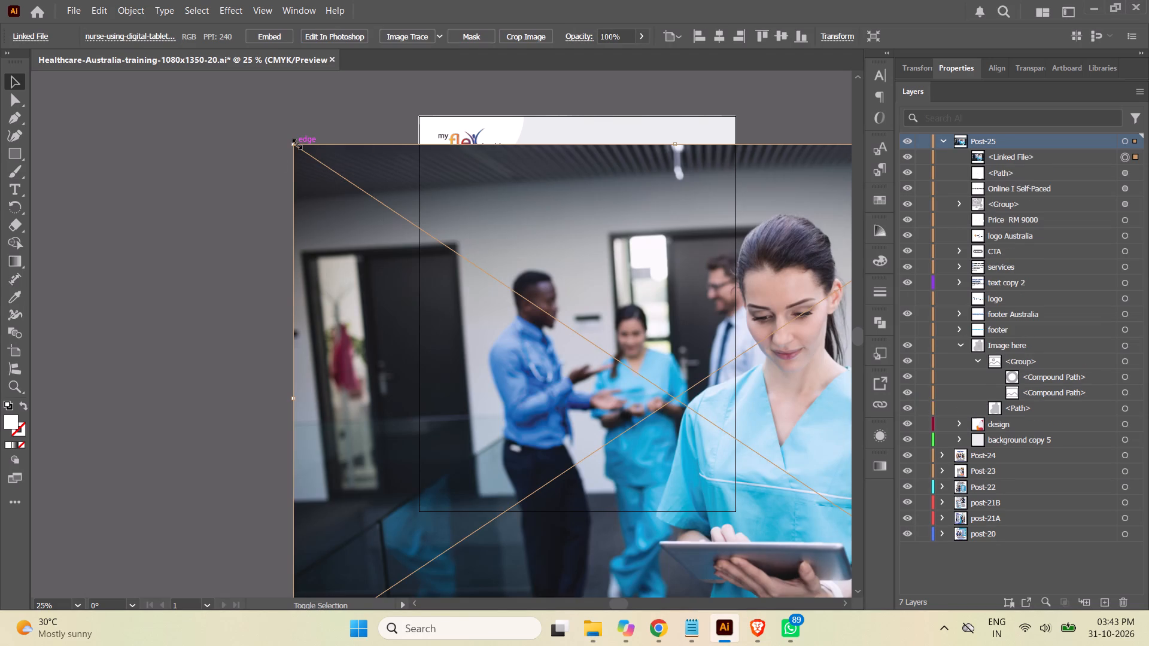
# Scale the placed nurse photo down to about 1363 × 909 px and position it over the grey placeholder shape.
pyautogui.keyDown('shift'); pyautogui.moveTo(296, 142); pyautogui.dragTo(565, 379); pyautogui.keyUp('shift')
pyautogui.moveTo(771, 477); pyautogui.dragTo(760, 469)
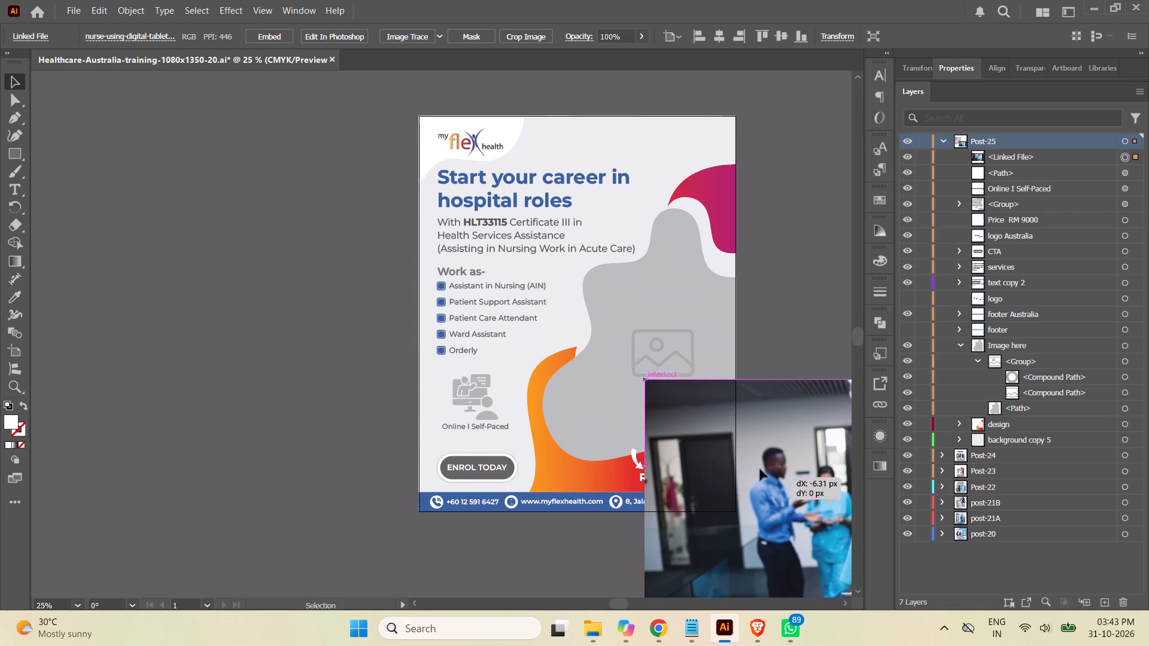
pyautogui.moveTo(760, 469); pyautogui.dragTo(537, 302)
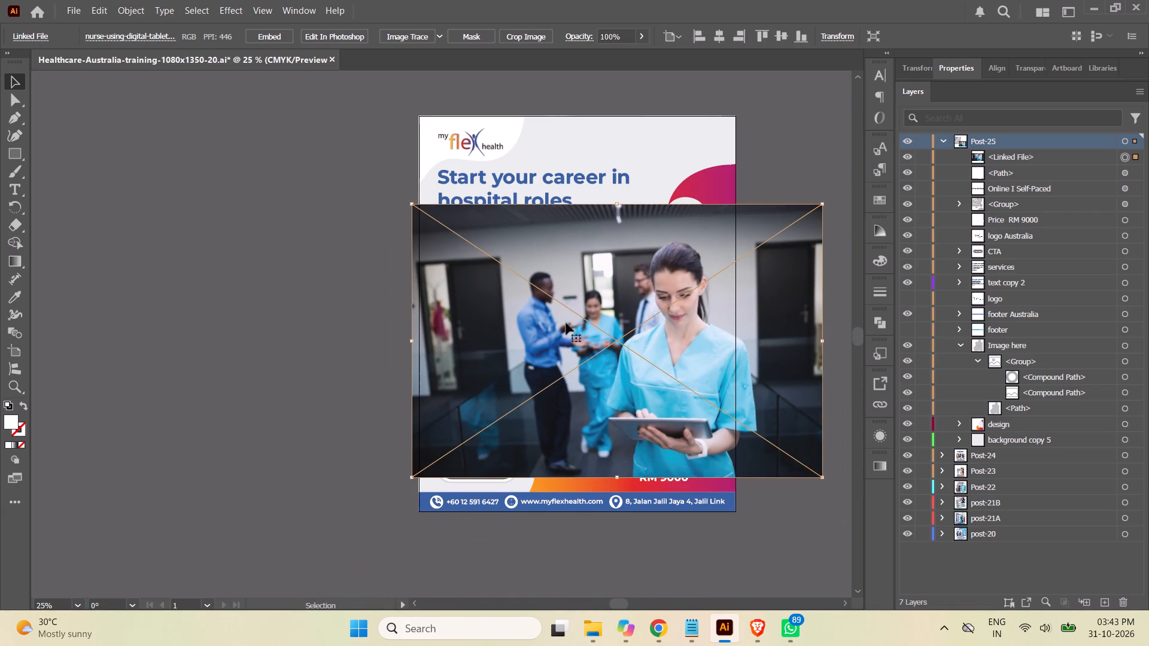
pyautogui.keyDown('shift'); pyautogui.moveTo(823, 477); pyautogui.dragTo(820, 477); pyautogui.keyUp('shift')
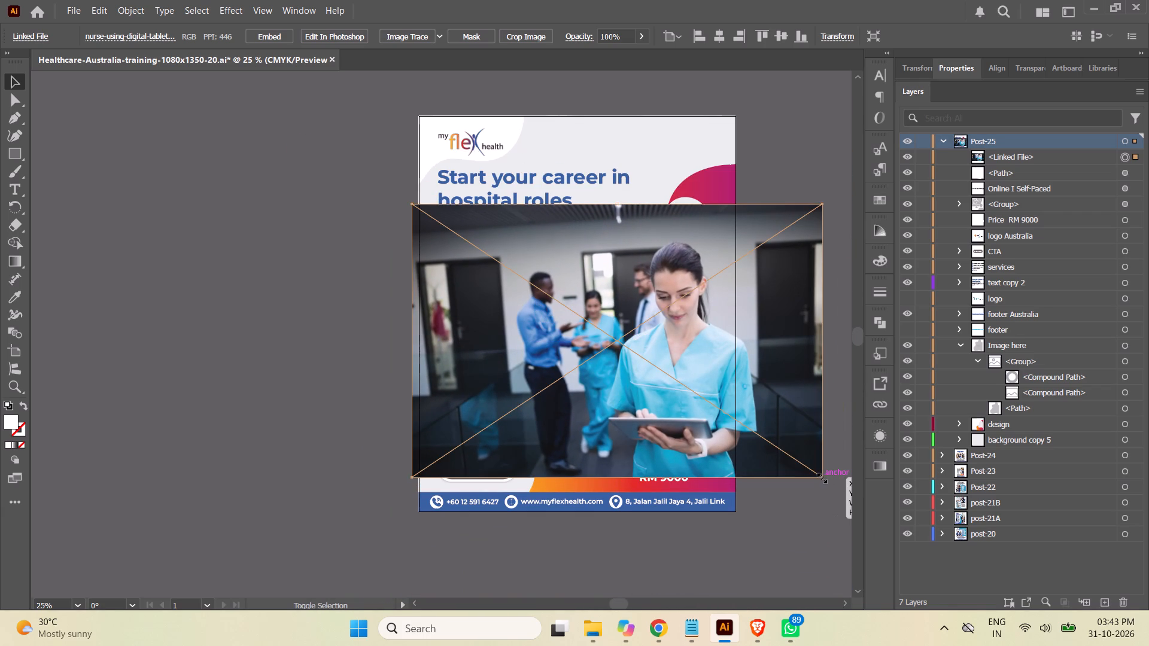
pyautogui.keyDown('shift'); pyautogui.moveTo(820, 477); pyautogui.dragTo(810, 475); pyautogui.keyUp('shift')
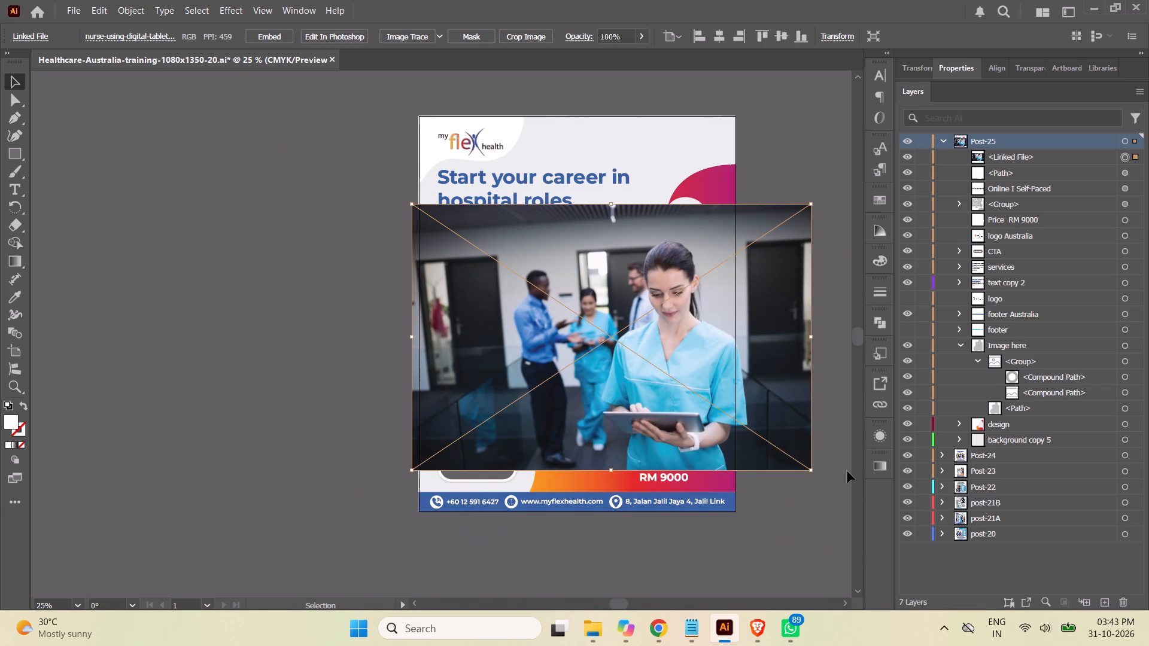
pyautogui.press('Return')
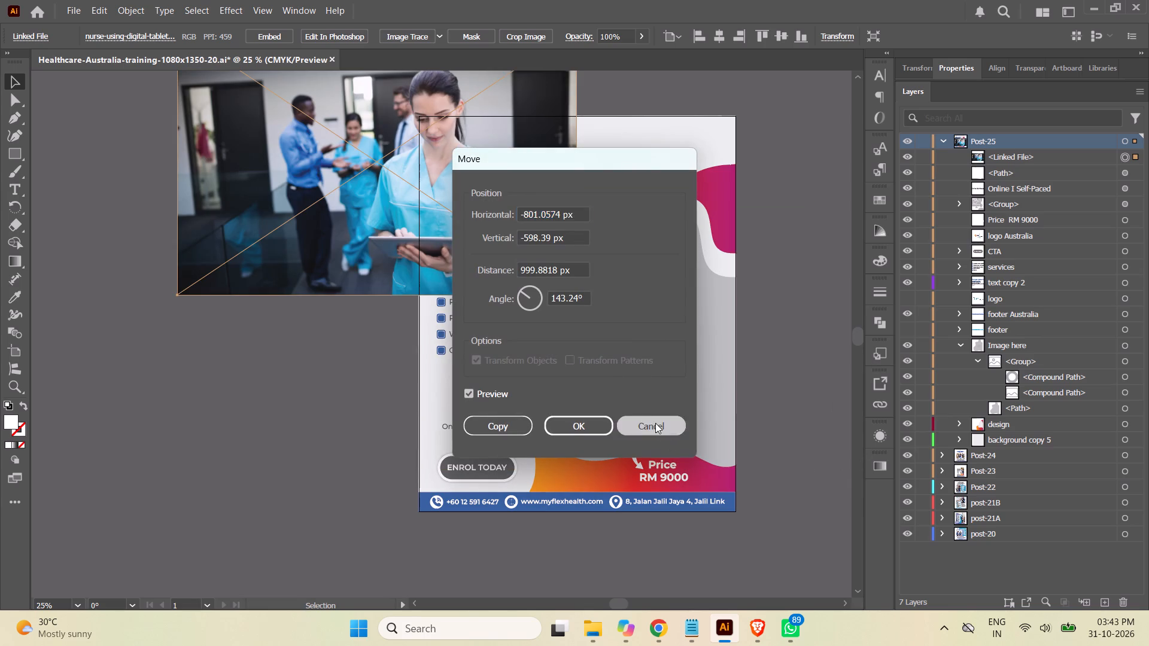
pyautogui.click(655, 423)
# Move the linked nurse photo into the Image here group, directly above the placeholder icon group.
pyautogui.moveTo(1036, 159); pyautogui.dragTo(1048, 354)
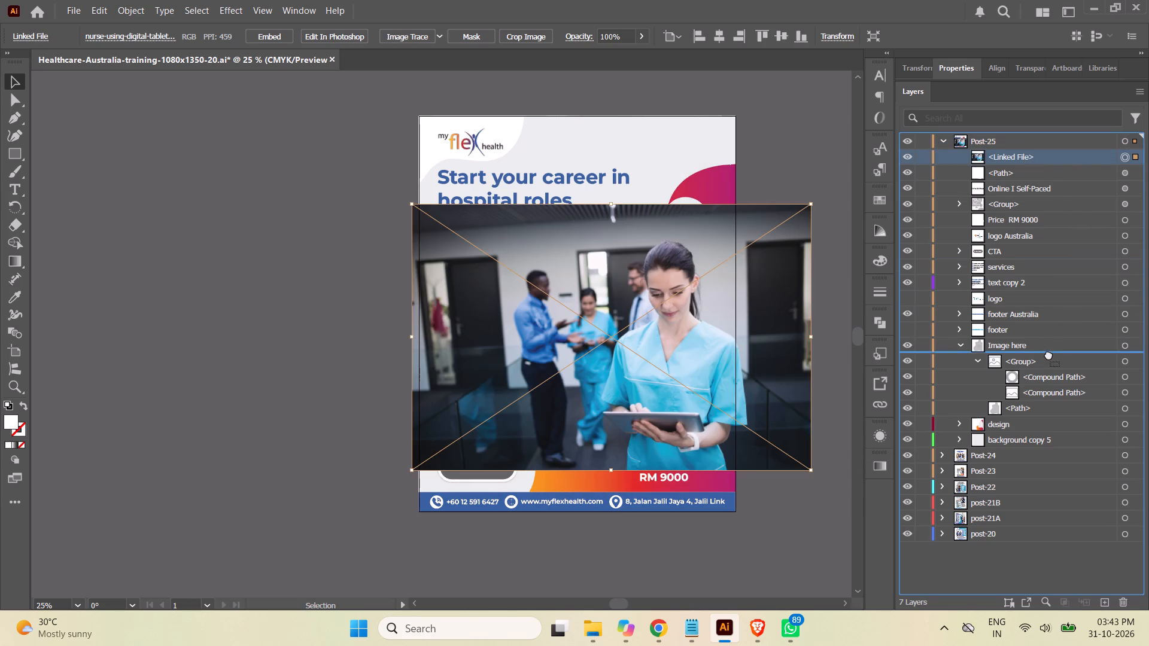
pyautogui.moveTo(1048, 354); pyautogui.dragTo(1042, 368)
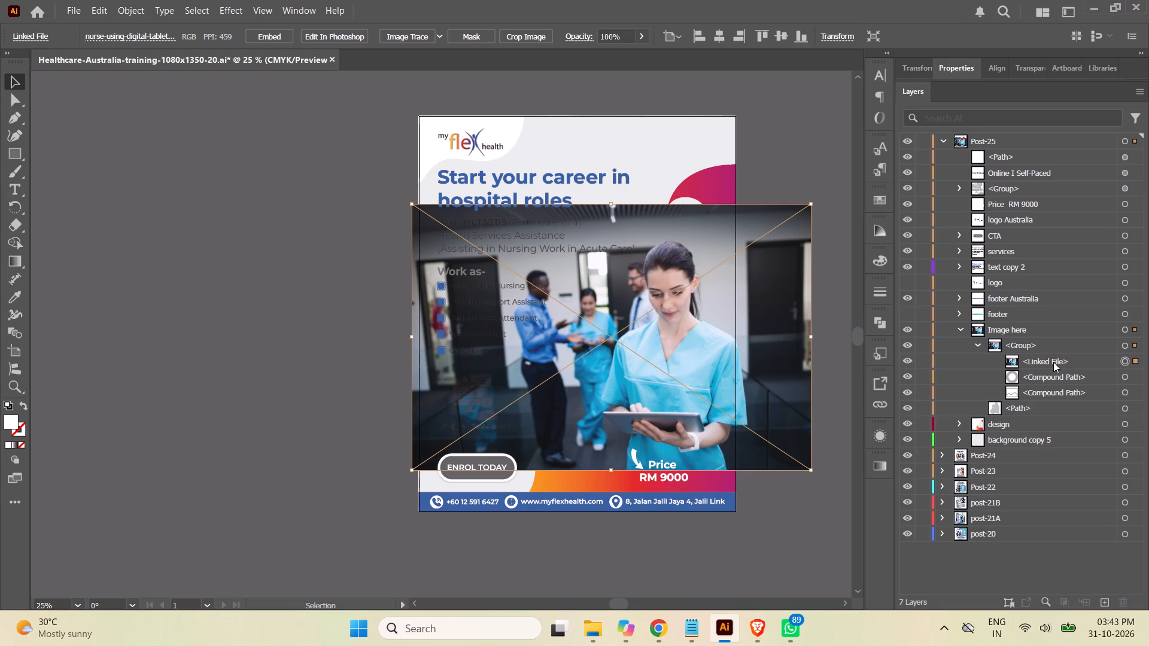
pyautogui.moveTo(1053, 362); pyautogui.dragTo(1044, 340)
# Delete the picture-icon group from the Image here group.
pyautogui.click(976, 357)
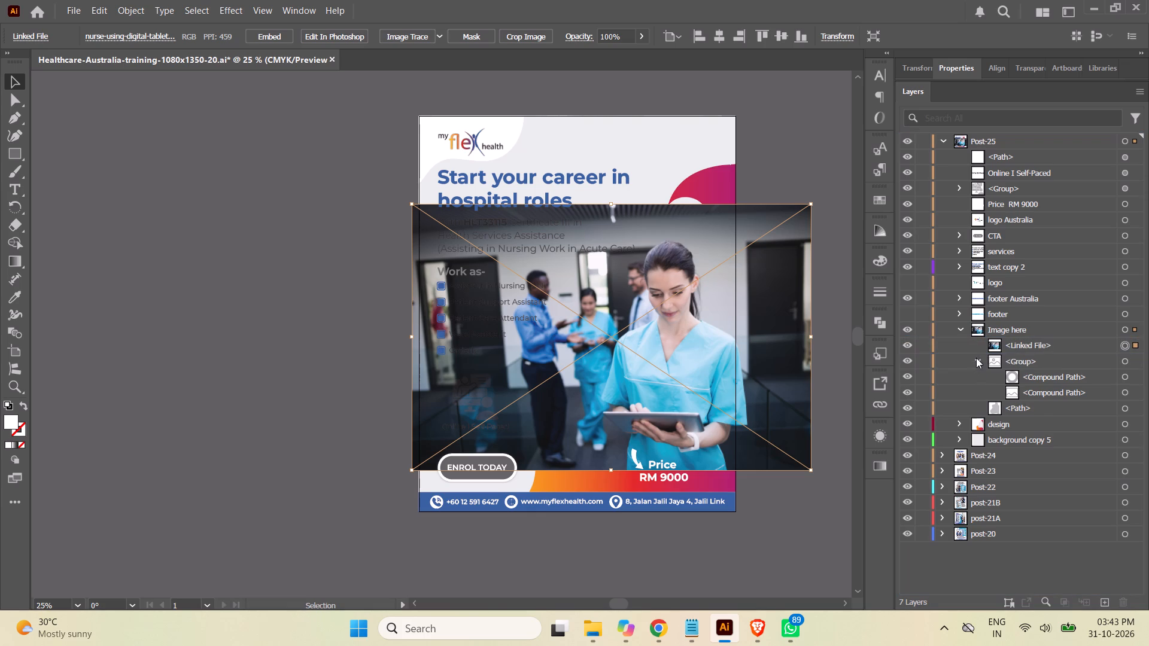
pyautogui.click(1123, 362)
pyautogui.click(1053, 362)
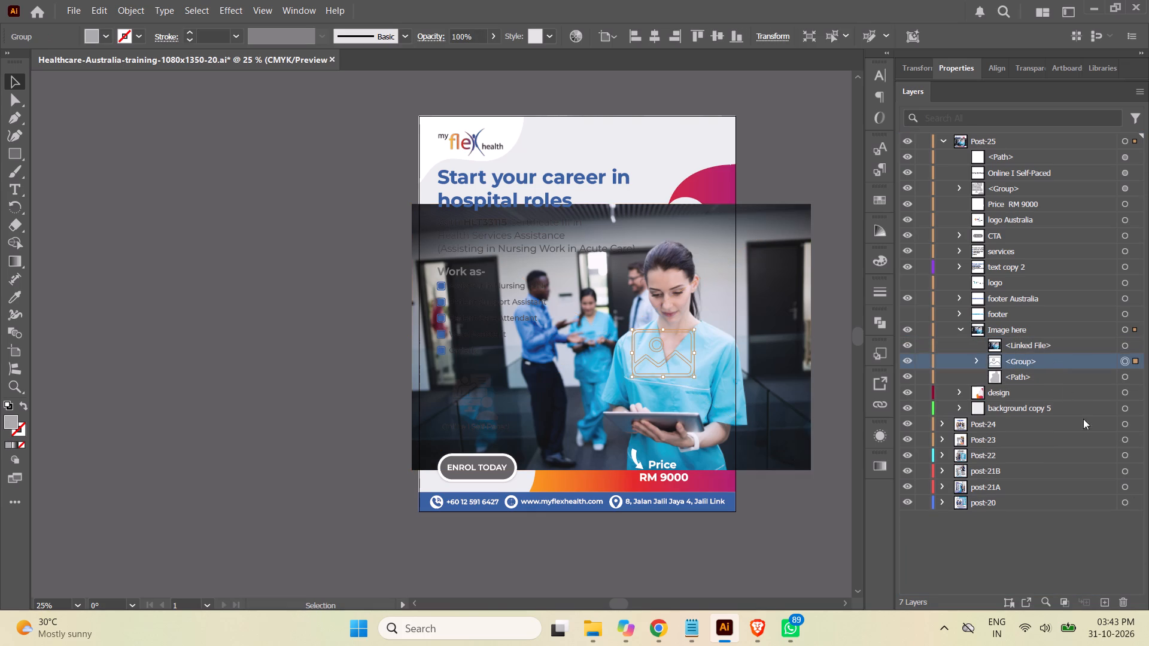
pyautogui.click(1121, 602)
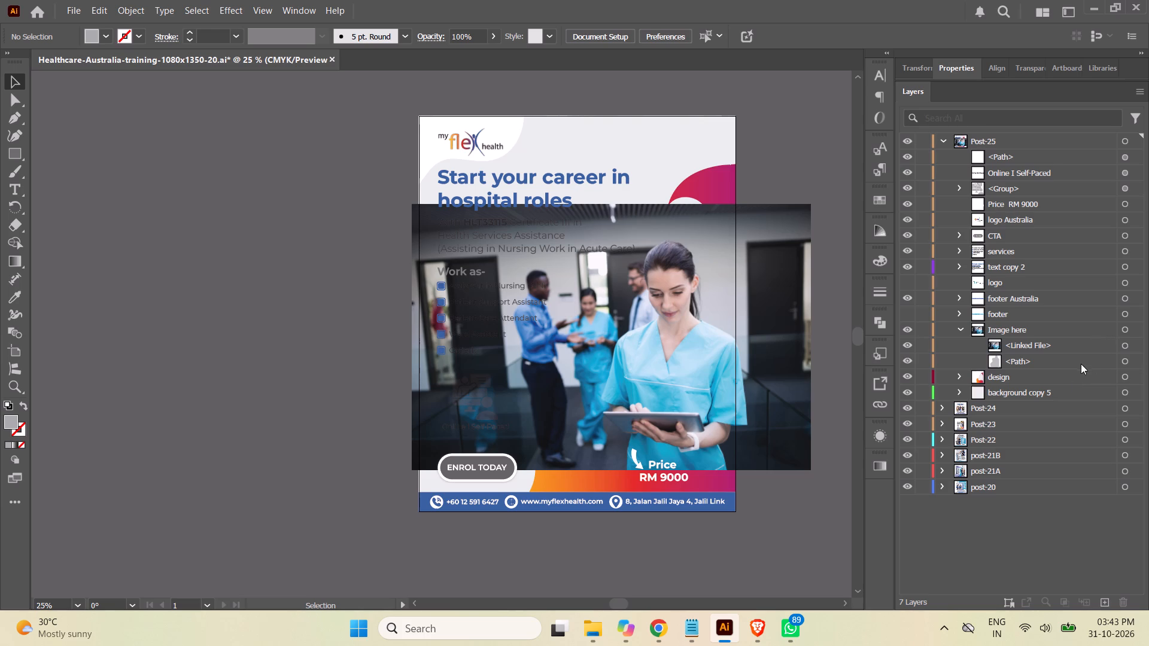
# Reorder the grey placeholder path above the linked nurse photo within the Image here group.
pyautogui.click(1074, 361)
pyautogui.moveTo(1063, 363); pyautogui.dragTo(1066, 340)
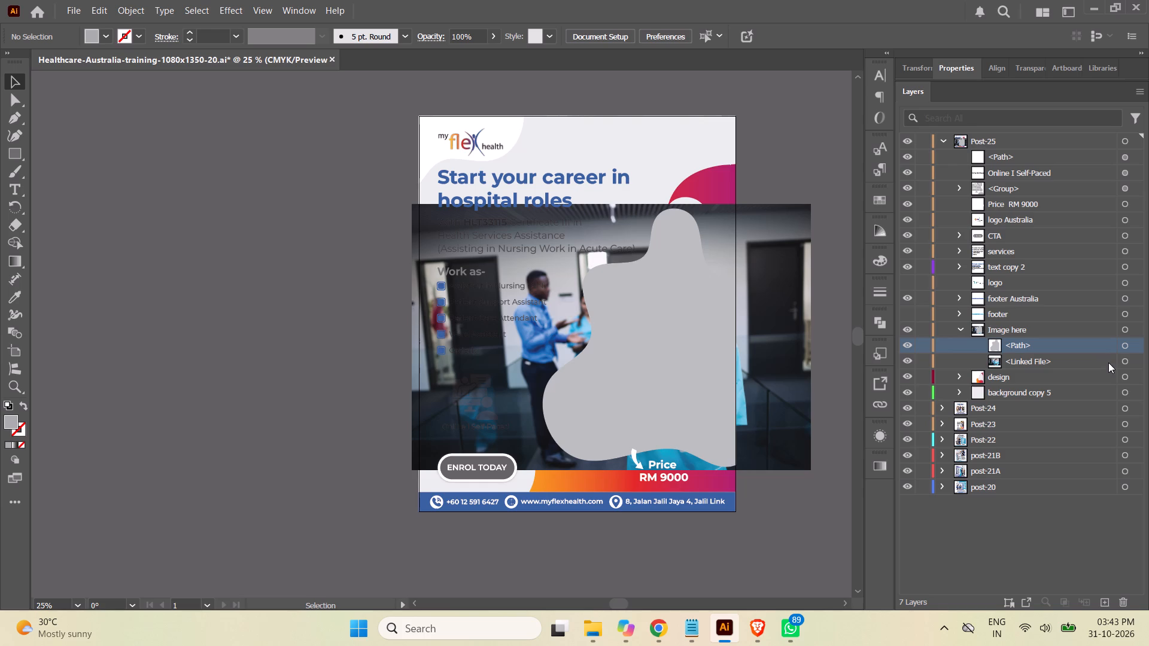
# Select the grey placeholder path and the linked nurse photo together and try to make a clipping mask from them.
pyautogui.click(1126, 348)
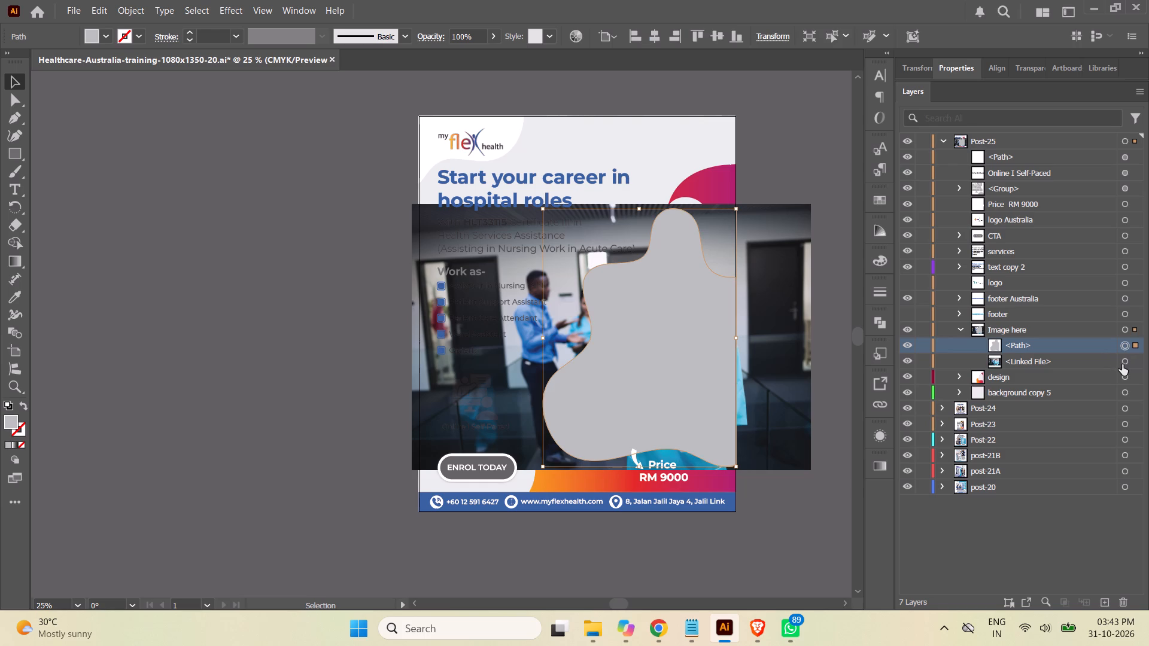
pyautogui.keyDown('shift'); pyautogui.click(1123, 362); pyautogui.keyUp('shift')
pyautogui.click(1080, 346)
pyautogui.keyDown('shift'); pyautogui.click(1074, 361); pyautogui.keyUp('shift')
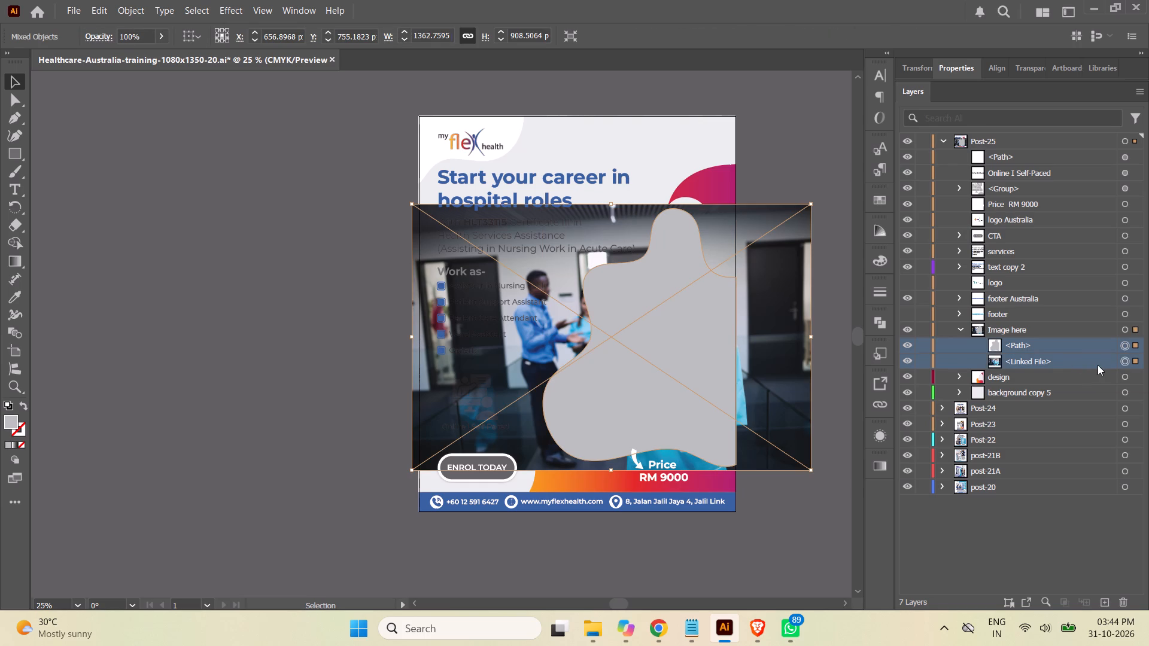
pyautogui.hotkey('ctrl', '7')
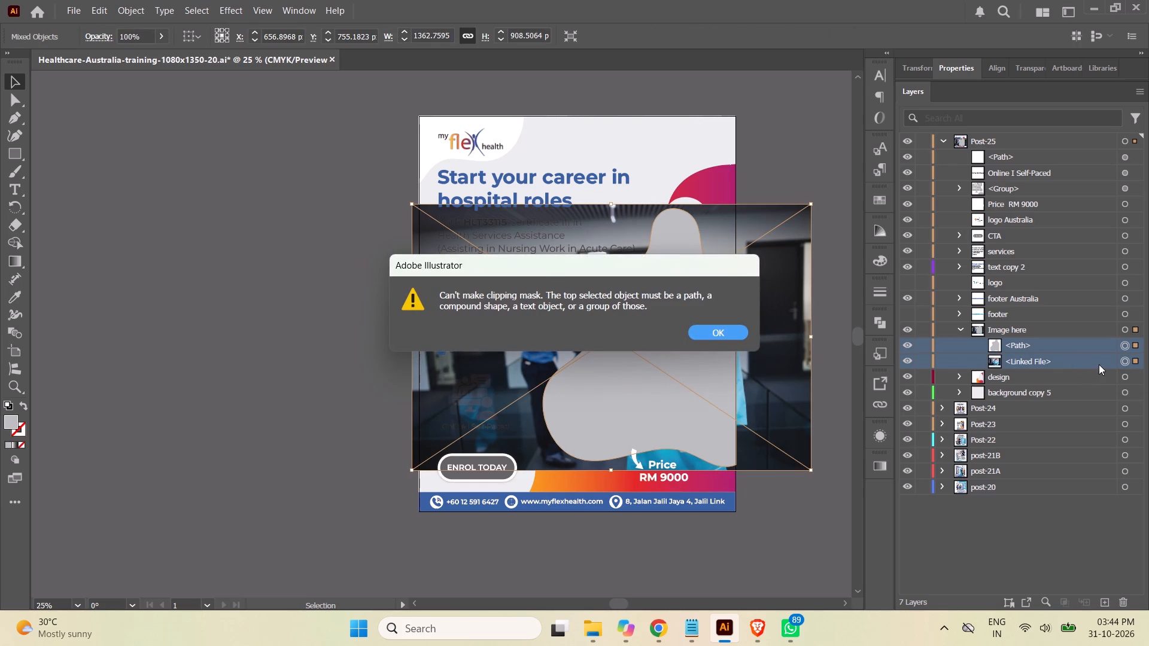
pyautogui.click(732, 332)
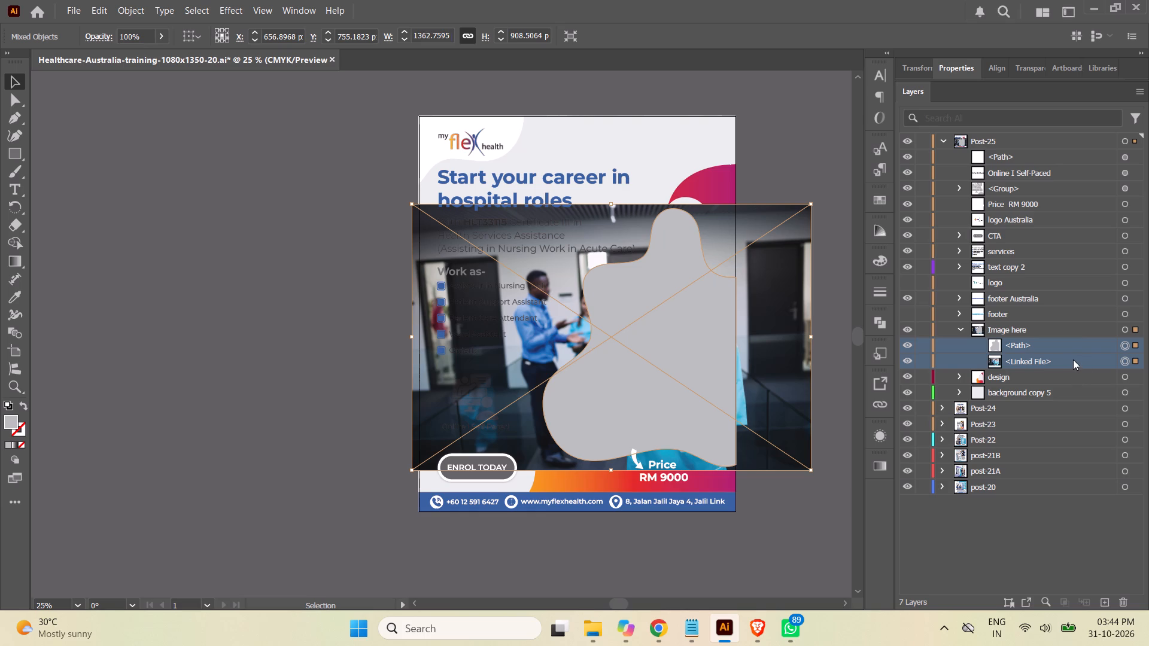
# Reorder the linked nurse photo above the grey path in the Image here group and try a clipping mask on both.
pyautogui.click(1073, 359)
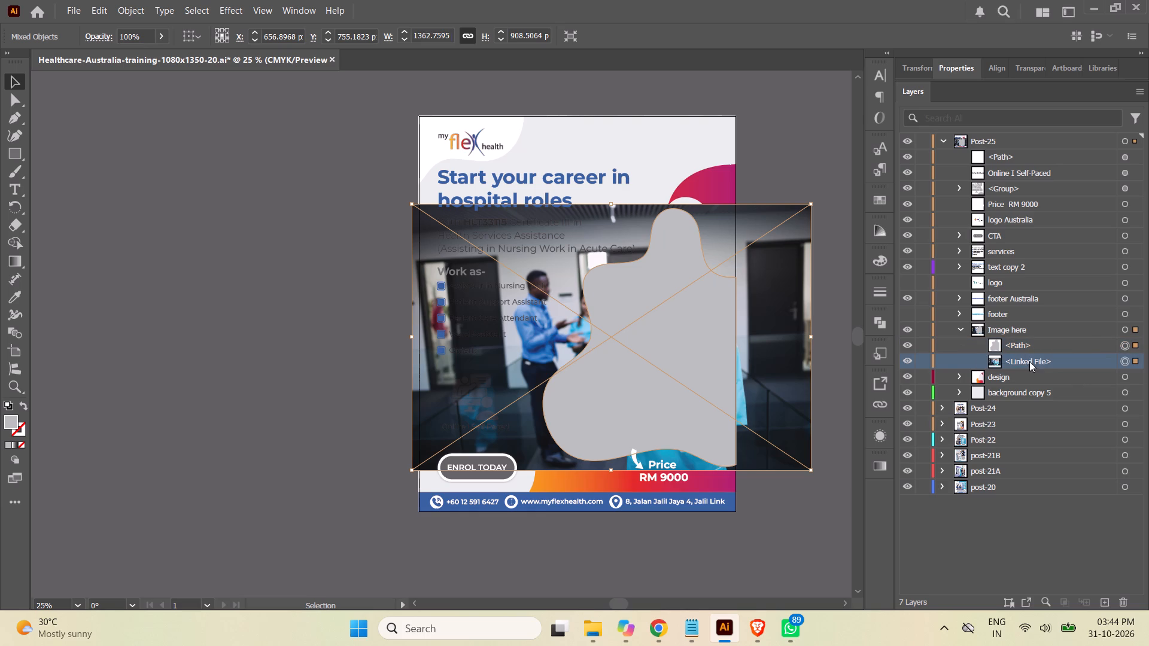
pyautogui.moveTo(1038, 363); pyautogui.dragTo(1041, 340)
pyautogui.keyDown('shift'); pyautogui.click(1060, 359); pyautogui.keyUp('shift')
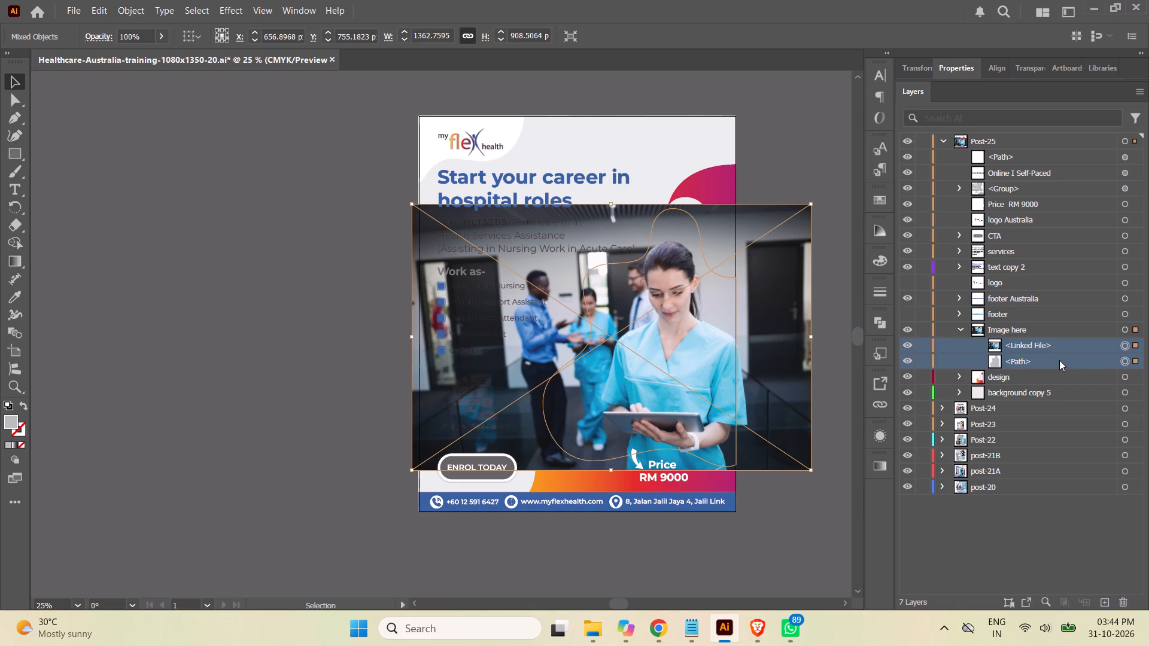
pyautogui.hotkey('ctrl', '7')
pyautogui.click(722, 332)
# Move the linked nurse photo and the grey path together out of the Image here group, directly into the Post-25 layer.
pyautogui.click(1039, 362)
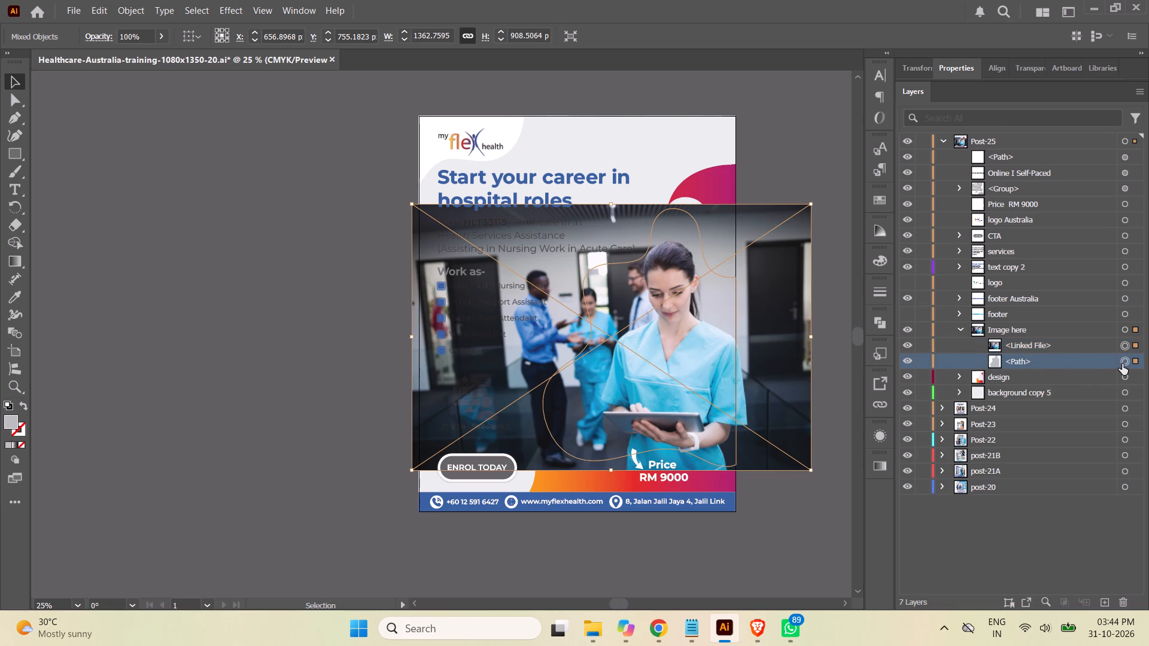
pyautogui.click(1123, 362)
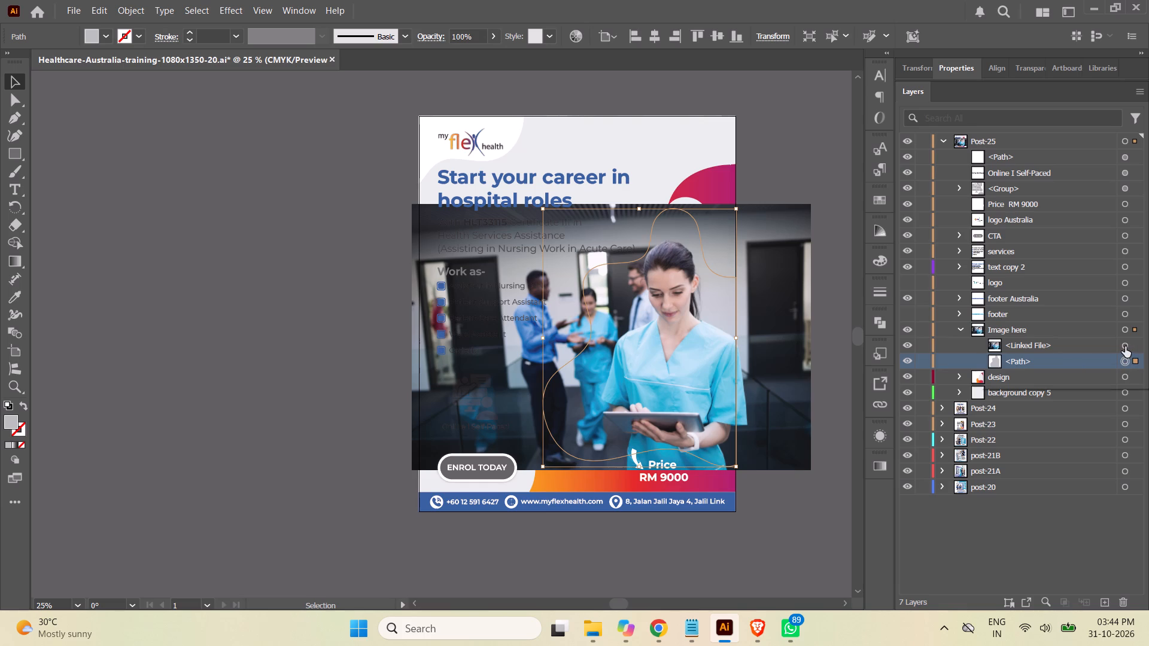
pyautogui.keyDown('shift'); pyautogui.click(1125, 346); pyautogui.keyUp('shift')
pyautogui.click(1059, 343)
pyautogui.keyDown('shift'); pyautogui.click(1064, 363); pyautogui.keyUp('shift')
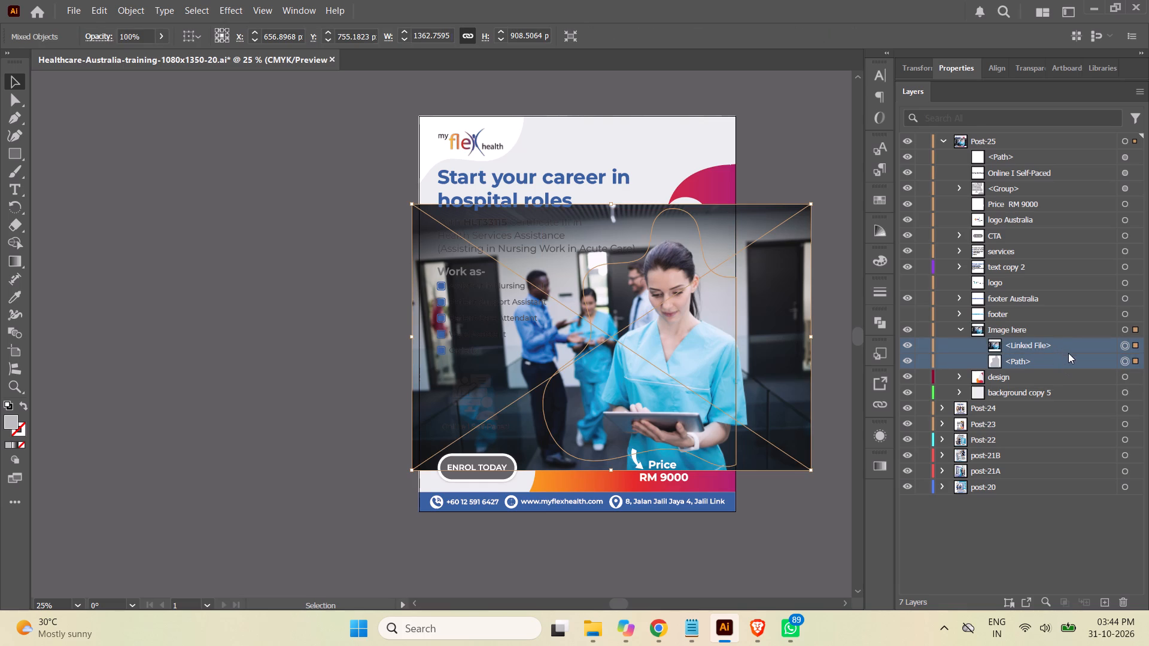
pyautogui.moveTo(1069, 350); pyautogui.dragTo(1056, 321)
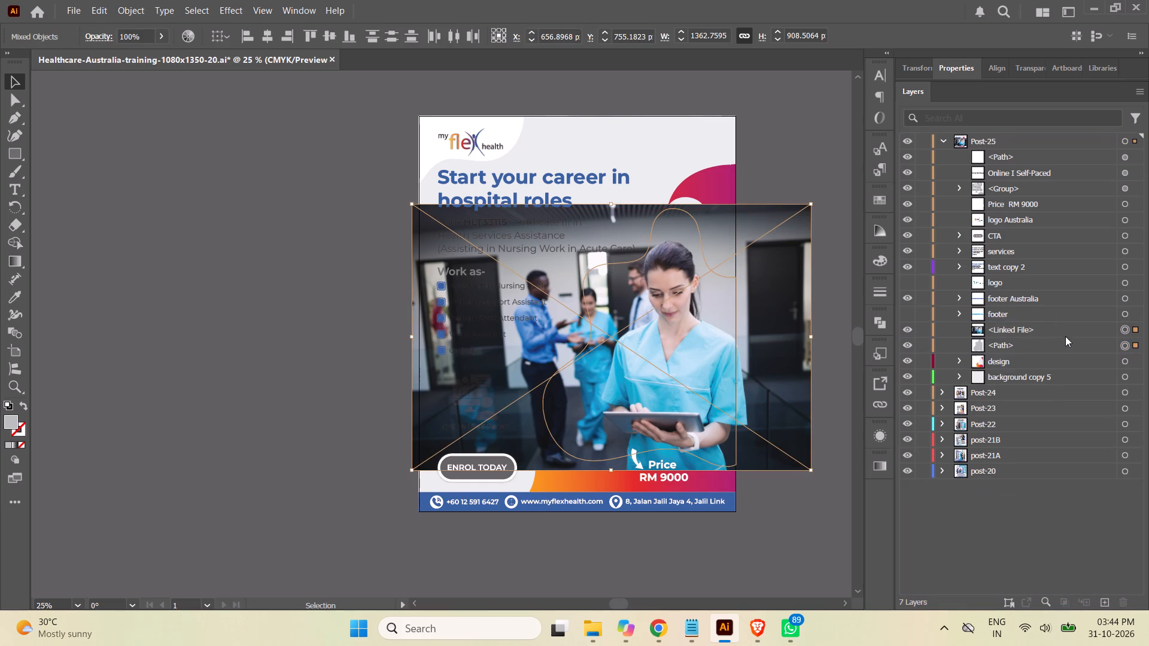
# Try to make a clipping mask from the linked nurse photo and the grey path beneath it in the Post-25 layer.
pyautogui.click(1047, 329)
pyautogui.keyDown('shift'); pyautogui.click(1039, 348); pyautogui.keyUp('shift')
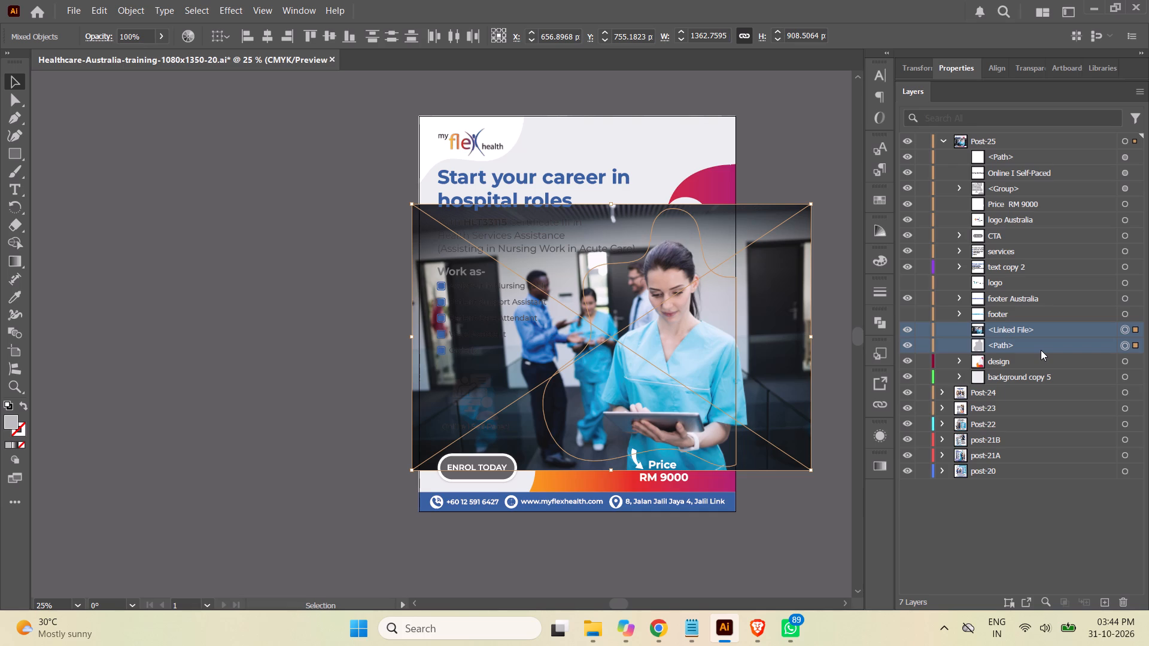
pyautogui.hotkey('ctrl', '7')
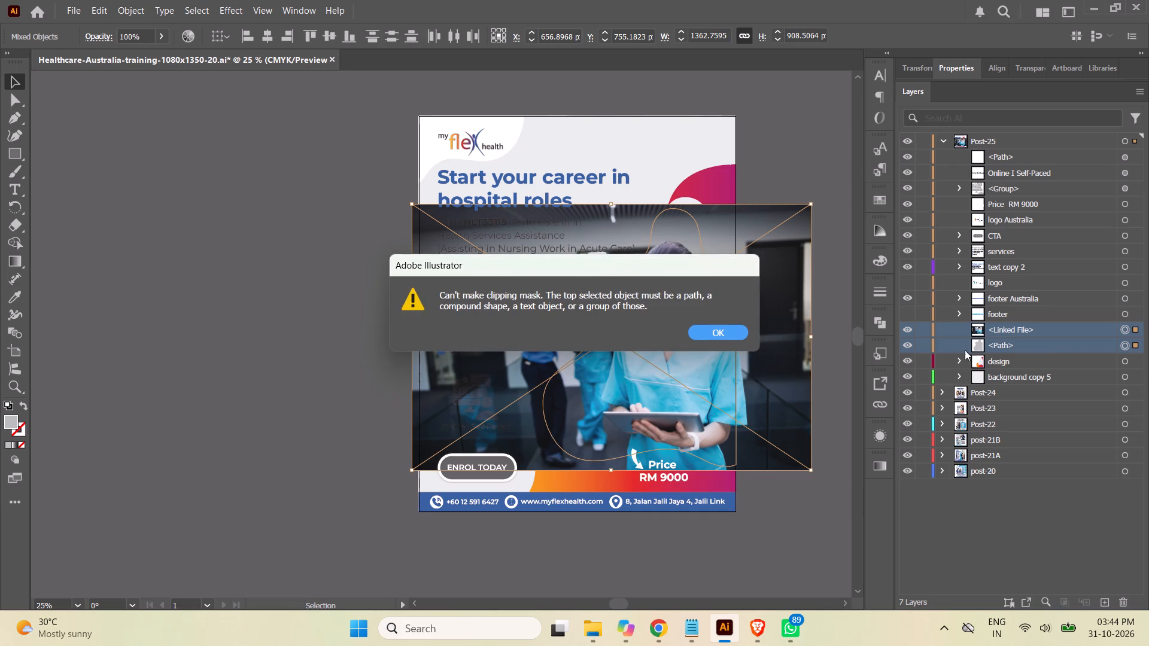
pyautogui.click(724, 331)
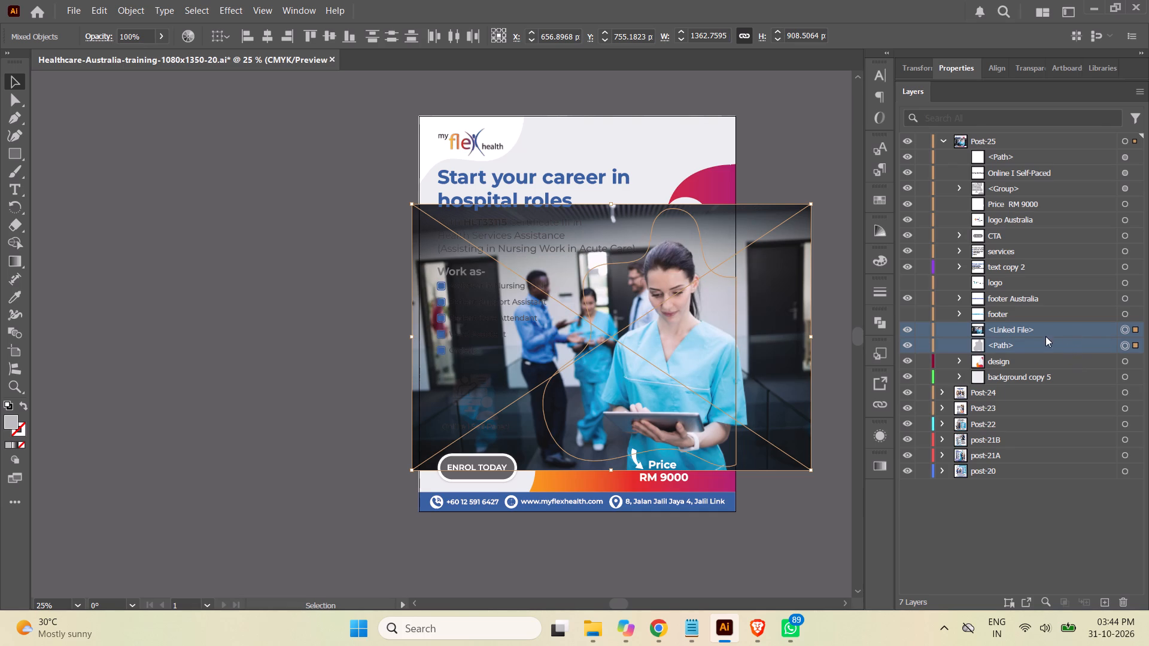
# Place the linked nurse photo below the grey path in Post-25 and make a clipping mask from the two.
pyautogui.click(1049, 329)
pyautogui.moveTo(1061, 330); pyautogui.dragTo(1059, 354)
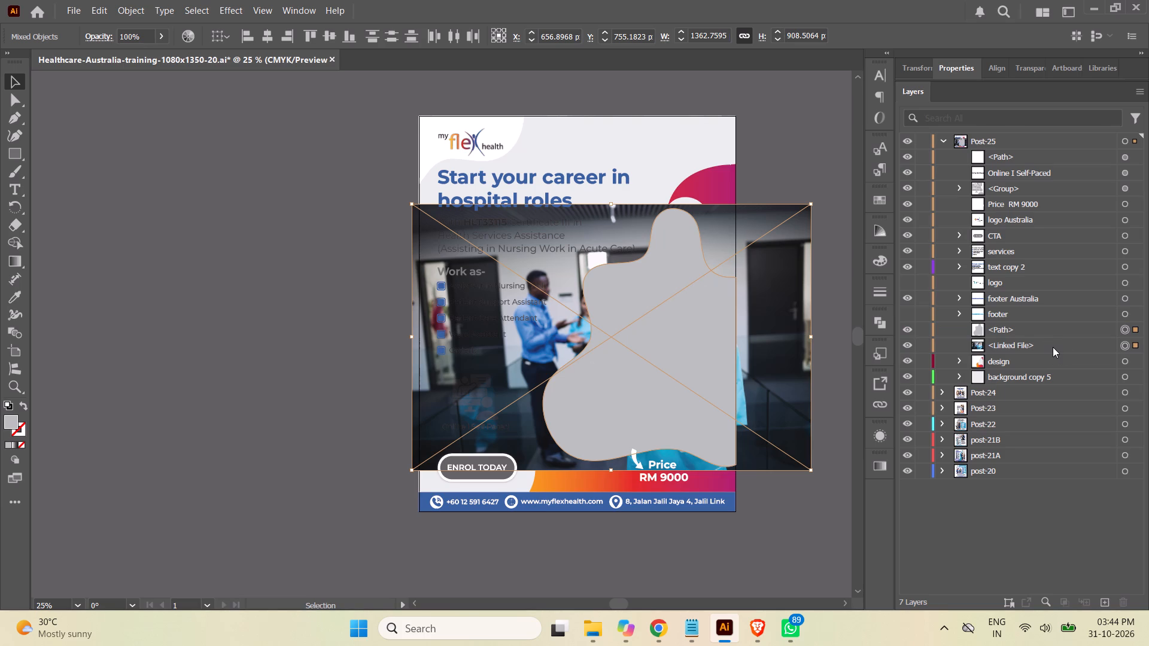
pyautogui.click(1052, 343)
pyautogui.keyDown('shift'); pyautogui.click(1056, 330); pyautogui.keyUp('shift')
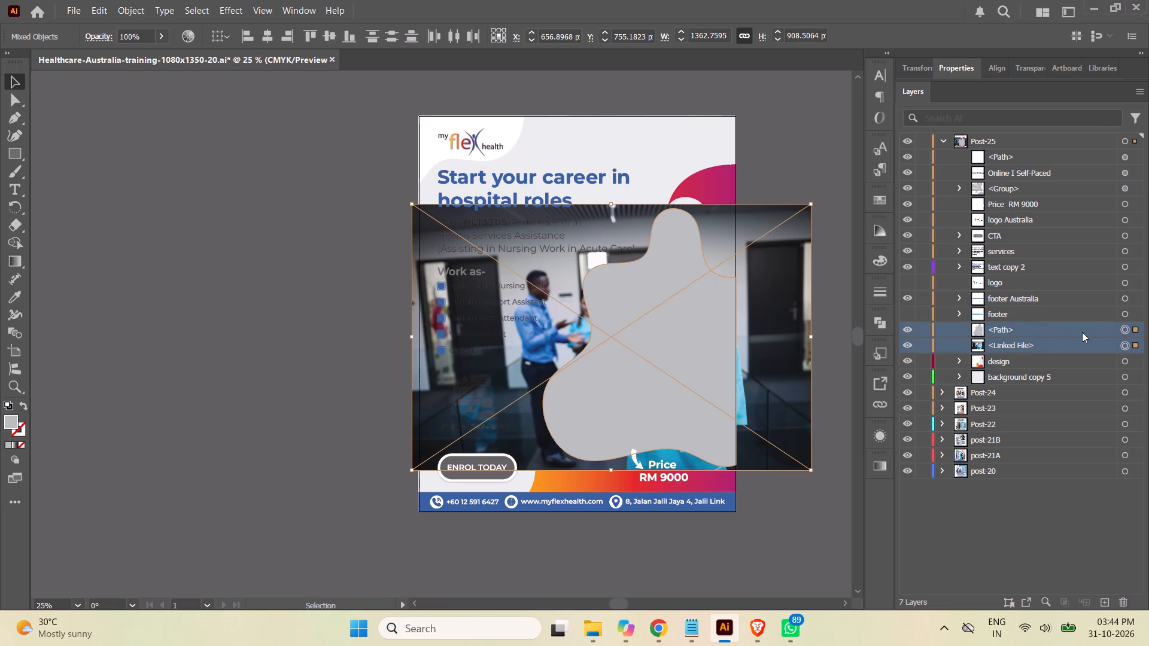
pyautogui.hotkey('ctrl', '7')
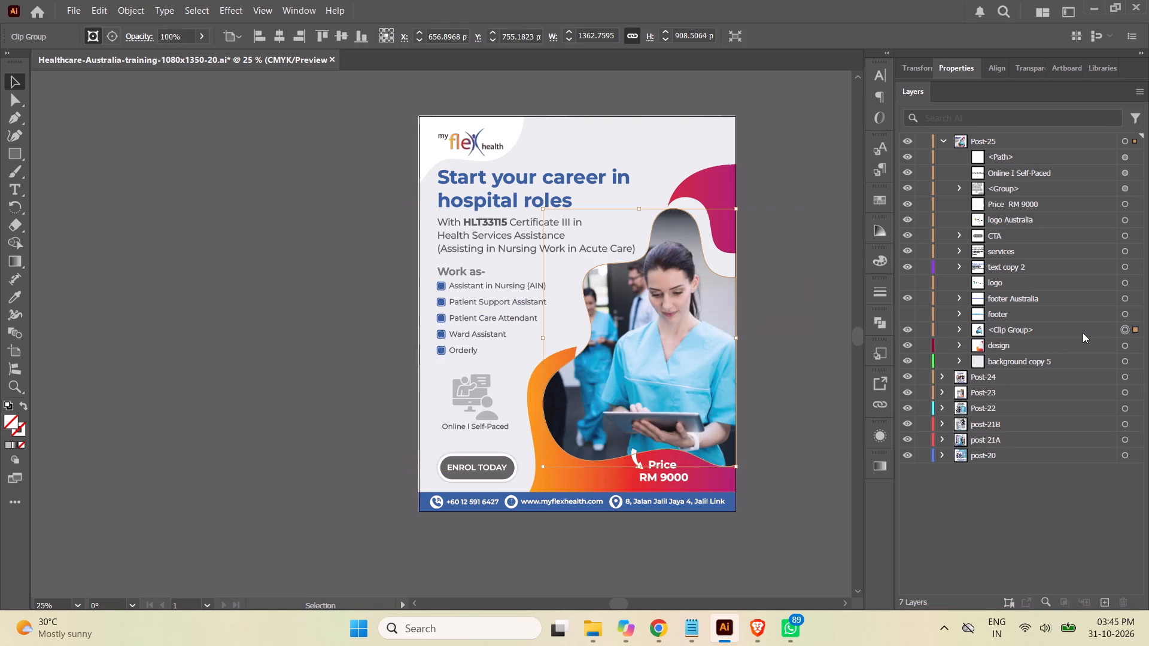
# Deselect everything and examine the masked nurse photo within the whole Post-25 layout.
pyautogui.click(853, 362)
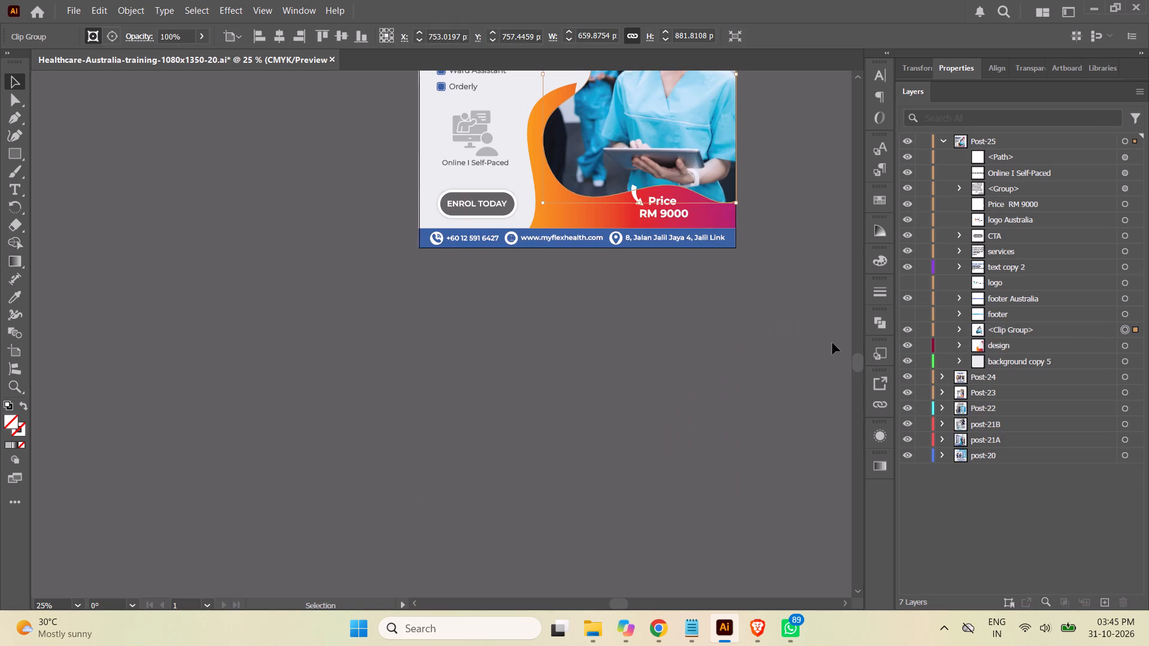
pyautogui.click(811, 293)
pyautogui.scroll(9, 810, 300)
pyautogui.scroll(-1, 810, 300)
pyautogui.scroll(1, 811, 300)
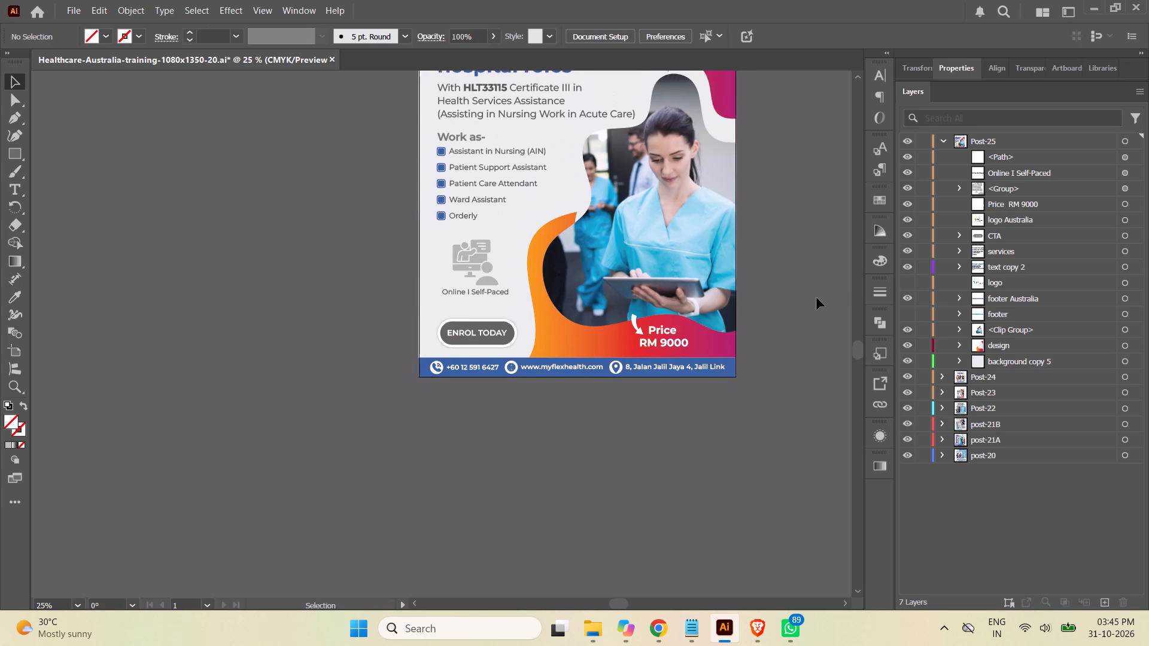
pyautogui.scroll(1, 832, 301)
pyautogui.scroll(-1, 832, 301)
pyautogui.scroll(12, 832, 301)
pyautogui.scroll(-1, 825, 298)
pyautogui.scroll(3, 825, 298)
pyautogui.scroll(-2, 823, 298)
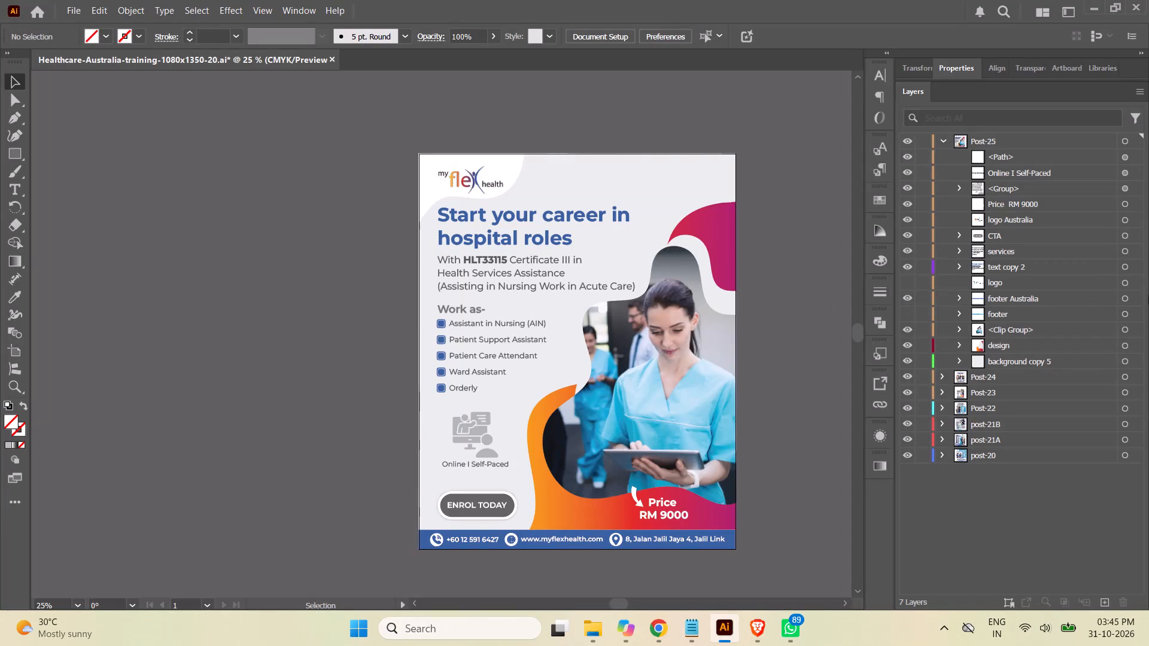
# Shift the linked nurse photo inside the clip group about 70 px to the right and scale it down slightly.
pyautogui.click(959, 328)
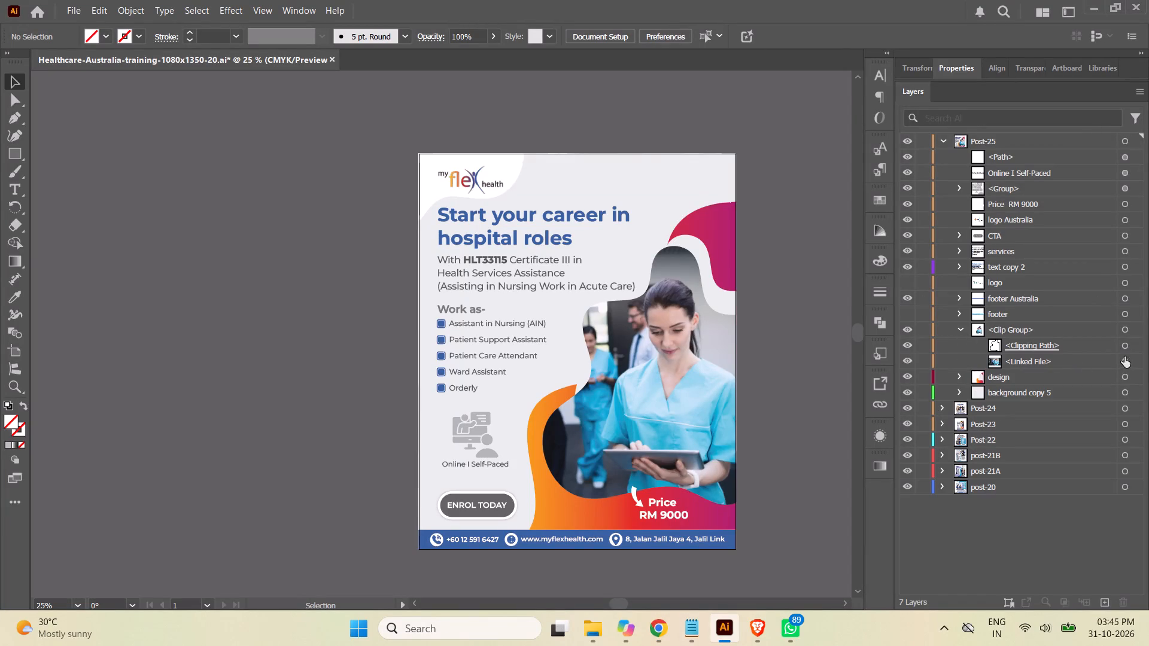
pyautogui.click(1127, 361)
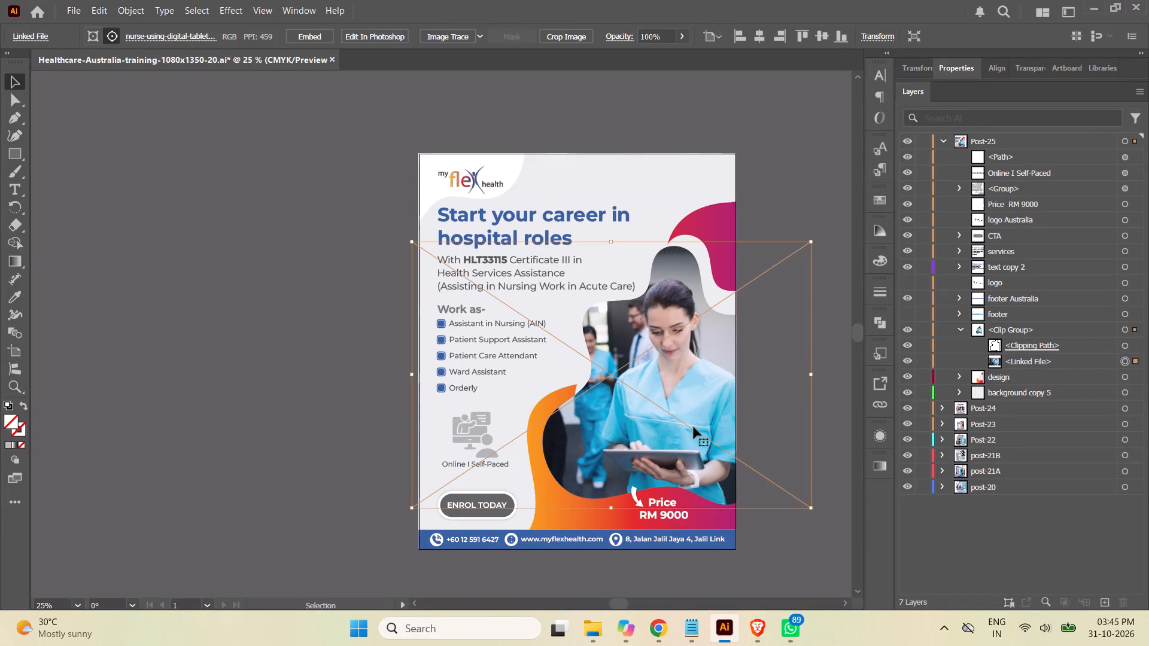
pyautogui.moveTo(691, 418); pyautogui.dragTo(694, 419)
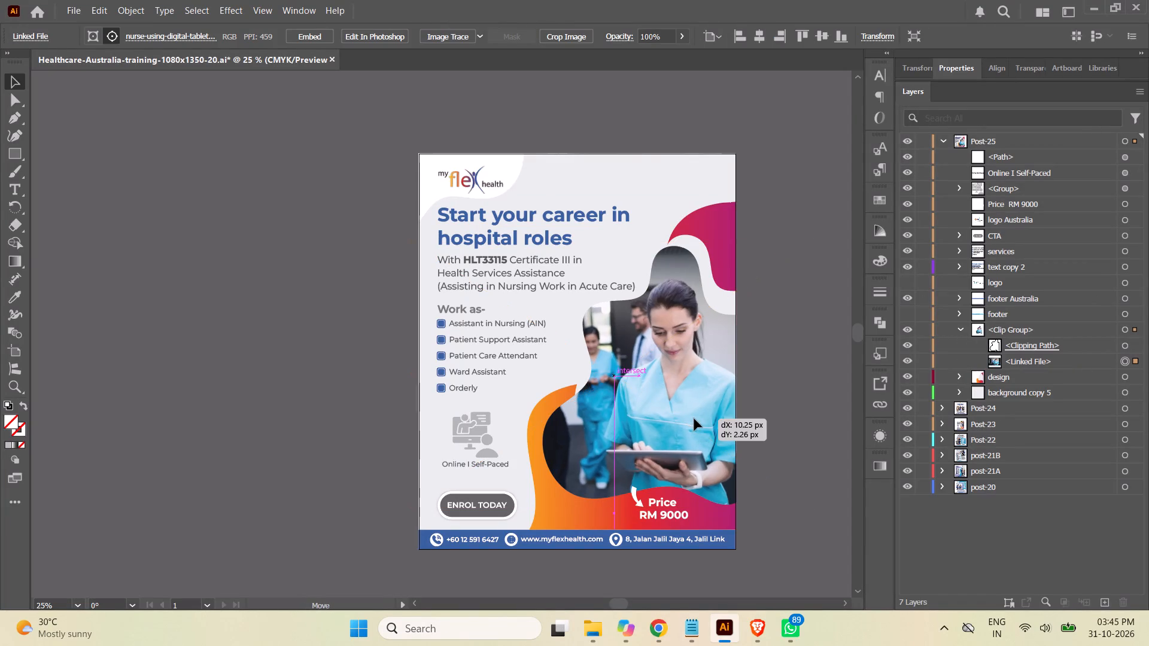
pyautogui.moveTo(694, 419); pyautogui.dragTo(714, 421)
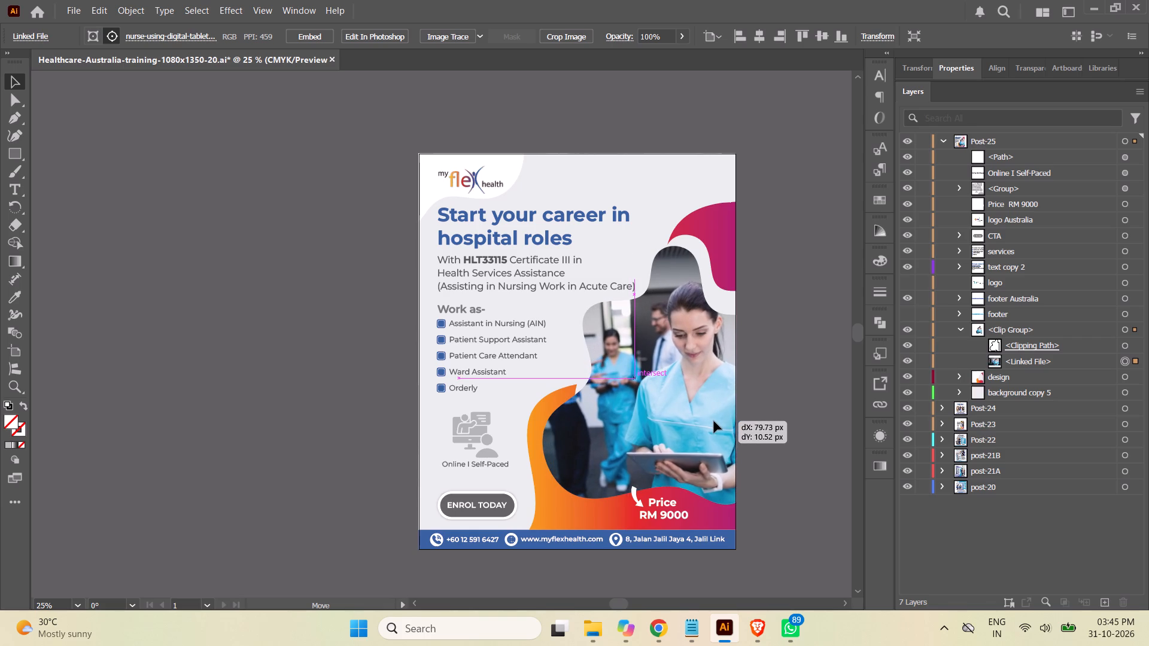
pyautogui.moveTo(714, 421); pyautogui.dragTo(711, 420)
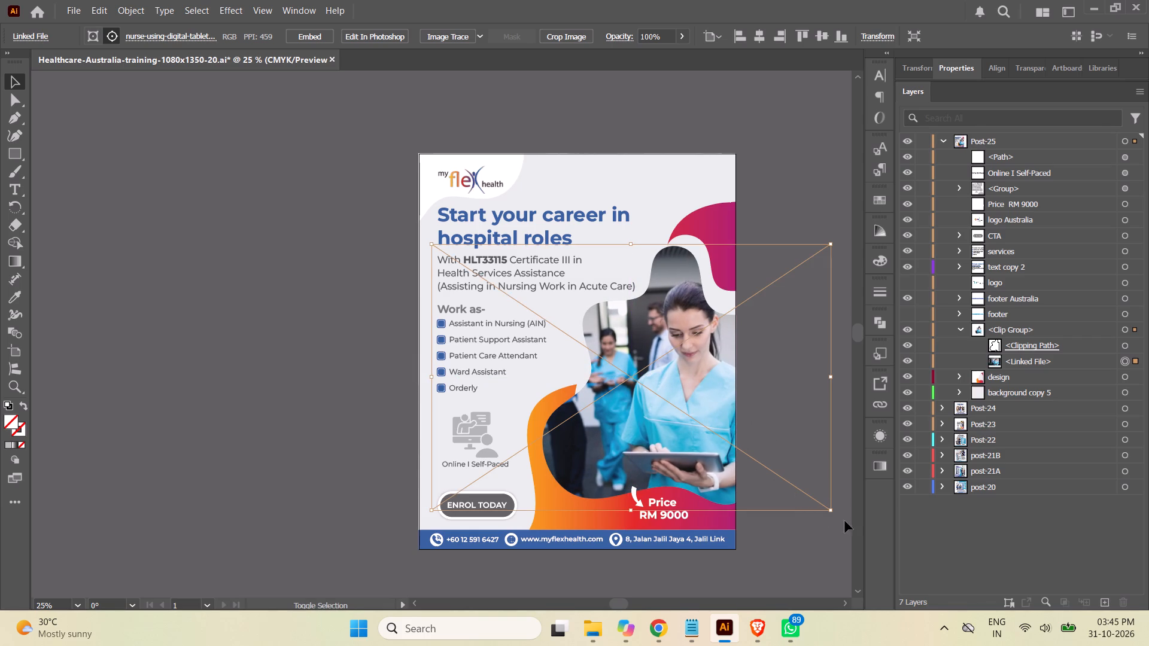
pyautogui.keyDown('shift'); pyautogui.moveTo(832, 510); pyautogui.dragTo(825, 506); pyautogui.keyUp('shift')
pyautogui.click(320, 283)
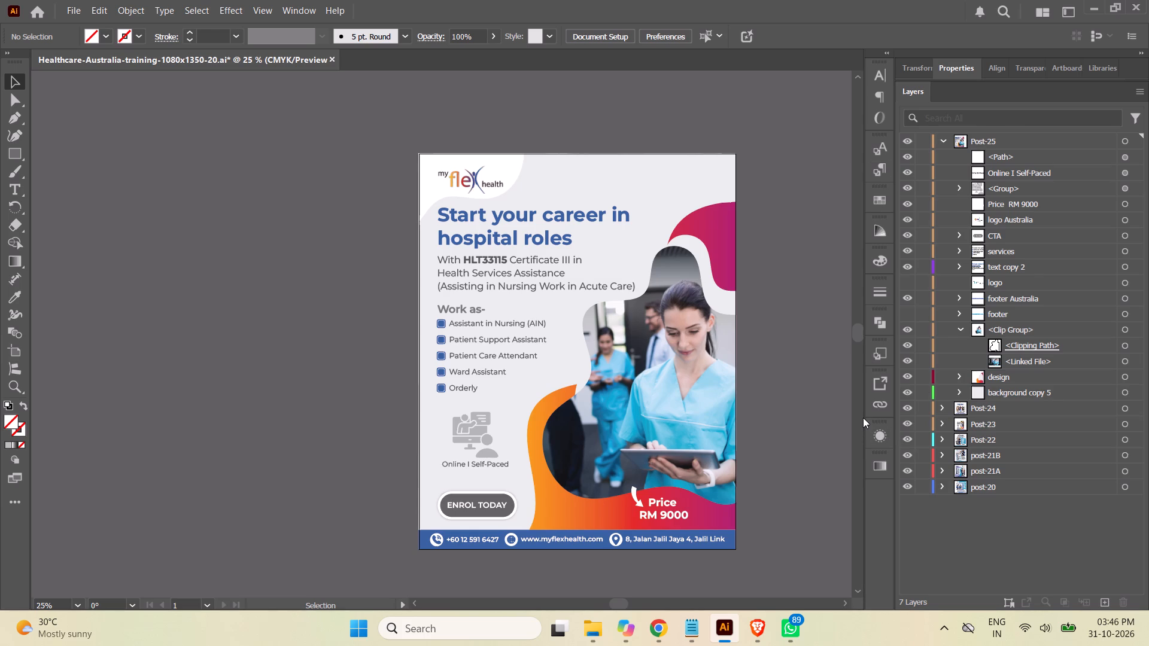
# Save the document and collapse the clip group in the Post-25 layer.
pyautogui.hotkey('ctrl', 's')
pyautogui.click(960, 329)
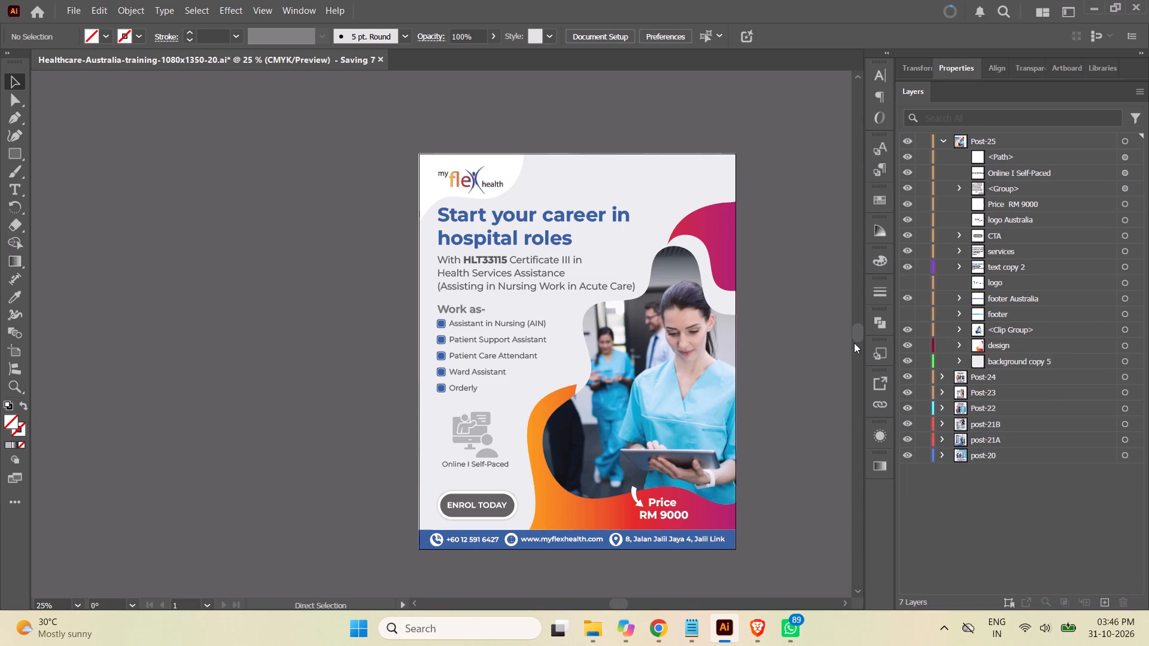
pyautogui.click(822, 339)
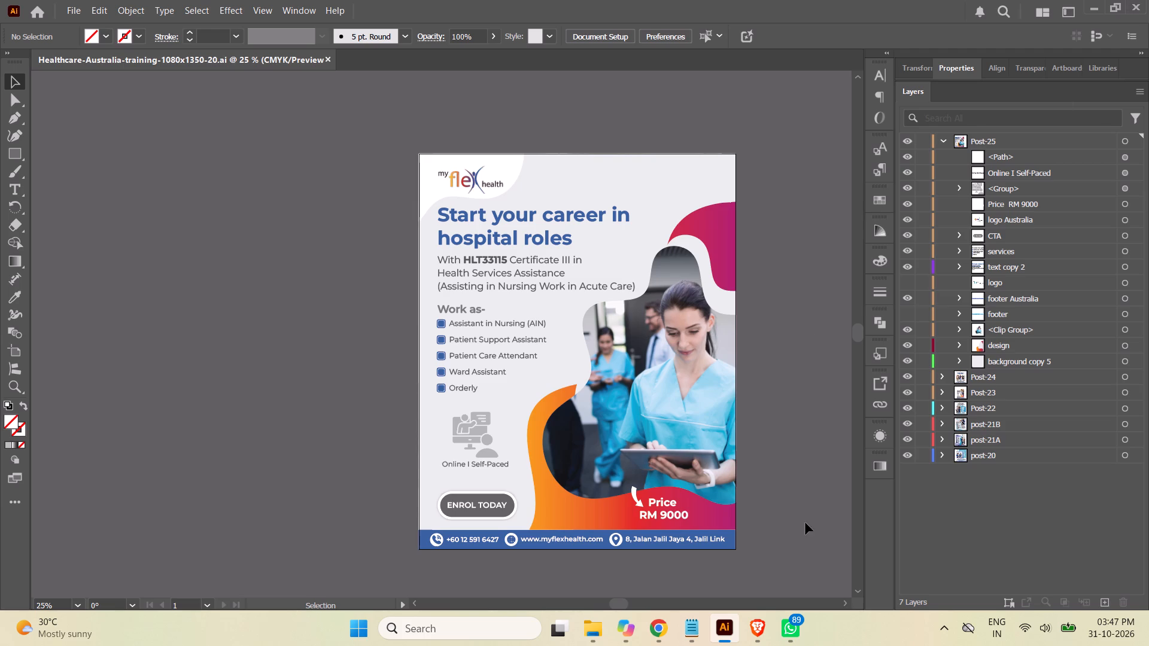
# Switch to File Explorer, look through the photos in the Health Services folder, and preview image.png.
pyautogui.click(591, 626)
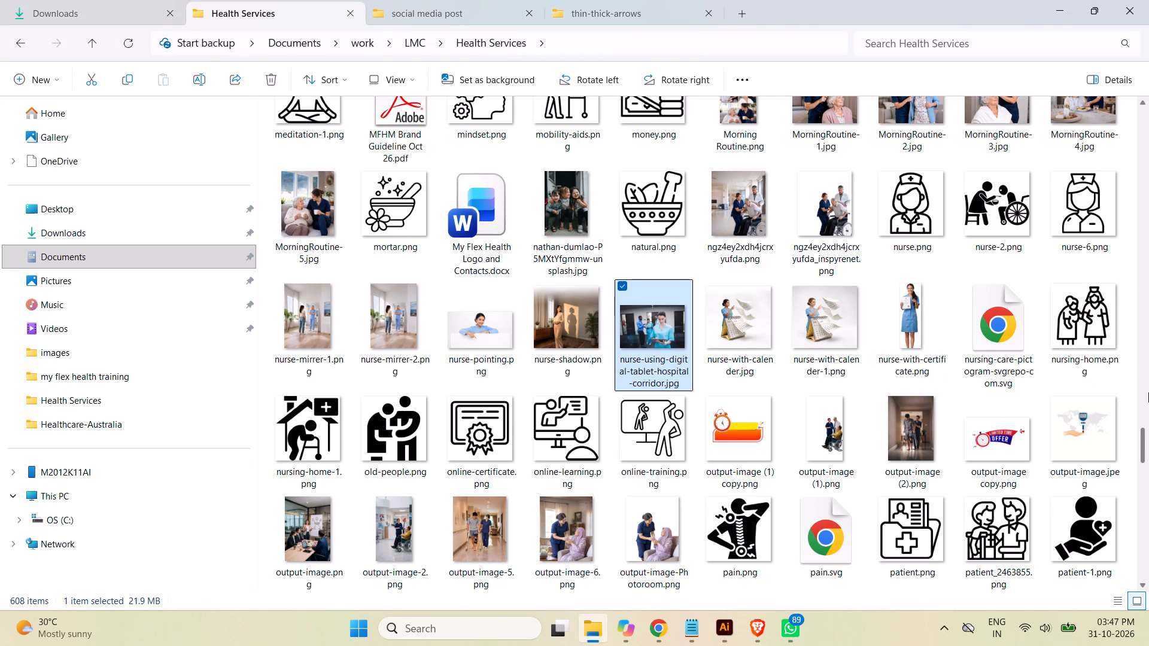
pyautogui.moveTo(1143, 436); pyautogui.dragTo(1143, 431)
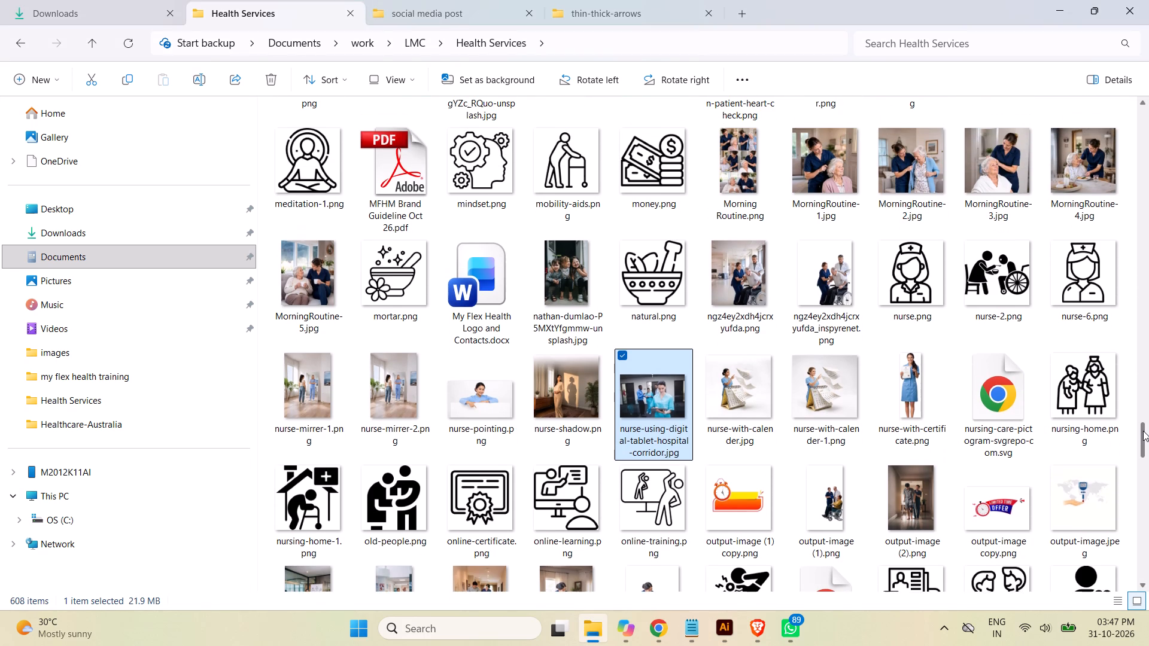
pyautogui.moveTo(1143, 431); pyautogui.dragTo(1142, 404)
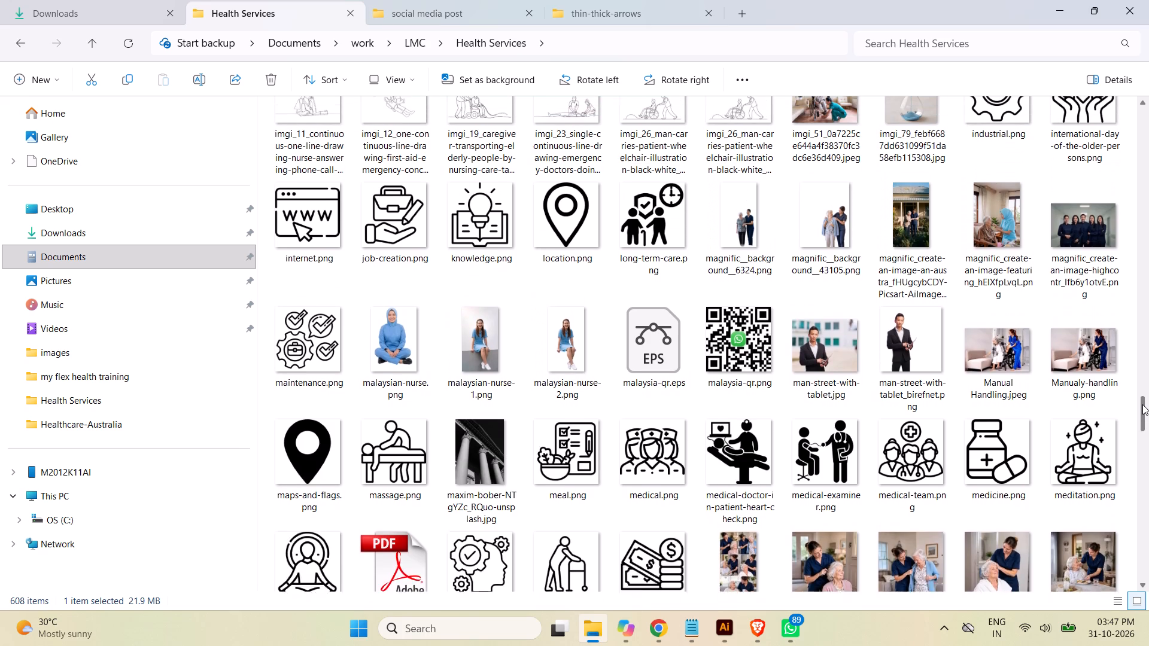
pyautogui.moveTo(1142, 404); pyautogui.dragTo(1143, 389)
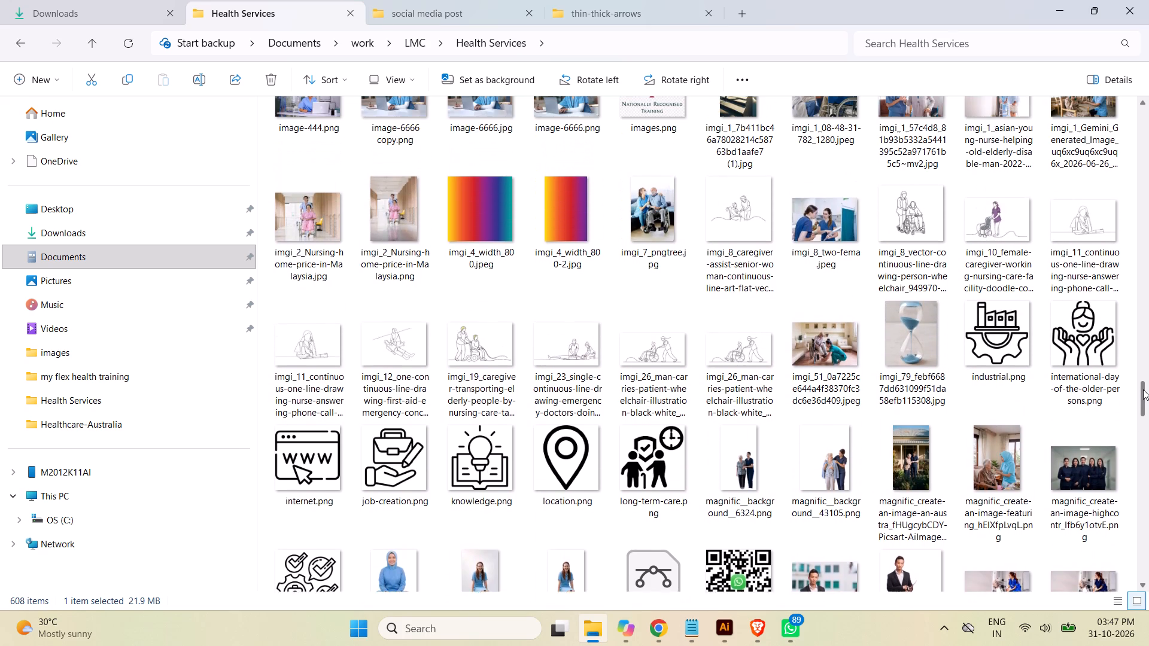
pyautogui.moveTo(1143, 389); pyautogui.dragTo(1143, 381)
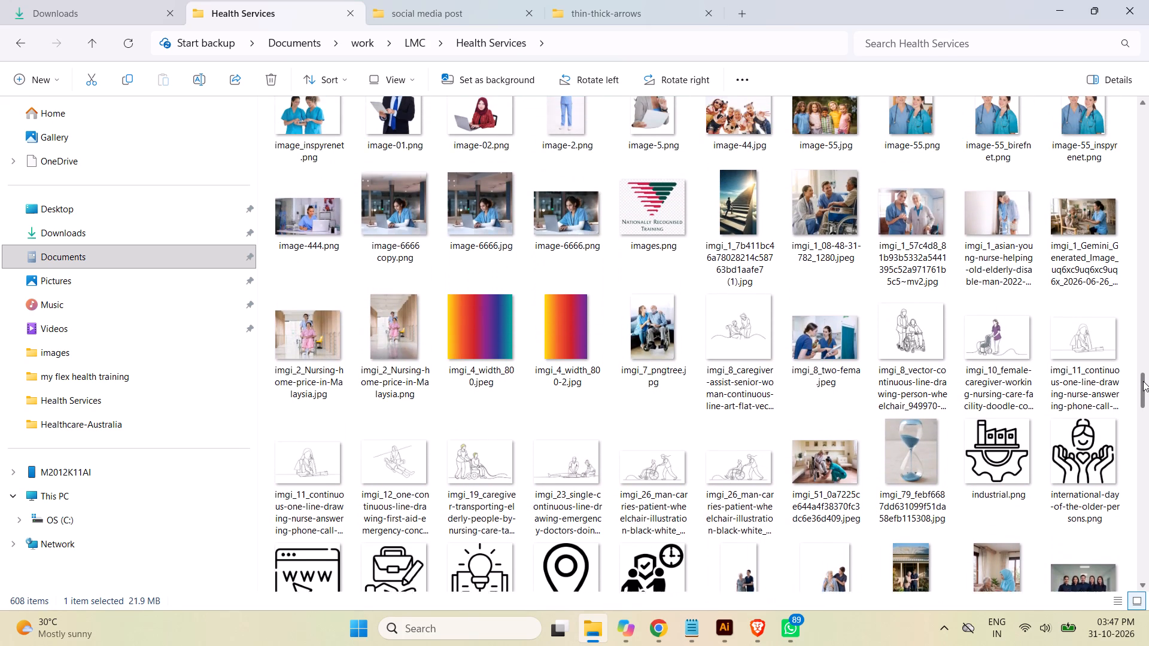
pyautogui.moveTo(1143, 381); pyautogui.dragTo(1143, 379)
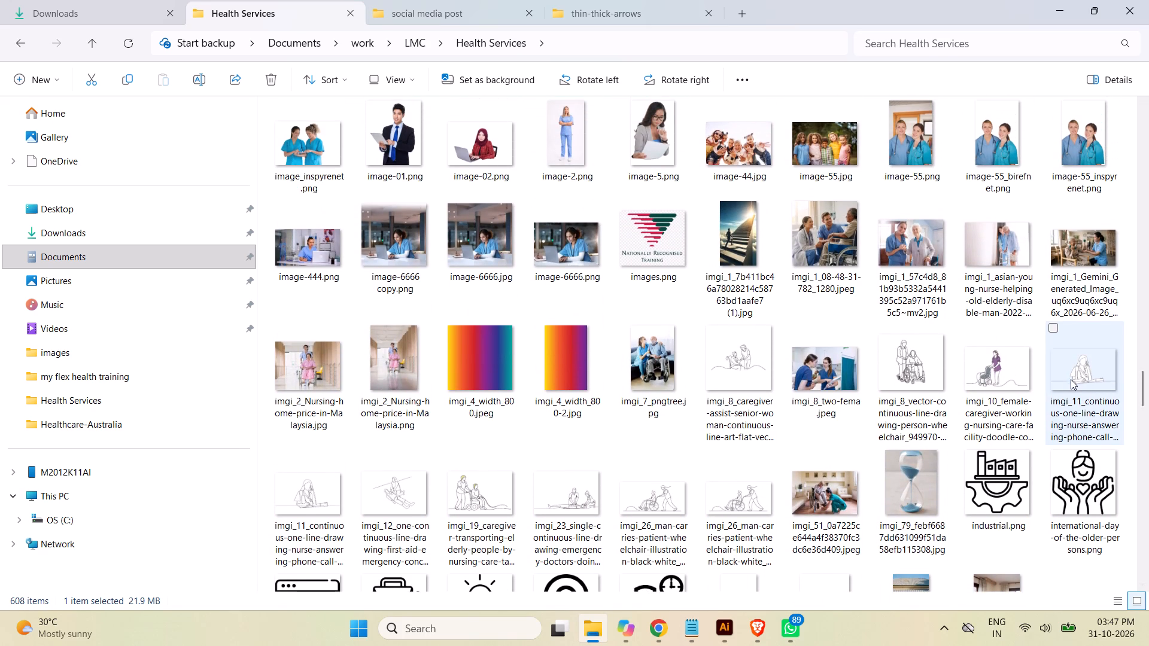
pyautogui.moveTo(1143, 386); pyautogui.dragTo(1142, 383)
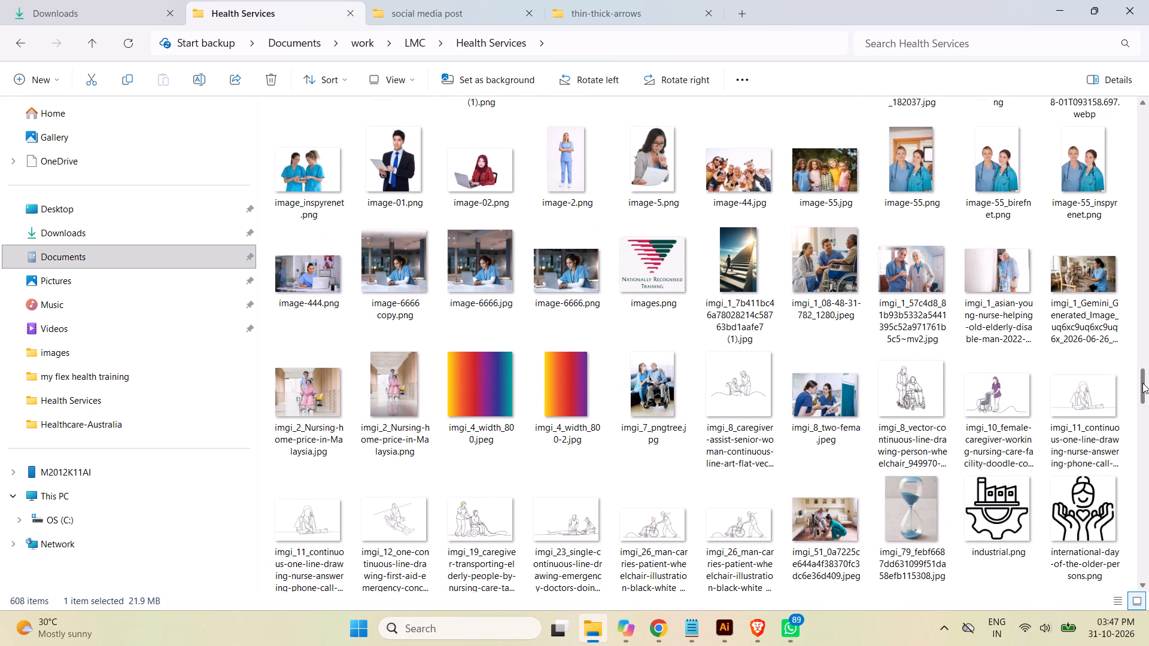
pyautogui.moveTo(1142, 383); pyautogui.dragTo(1142, 376)
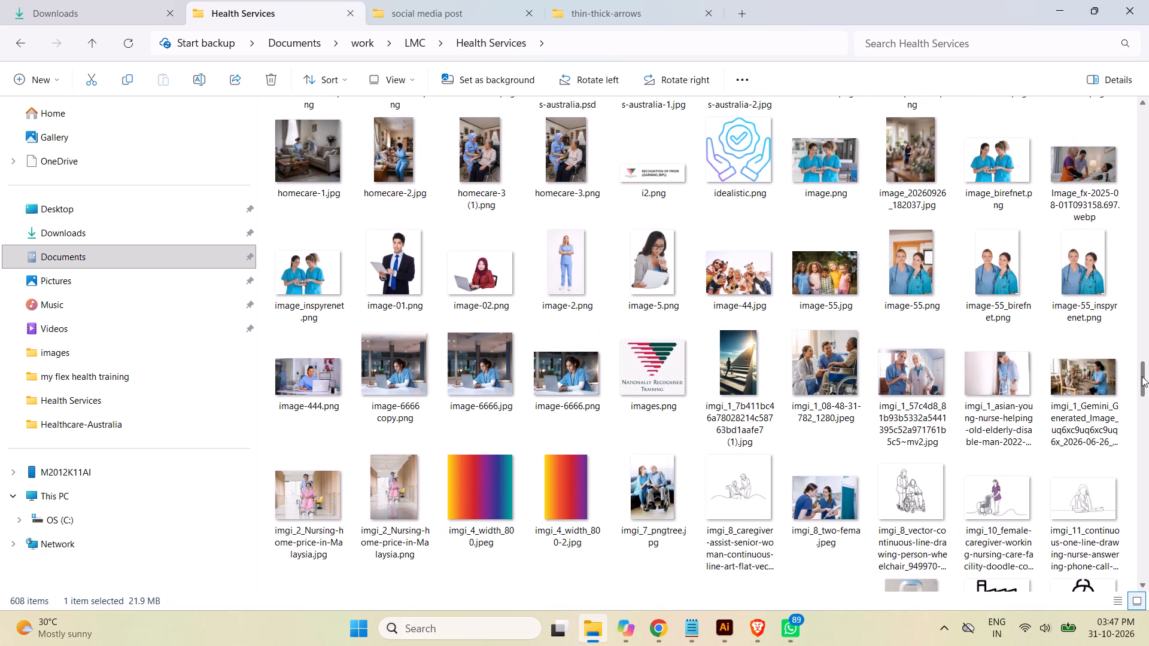
pyautogui.moveTo(1142, 376); pyautogui.dragTo(1142, 371)
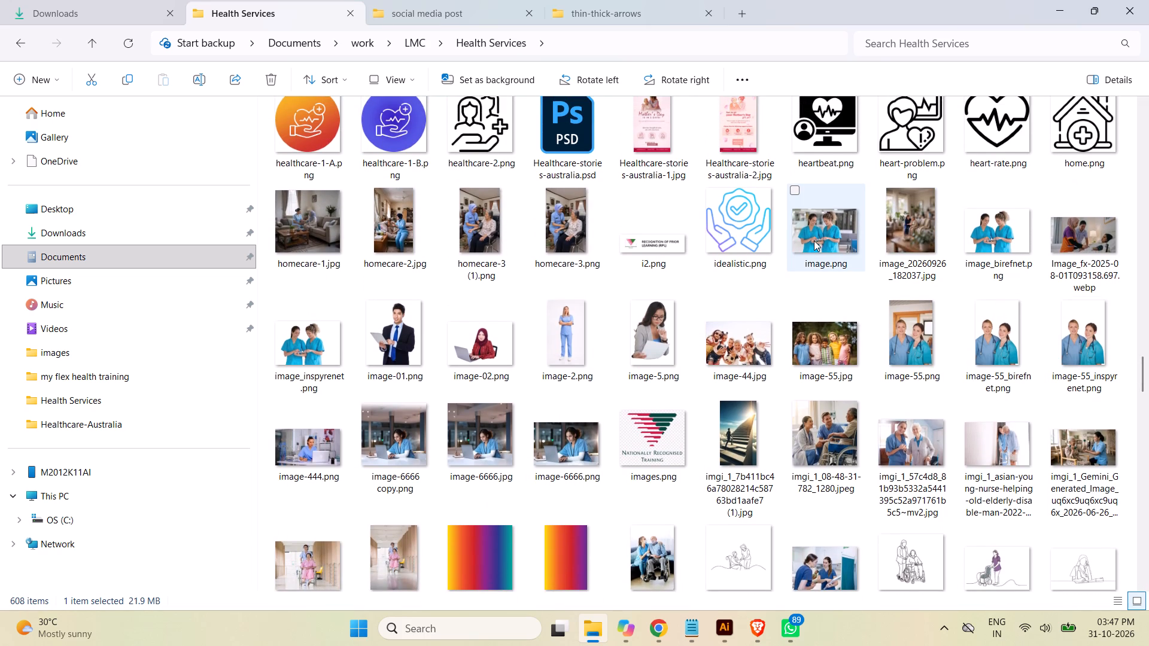
pyautogui.doubleClick(809, 237)
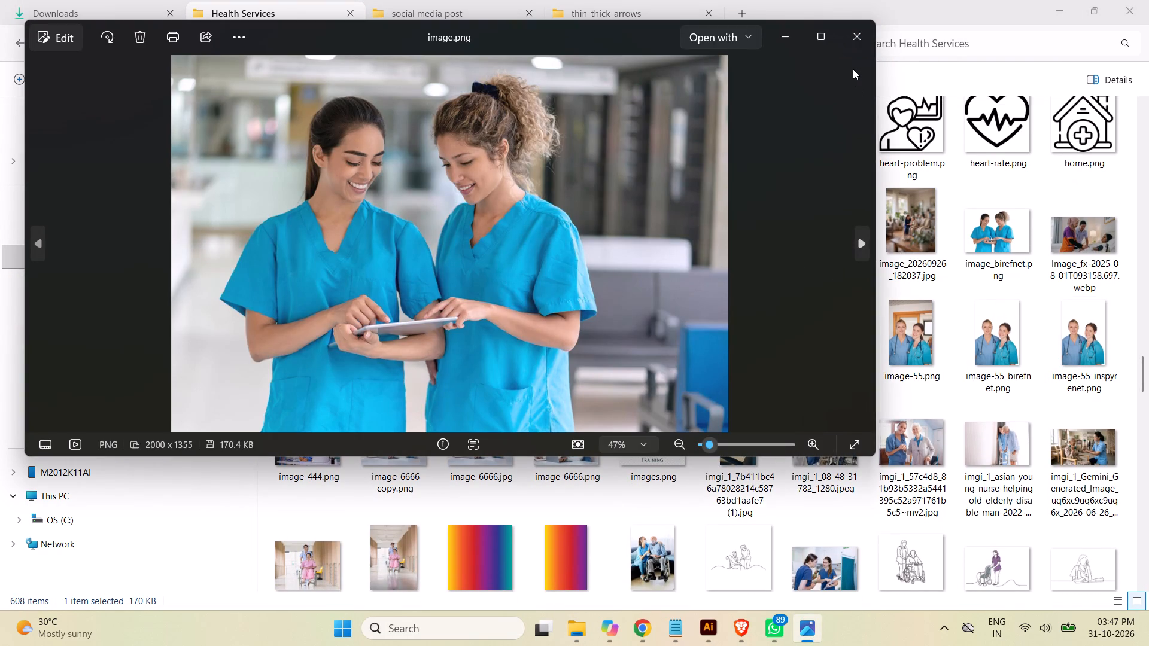
# Close image.png, browse back to the Gemini-generated photos, and preview the one of trainees around a manikin in a hospital bed.
pyautogui.click(856, 39)
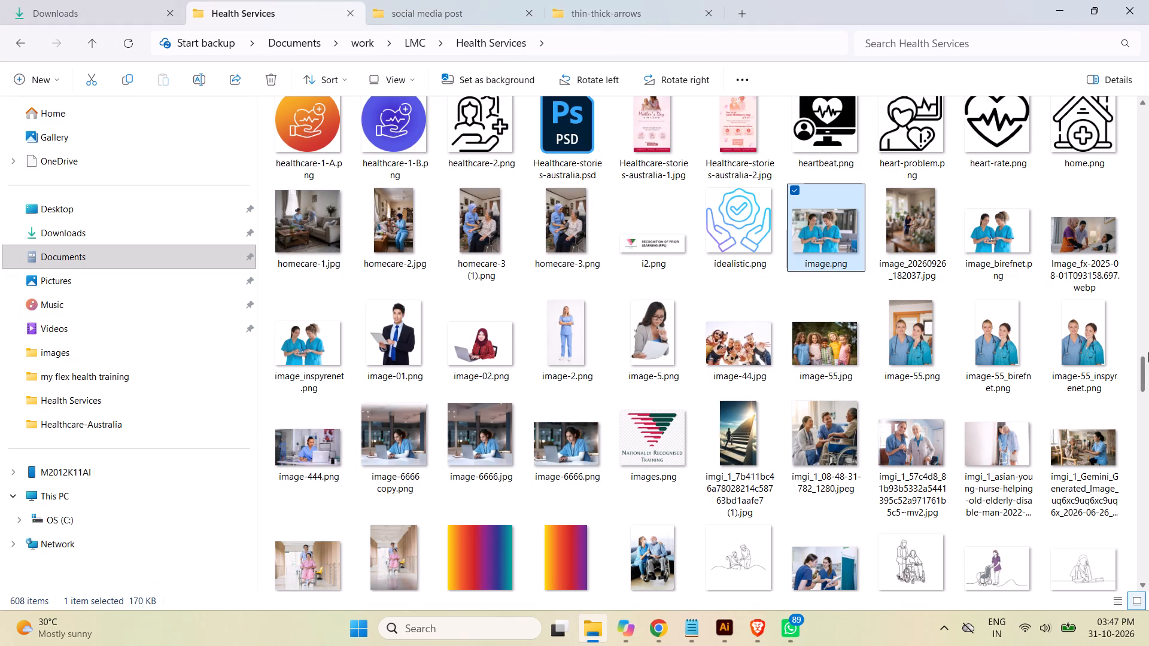
pyautogui.moveTo(1143, 370); pyautogui.dragTo(1141, 351)
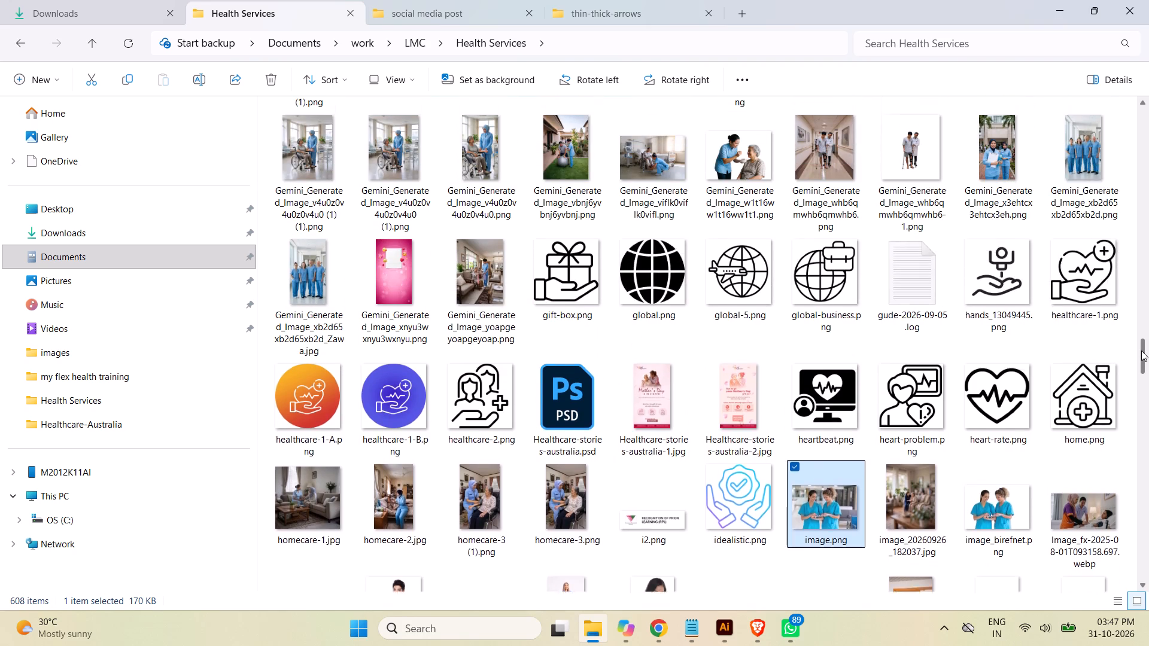
pyautogui.moveTo(1141, 351); pyautogui.dragTo(1141, 342)
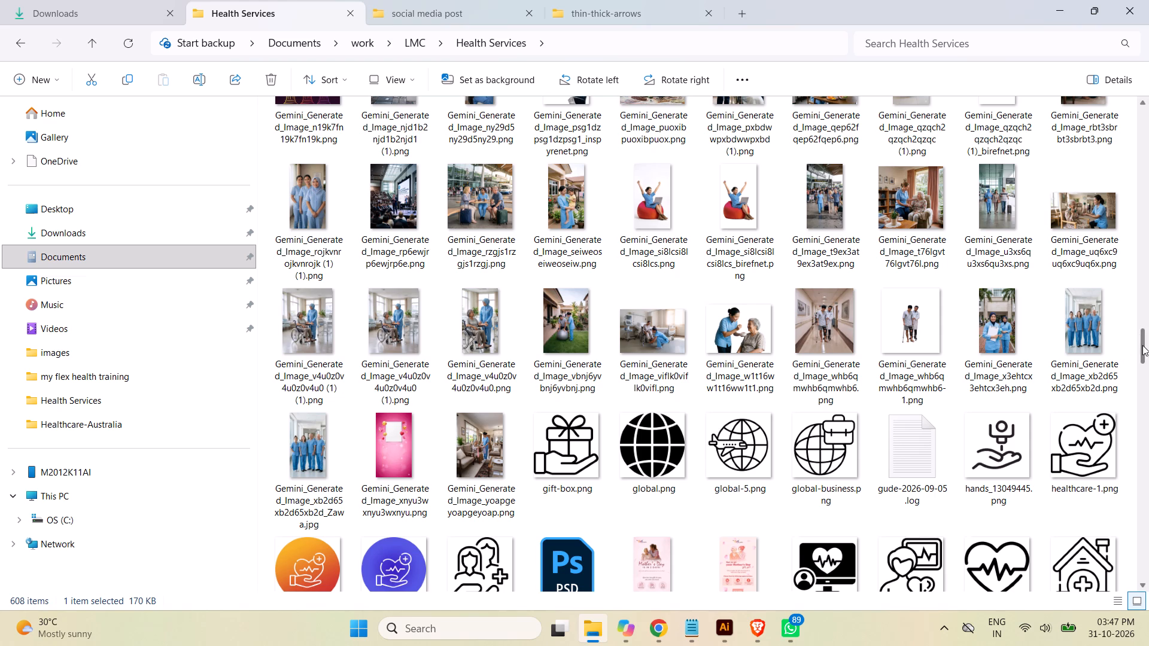
pyautogui.moveTo(1146, 342); pyautogui.dragTo(1144, 334)
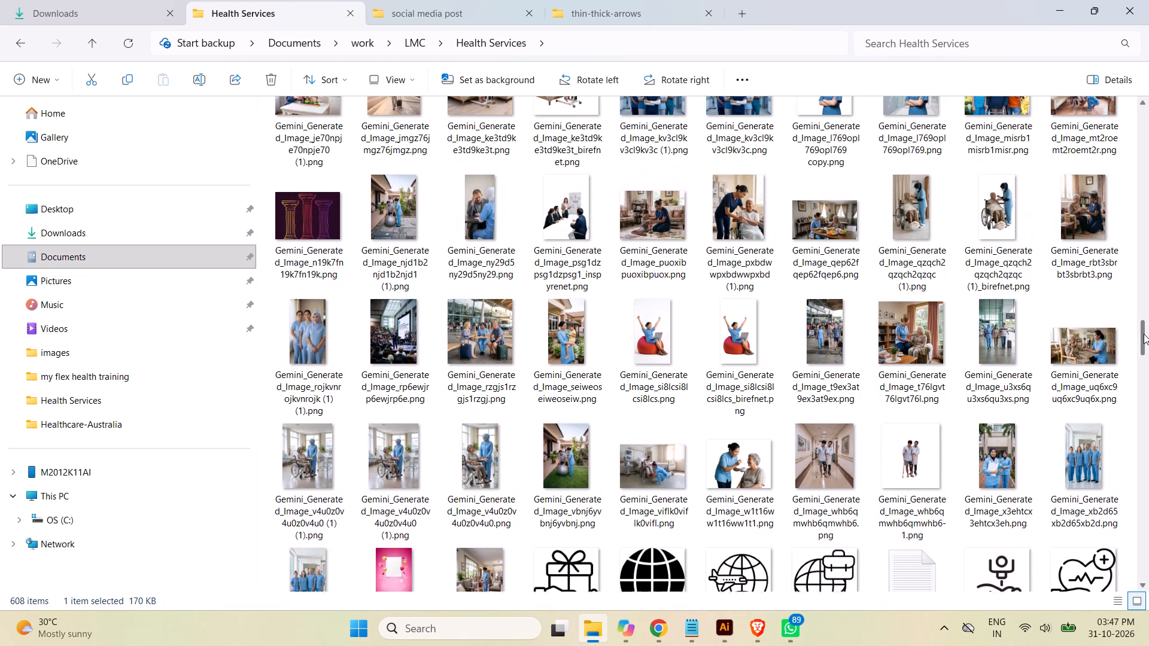
pyautogui.moveTo(1144, 334); pyautogui.dragTo(1141, 328)
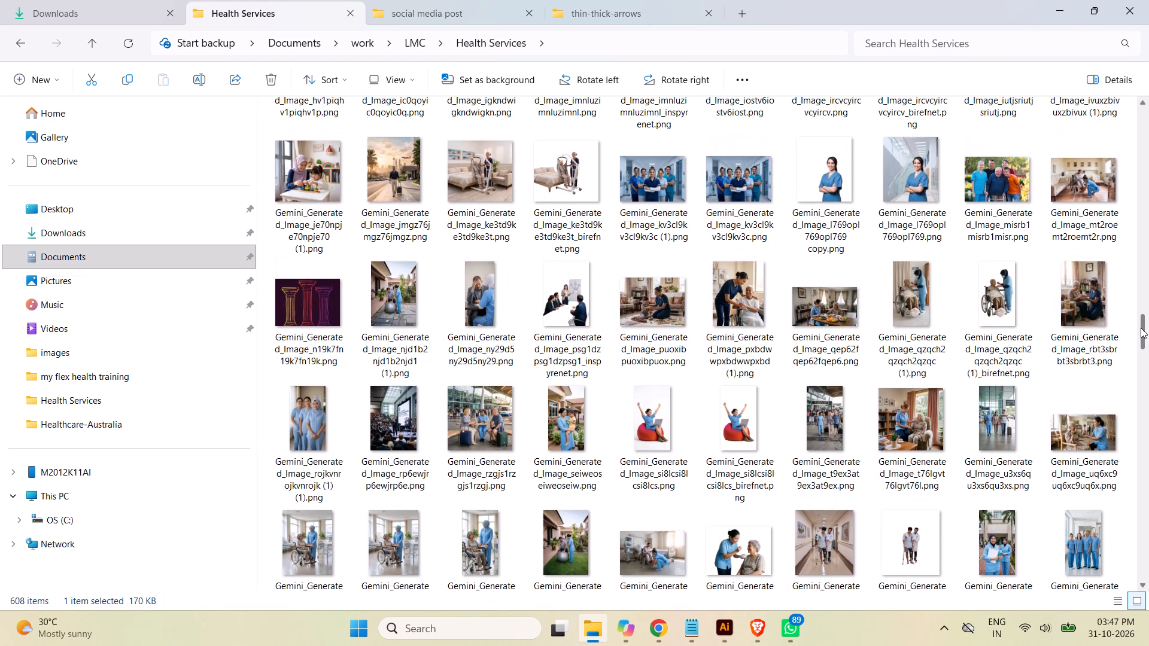
pyautogui.moveTo(1141, 328); pyautogui.dragTo(1138, 322)
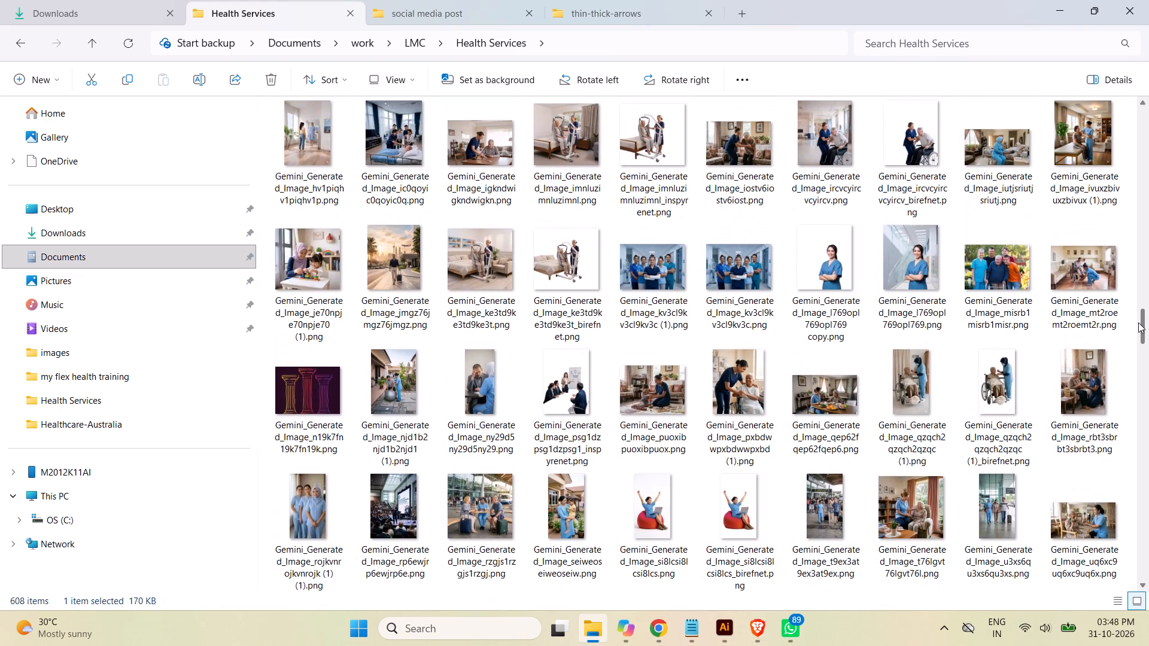
pyautogui.moveTo(1138, 322); pyautogui.dragTo(1138, 306)
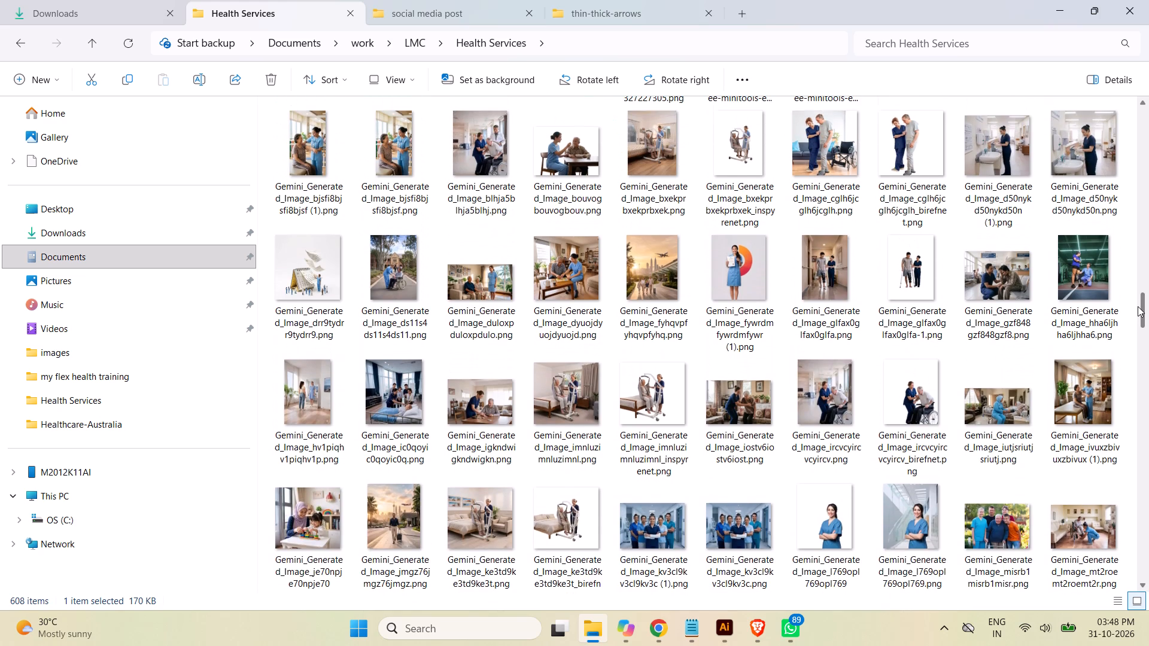
pyautogui.moveTo(1138, 306); pyautogui.dragTo(1137, 306)
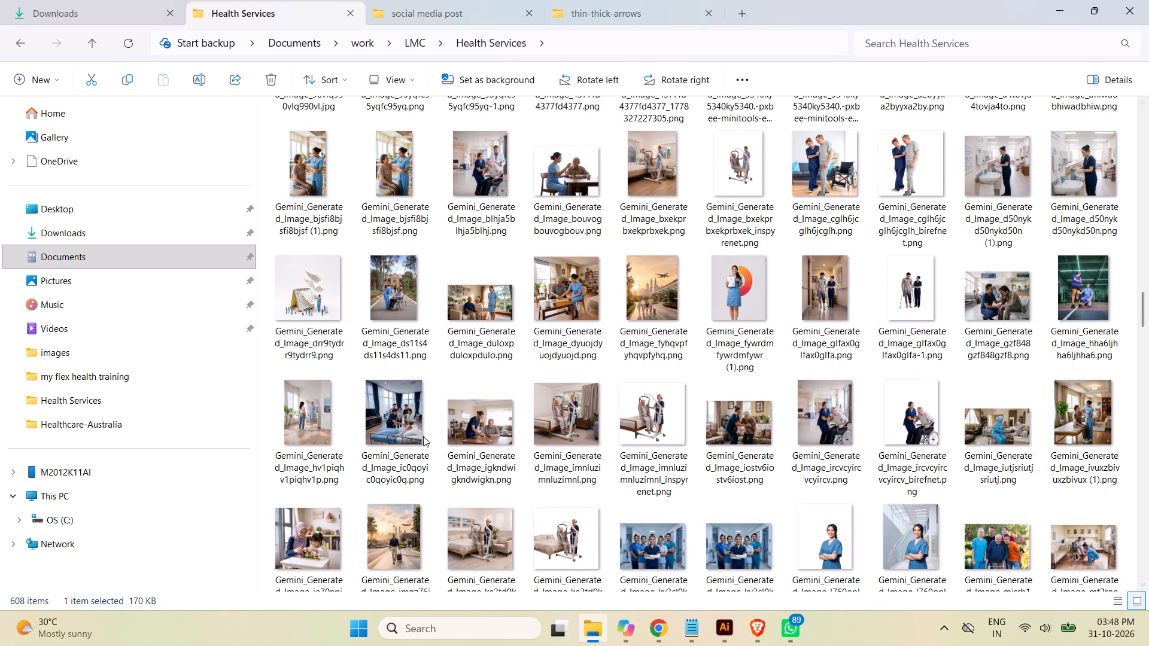
pyautogui.doubleClick(406, 423)
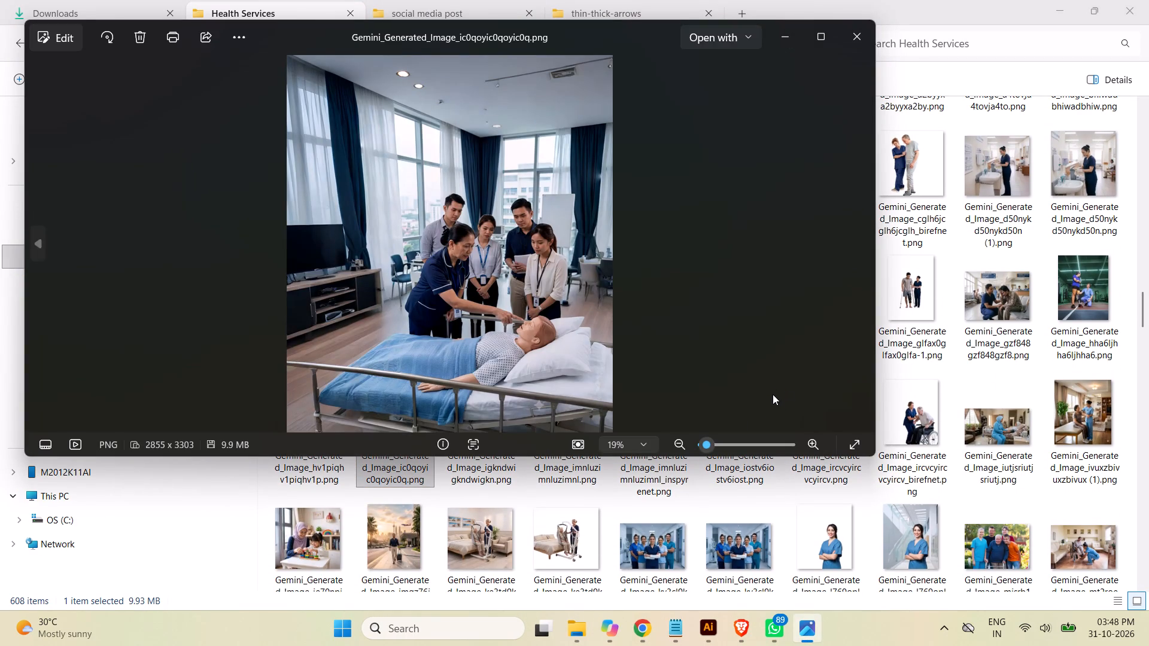
pyautogui.click(861, 31)
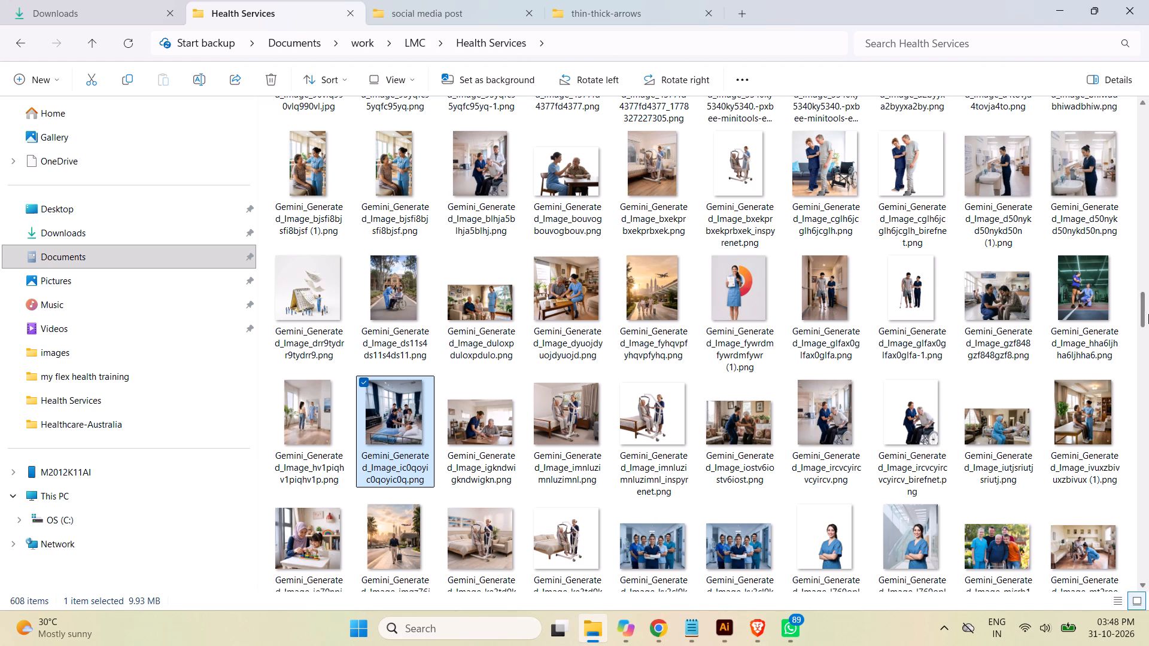
# Examine three more Gemini-generated photos: the nurse with a man using a walker, the nurse with a wheelchair patient, and the hospital ward.
pyautogui.moveTo(1144, 306); pyautogui.dragTo(1143, 303)
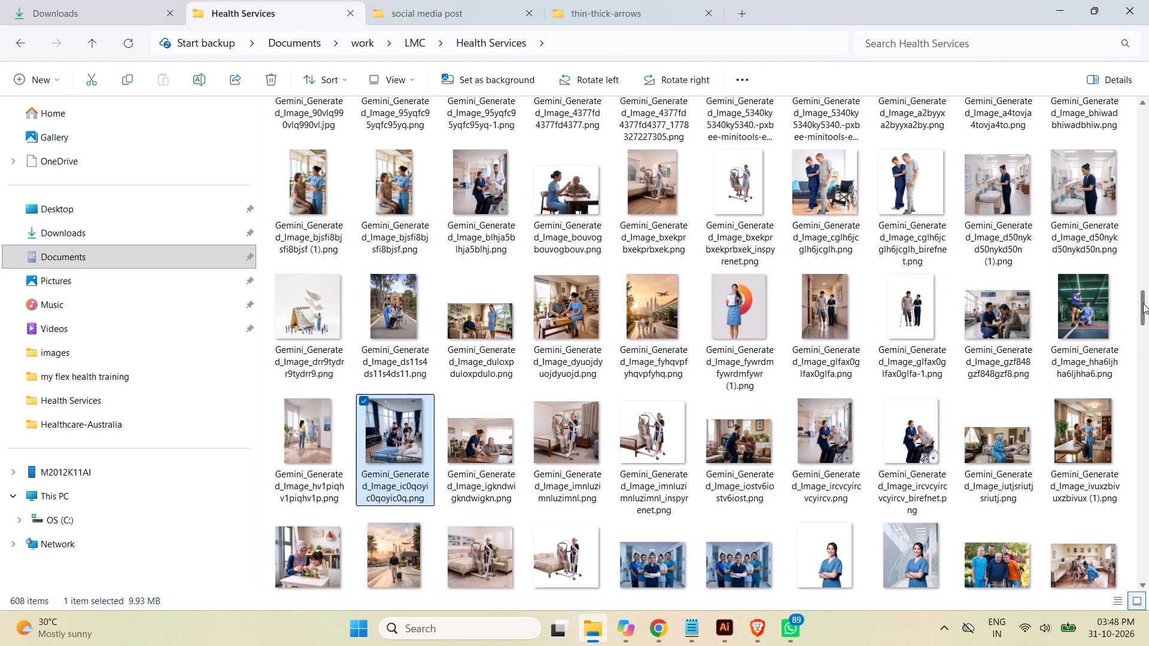
pyautogui.moveTo(1143, 303); pyautogui.dragTo(1146, 285)
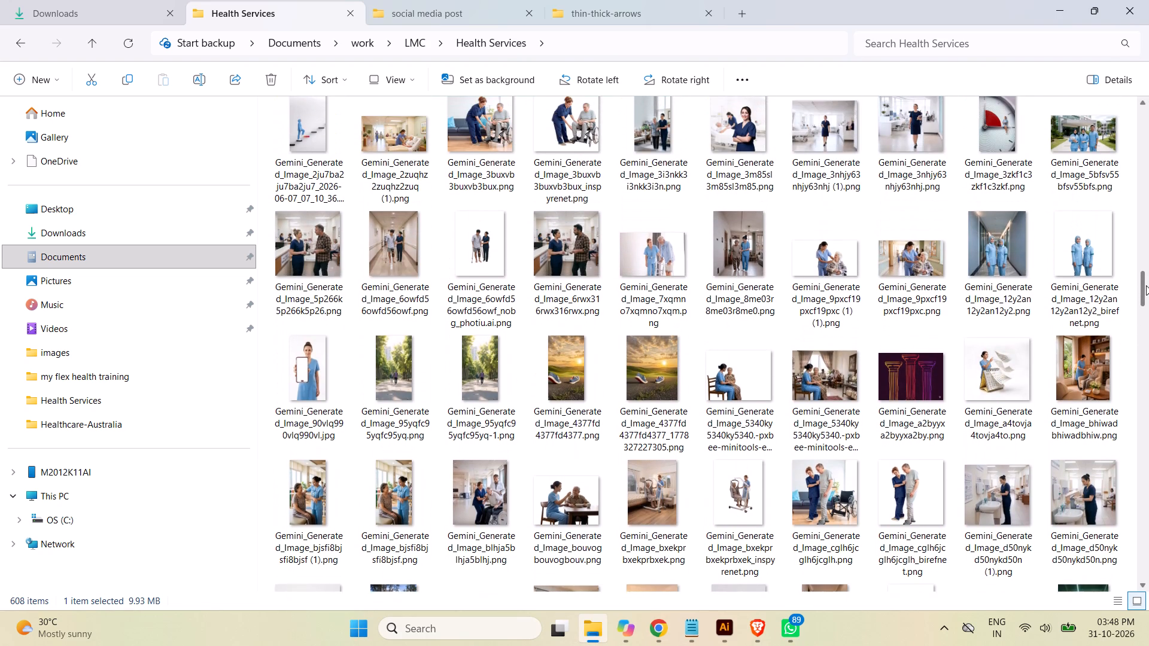
pyautogui.moveTo(1146, 285); pyautogui.dragTo(1145, 284)
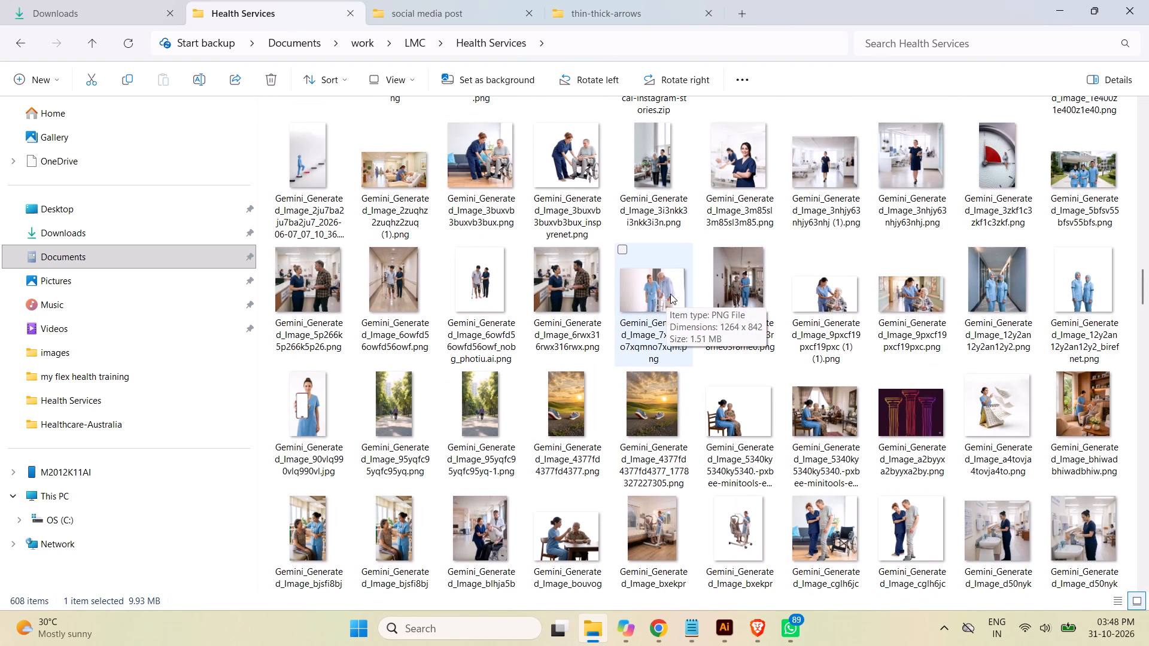
pyautogui.doubleClick(670, 294)
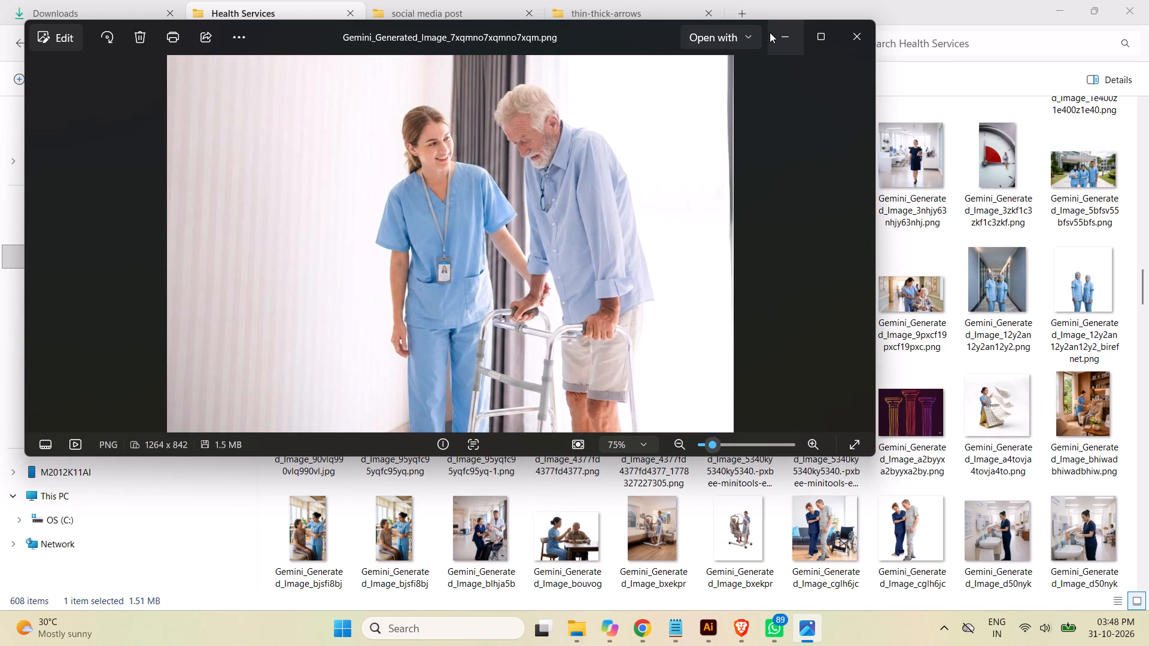
pyautogui.click(850, 40)
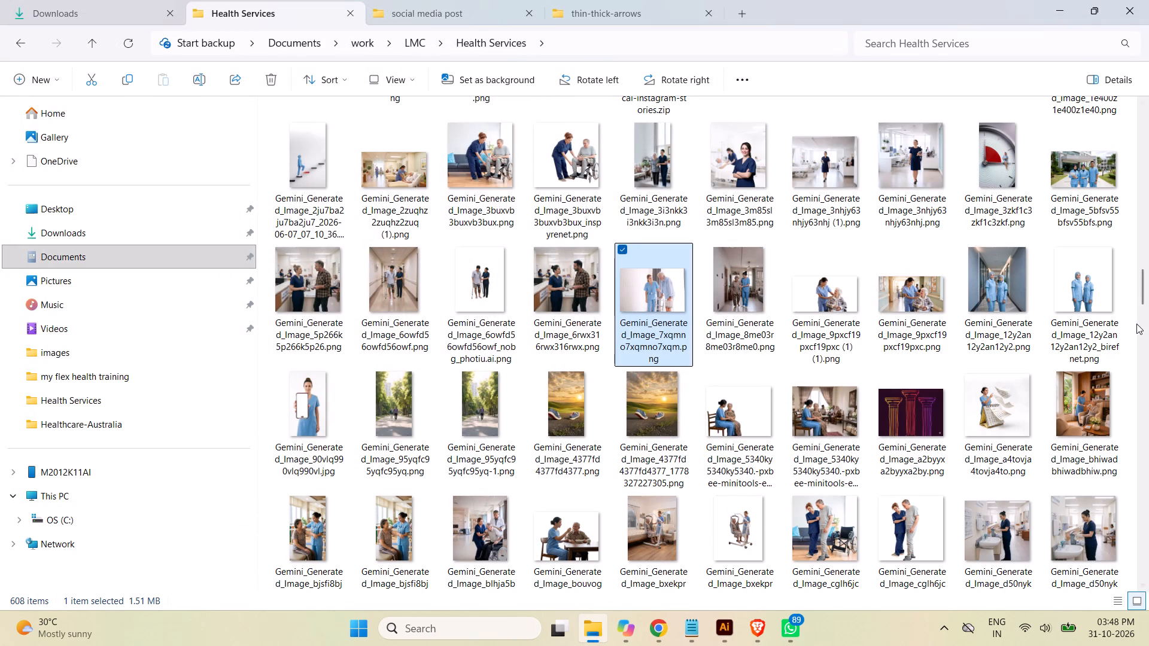
pyautogui.doubleClick(910, 292)
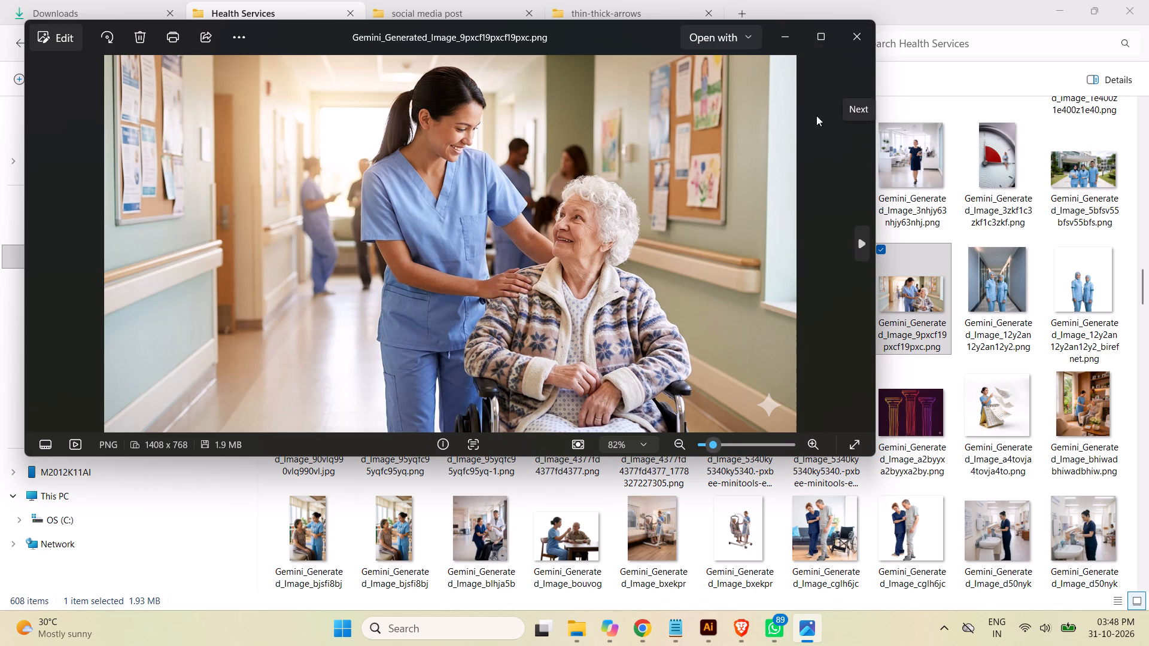
pyautogui.click(852, 36)
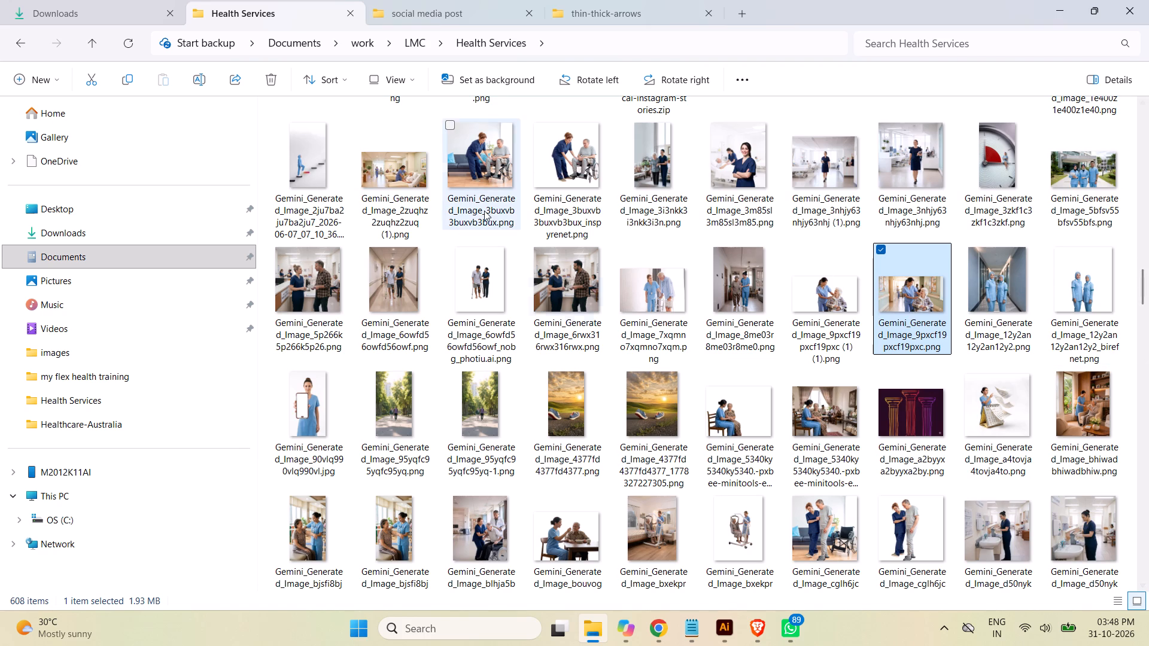
pyautogui.doubleClick(397, 177)
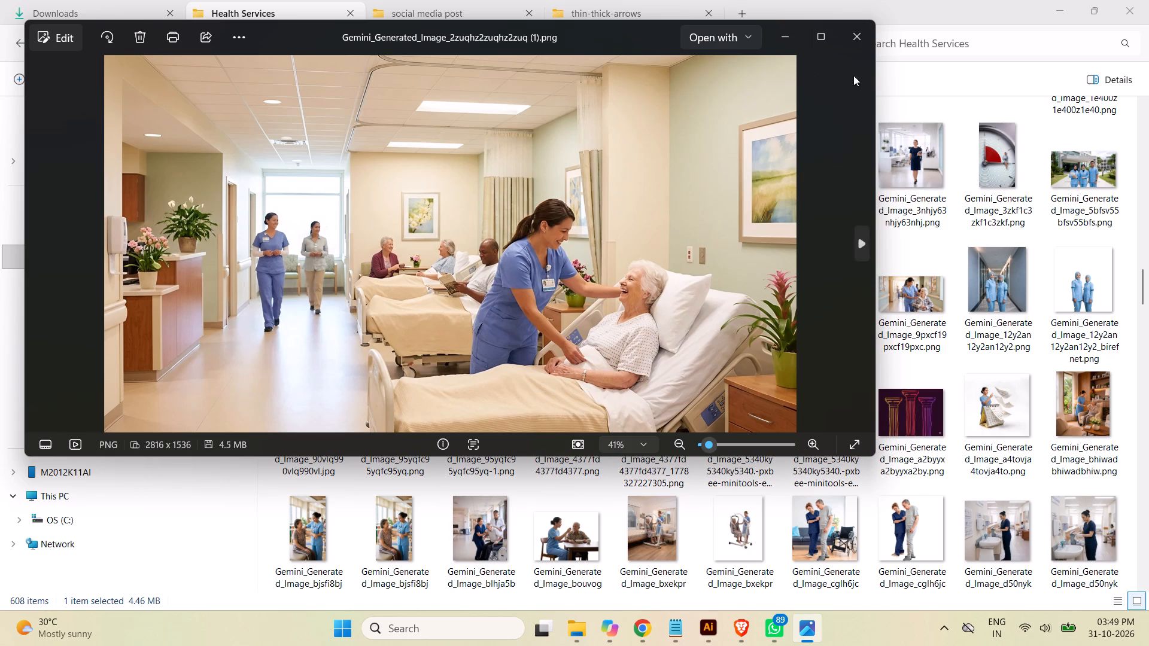
pyautogui.click(853, 38)
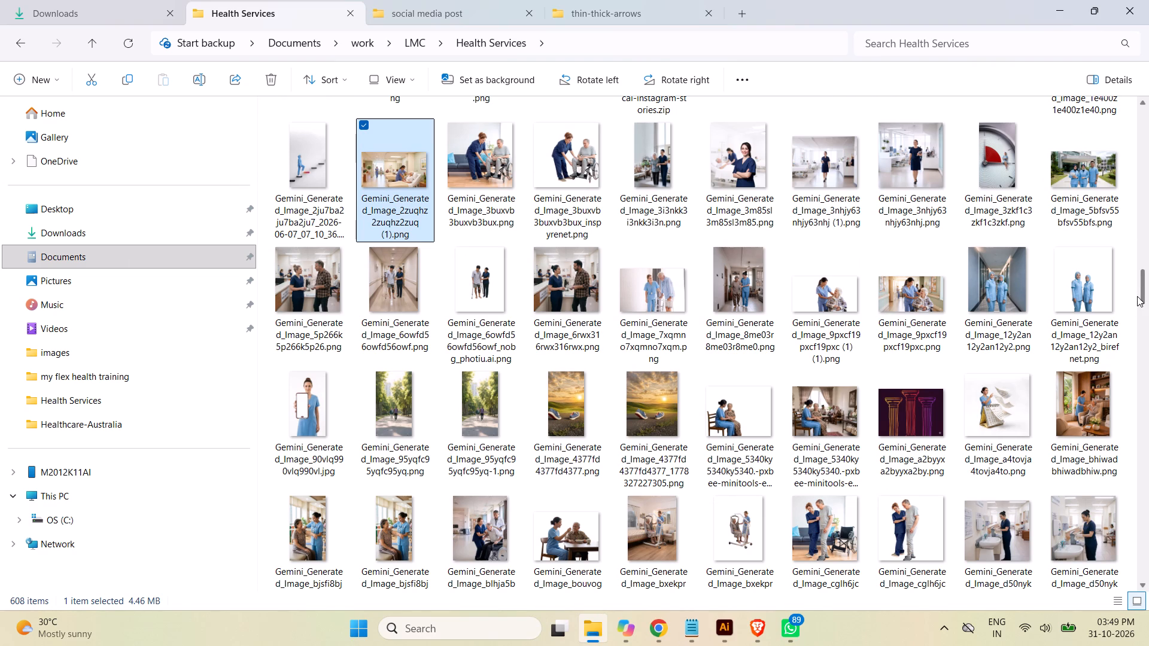
# Browse back to the exercise photos in the Health Services folder and preview Exercise-1.jpg.
pyautogui.moveTo(1144, 290); pyautogui.dragTo(1145, 270)
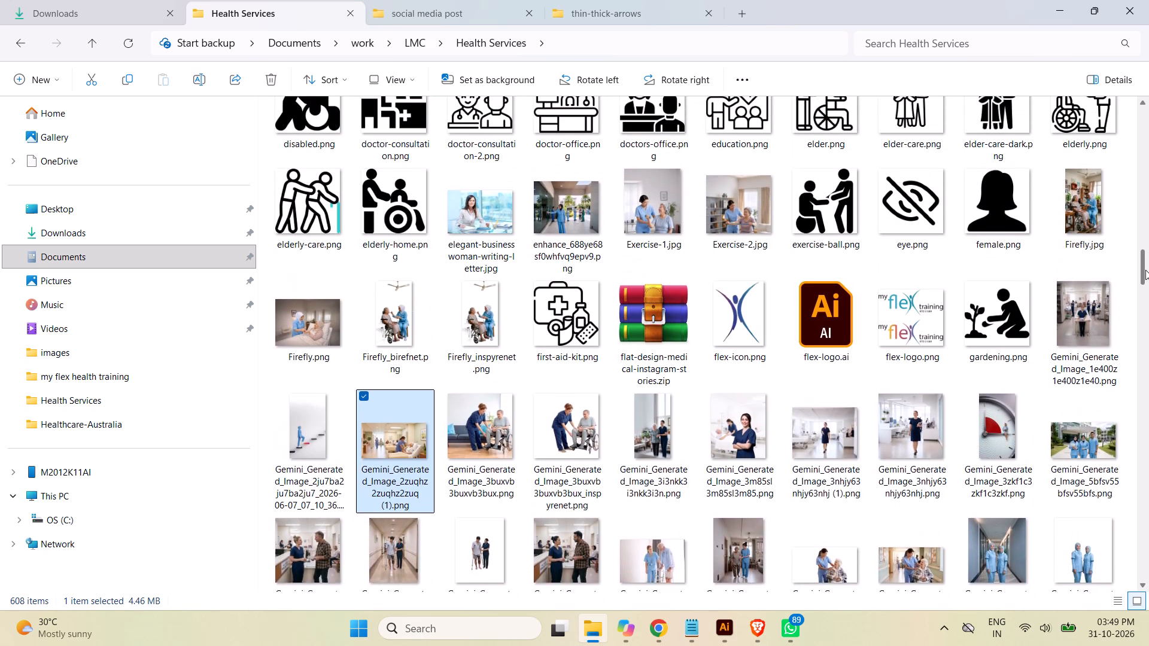
pyautogui.moveTo(1145, 270); pyautogui.dragTo(1145, 266)
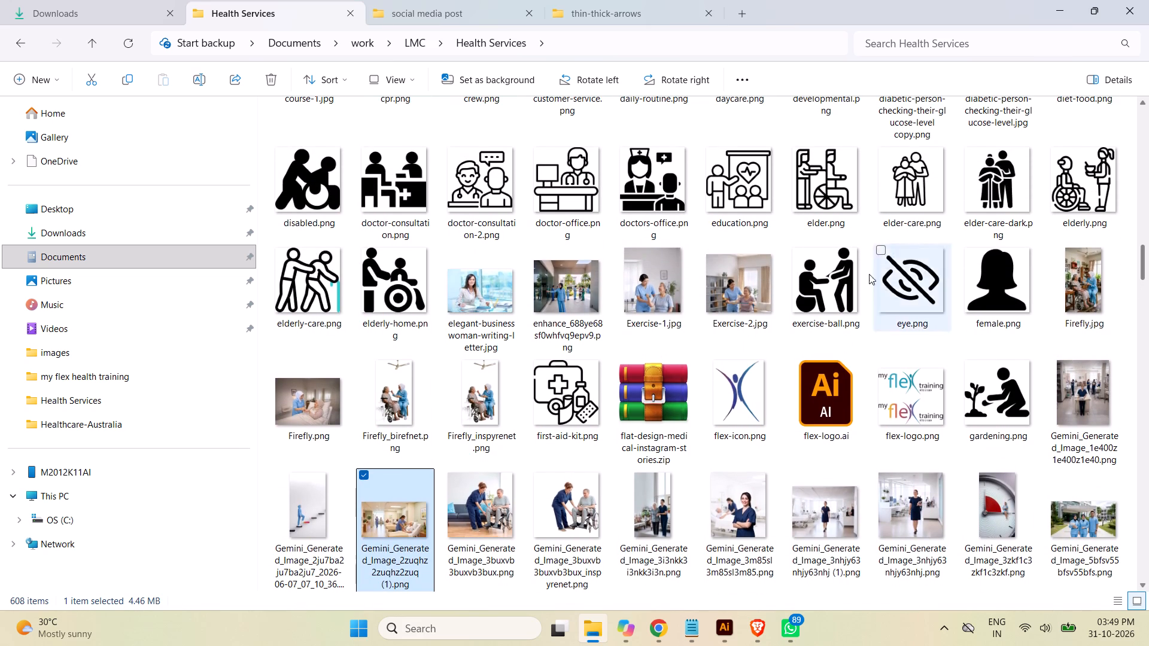
pyautogui.doubleClick(652, 298)
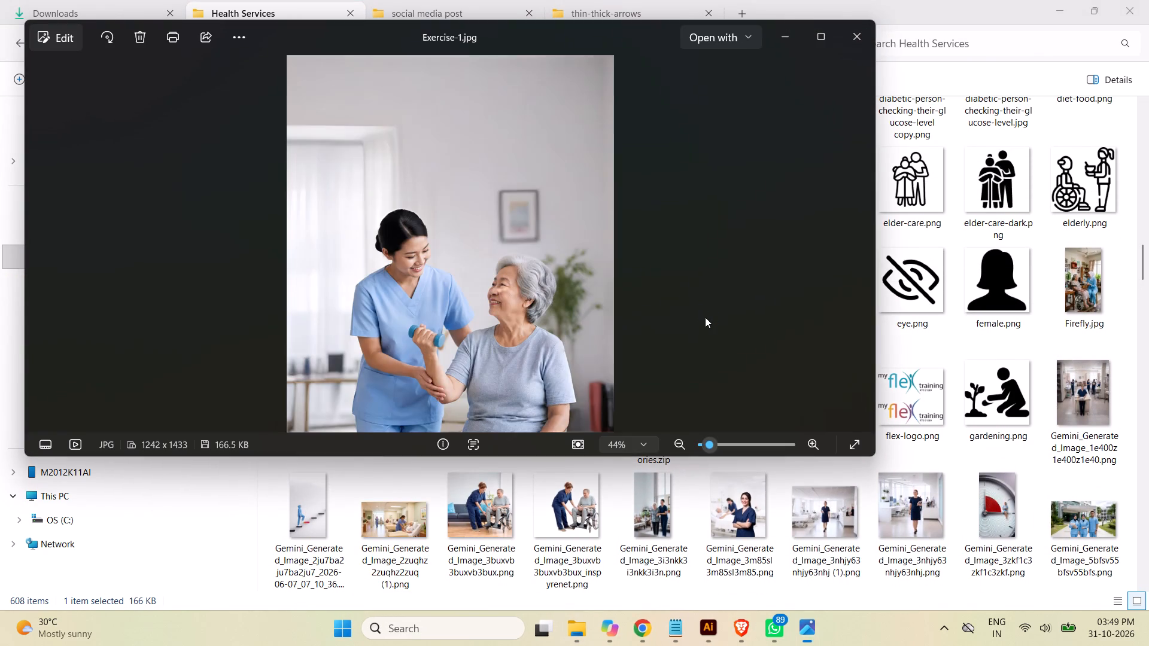
pyautogui.click(855, 37)
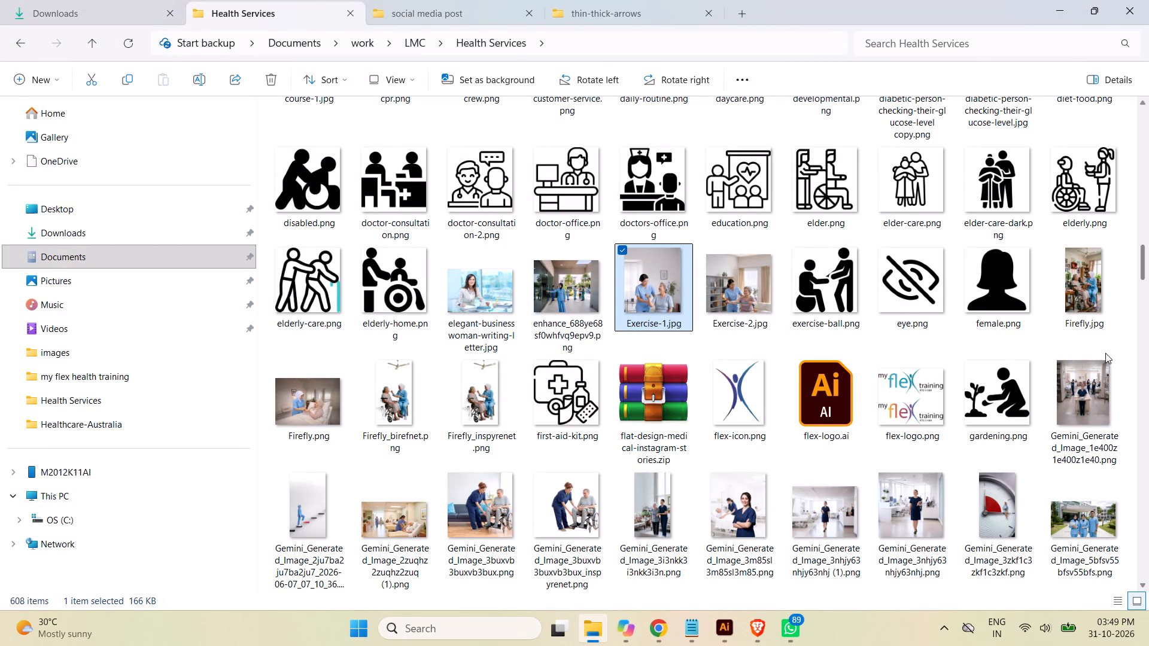
# Look through the ChatGPT-generated and earlier-named photos in the Health Services folder, and preview care giving career.png.
pyautogui.moveTo(1144, 263); pyautogui.dragTo(1145, 238)
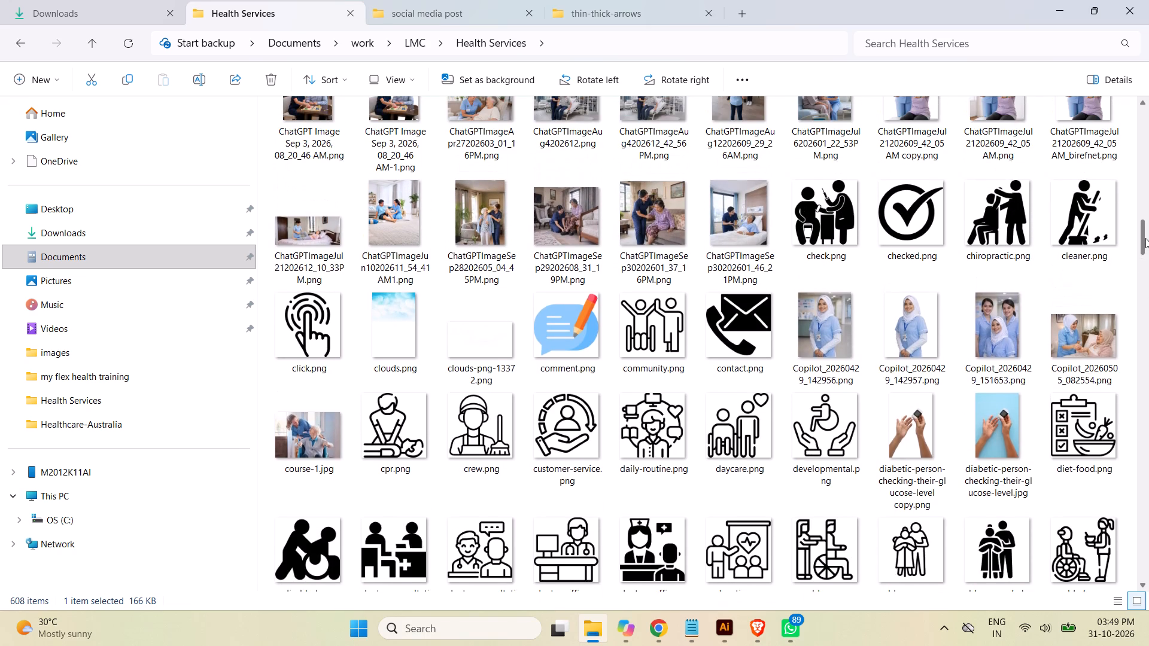
pyautogui.moveTo(1145, 238); pyautogui.dragTo(1146, 237)
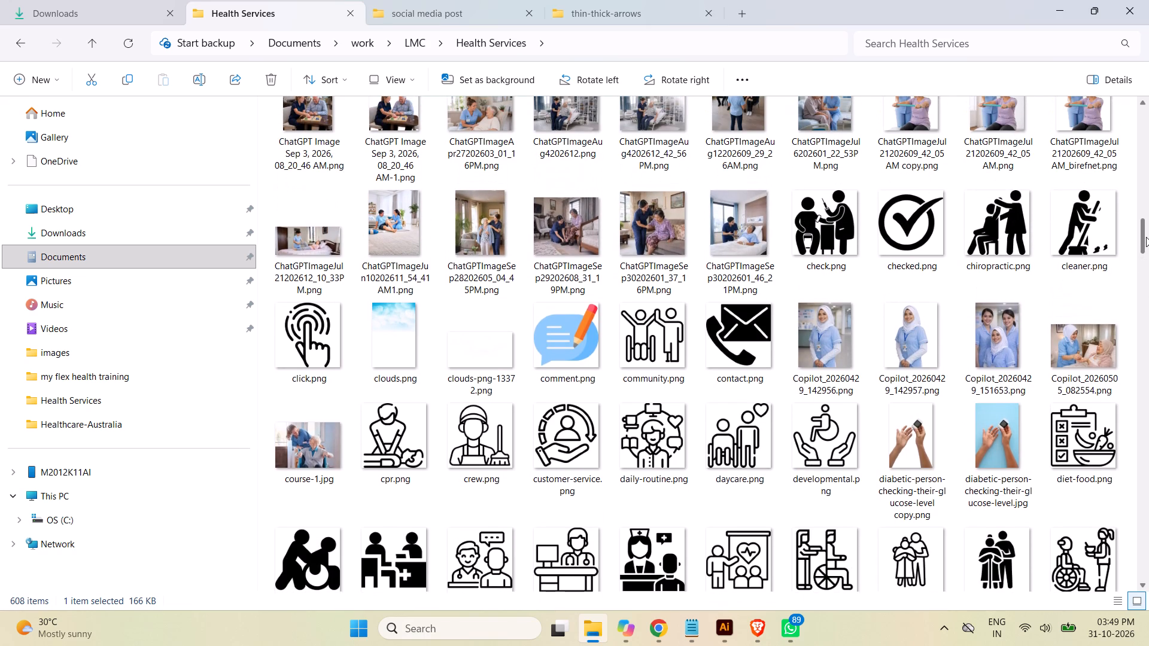
pyautogui.moveTo(1146, 237); pyautogui.dragTo(1148, 226)
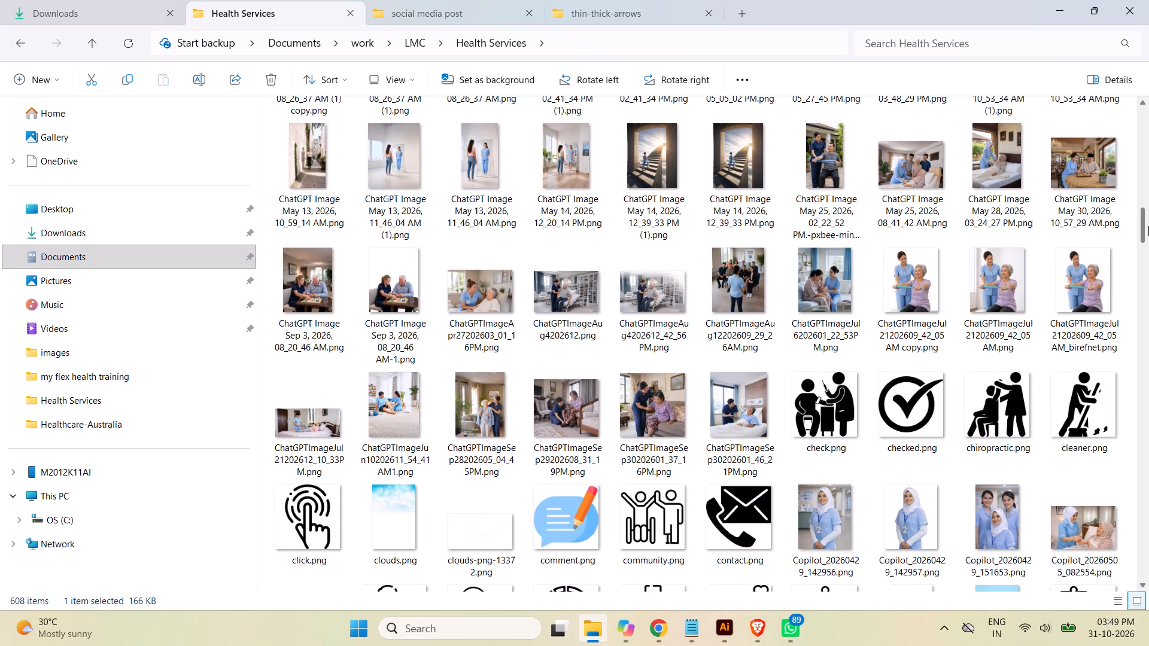
pyautogui.moveTo(1148, 226); pyautogui.dragTo(1148, 219)
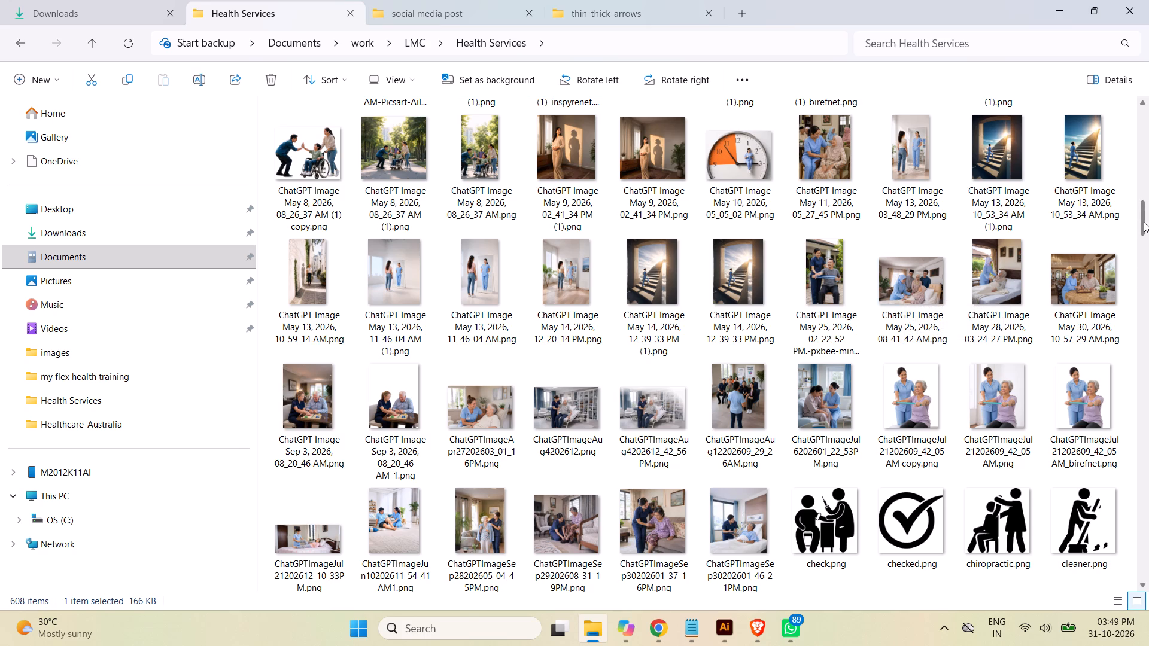
pyautogui.moveTo(1144, 222); pyautogui.dragTo(1148, 200)
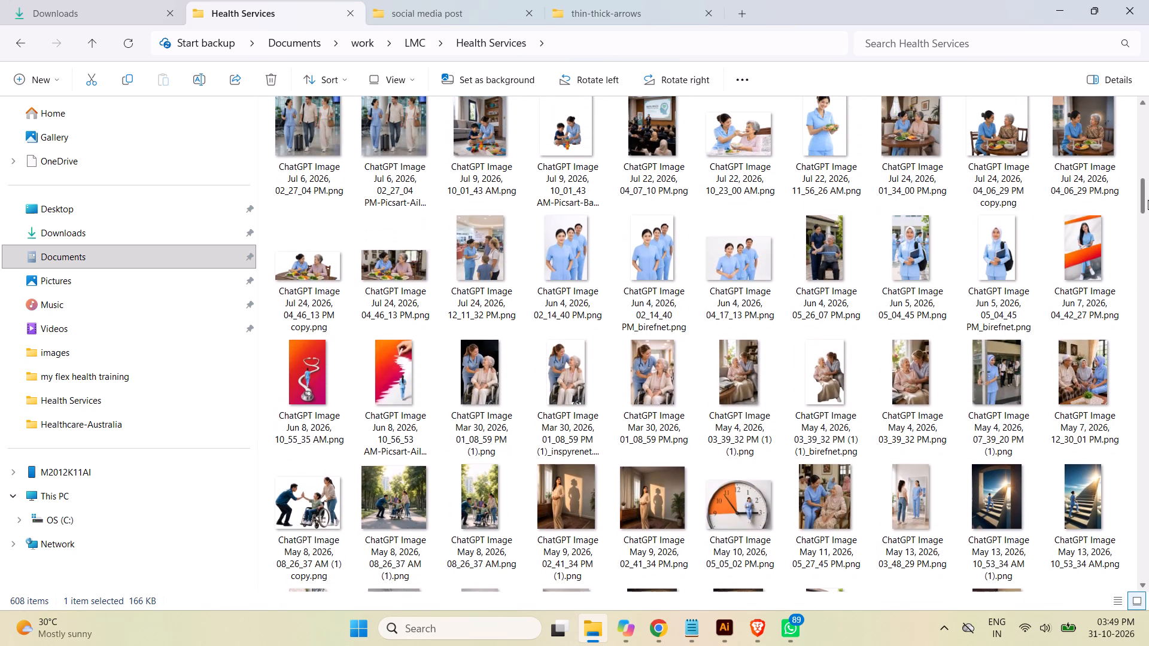
pyautogui.moveTo(1148, 200); pyautogui.dragTo(1148, 198)
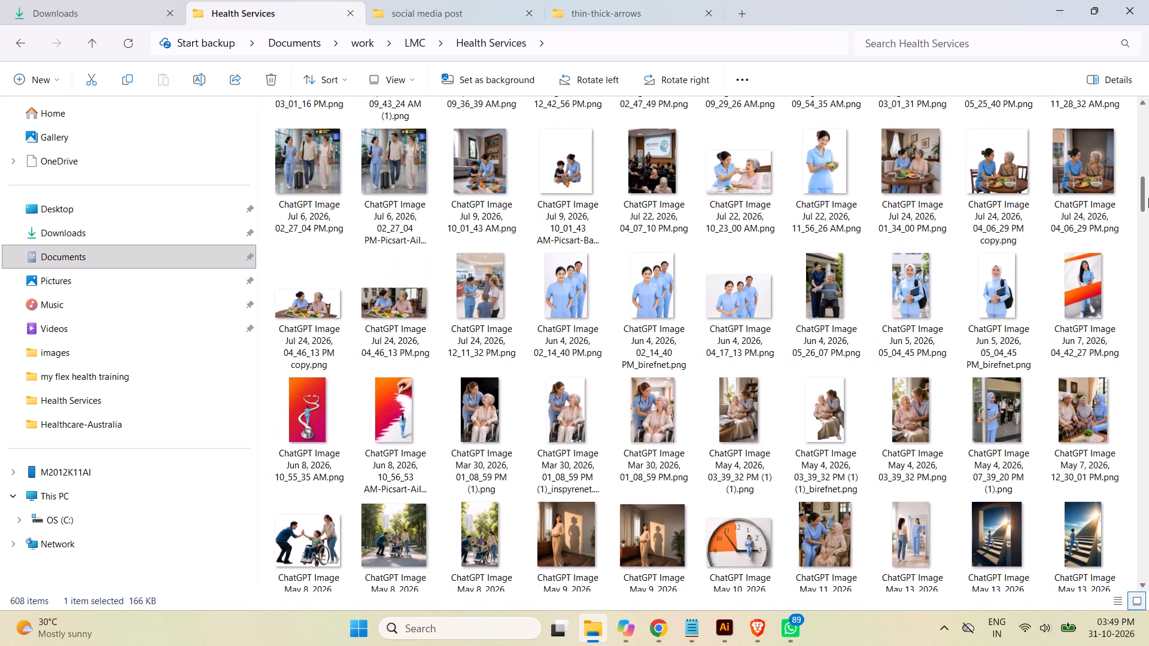
pyautogui.moveTo(1148, 198); pyautogui.dragTo(1148, 182)
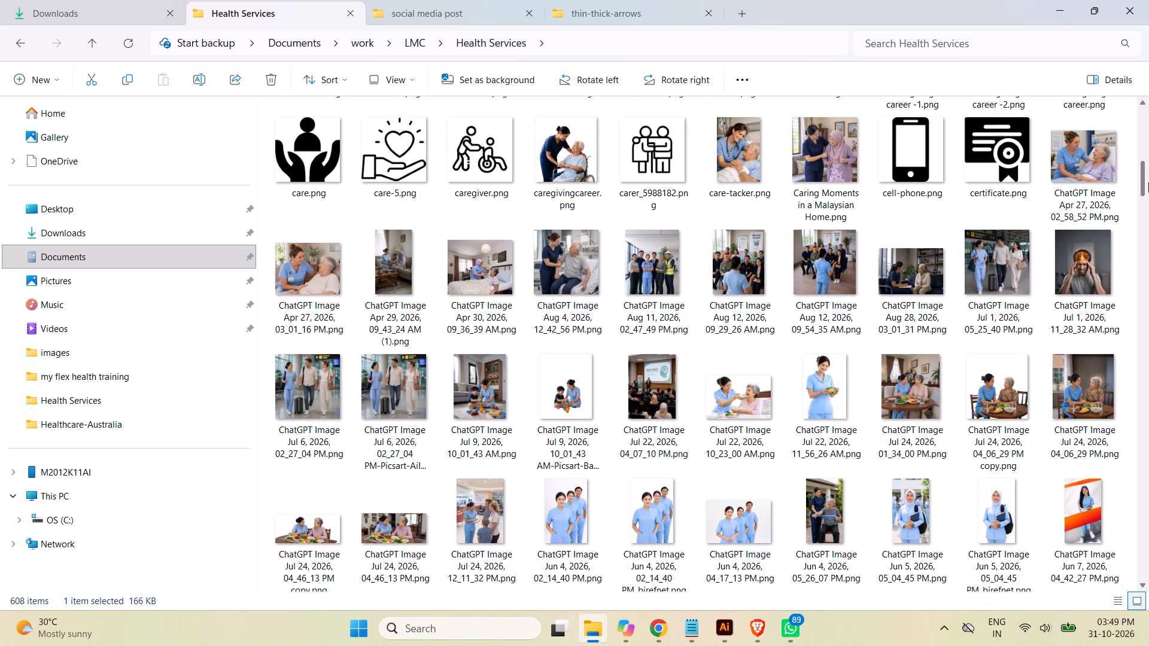
pyautogui.moveTo(1148, 182); pyautogui.dragTo(1148, 177)
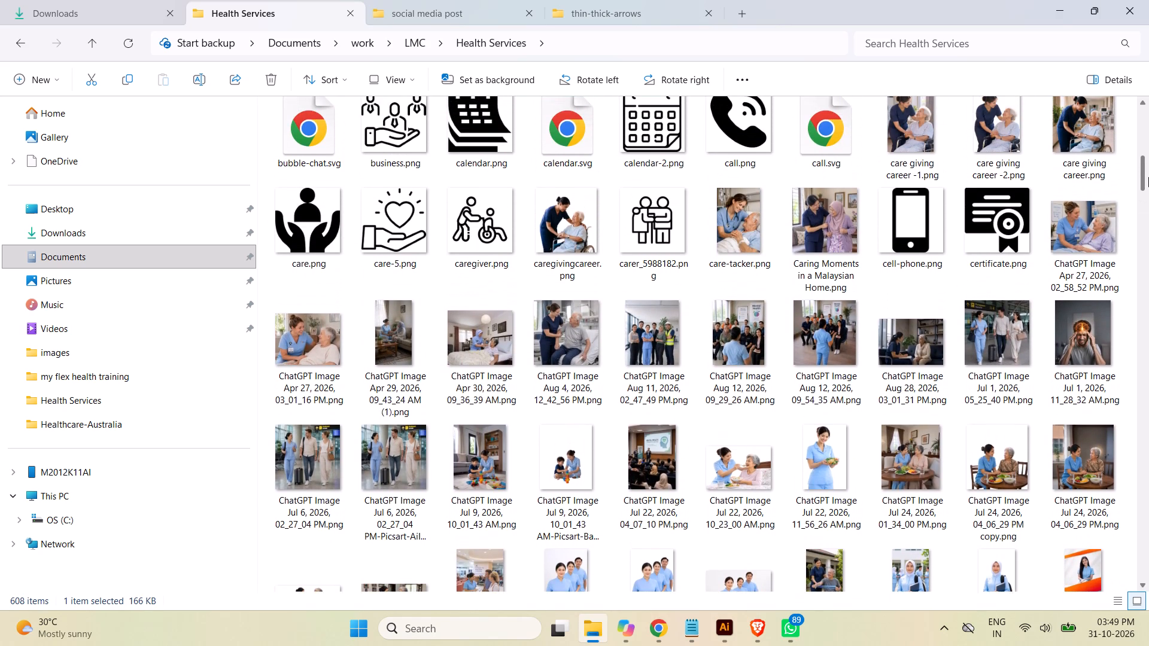
pyautogui.moveTo(1148, 177); pyautogui.dragTo(1148, 157)
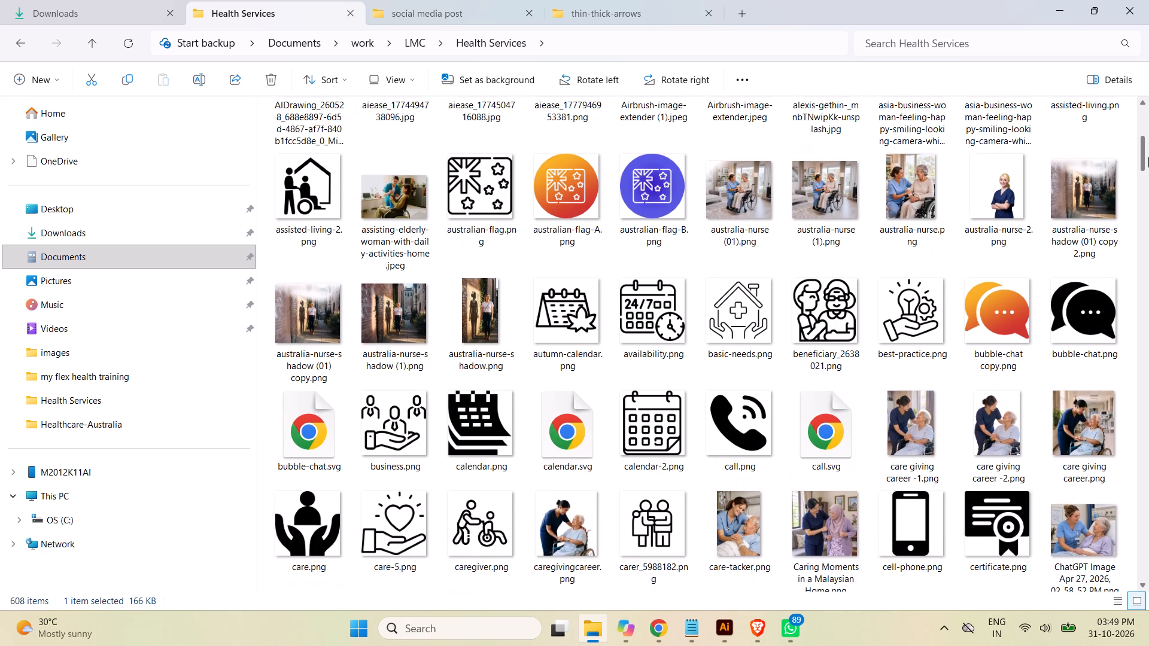
pyautogui.moveTo(1148, 157); pyautogui.dragTo(1148, 156)
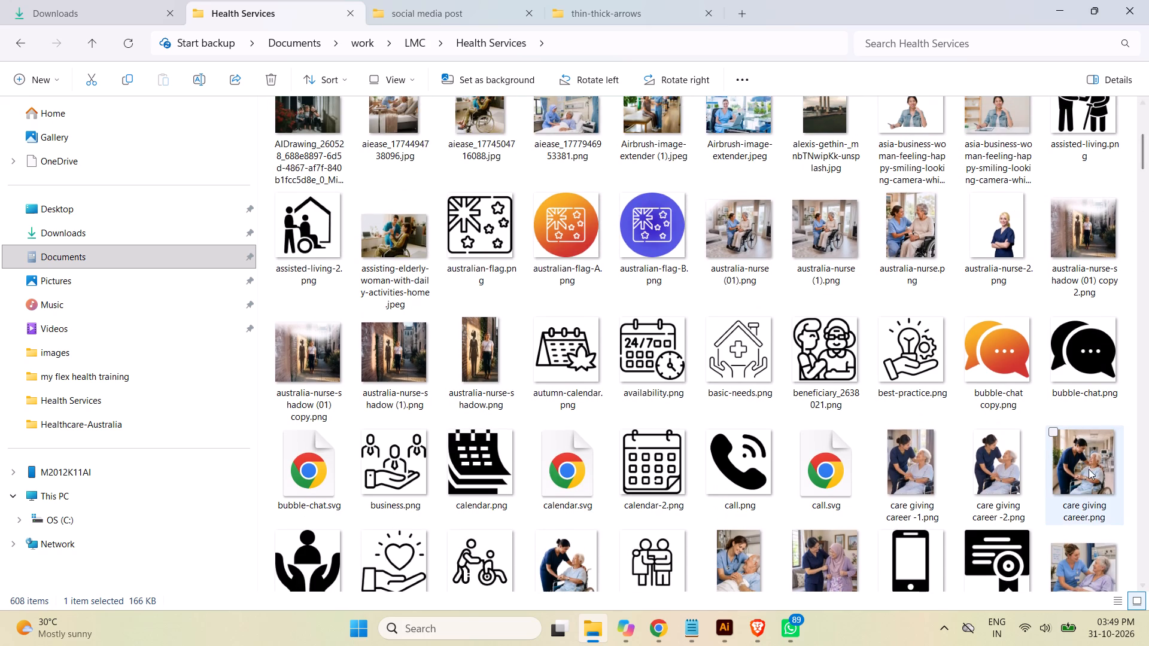
pyautogui.doubleClick(1089, 469)
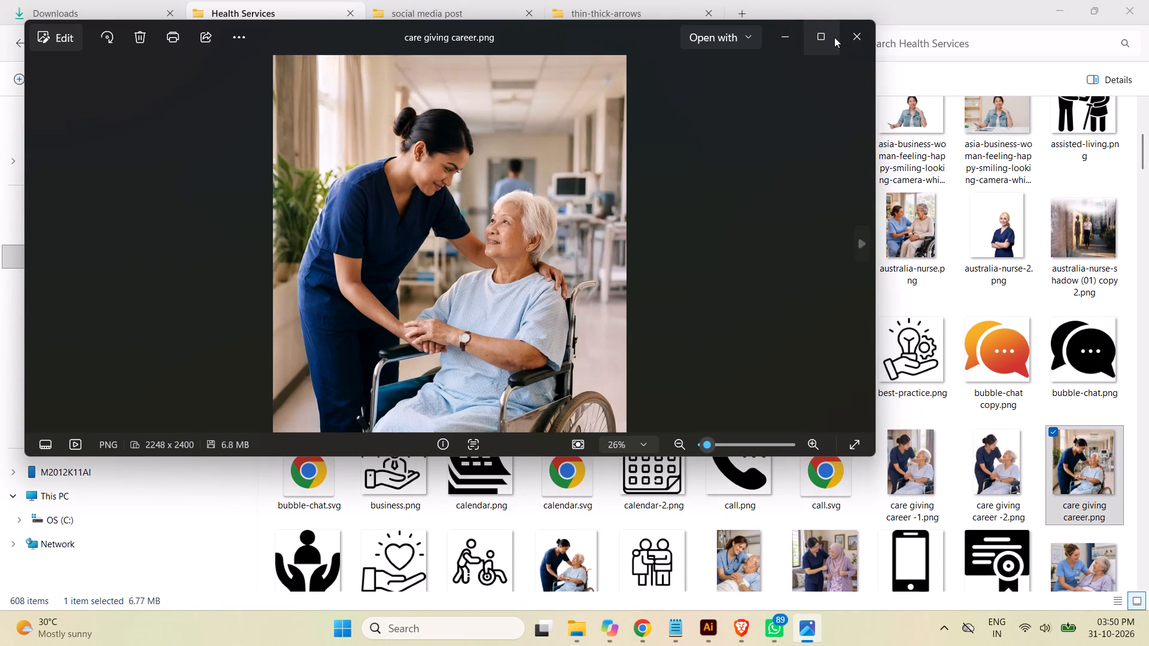
pyautogui.click(855, 36)
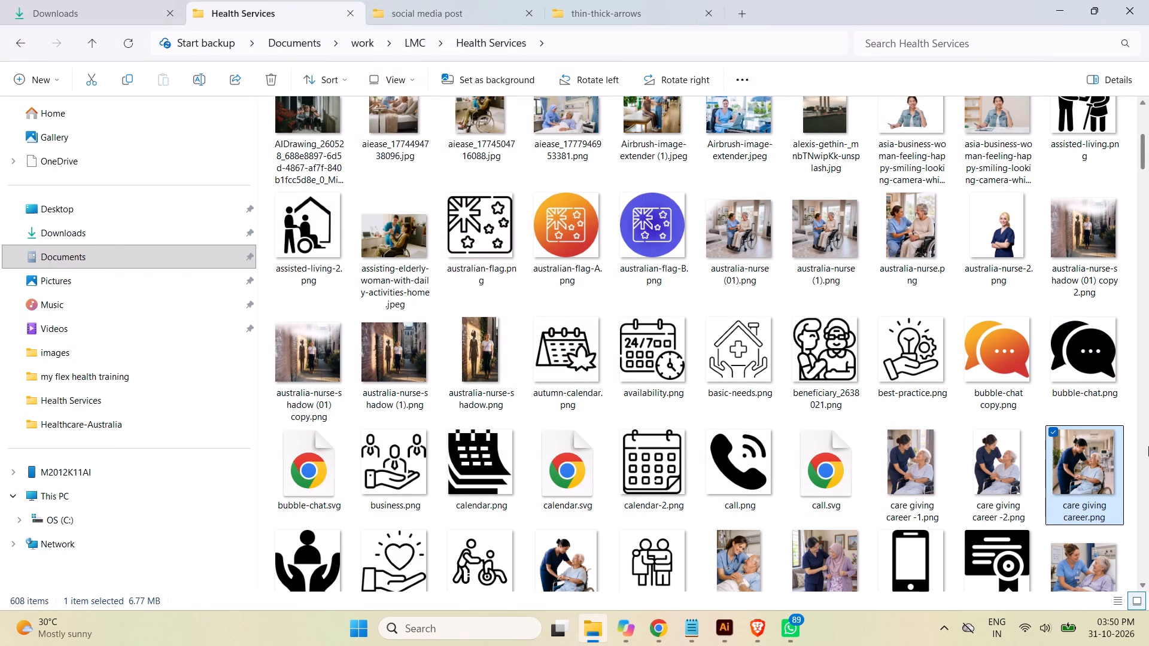
# Look through the earliest-named photos in the Health Services folder and preview Airbrush-image-extender.jpeg.
pyautogui.moveTo(1142, 154); pyautogui.dragTo(1143, 151)
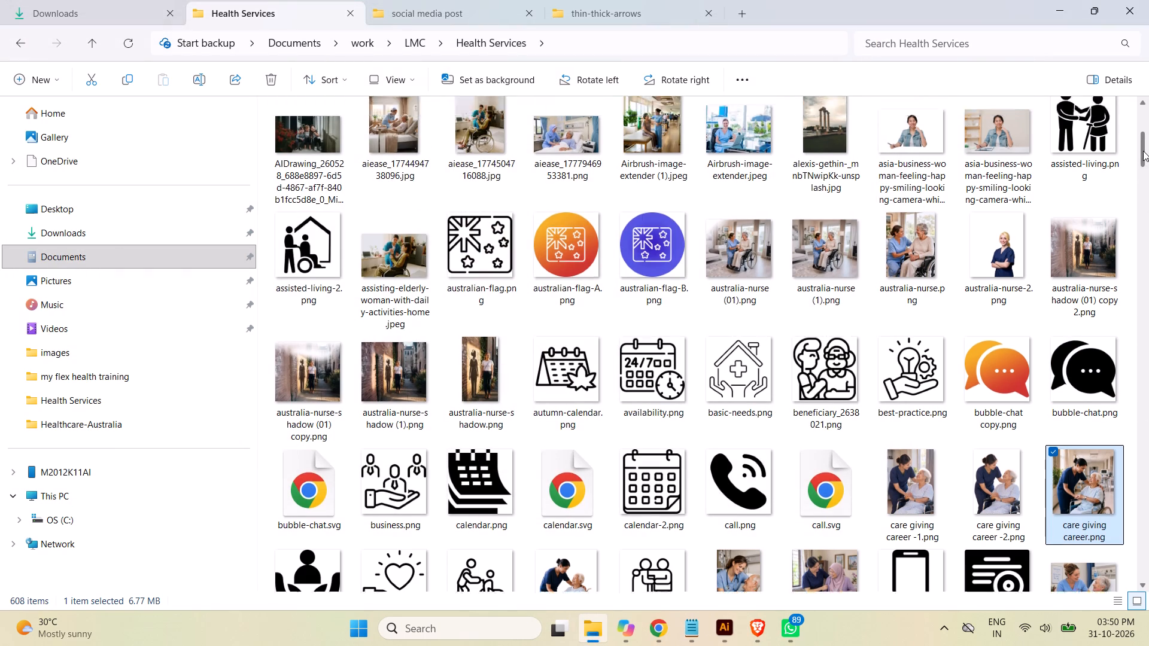
pyautogui.moveTo(1143, 151); pyautogui.dragTo(1147, 136)
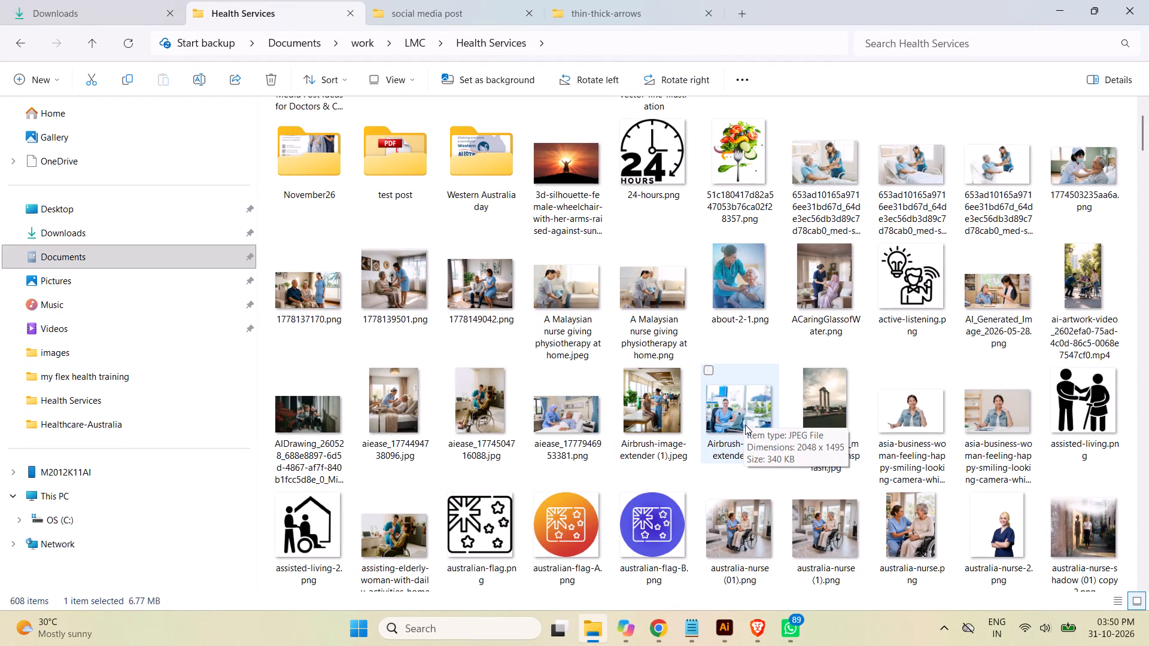
pyautogui.doubleClick(745, 425)
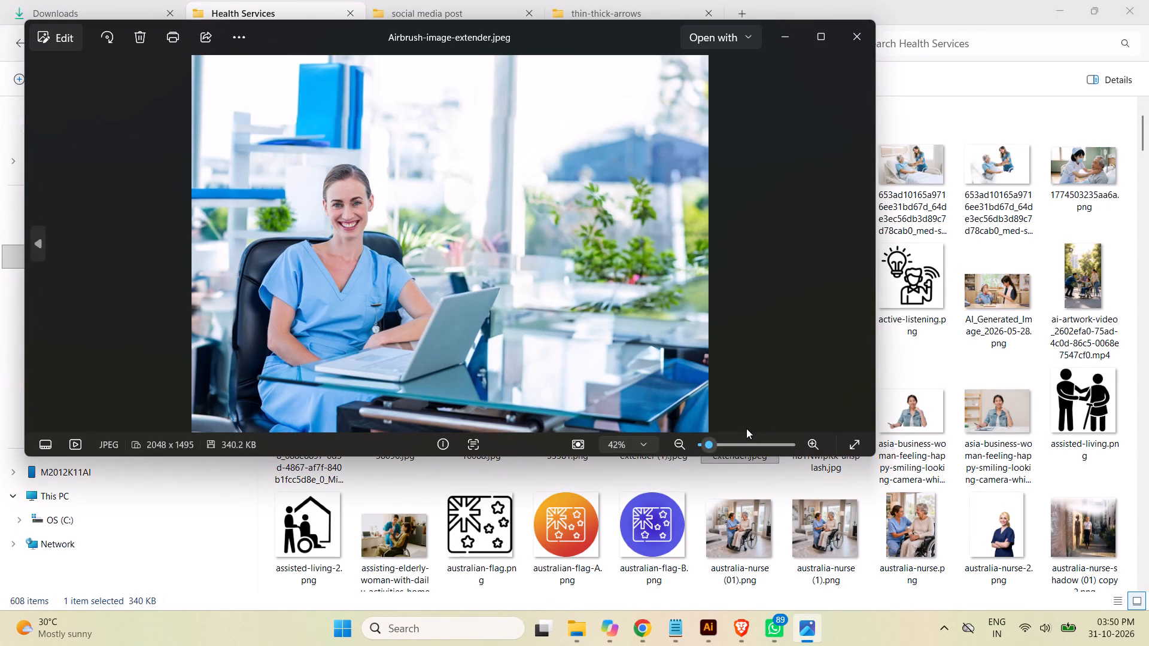
pyautogui.click(858, 38)
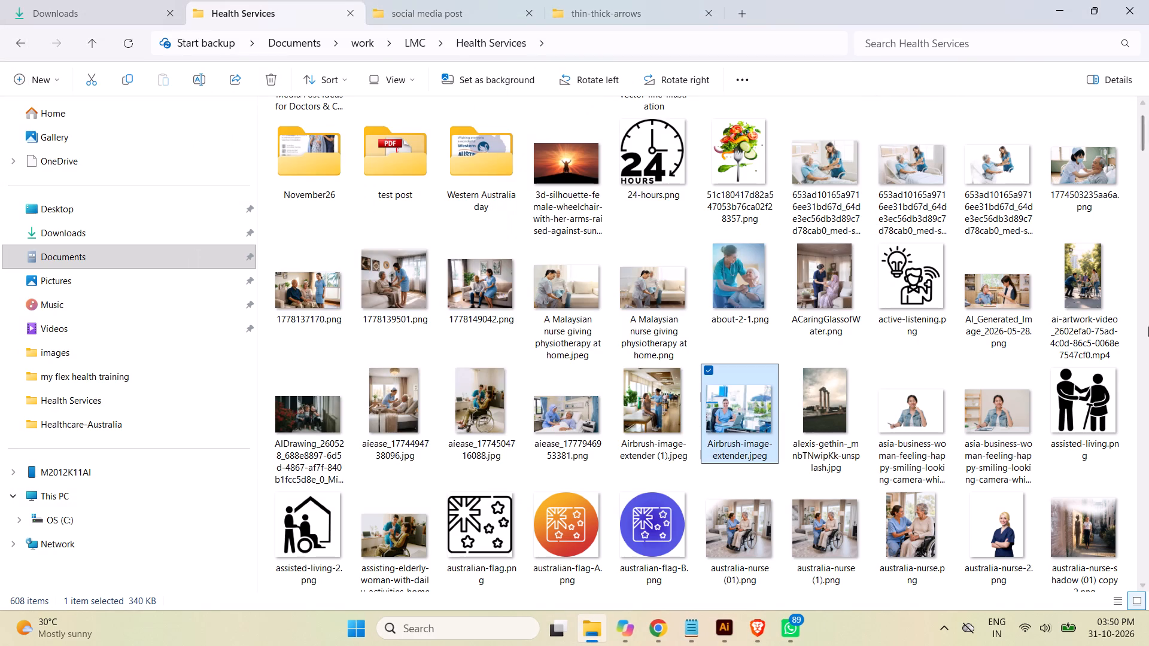
pyautogui.moveTo(1141, 135); pyautogui.dragTo(1138, 119)
# Switch to Illustrator and check which artwork the topmost path in Post-25 is by selecting it, leaving nothing selected.
pyautogui.click(725, 621)
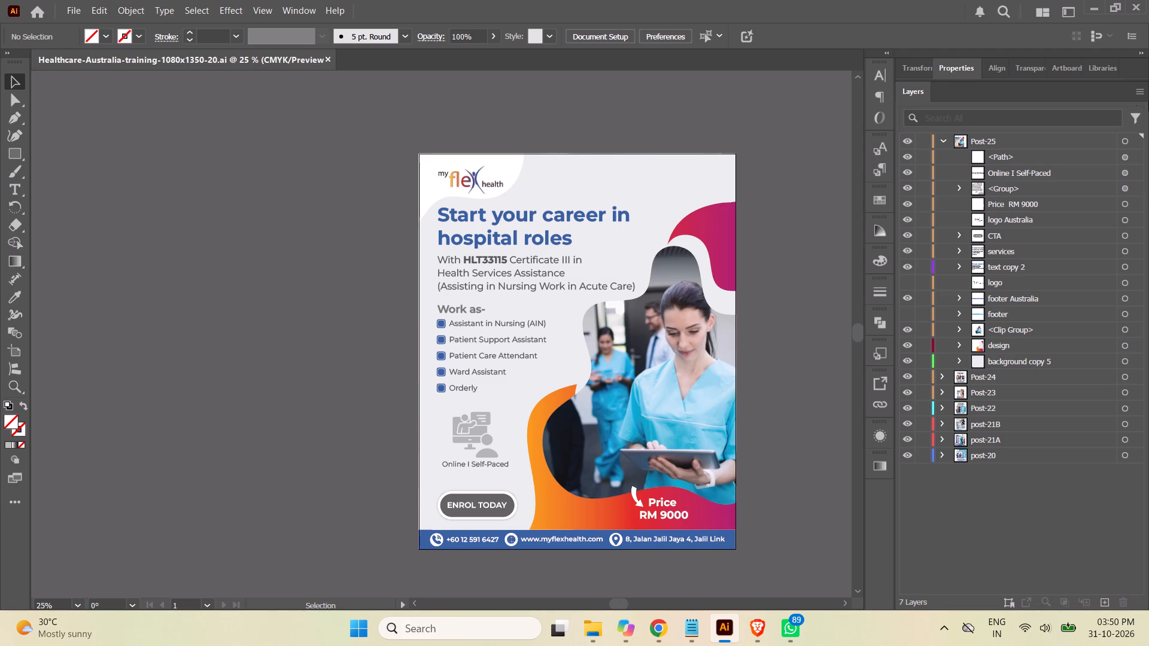
pyautogui.click(1124, 156)
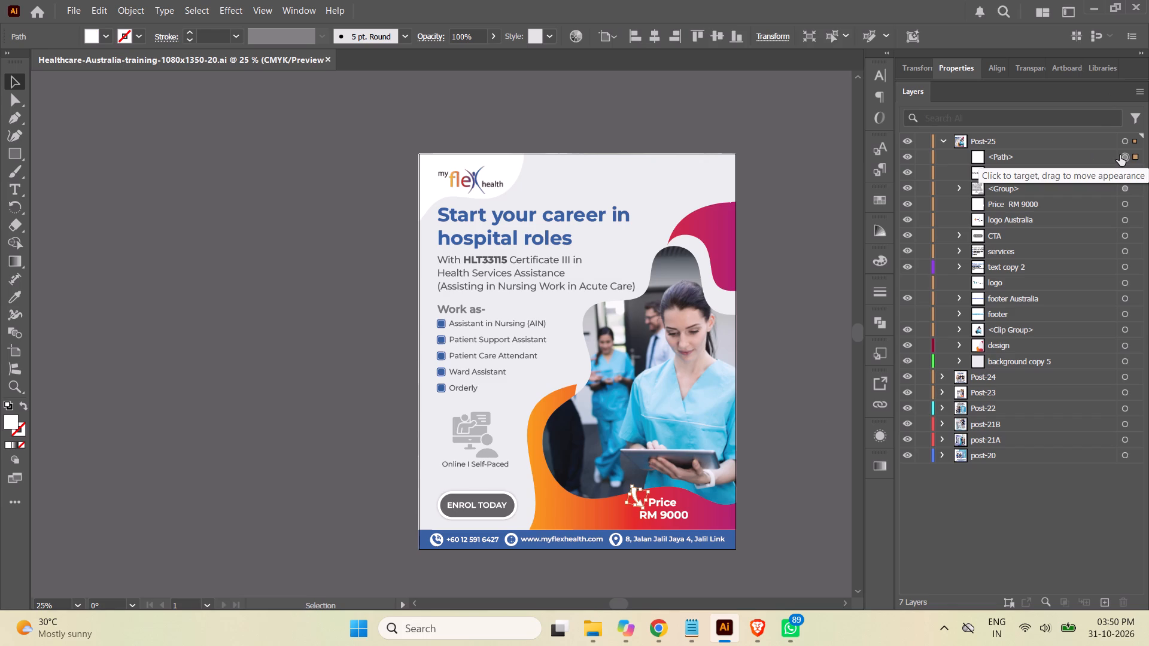
pyautogui.click(788, 169)
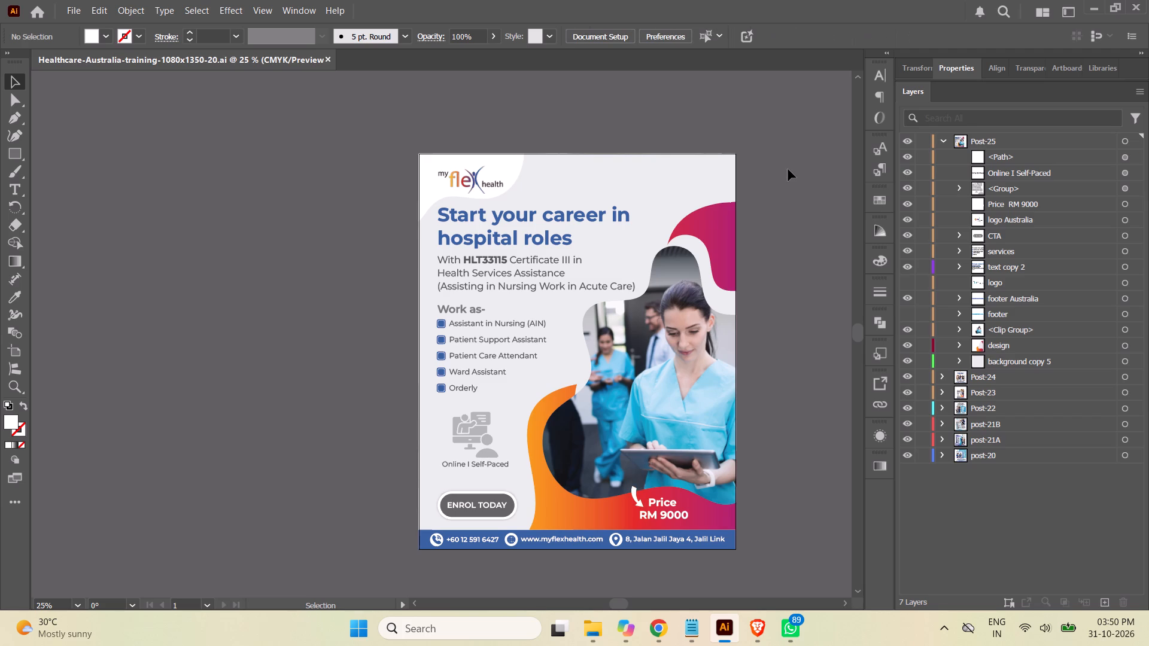
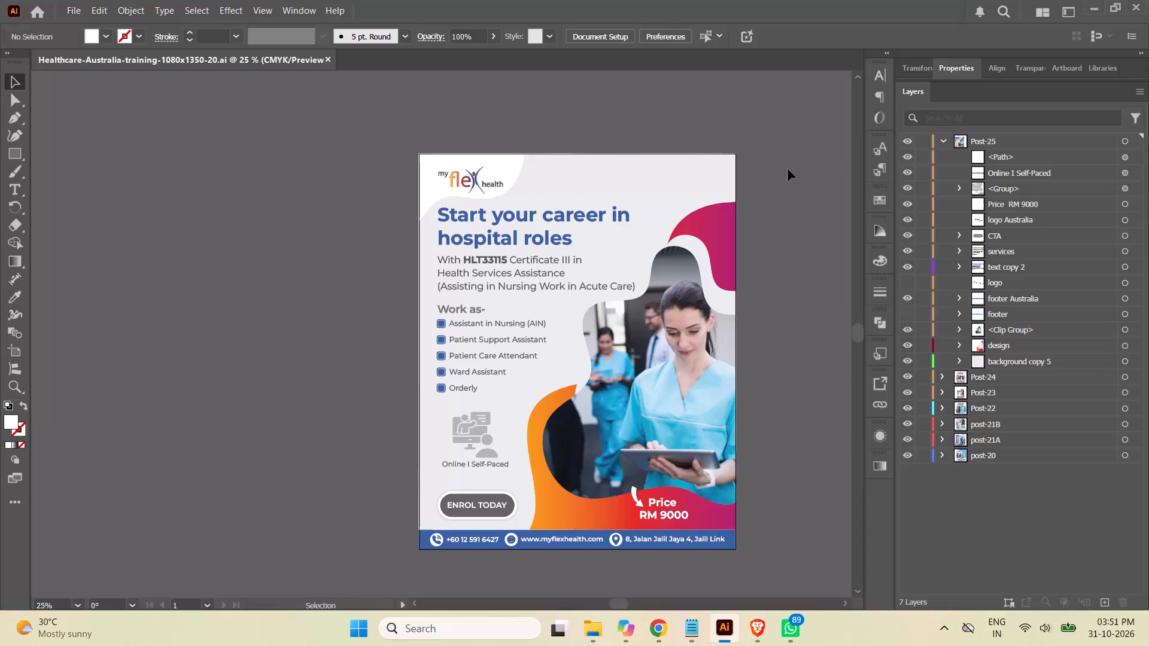
# Hide the Post-25 layer and open the contents of the Post-24 layer.
pyautogui.click(943, 139)
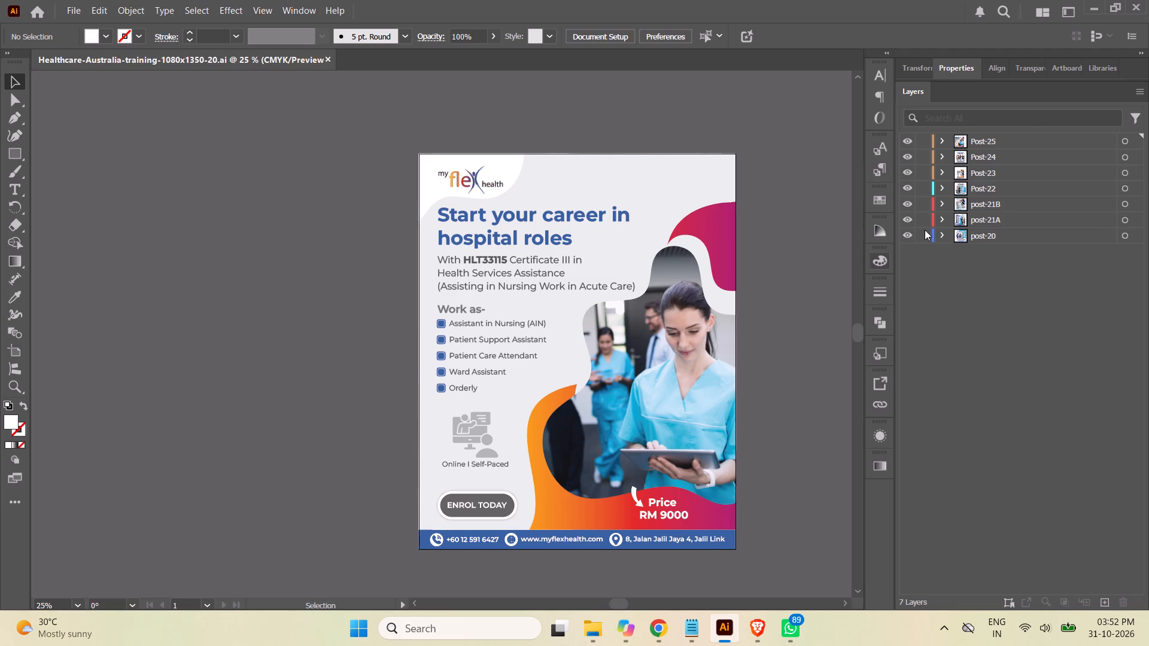
pyautogui.click(908, 142)
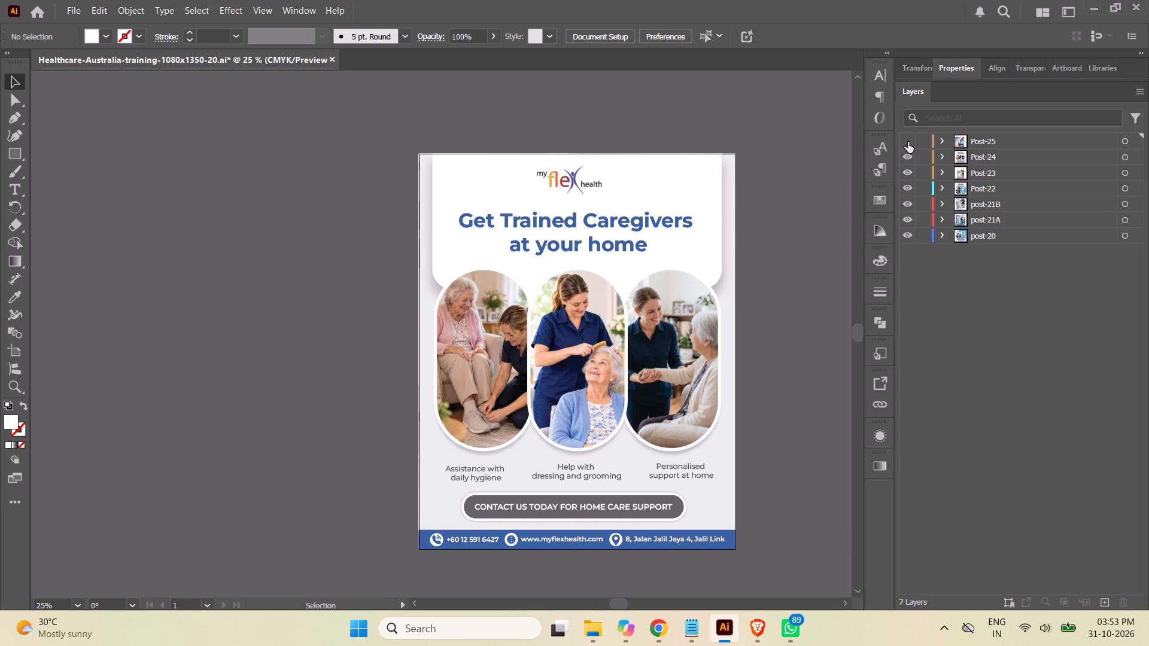
pyautogui.click(941, 156)
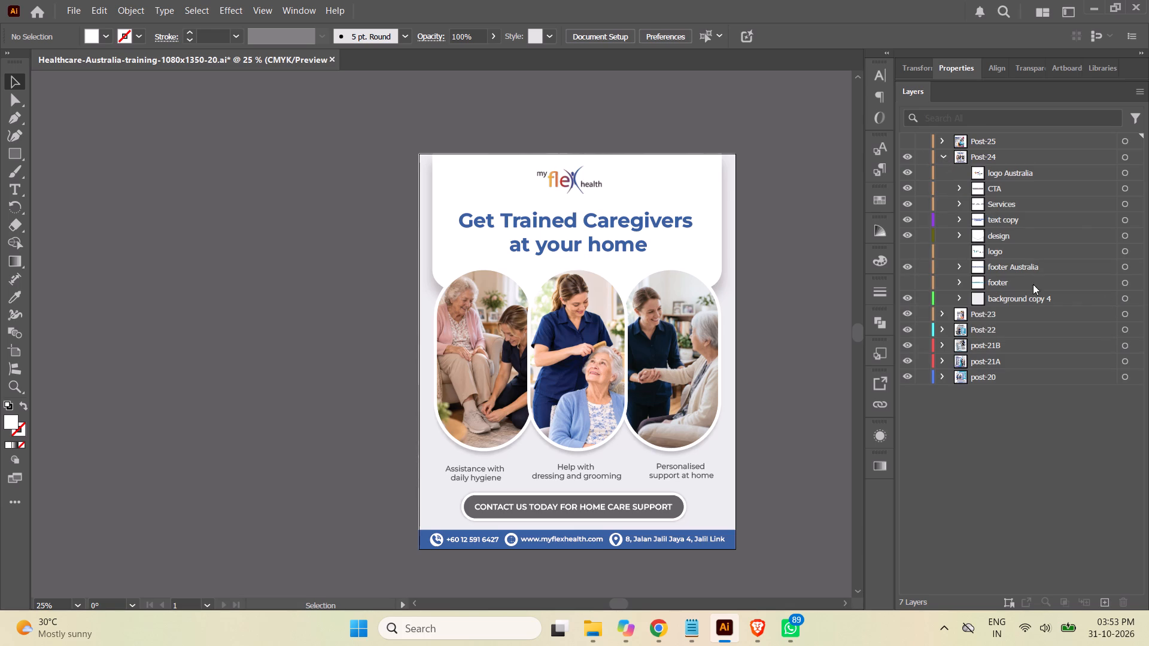
# Move Post-24's design artwork, the white header shape with its shadow, straight up past the artboard's top edge.
pyautogui.click(1124, 233)
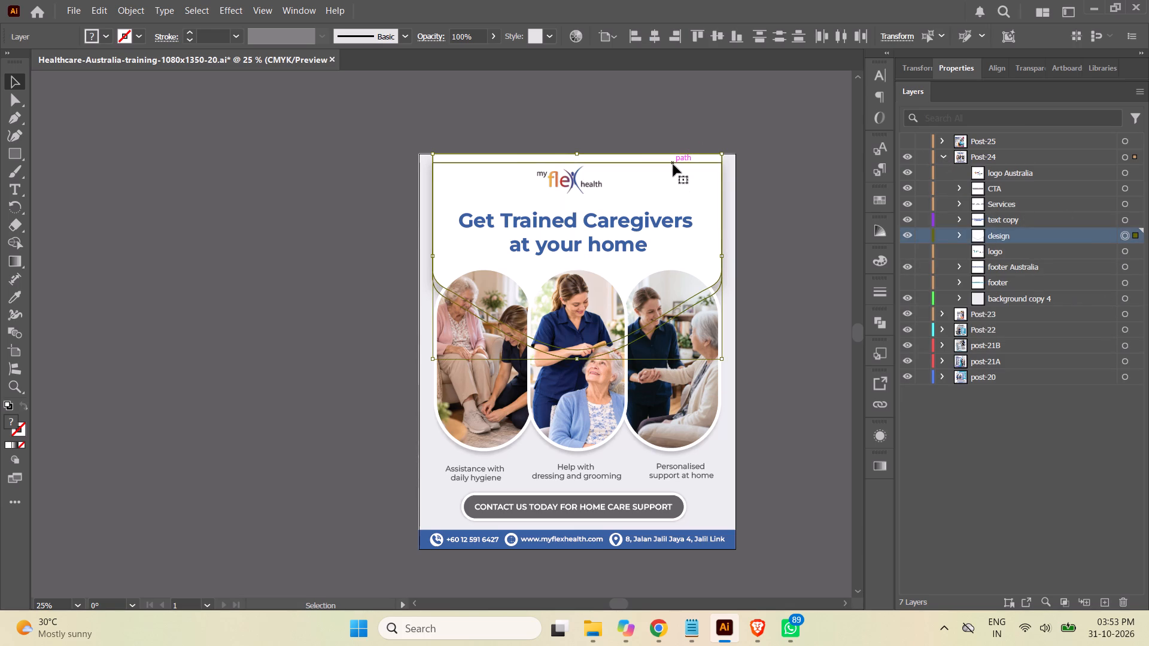
pyautogui.moveTo(673, 164); pyautogui.dragTo(670, 127)
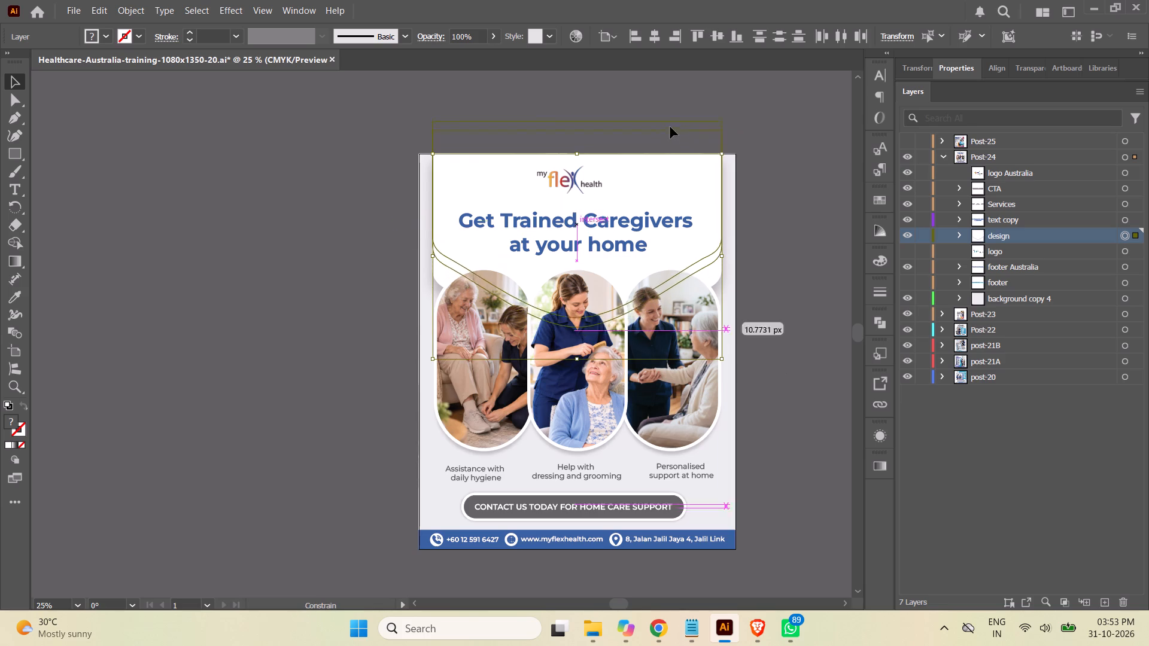
pyautogui.moveTo(670, 127); pyautogui.dragTo(670, 109)
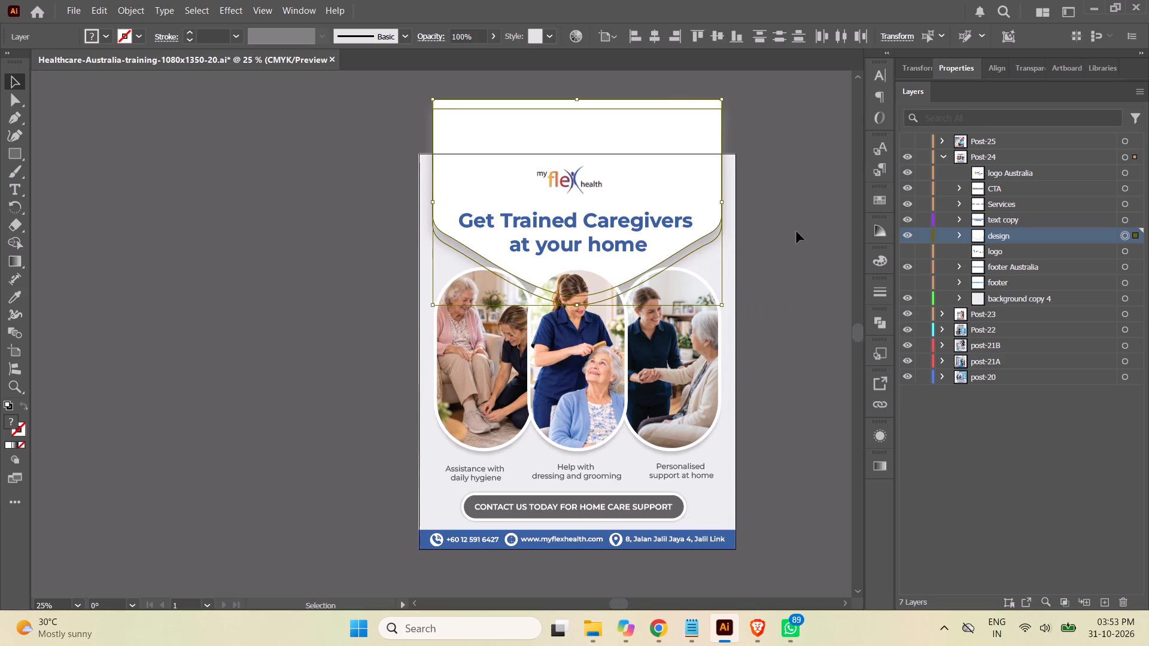
pyautogui.click(799, 231)
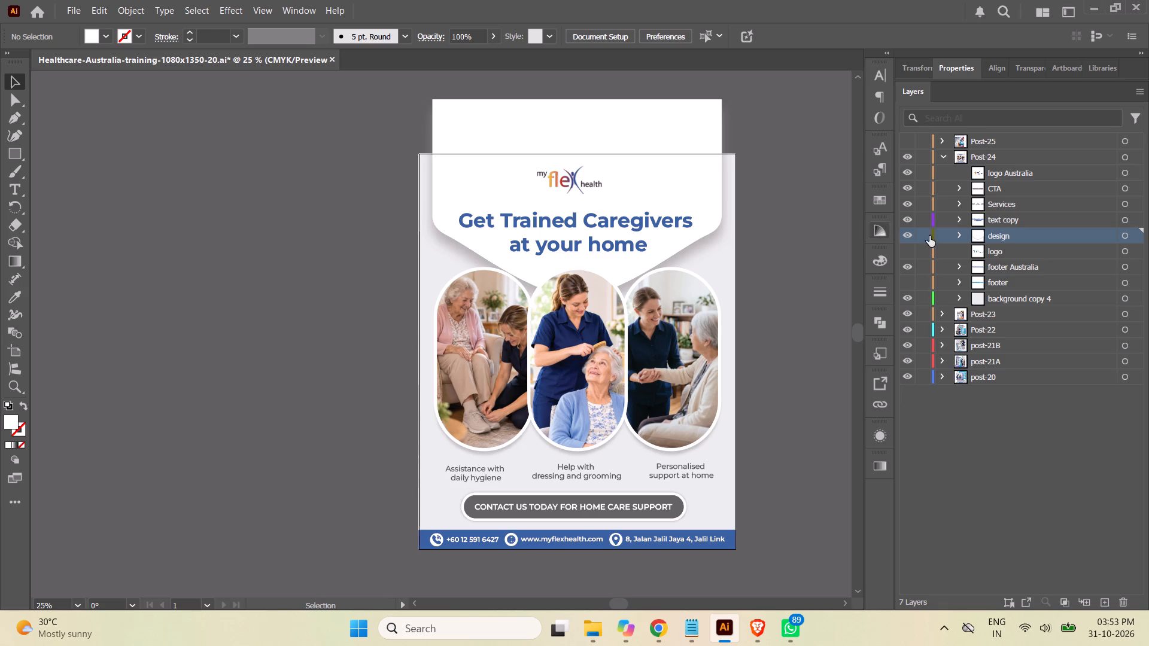
# Lower Post-24's design artwork by about 73 px, keeping it horizontally aligned.
pyautogui.click(1126, 235)
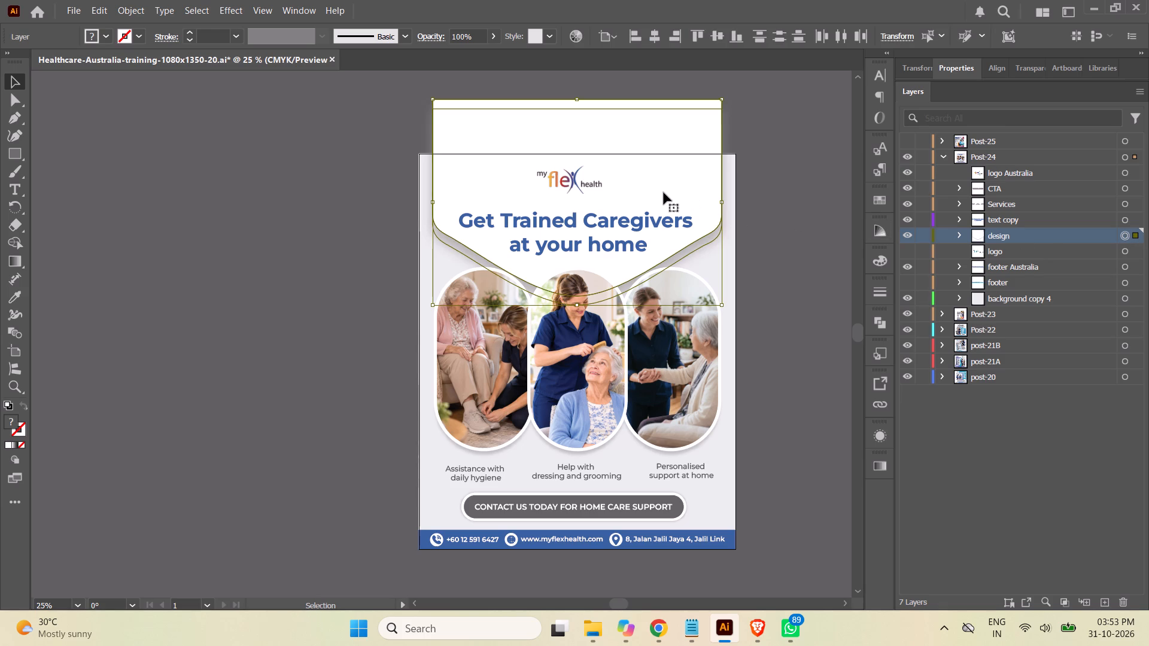
pyautogui.moveTo(656, 194); pyautogui.dragTo(661, 213)
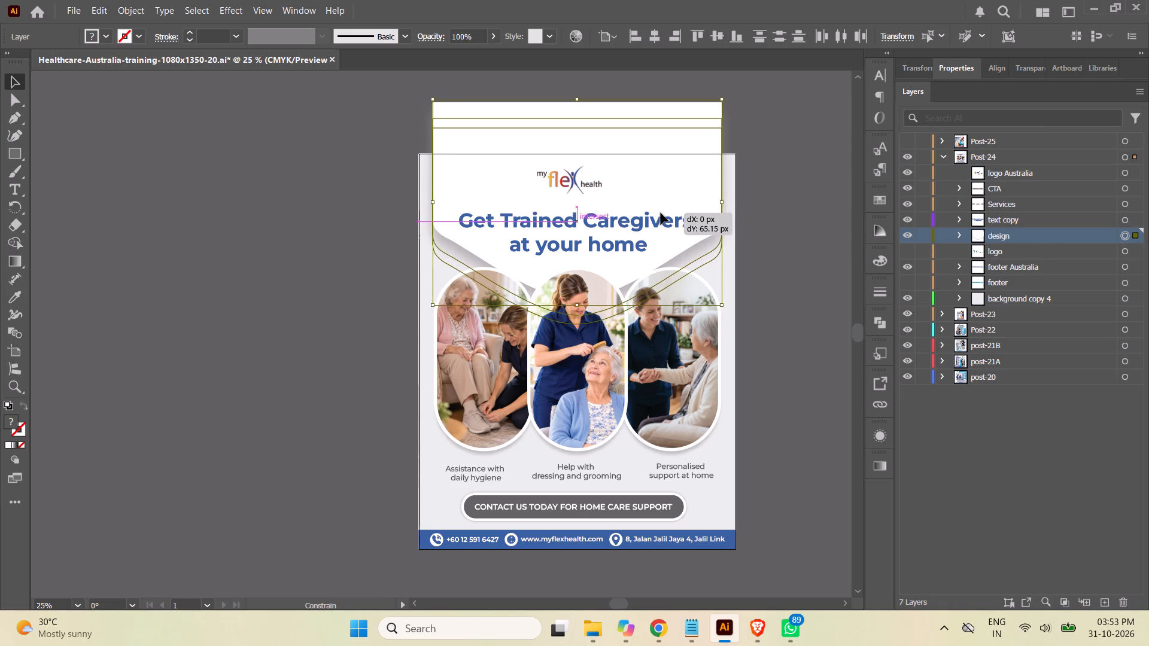
pyautogui.moveTo(661, 213); pyautogui.dragTo(661, 214)
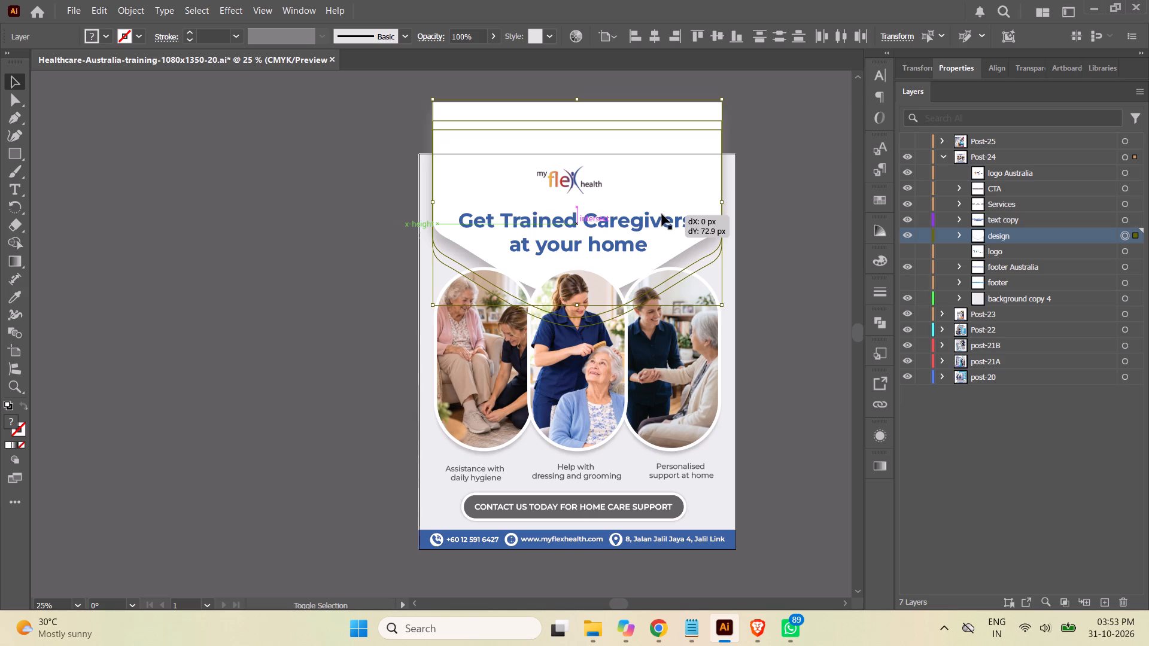
pyautogui.click(804, 230)
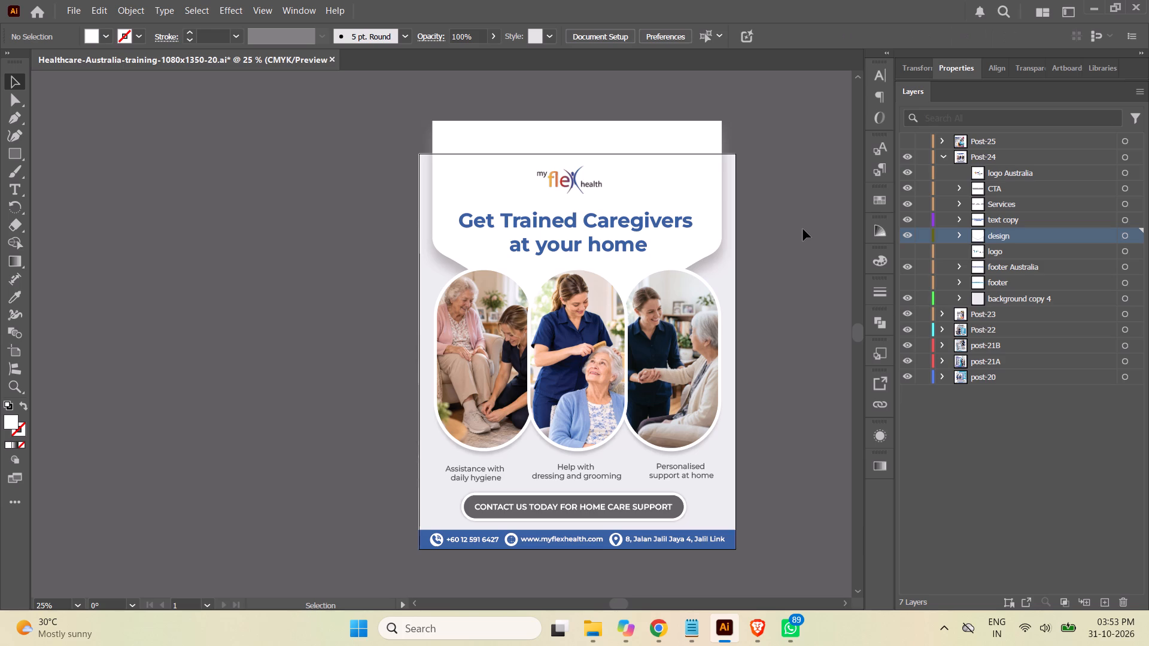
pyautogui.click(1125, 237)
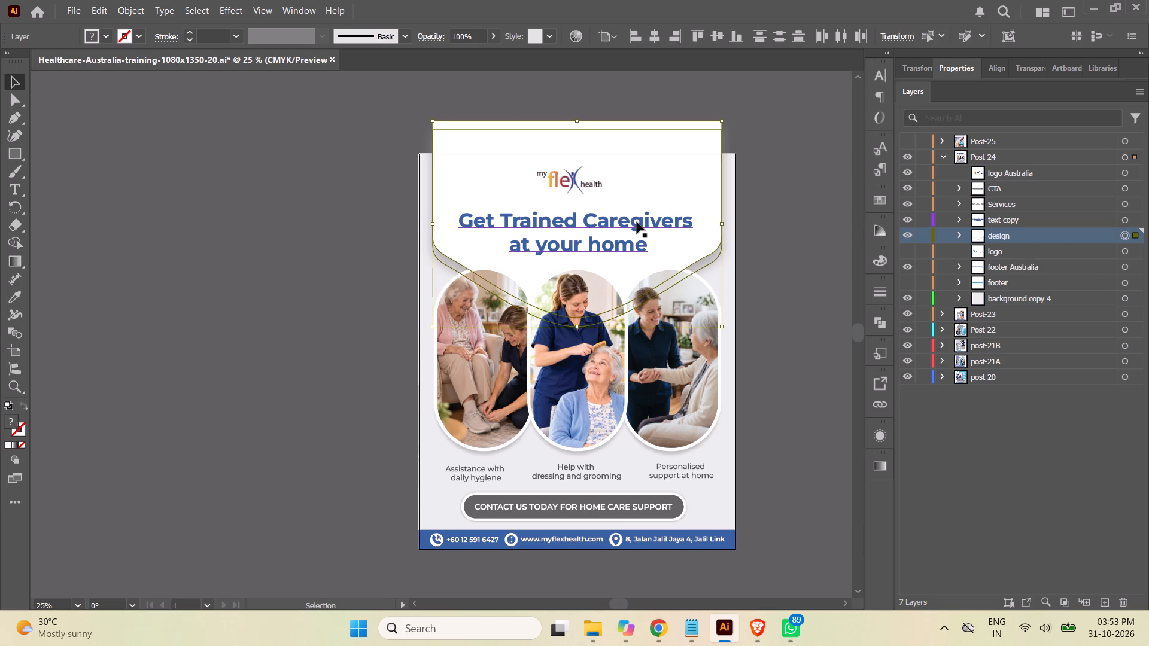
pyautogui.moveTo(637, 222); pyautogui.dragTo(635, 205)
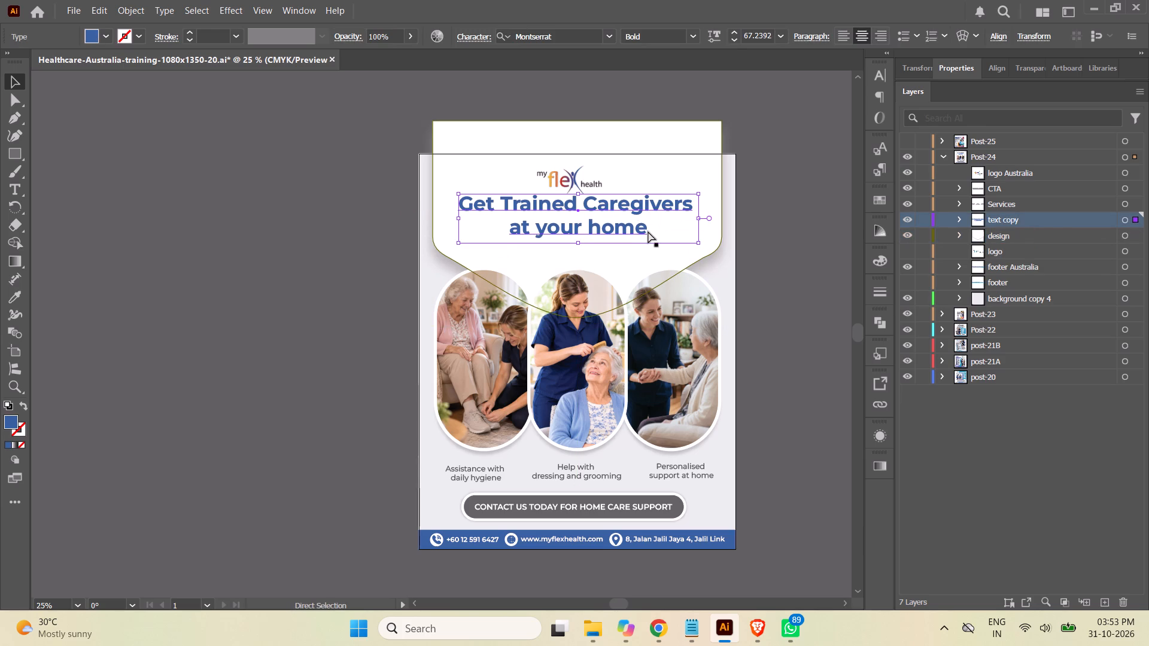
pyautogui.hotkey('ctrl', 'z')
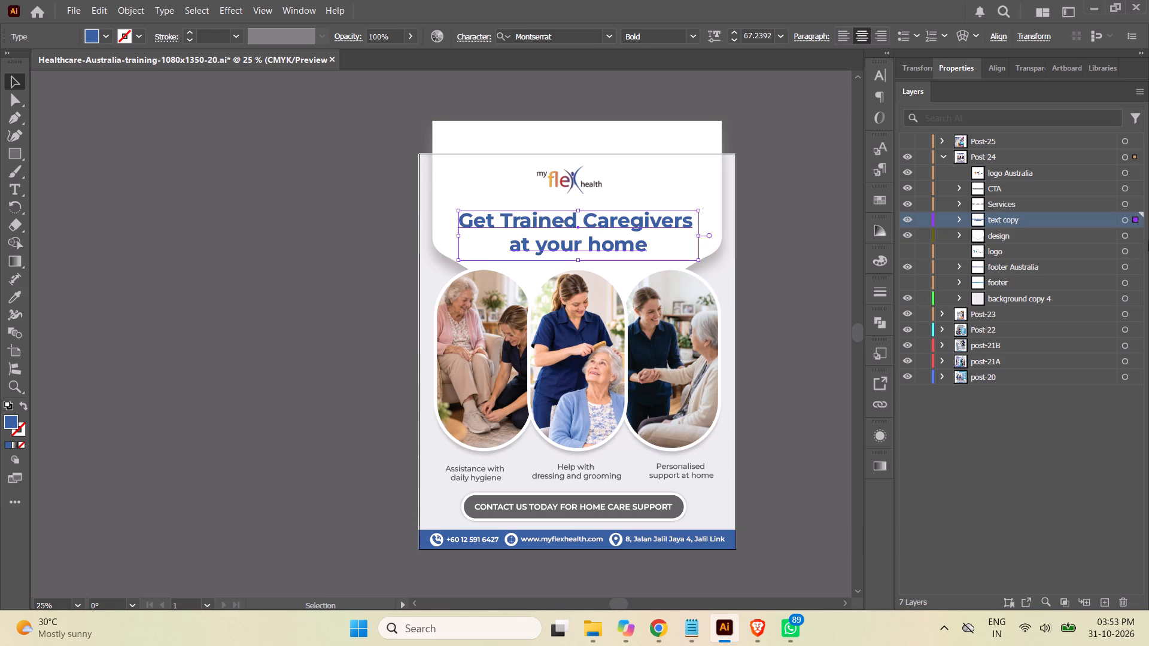
# Move Post-24's design artwork straight up about 200 px so its curved bottom edge clears the three photos.
pyautogui.click(1123, 237)
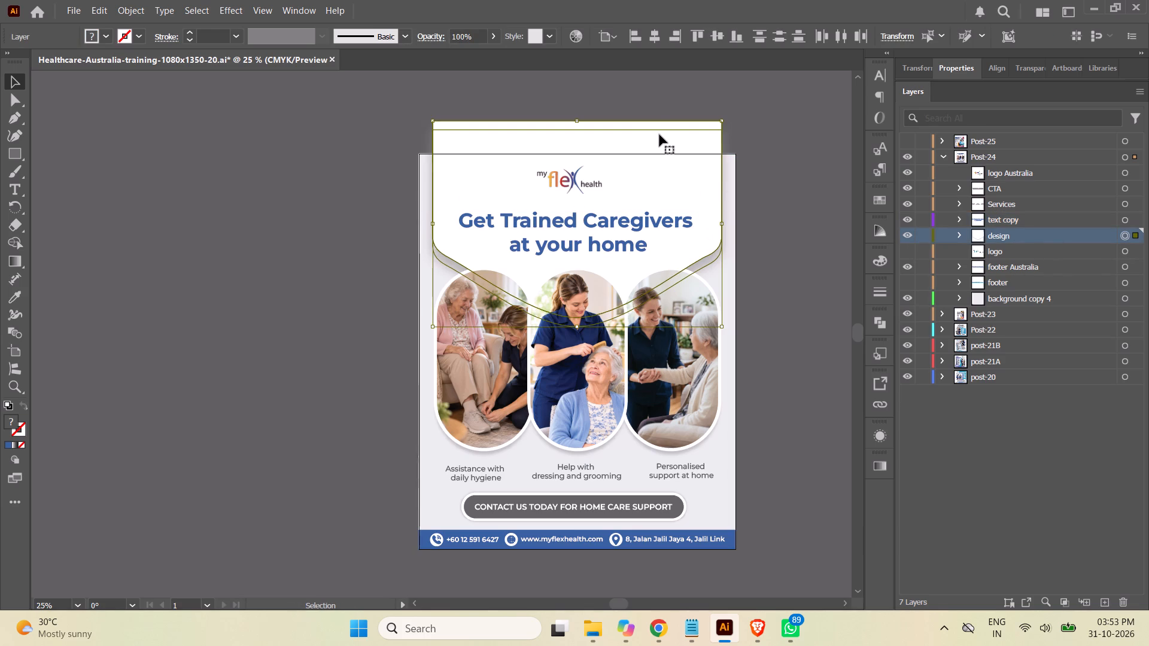
pyautogui.moveTo(659, 130); pyautogui.dragTo(657, 102)
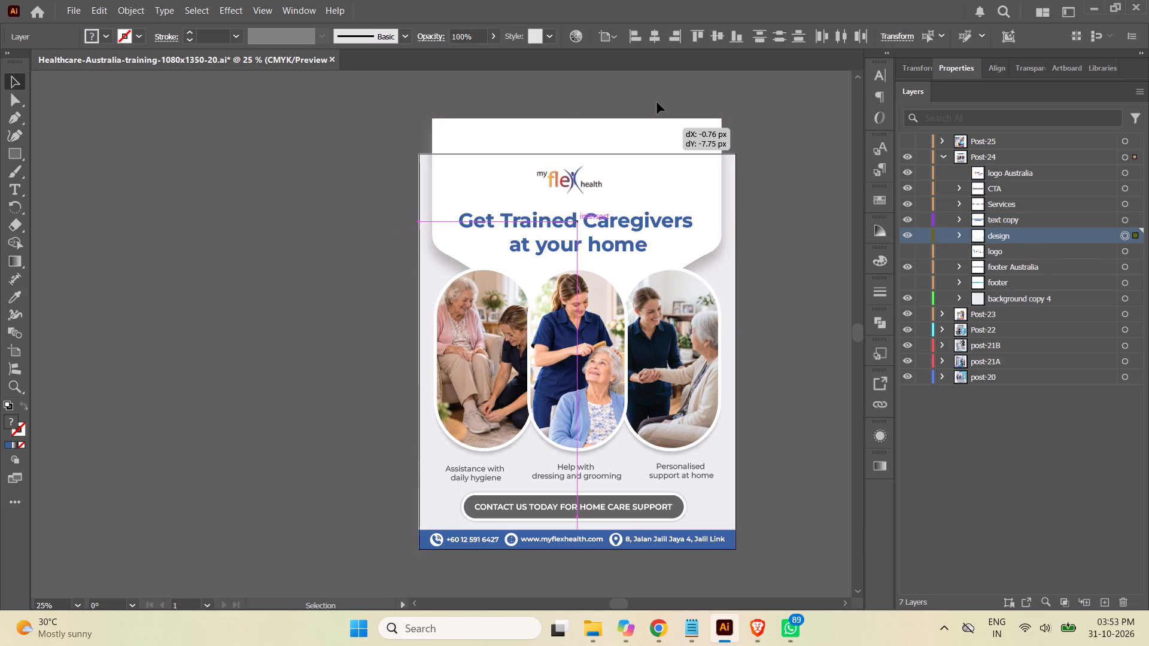
pyautogui.moveTo(657, 102); pyautogui.dragTo(661, 86)
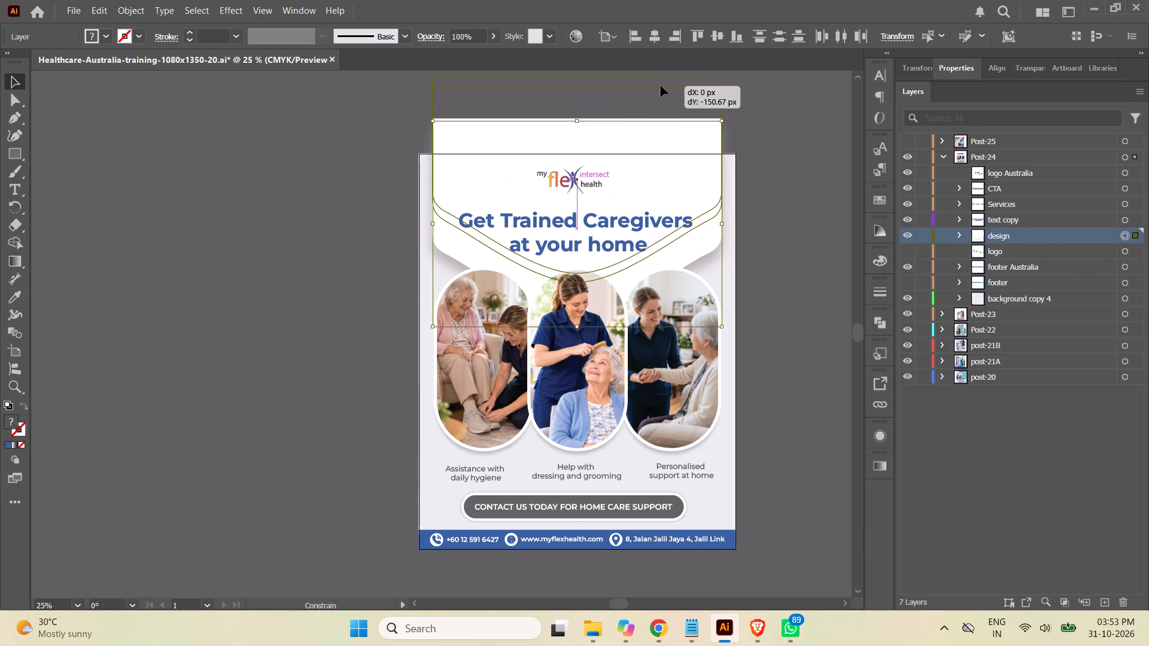
pyautogui.moveTo(661, 86); pyautogui.dragTo(670, 148)
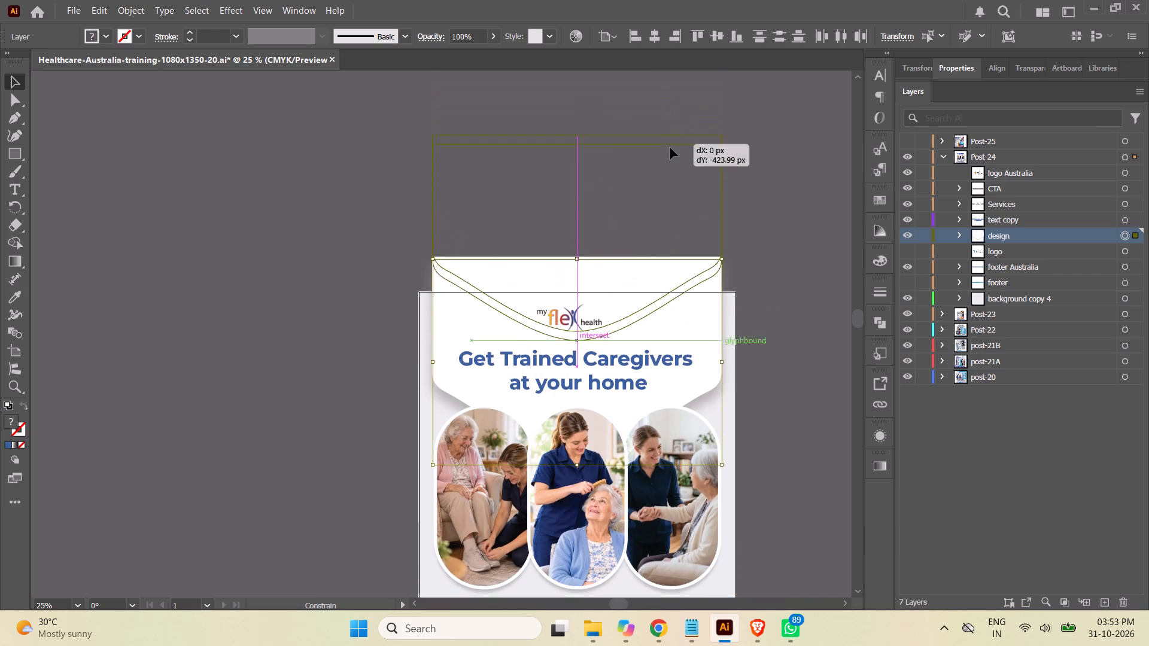
pyautogui.moveTo(670, 148); pyautogui.dragTo(673, 207)
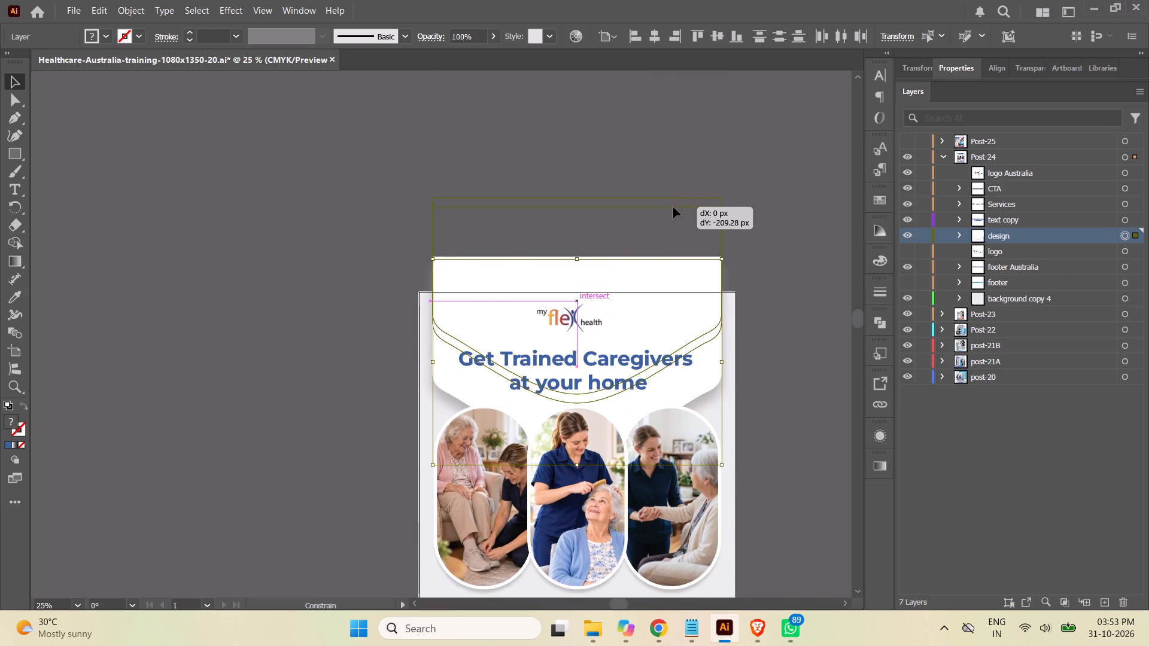
pyautogui.moveTo(673, 207); pyautogui.dragTo(674, 210)
pyautogui.click(795, 277)
# Set the opacity of the grey lower path in Post-24's design layer to 30%.
pyautogui.scroll(1, 782, 254)
pyautogui.scroll(-4, 782, 253)
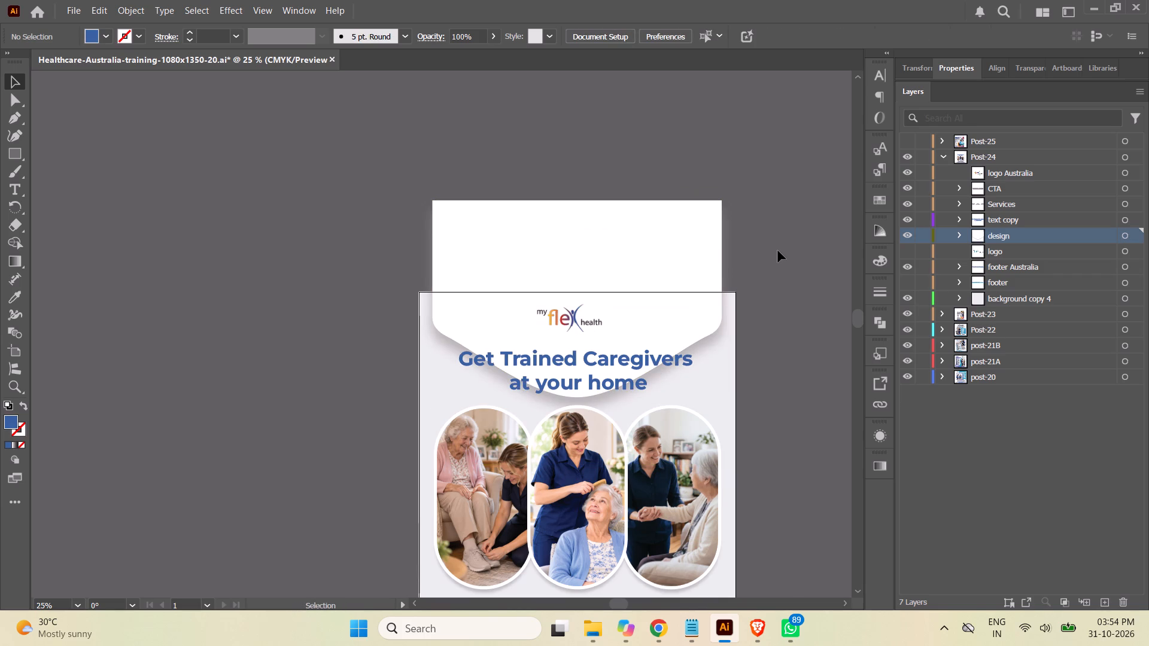
pyautogui.scroll(-4, 778, 251)
pyautogui.scroll(1, 776, 249)
pyautogui.scroll(-5, 776, 246)
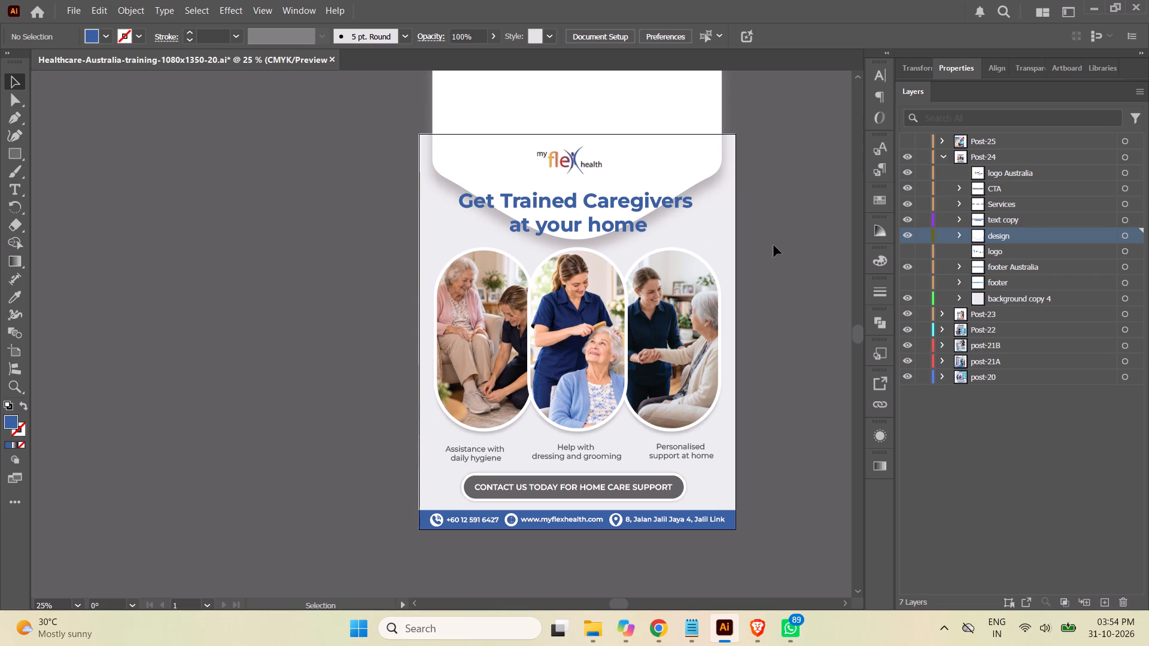
pyautogui.scroll(2, 774, 245)
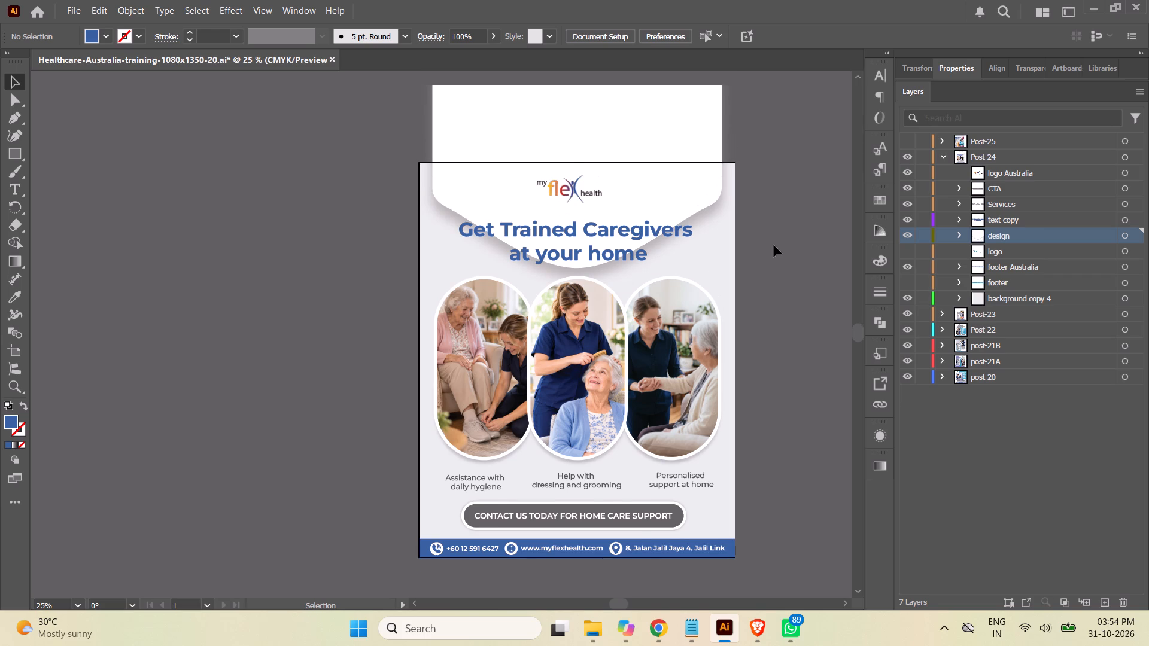
pyautogui.click(960, 233)
pyautogui.click(1126, 266)
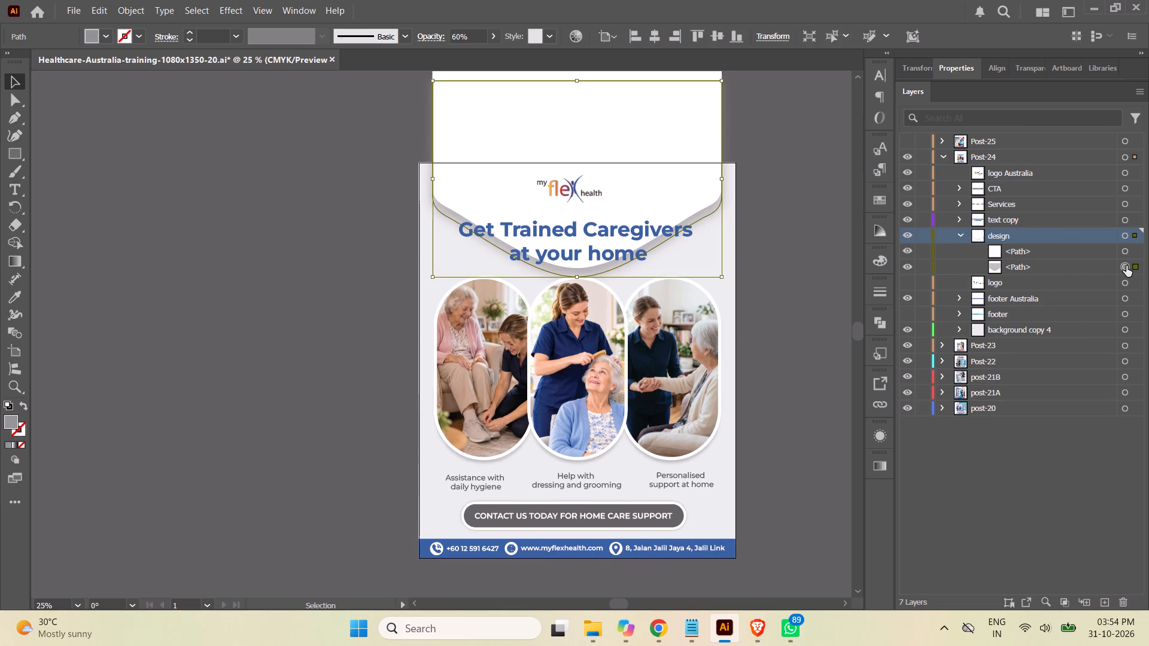
pyautogui.moveTo(470, 39); pyautogui.dragTo(450, 39)
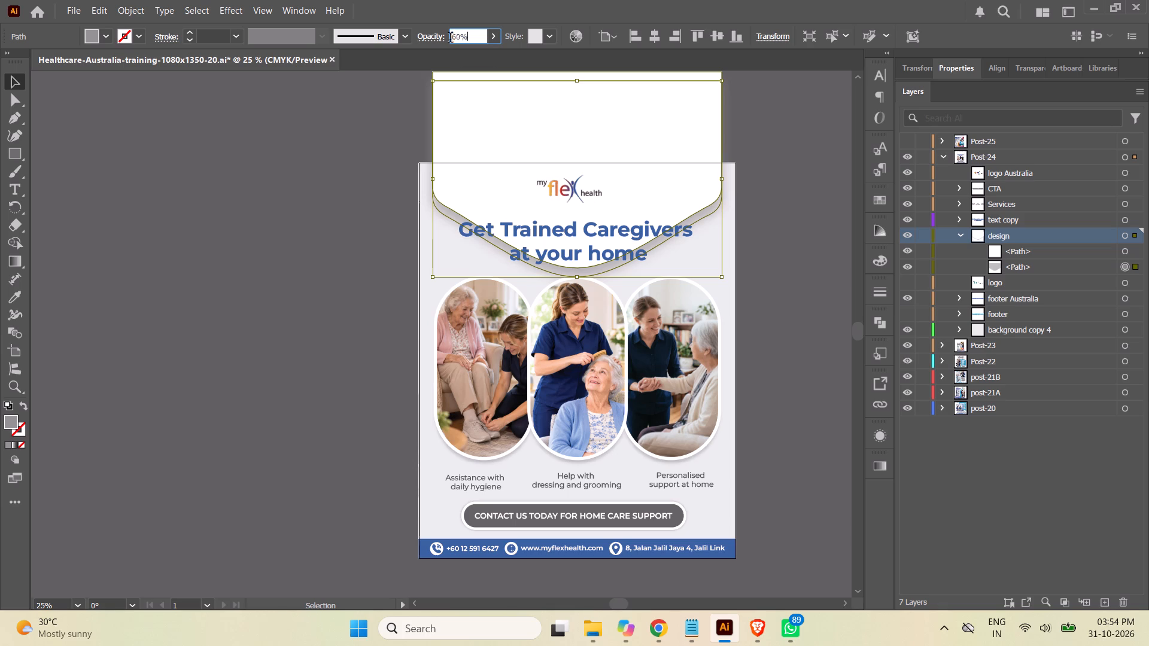
pyautogui.moveTo(450, 39); pyautogui.dragTo(401, 42)
pyautogui.write('30')
pyautogui.press('Return')
pyautogui.click(809, 230)
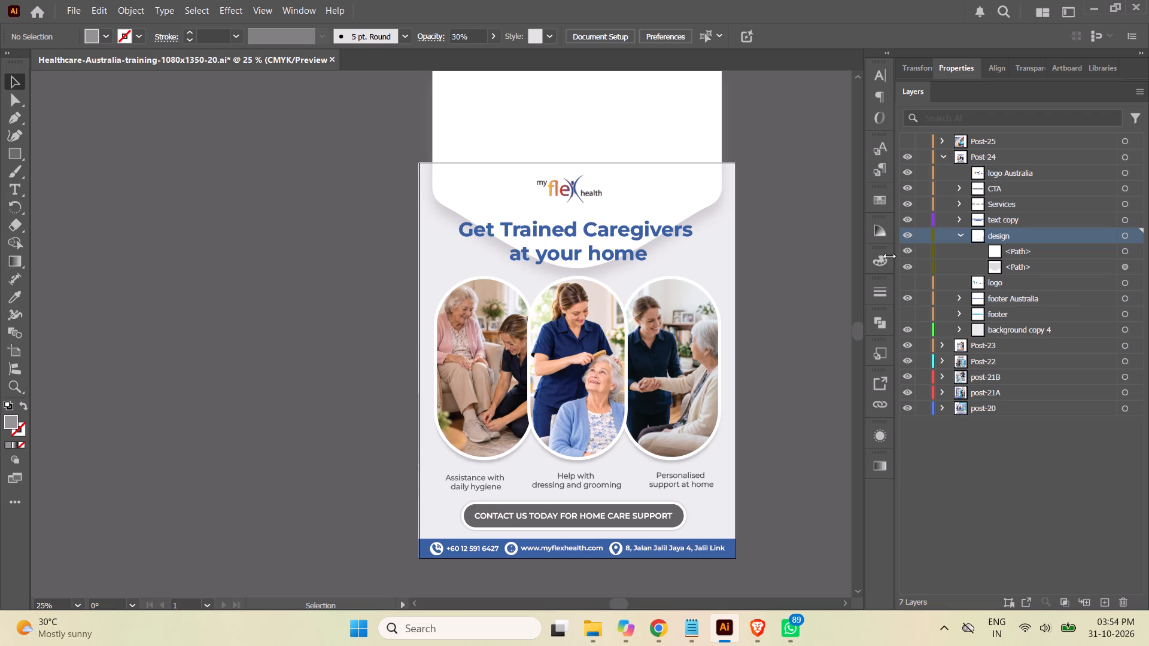
# Move the grey lower path straight up, tucking it closer behind the white header shape's bottom edge.
pyautogui.click(1123, 267)
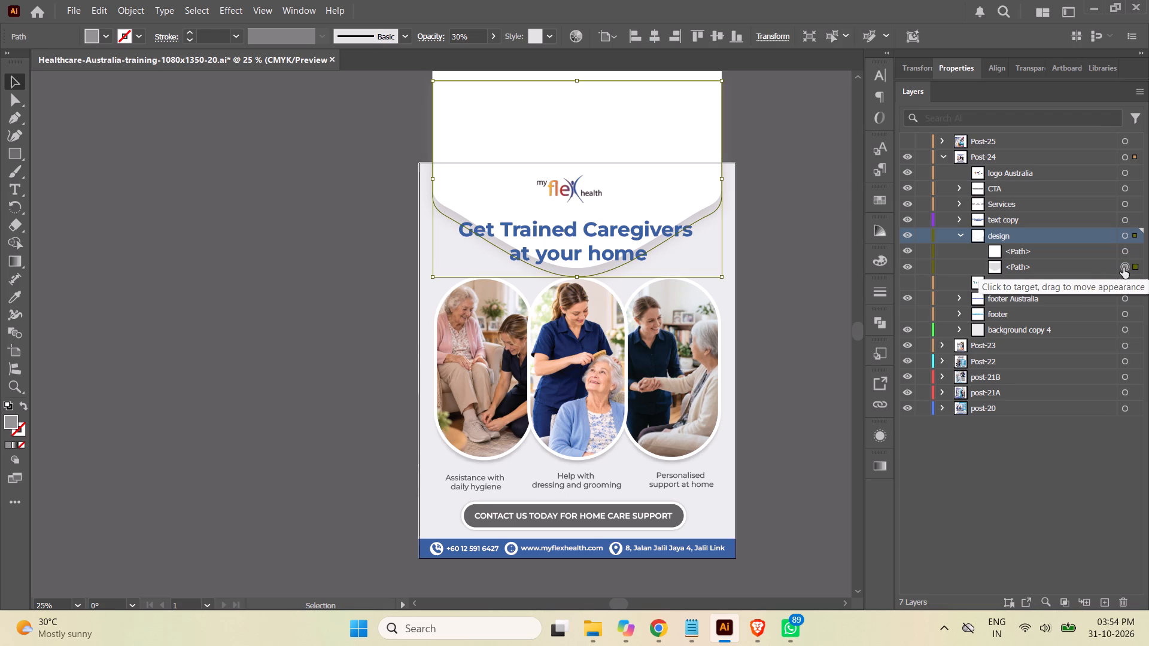
pyautogui.hotkey('ctrl', '=')
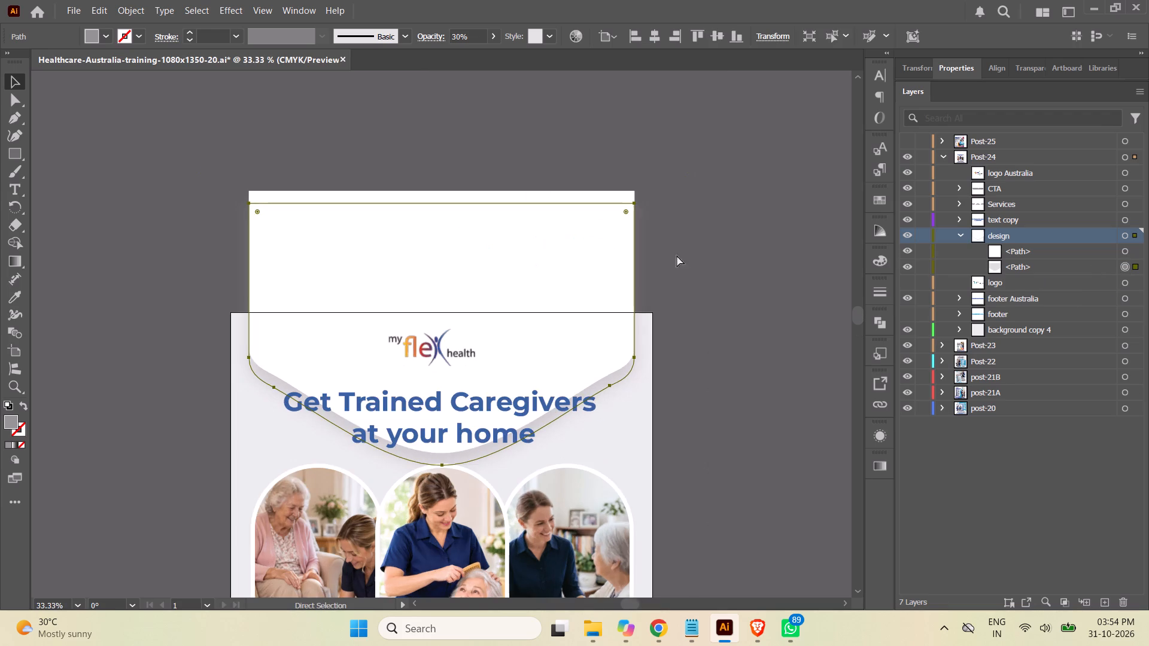
pyautogui.hotkey('ctrl', '=')
pyautogui.scroll(-4, 679, 278)
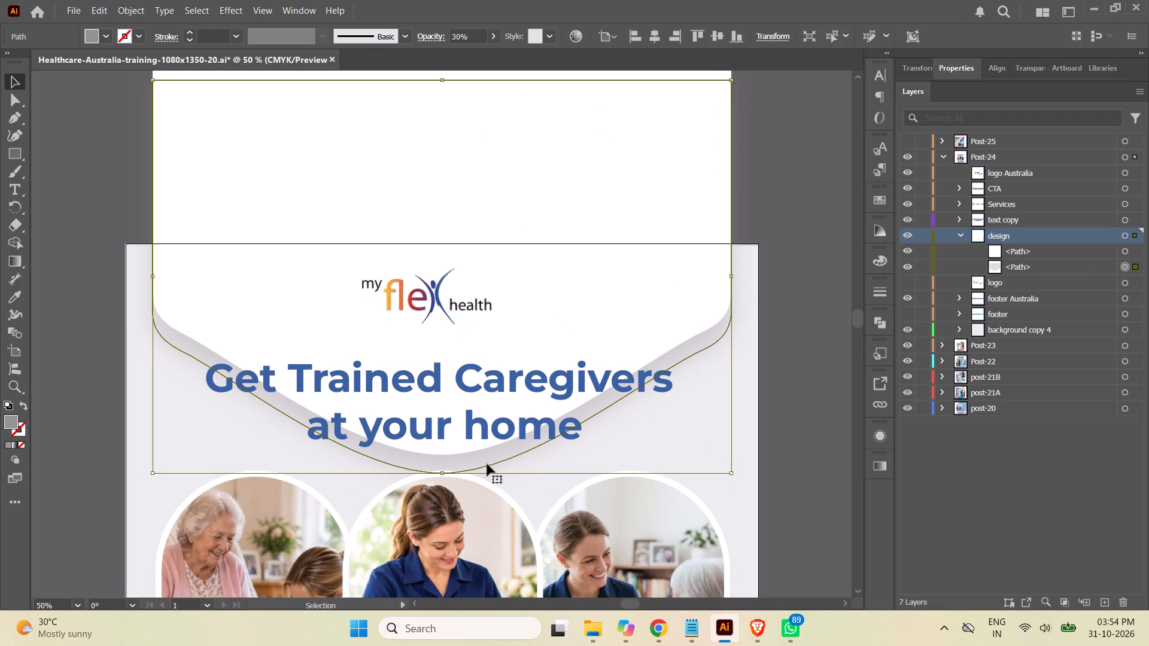
pyautogui.moveTo(487, 466); pyautogui.dragTo(485, 464)
pyautogui.moveTo(485, 464); pyautogui.dragTo(486, 453)
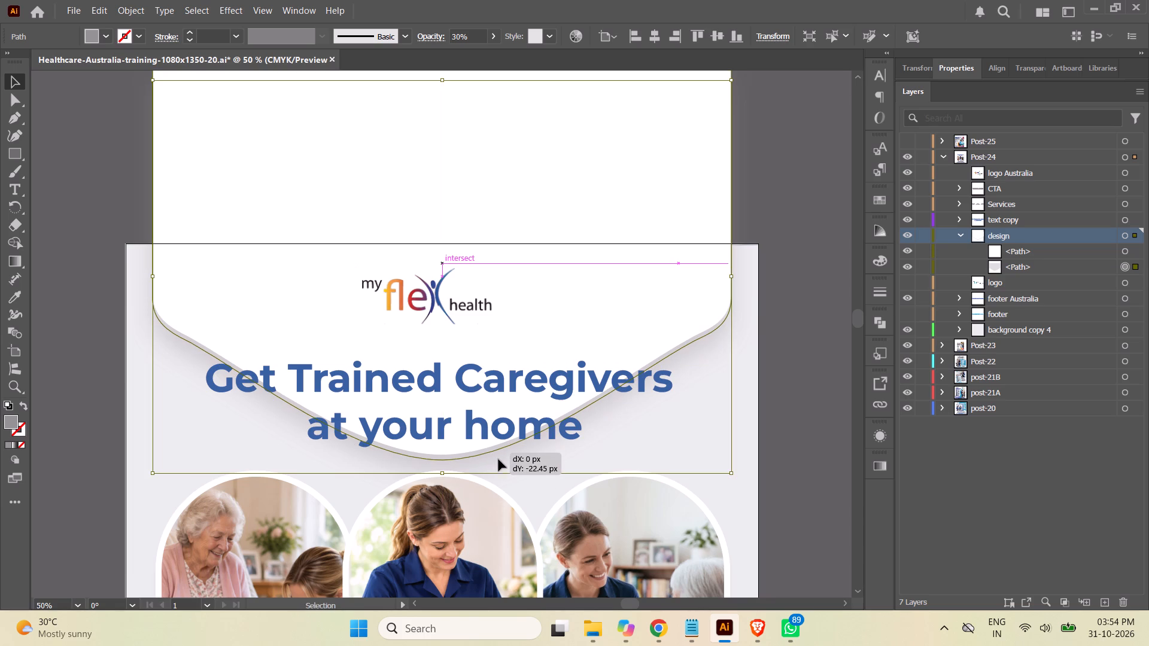
pyautogui.click(804, 354)
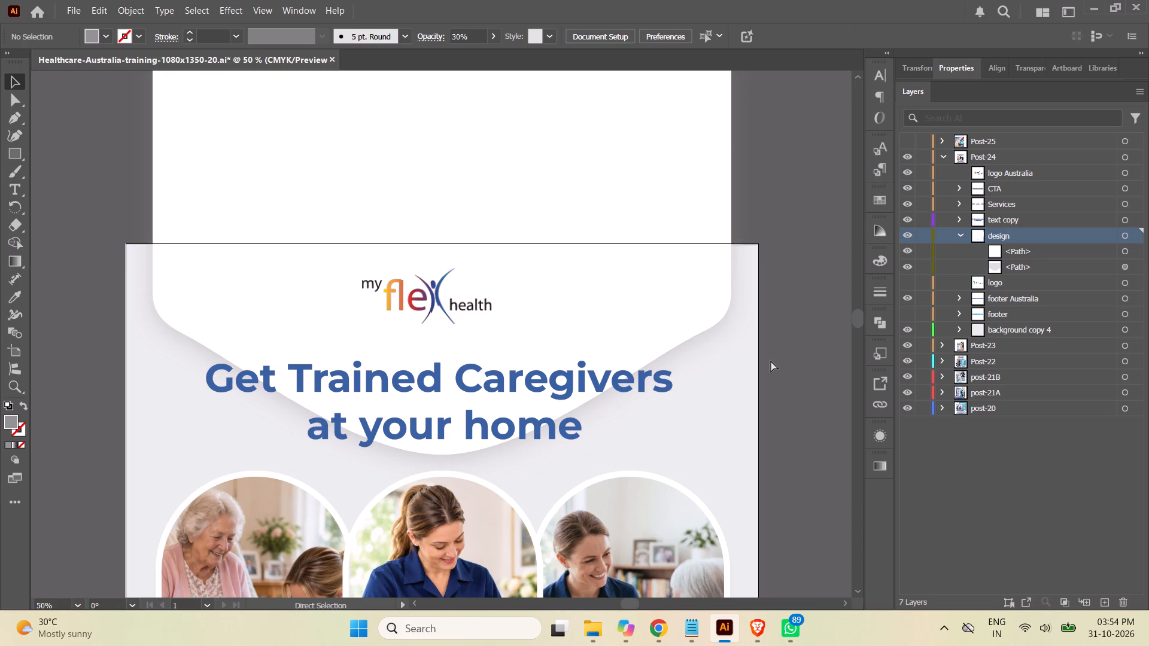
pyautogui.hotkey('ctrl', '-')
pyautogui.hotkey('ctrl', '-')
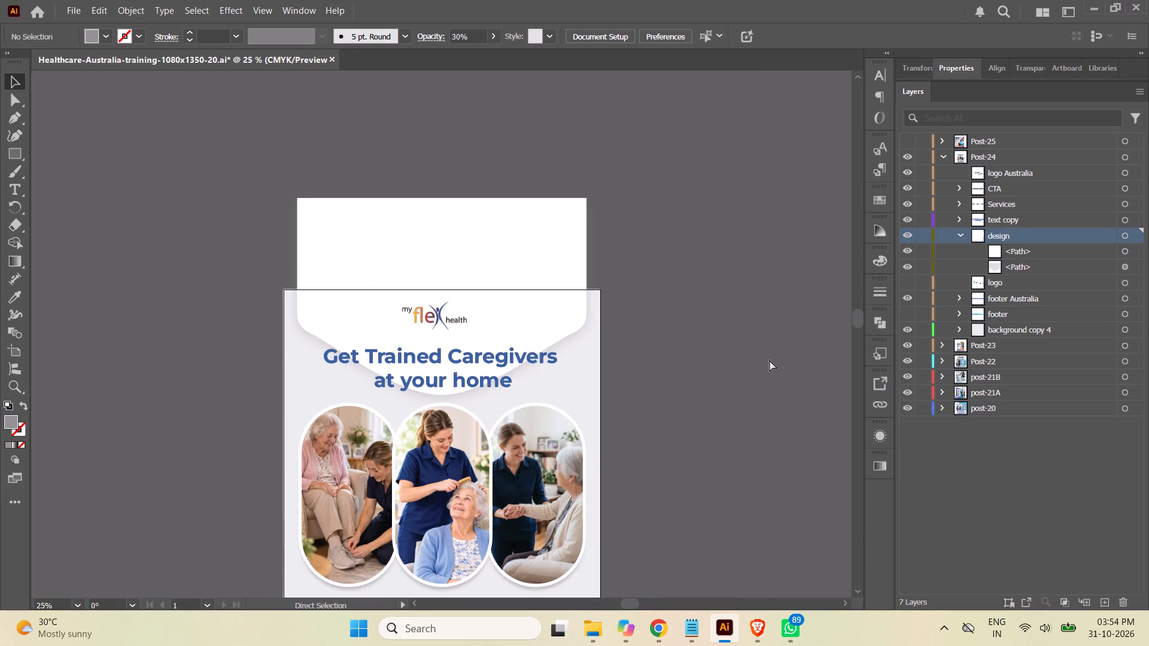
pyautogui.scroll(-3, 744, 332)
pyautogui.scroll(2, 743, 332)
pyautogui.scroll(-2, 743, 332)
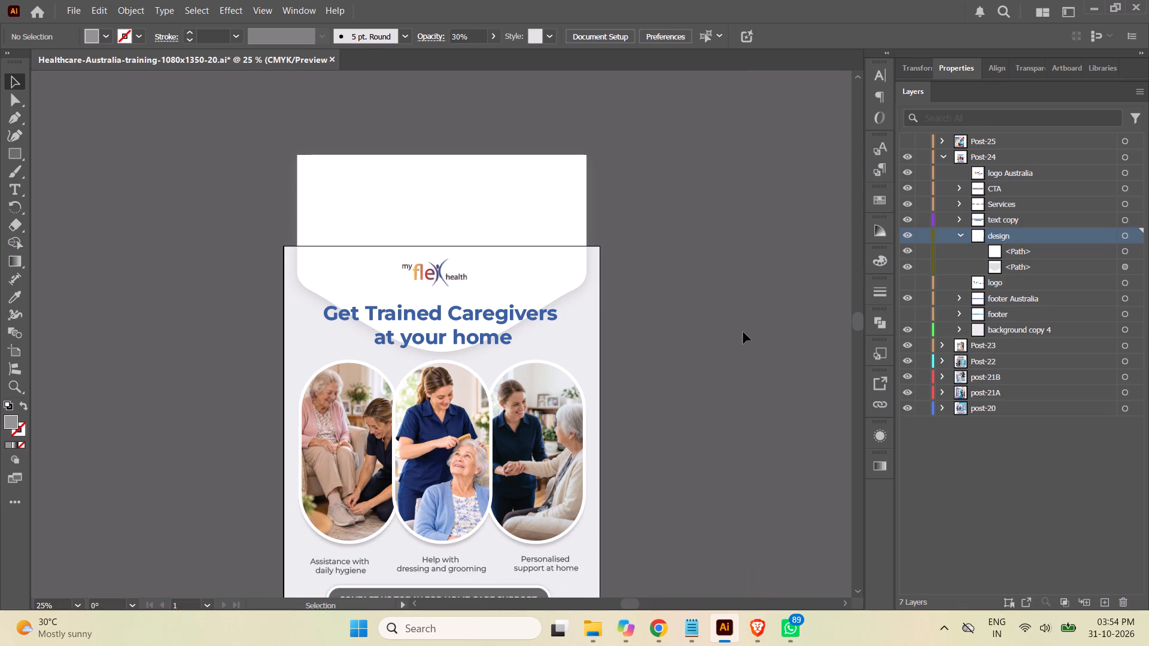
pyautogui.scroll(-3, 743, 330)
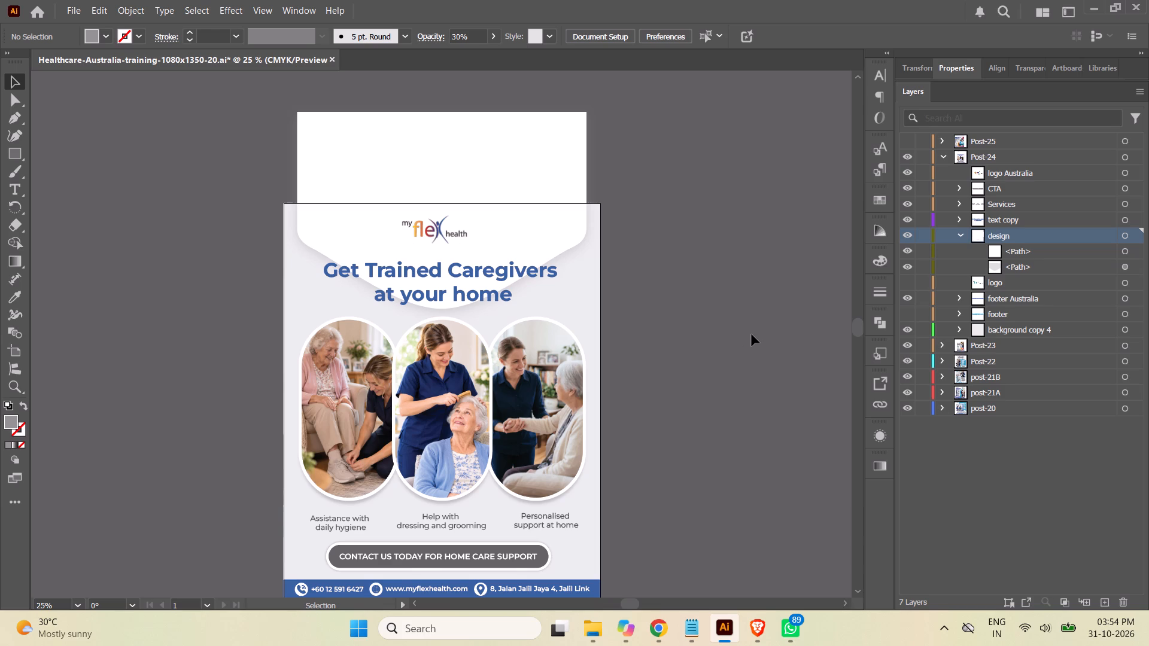
# Move Post-24's three service captions straight up about 25 px, closer to the photos above them.
pyautogui.scroll(-5, 752, 334)
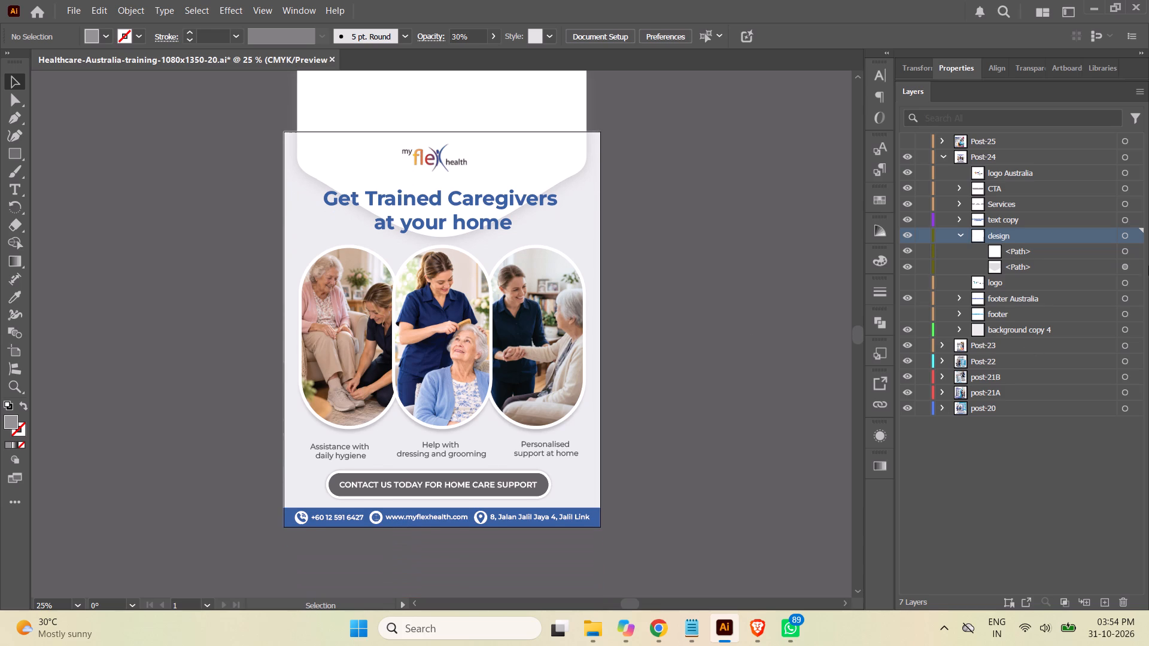
pyautogui.click(1121, 205)
pyautogui.click(962, 203)
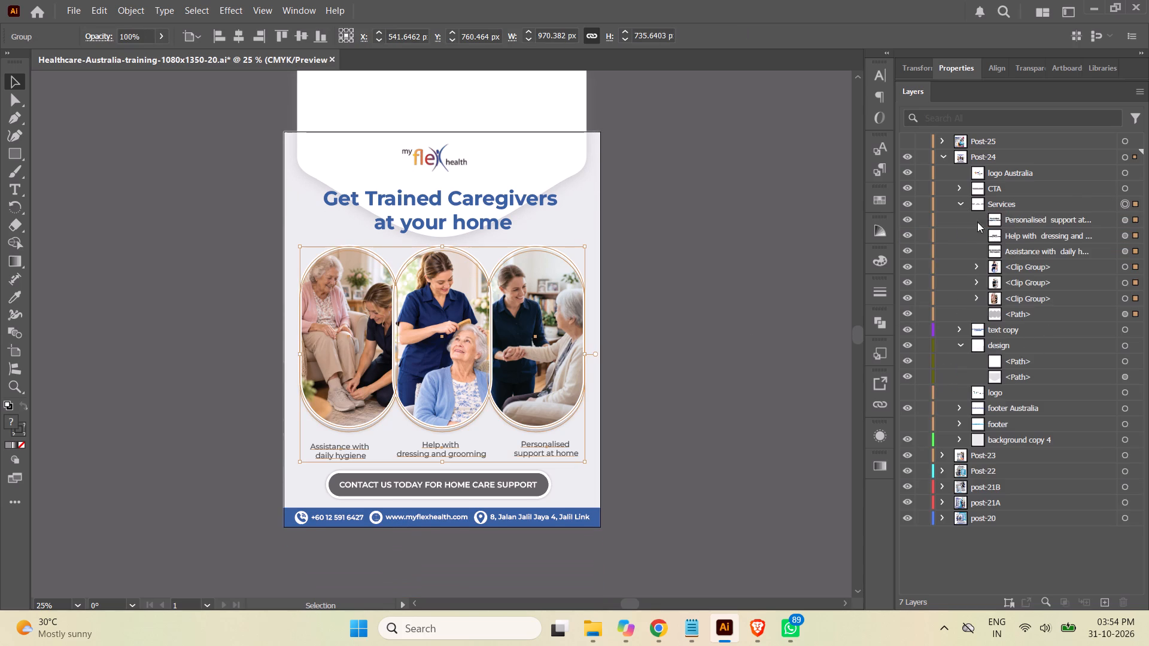
pyautogui.click(1125, 221)
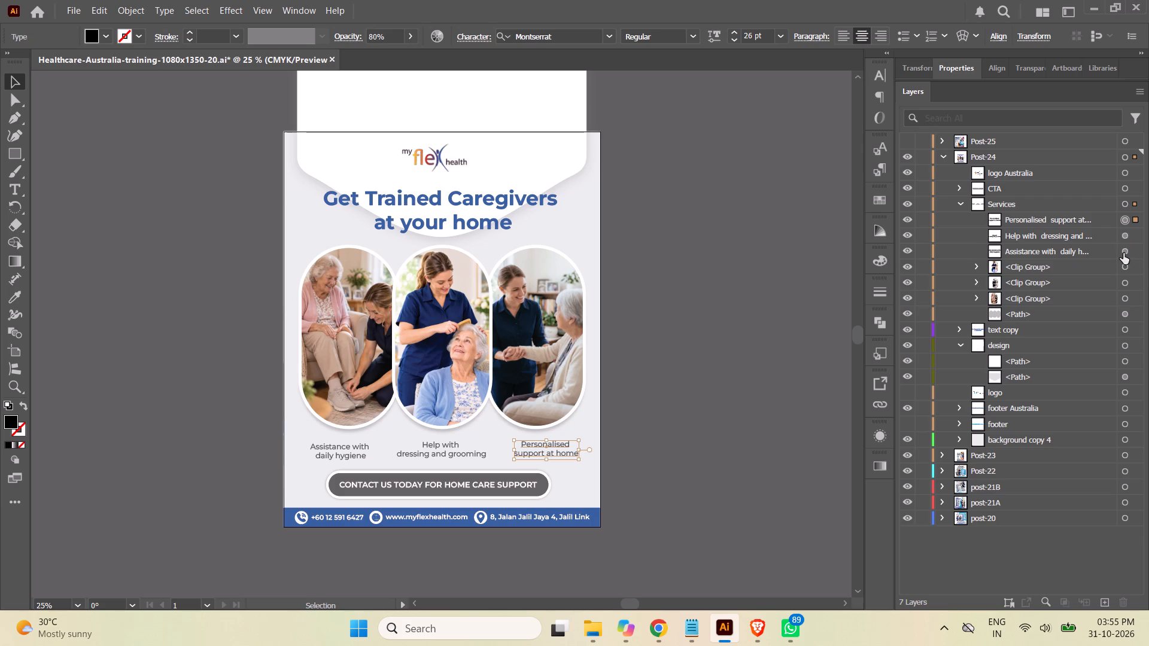
pyautogui.keyDown('shift'); pyautogui.click(1123, 252); pyautogui.keyUp('shift')
pyautogui.click(1101, 219)
pyautogui.keyDown('shift'); pyautogui.click(1096, 254); pyautogui.keyUp('shift')
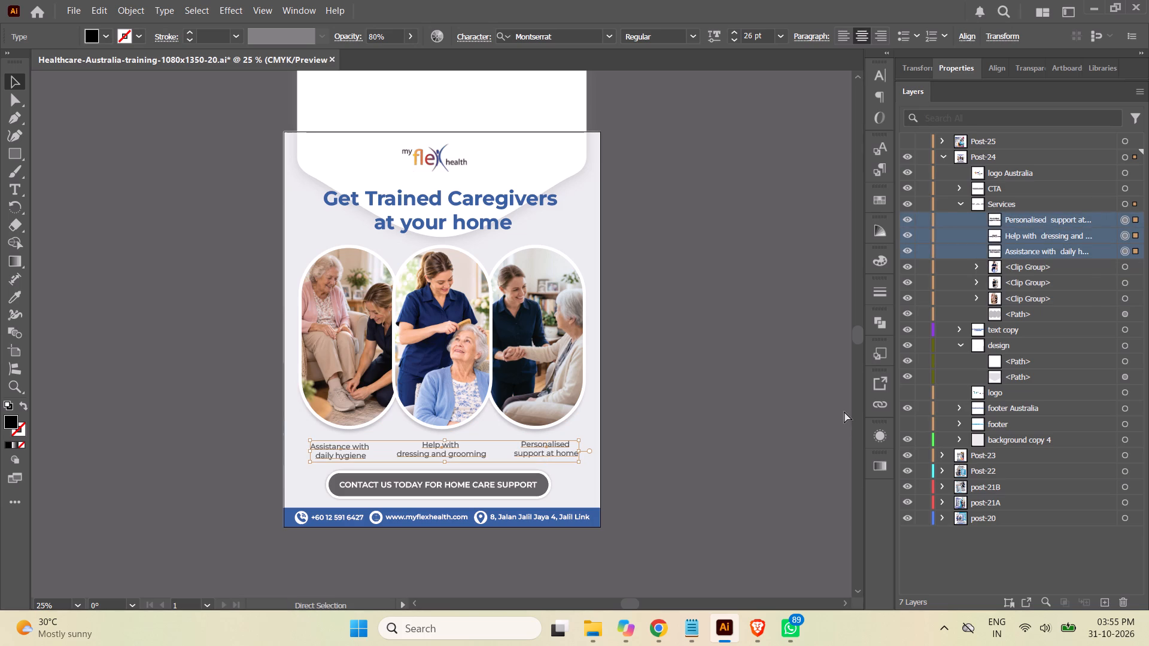
pyautogui.hotkey('ctrl', '=')
pyautogui.hotkey('ctrl', '=')
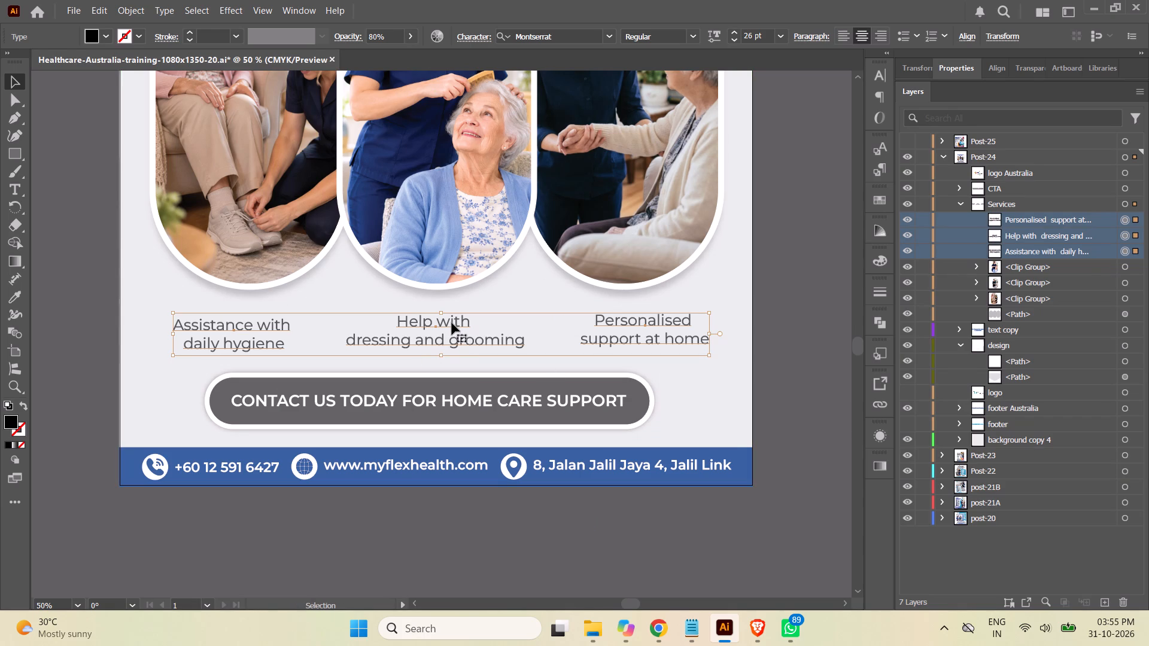
pyautogui.moveTo(452, 323); pyautogui.dragTo(457, 308)
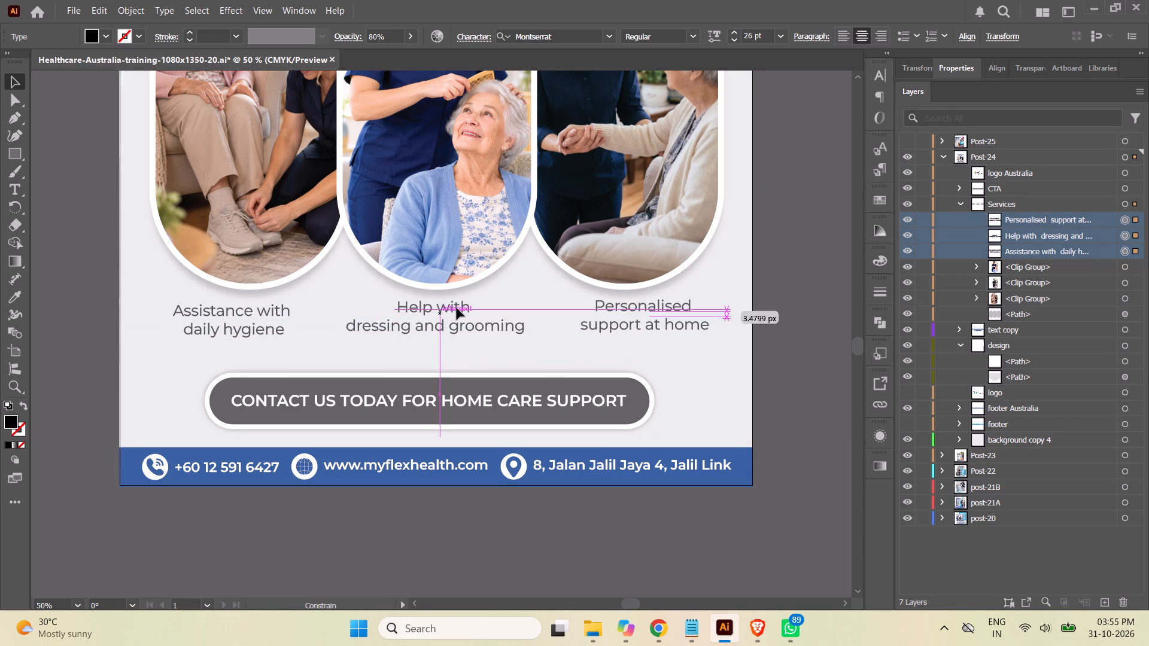
pyautogui.moveTo(457, 308); pyautogui.dragTo(458, 308)
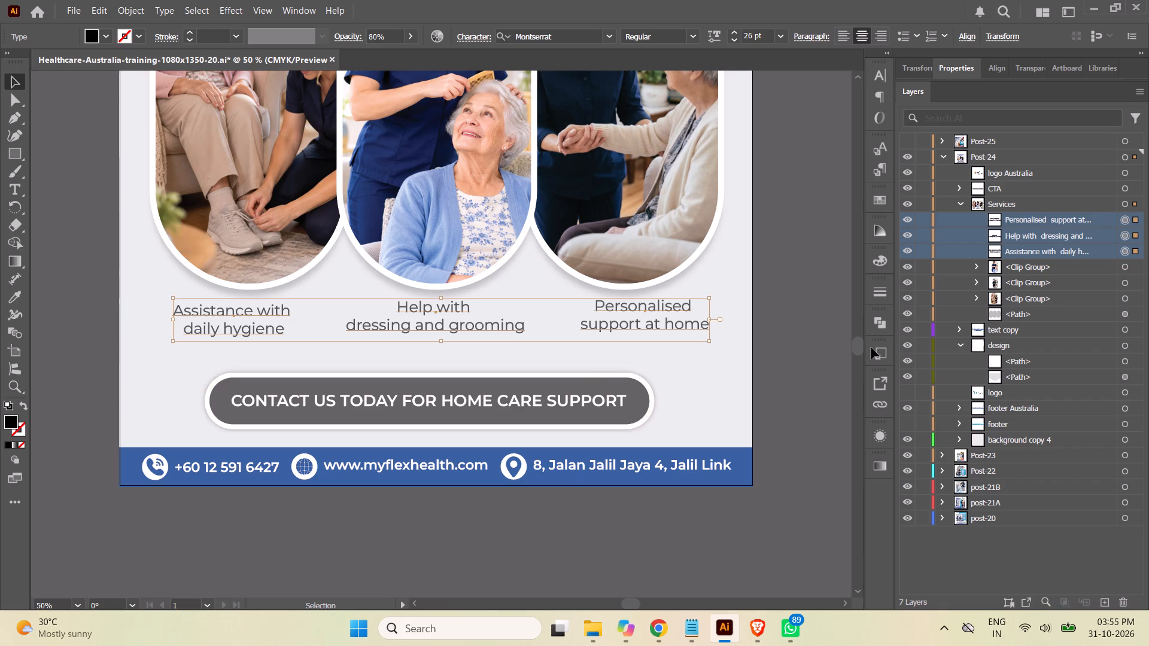
# Move Post-24's whole Services group of photos and captions straight down about 42 px, towards the contact banner.
pyautogui.click(959, 202)
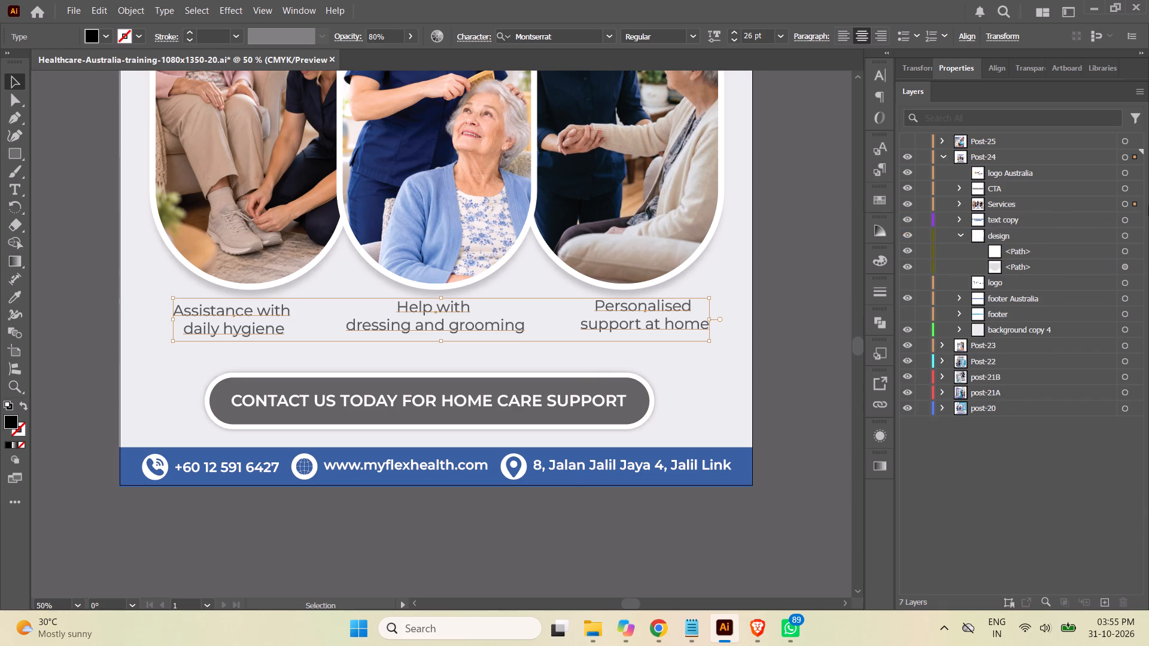
pyautogui.click(1119, 202)
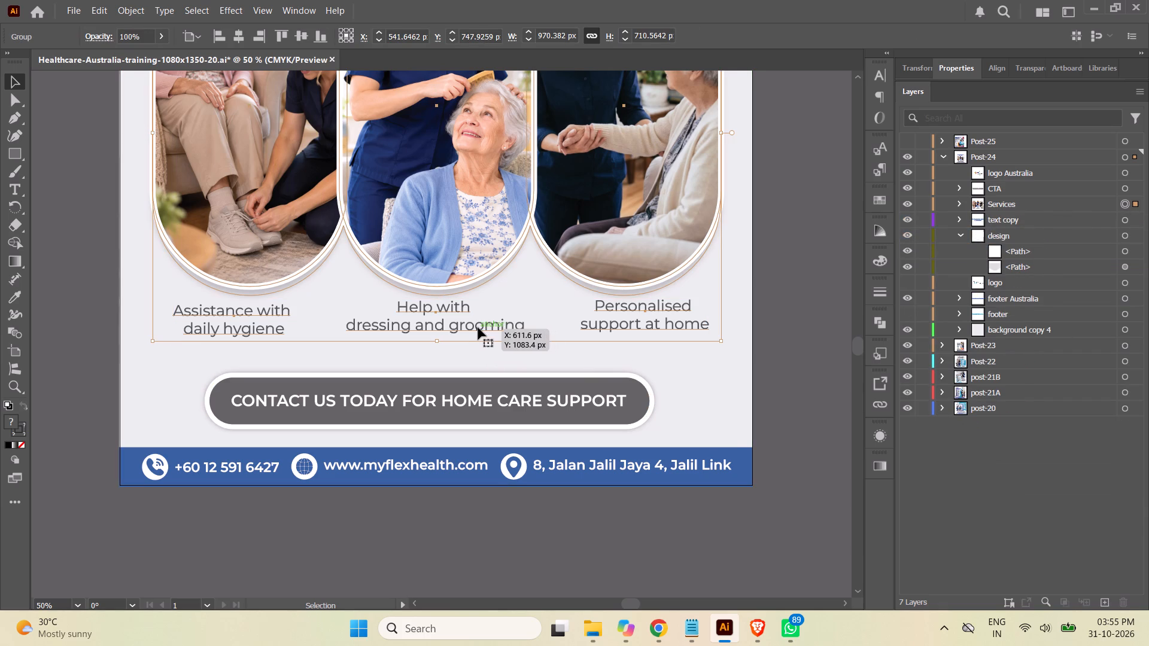
pyautogui.moveTo(478, 328); pyautogui.dragTo(481, 348)
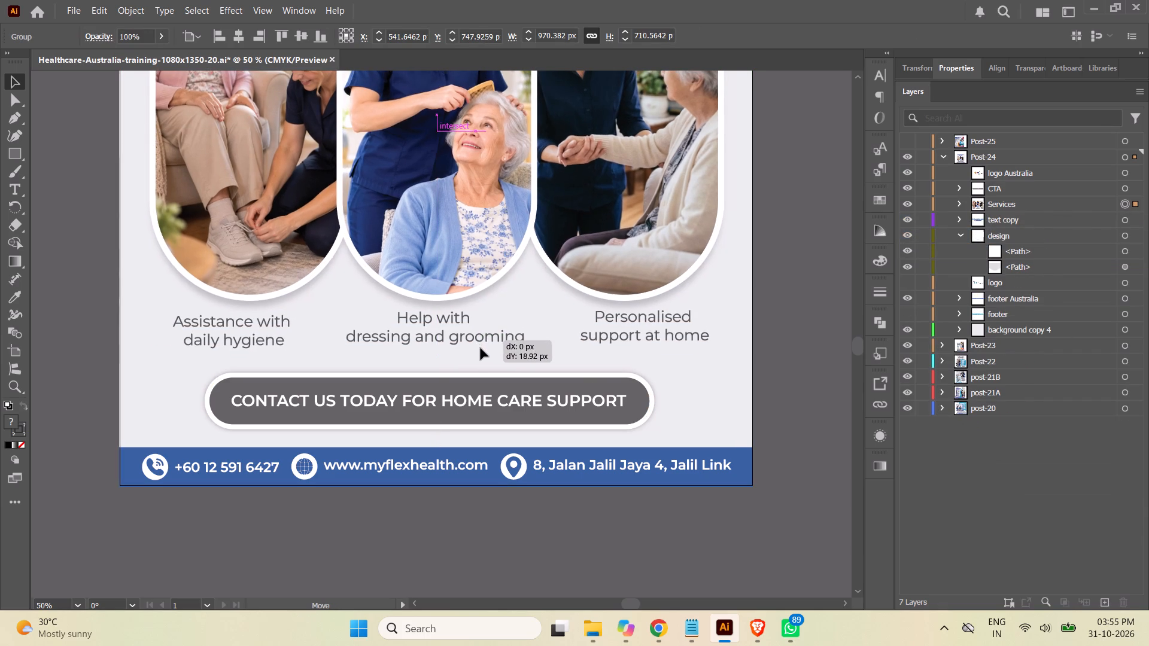
pyautogui.moveTo(481, 348); pyautogui.dragTo(481, 354)
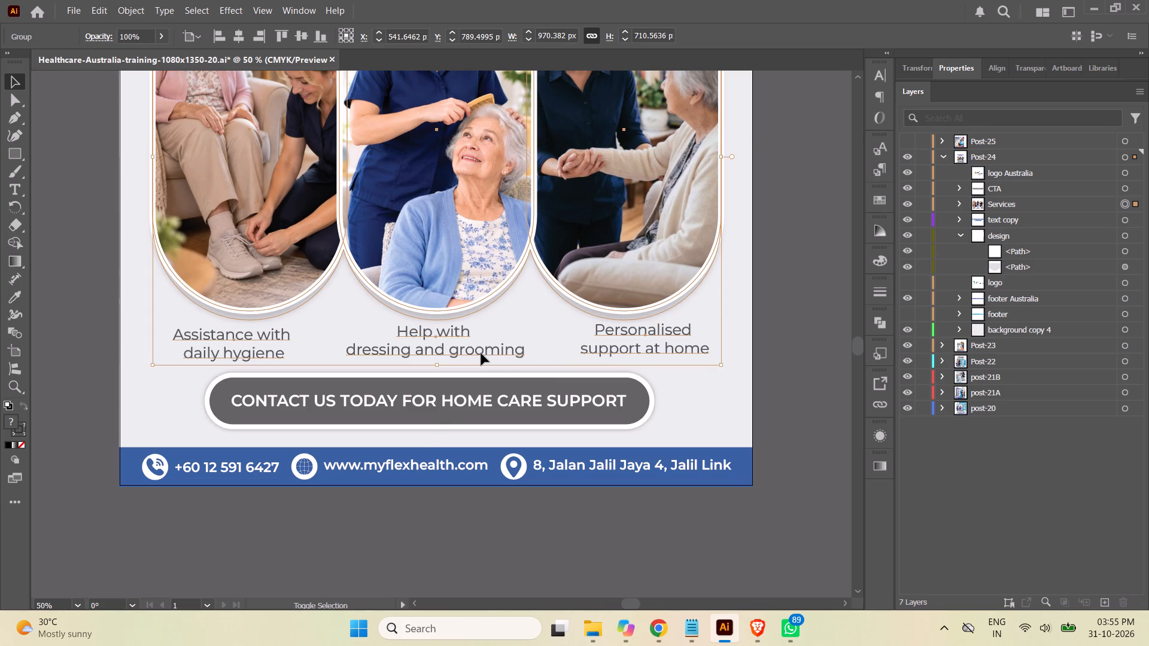
pyautogui.click(668, 542)
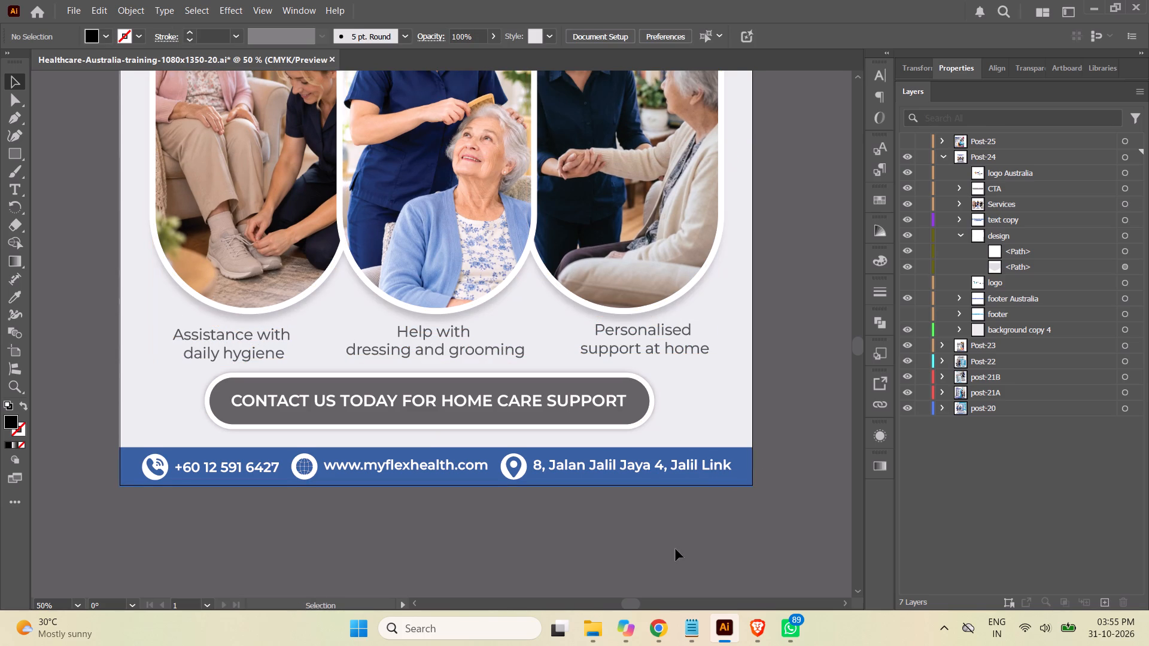
# Review the spacing of Post-24's layout from the footer and contact banner up to the header.
pyautogui.scroll(-2, 676, 502)
pyautogui.scroll(3, 676, 501)
pyautogui.scroll(-7, 670, 501)
pyautogui.scroll(4, 670, 496)
pyautogui.scroll(-5, 674, 486)
pyautogui.scroll(4, 677, 480)
pyautogui.scroll(-1, 695, 453)
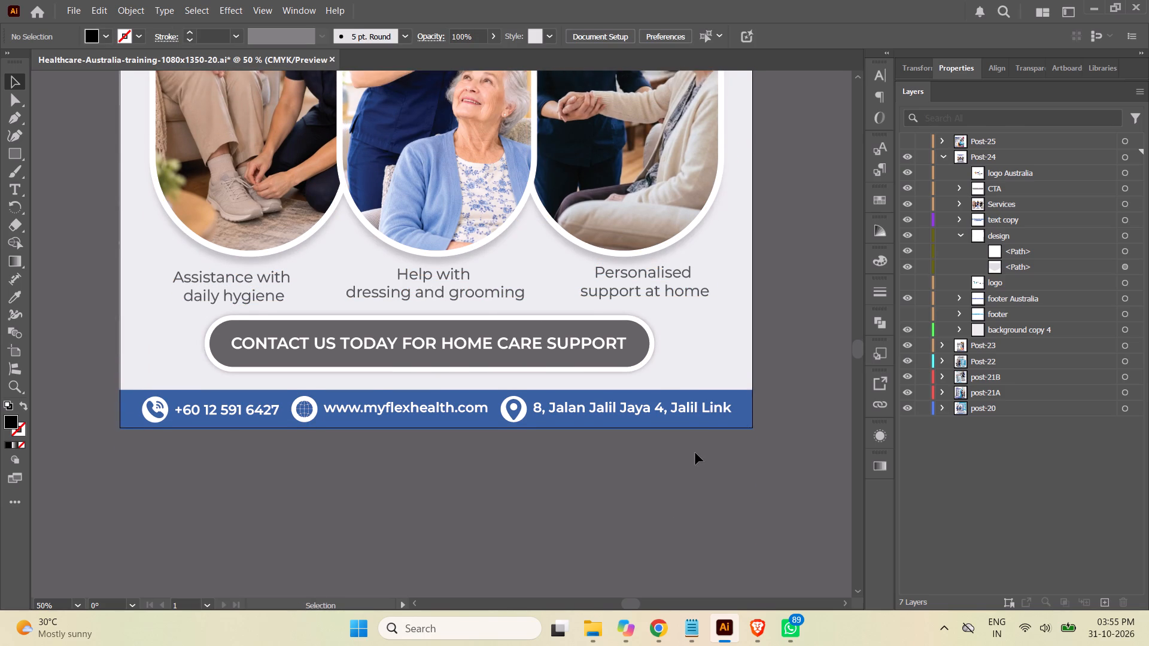
pyautogui.scroll(7, 695, 453)
pyautogui.scroll(-2, 757, 400)
pyautogui.scroll(5, 757, 400)
pyautogui.scroll(-2, 758, 401)
pyautogui.scroll(8, 759, 401)
pyautogui.scroll(-2, 771, 394)
pyautogui.scroll(3, 771, 394)
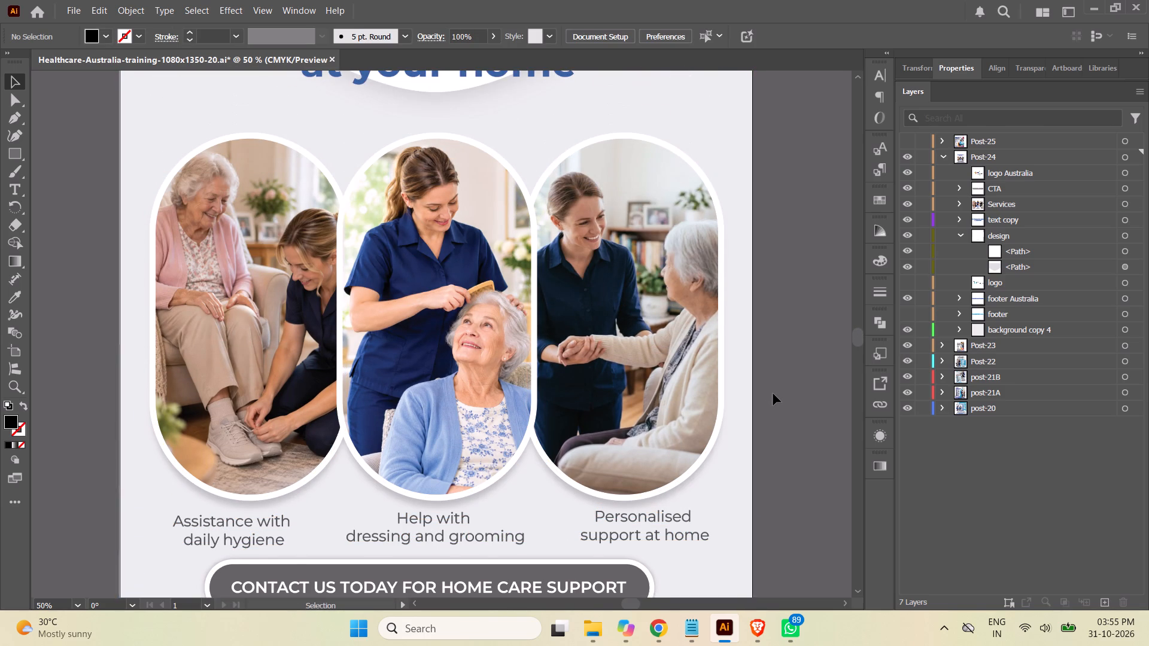
pyautogui.scroll(4, 768, 390)
pyautogui.scroll(-1, 768, 390)
pyautogui.scroll(16, 768, 390)
pyautogui.scroll(-4, 777, 386)
pyautogui.scroll(1, 777, 386)
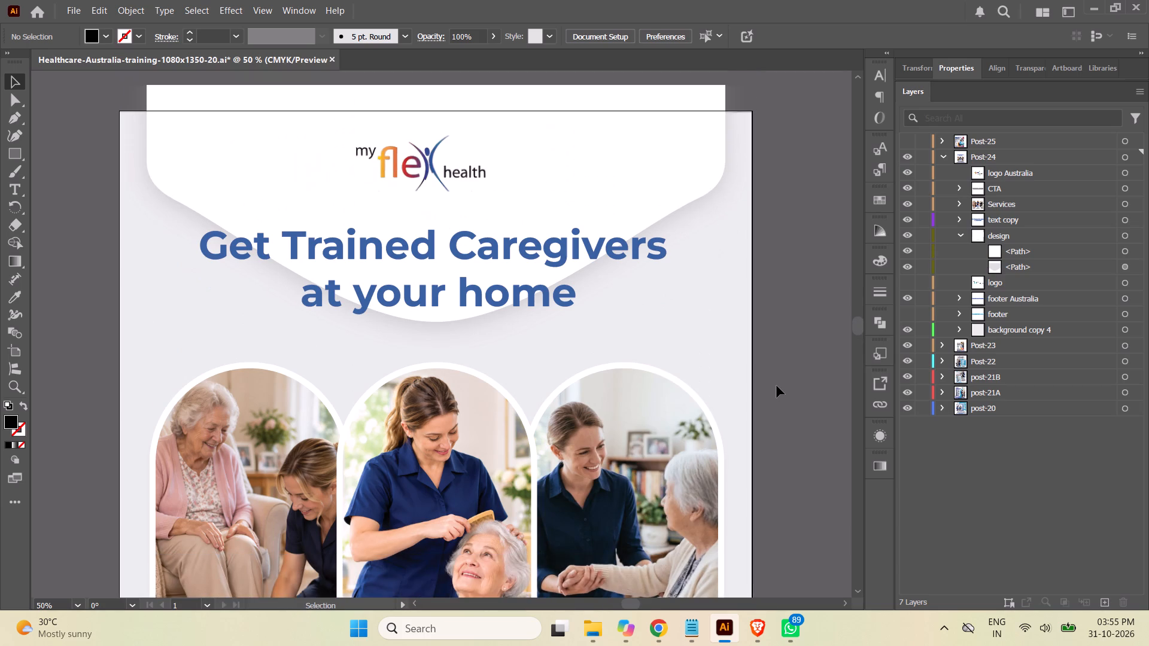
# Move Post-24's design artwork straight down so the header shape's curved tip sits just above the middle photo.
pyautogui.click(961, 236)
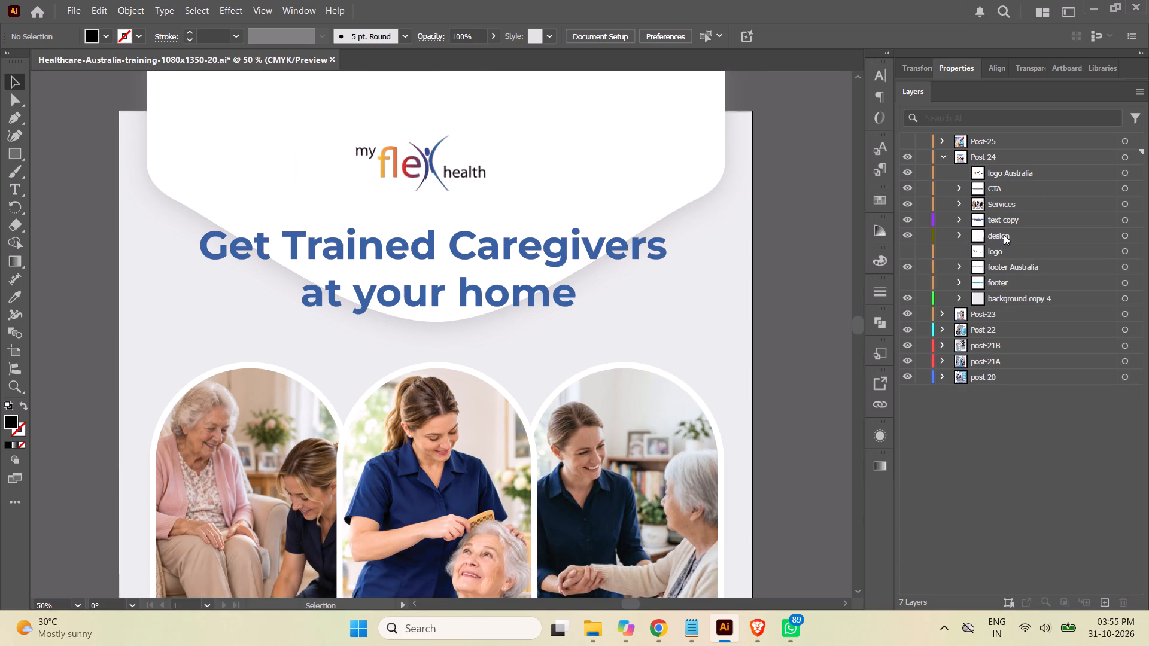
pyautogui.click(1123, 234)
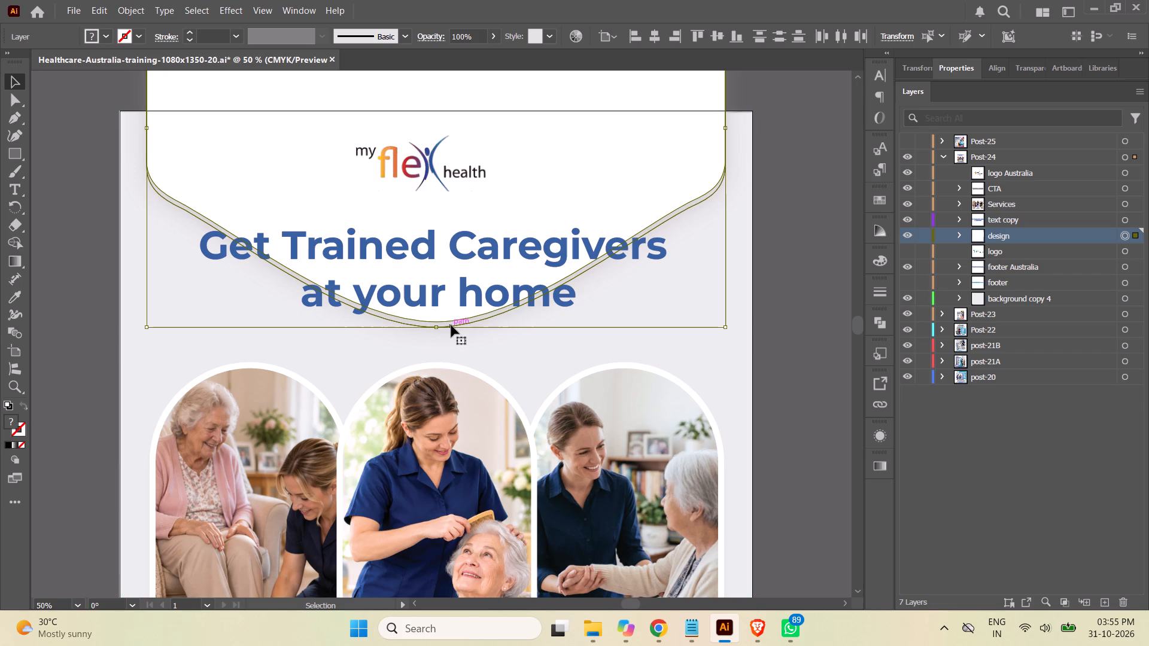
pyautogui.moveTo(451, 325); pyautogui.dragTo(452, 351)
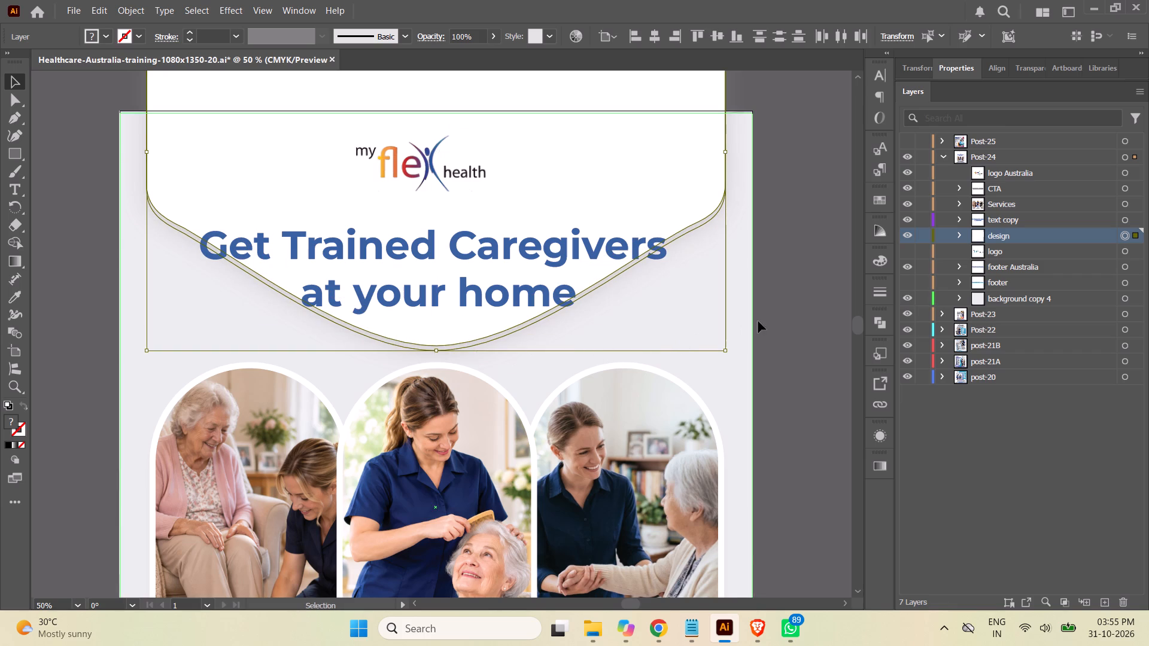
pyautogui.click(800, 315)
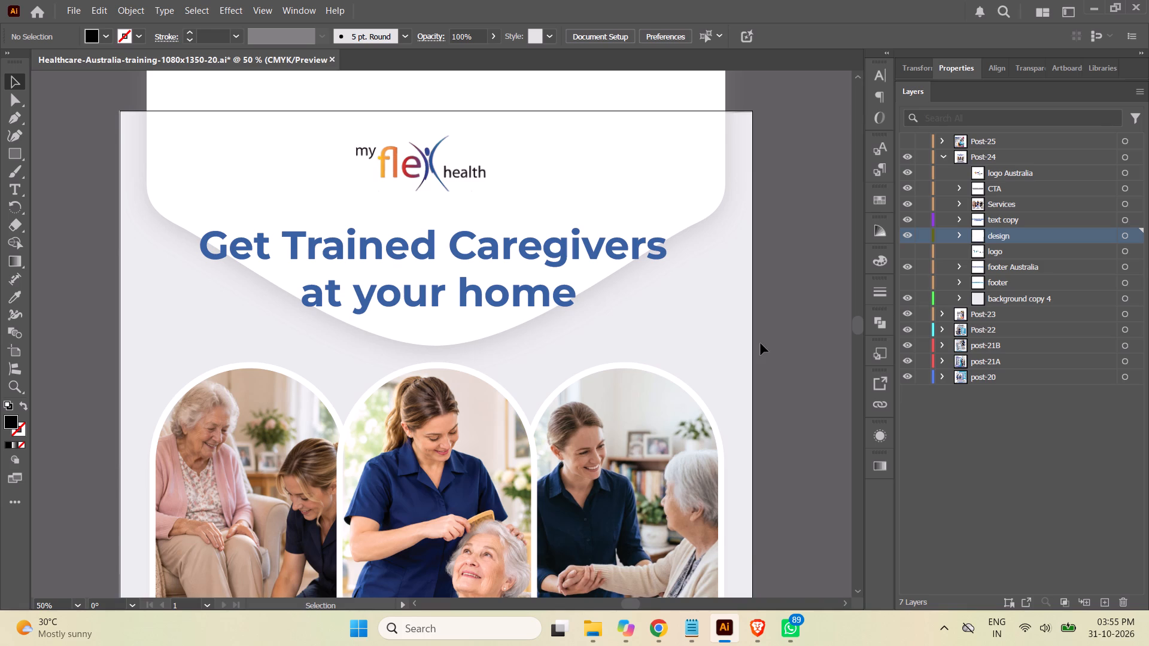
# Set the "Get Trained Caregivers at your home" headline to 48 pt and move it up closer beneath the logo.
pyautogui.hotkey('ctrl', '-')
pyautogui.hotkey('ctrl', '-')
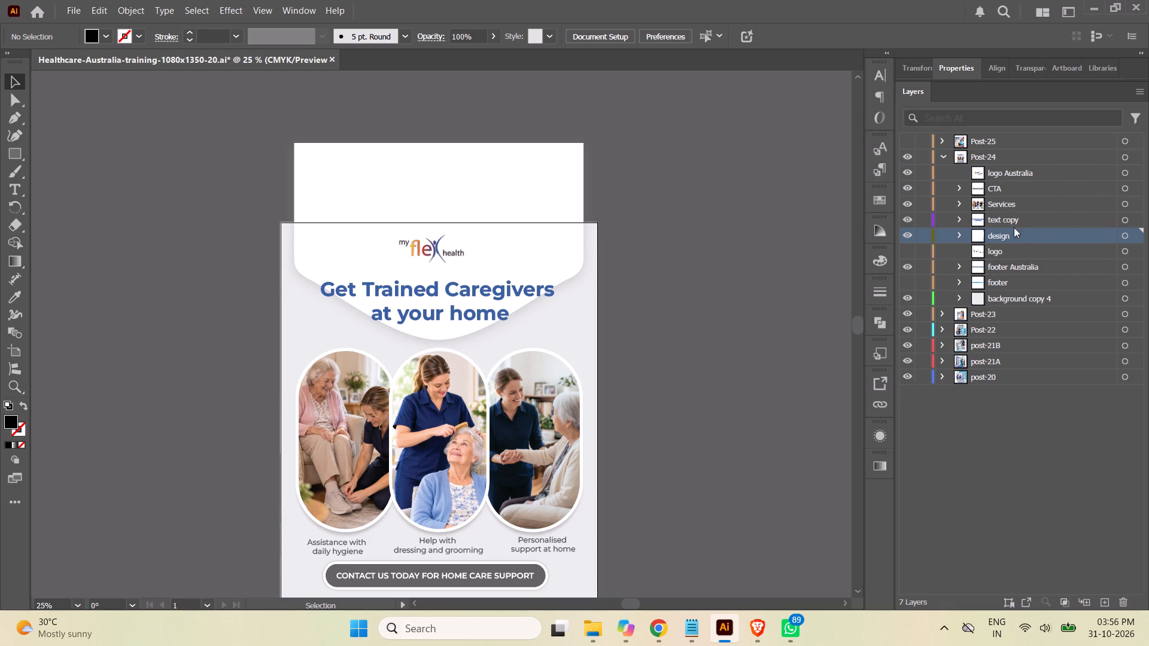
pyautogui.scroll(-2, 716, 252)
pyautogui.scroll(1, 723, 254)
pyautogui.scroll(-3, 723, 254)
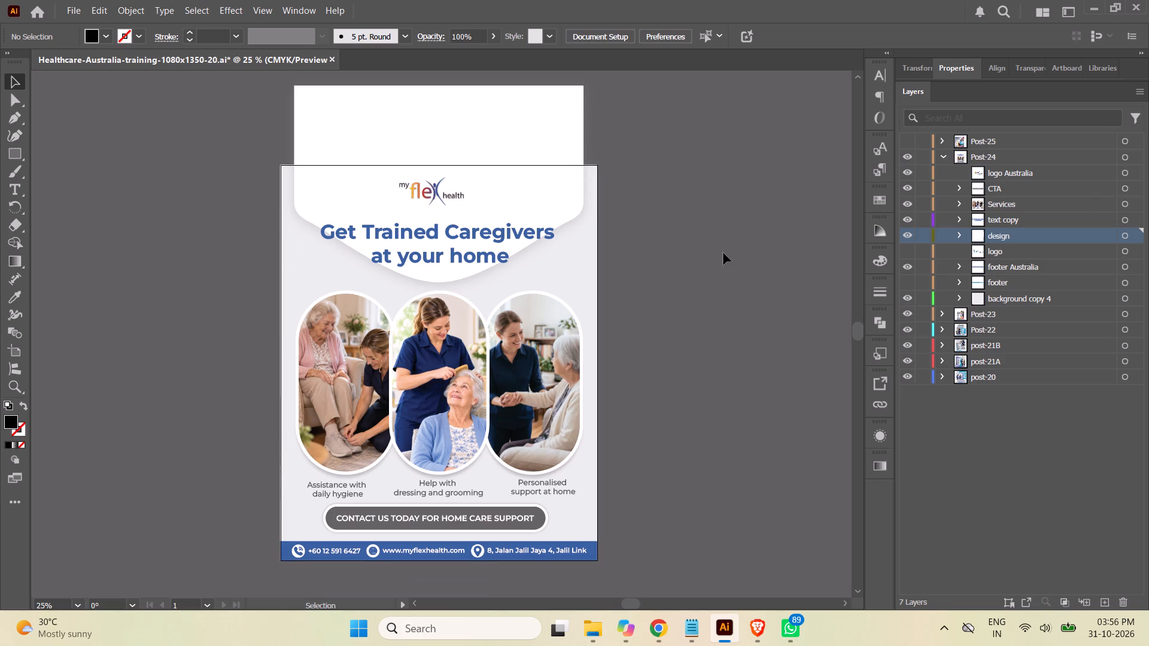
pyautogui.scroll(1, 957, 218)
pyautogui.click(957, 218)
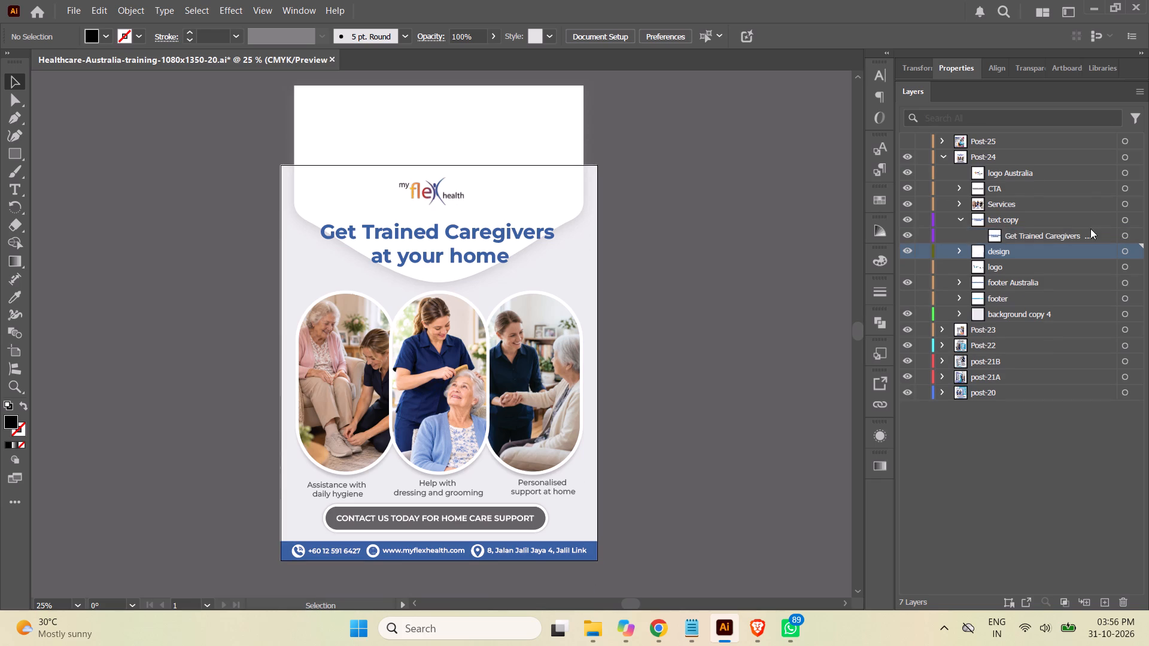
pyautogui.click(1123, 235)
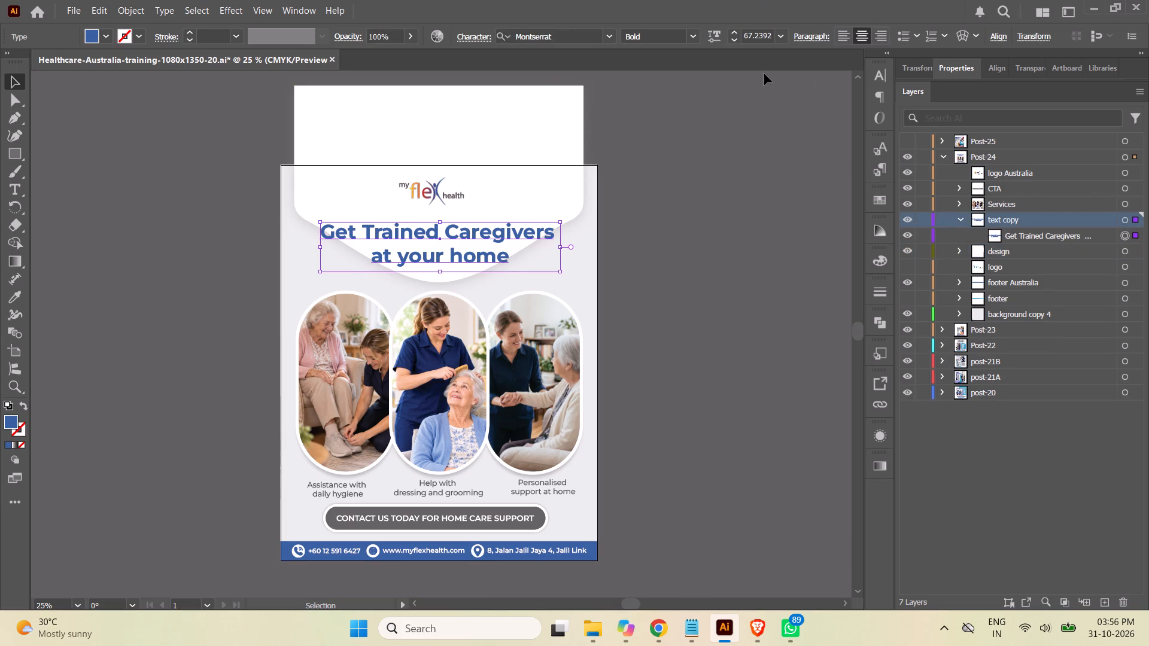
pyautogui.click(778, 37)
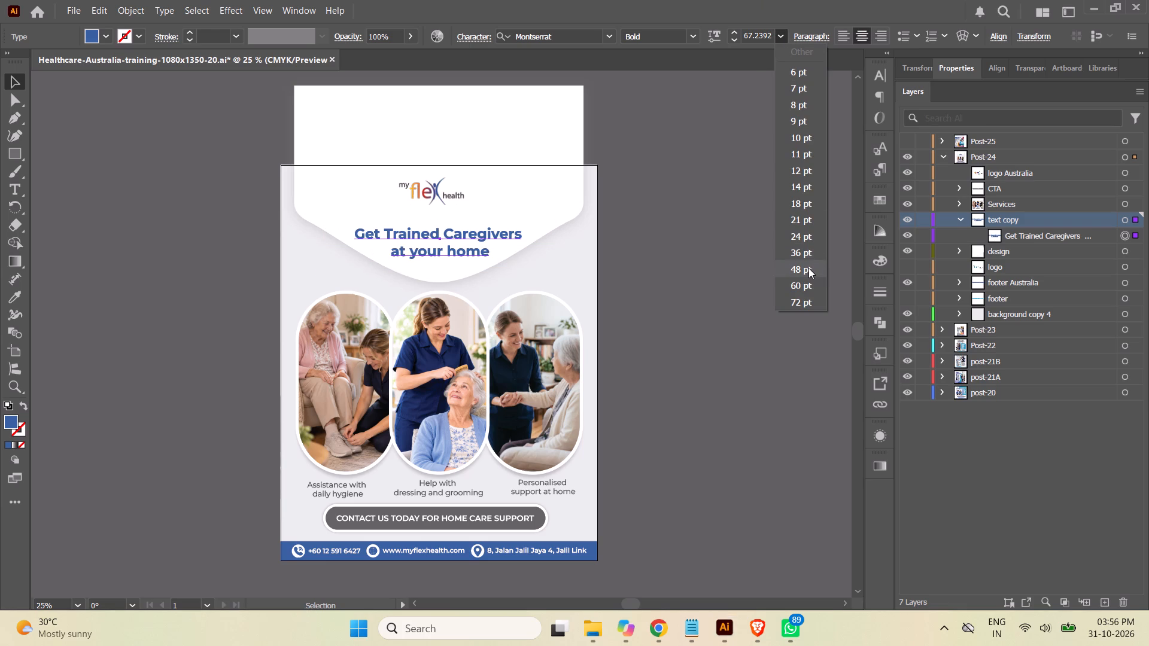
pyautogui.click(808, 268)
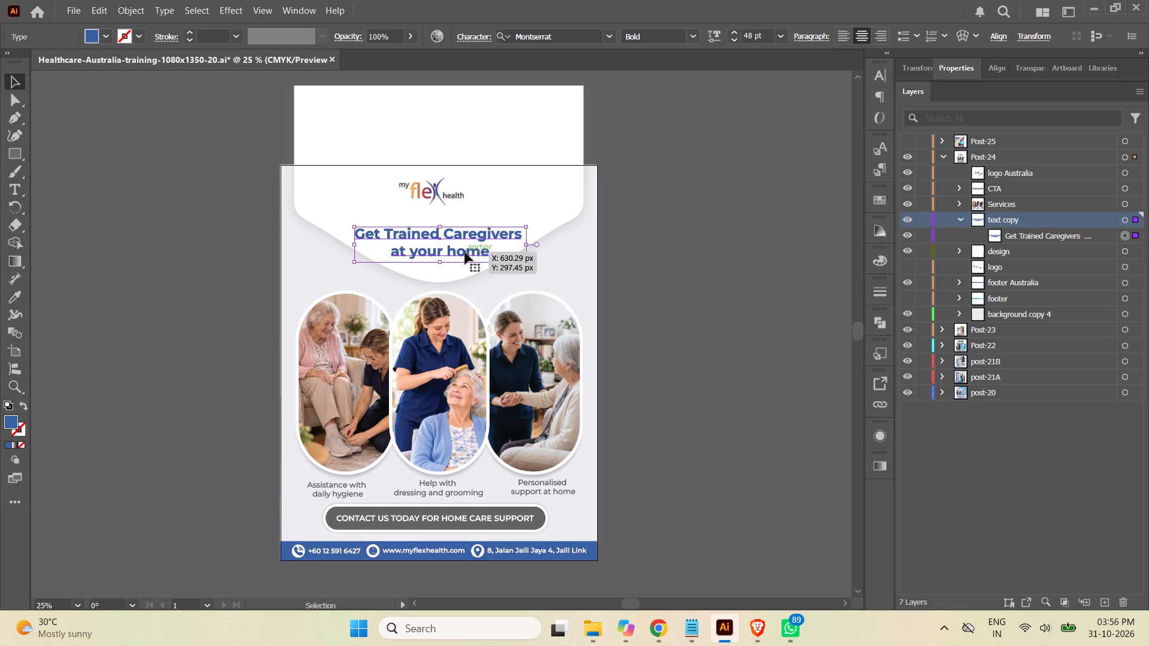
pyautogui.moveTo(465, 252); pyautogui.dragTo(464, 242)
pyautogui.click(676, 252)
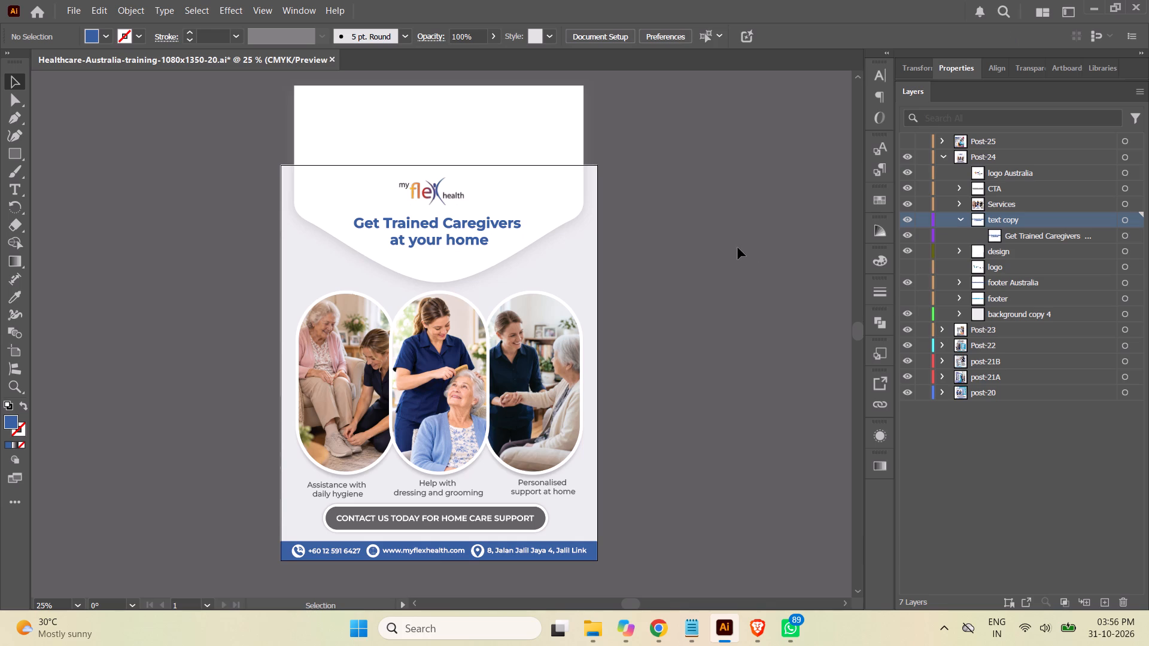
# Examine the outline of Post-24's white header shape against the headline, the photos and the overall layout.
pyautogui.click(961, 249)
pyautogui.click(1125, 266)
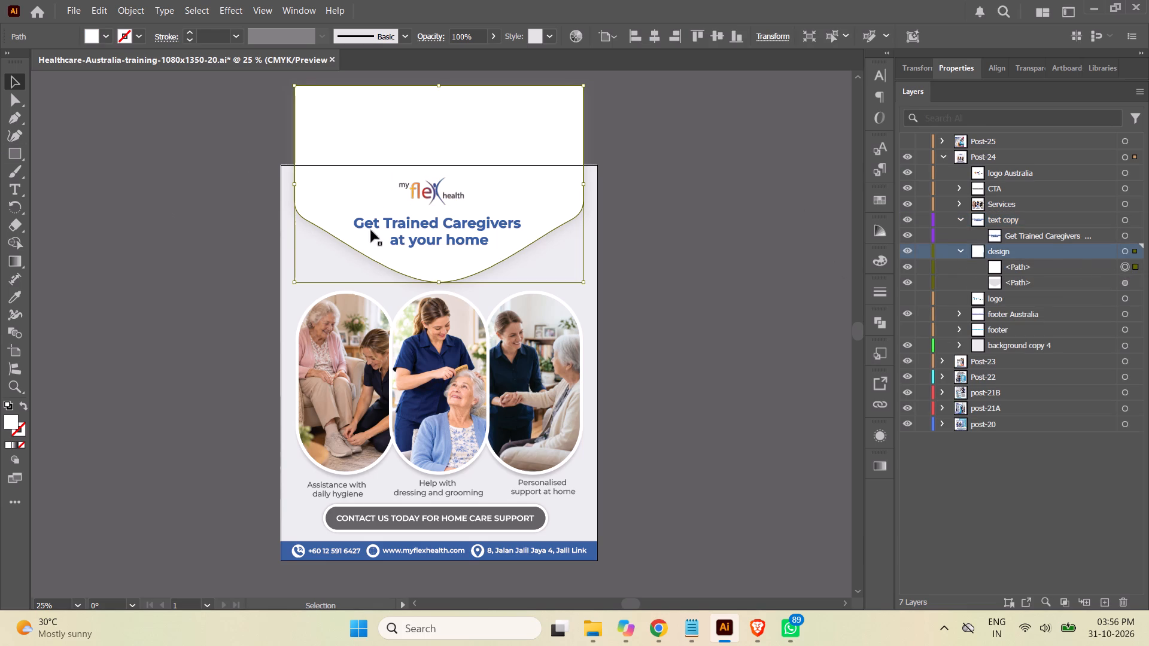
pyautogui.scroll(5, 668, 255)
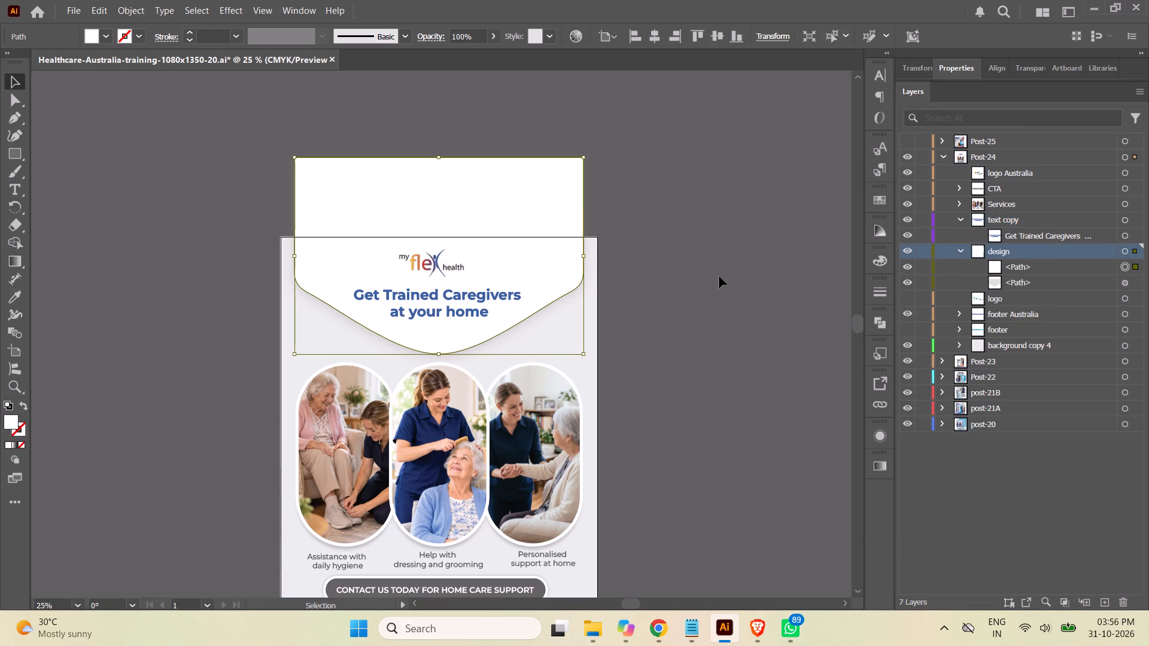
pyautogui.scroll(-1, 721, 273)
pyautogui.scroll(1, 721, 273)
pyautogui.scroll(-2, 721, 273)
pyautogui.scroll(2, 722, 270)
pyautogui.scroll(-4, 723, 266)
pyautogui.scroll(1, 723, 266)
pyautogui.scroll(-1, 723, 266)
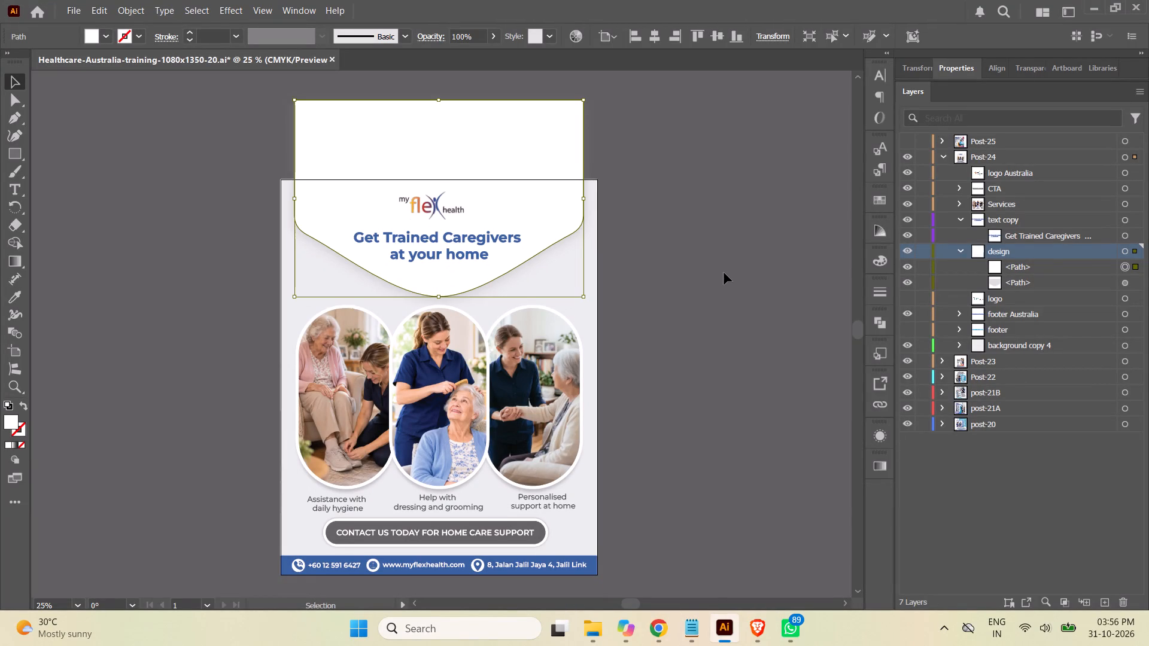
pyautogui.click(724, 273)
pyautogui.scroll(-3, 717, 264)
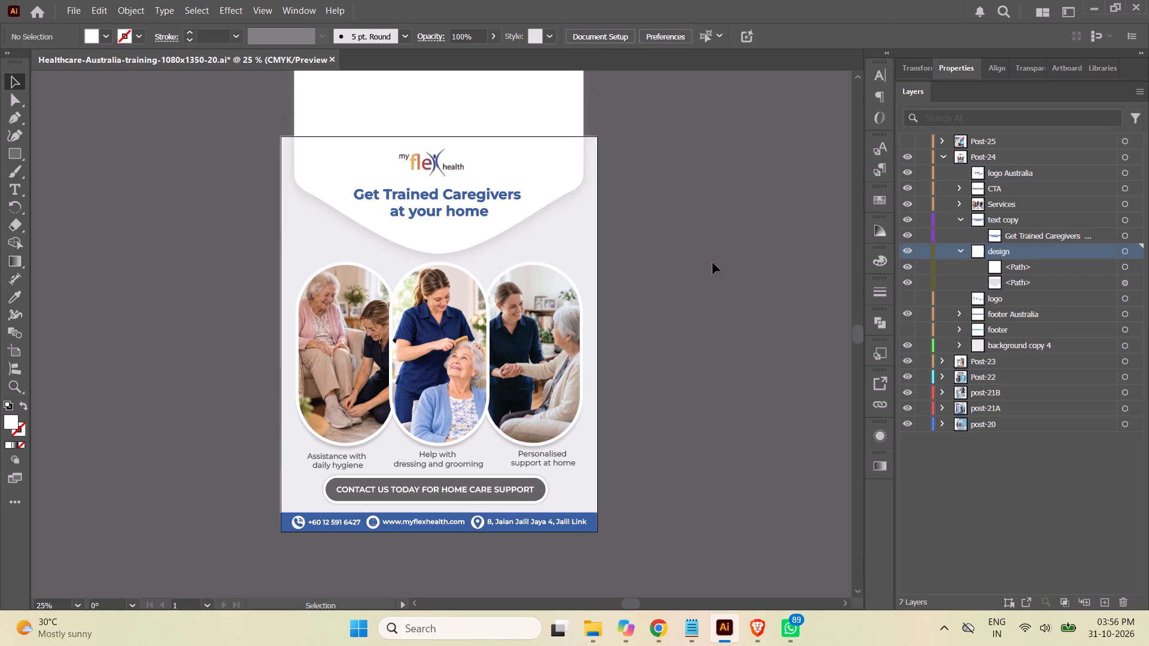
pyautogui.scroll(-1, 713, 263)
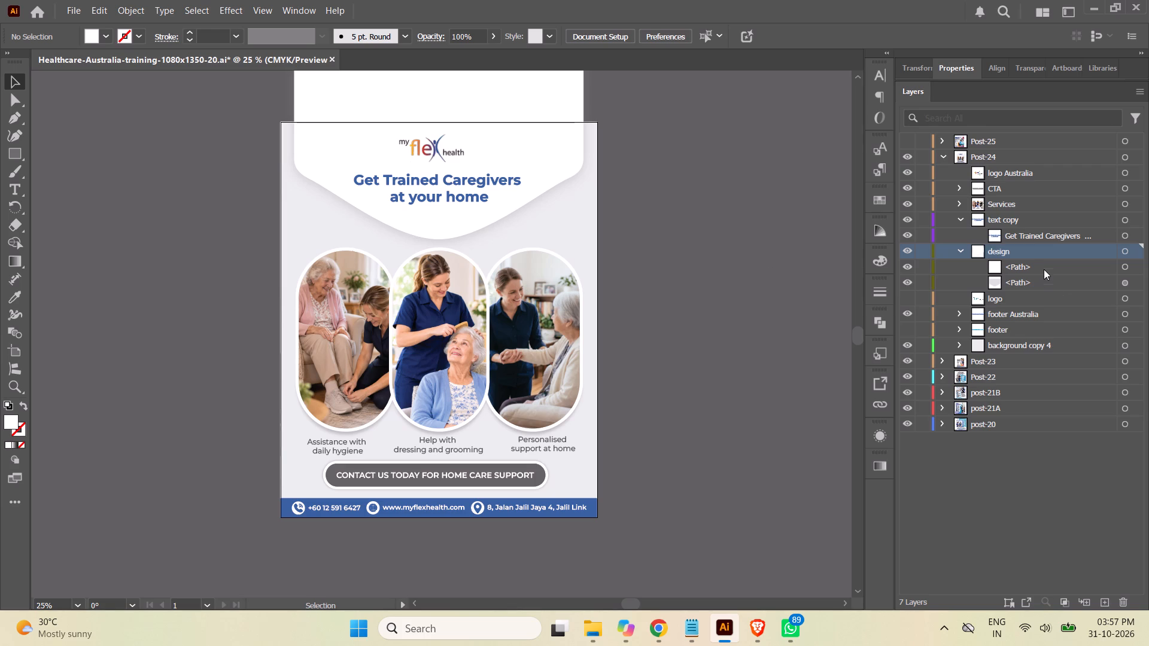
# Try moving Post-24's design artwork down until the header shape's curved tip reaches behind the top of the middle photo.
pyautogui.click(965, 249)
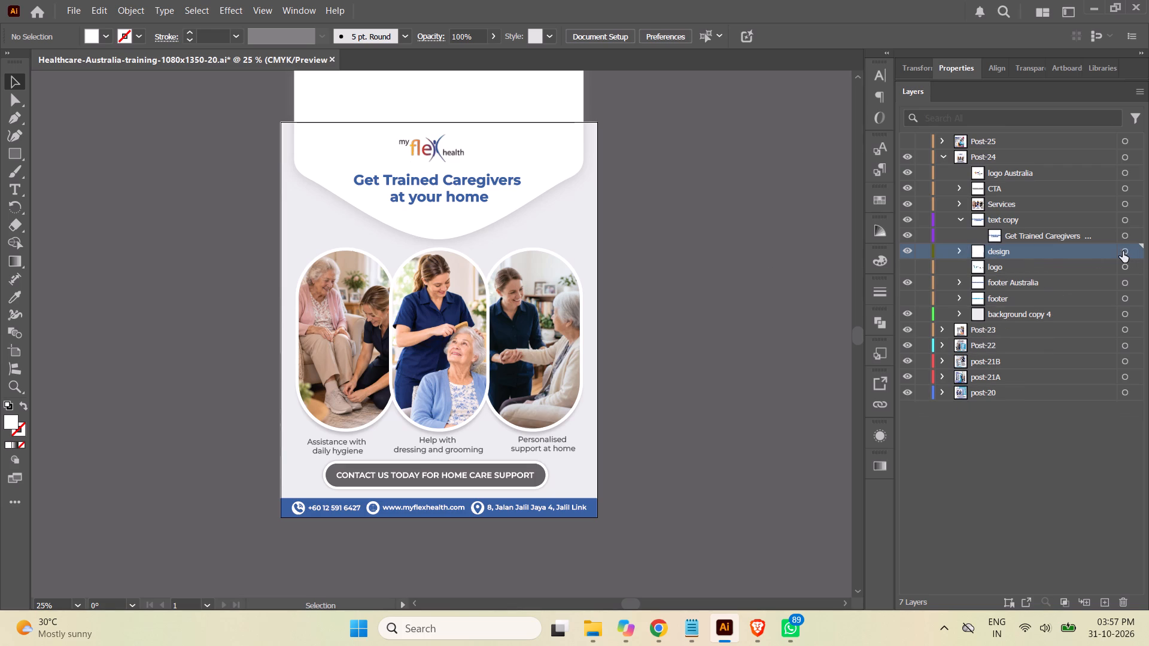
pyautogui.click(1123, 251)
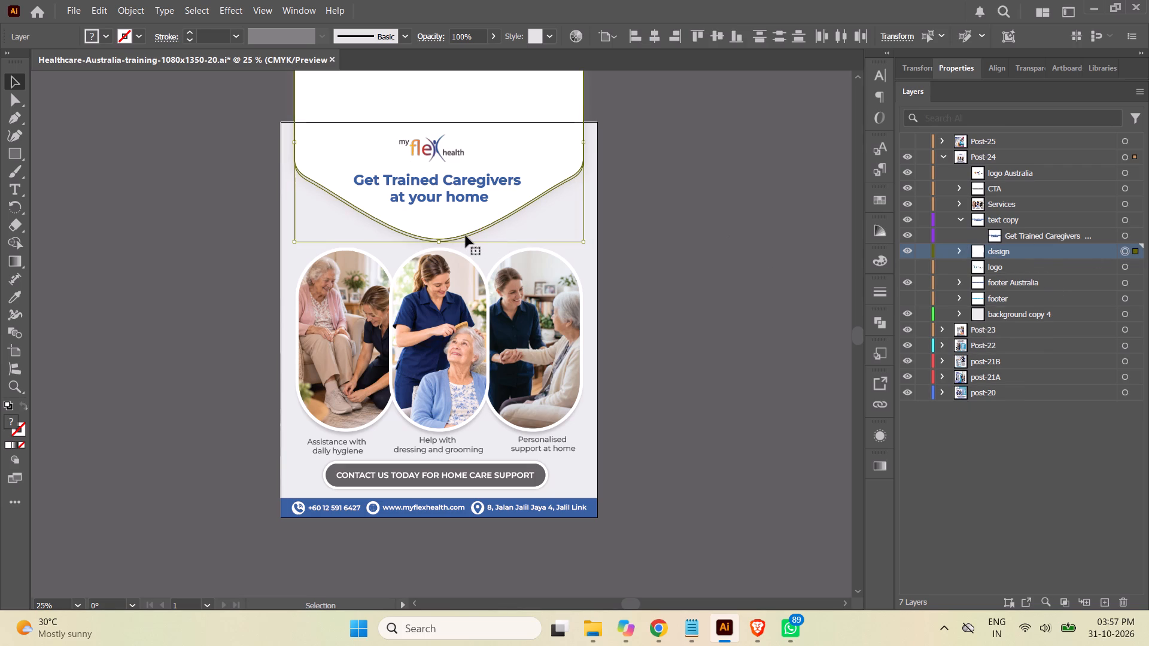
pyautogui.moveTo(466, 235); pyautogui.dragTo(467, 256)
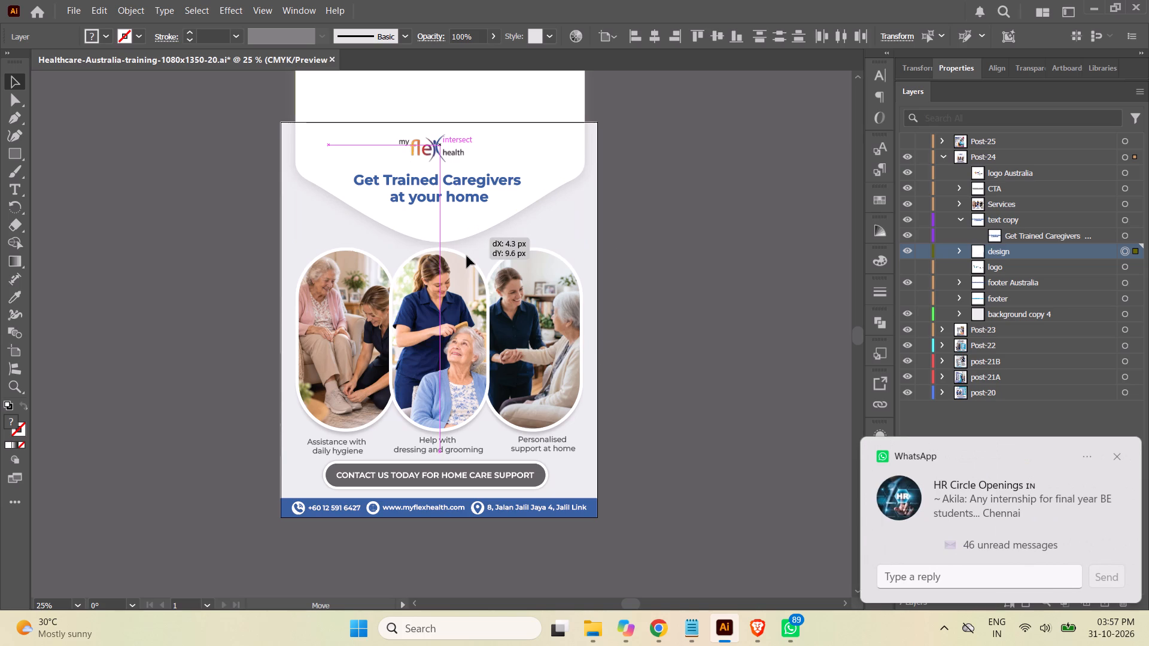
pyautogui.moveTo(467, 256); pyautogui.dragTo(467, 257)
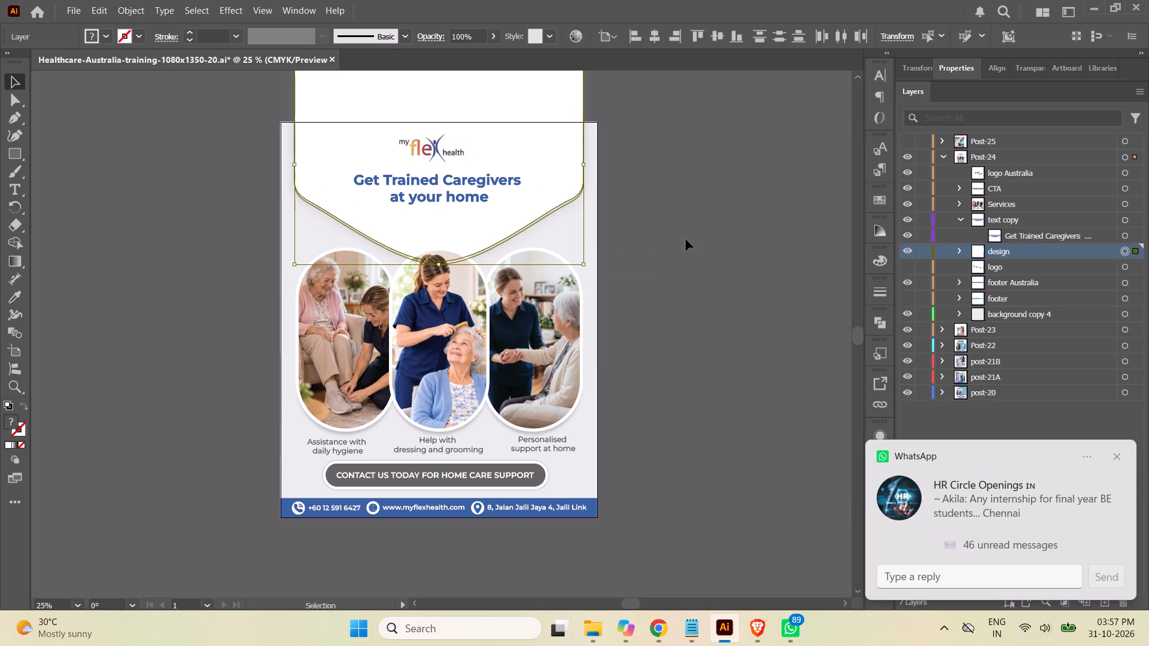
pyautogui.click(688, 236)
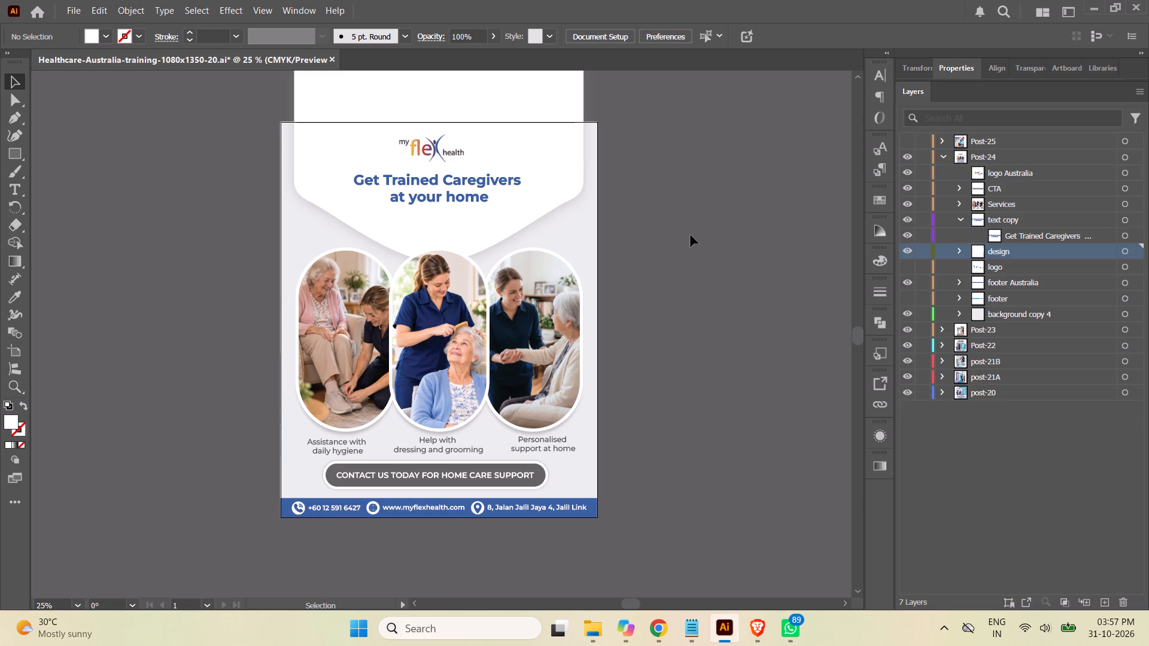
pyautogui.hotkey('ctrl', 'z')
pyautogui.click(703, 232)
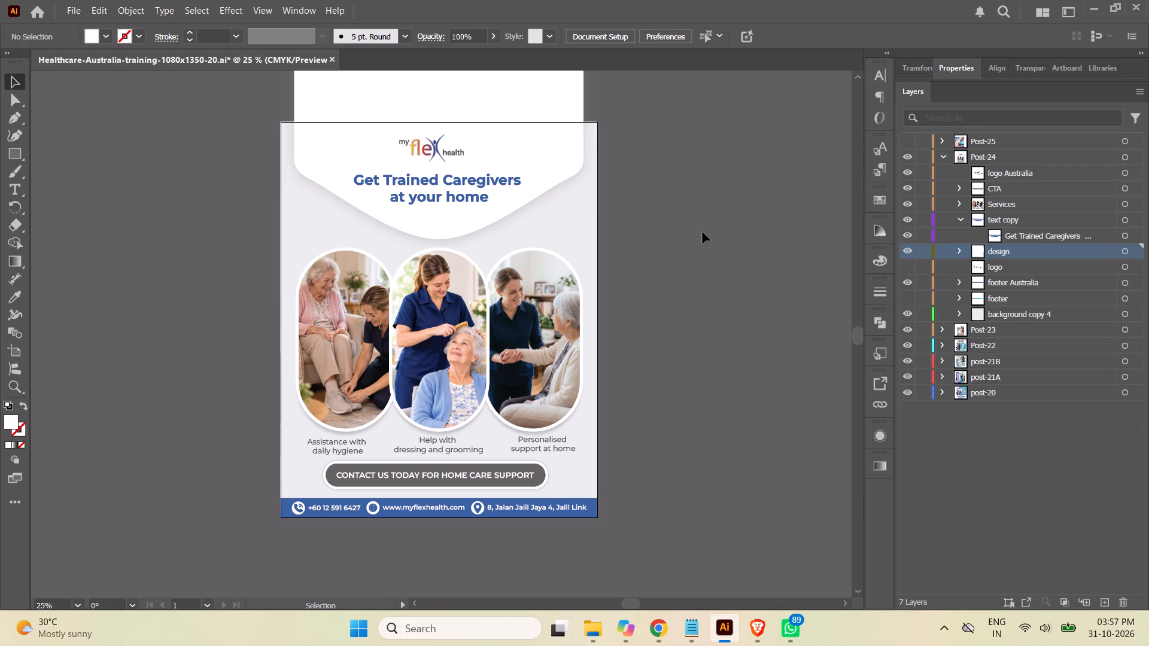
# Examine Post-24's overall layout from the footer up to the part of the header shape extending above the artboard.
pyautogui.scroll(-1, 777, 284)
pyautogui.scroll(2, 766, 276)
pyautogui.scroll(-2, 767, 276)
pyautogui.scroll(3, 767, 276)
pyautogui.scroll(-3, 767, 273)
pyautogui.scroll(1, 768, 269)
pyautogui.scroll(-1, 768, 267)
pyautogui.scroll(3, 768, 267)
pyautogui.scroll(-1, 808, 281)
pyautogui.scroll(6, 808, 281)
pyautogui.scroll(-3, 807, 281)
pyautogui.scroll(2, 806, 281)
pyautogui.scroll(-1, 803, 273)
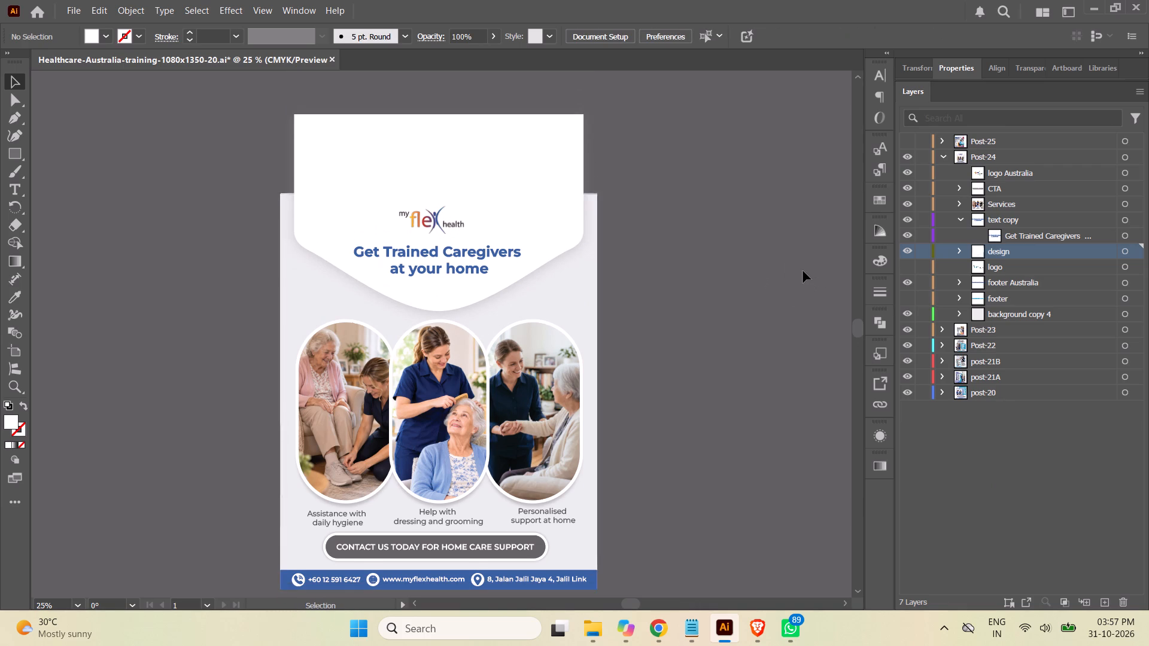
# Trim the white header path at the artboard's top edge by subtracting a covering rectangle with Minus Front.
pyautogui.click(957, 217)
pyautogui.click(957, 236)
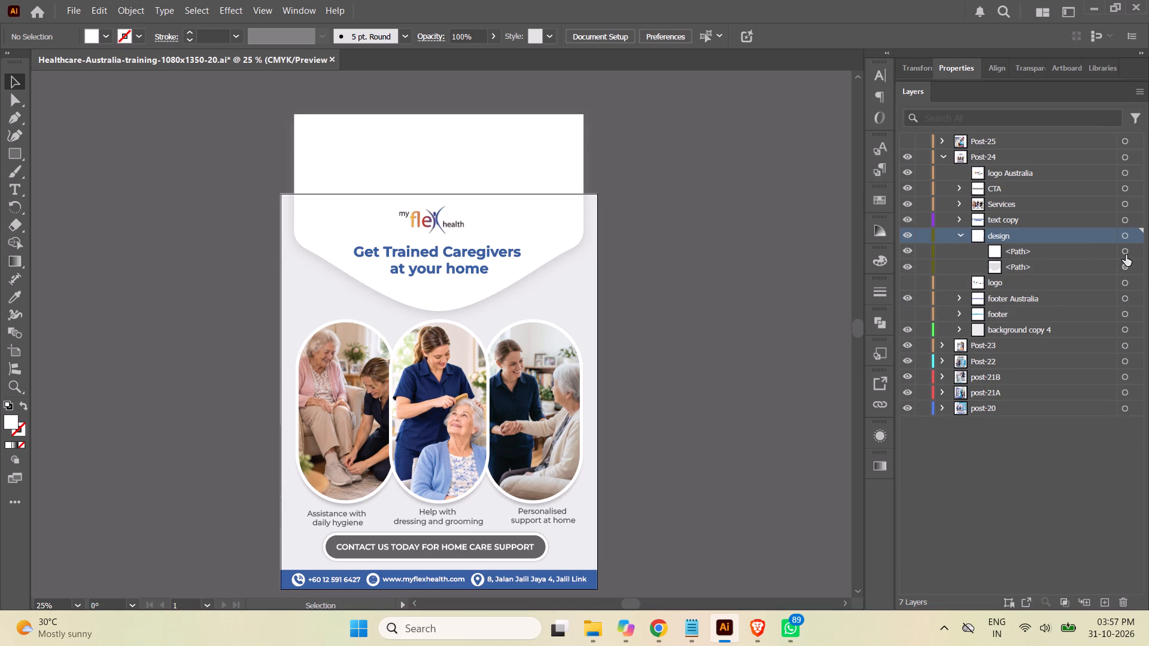
pyautogui.click(1126, 252)
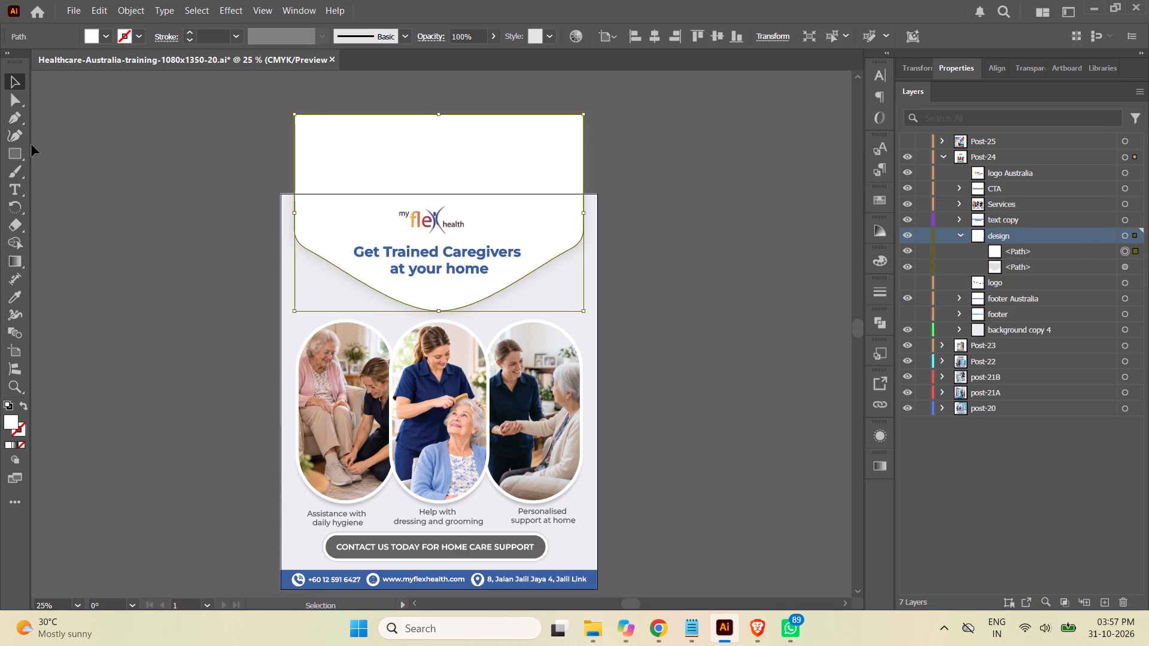
pyautogui.click(14, 153)
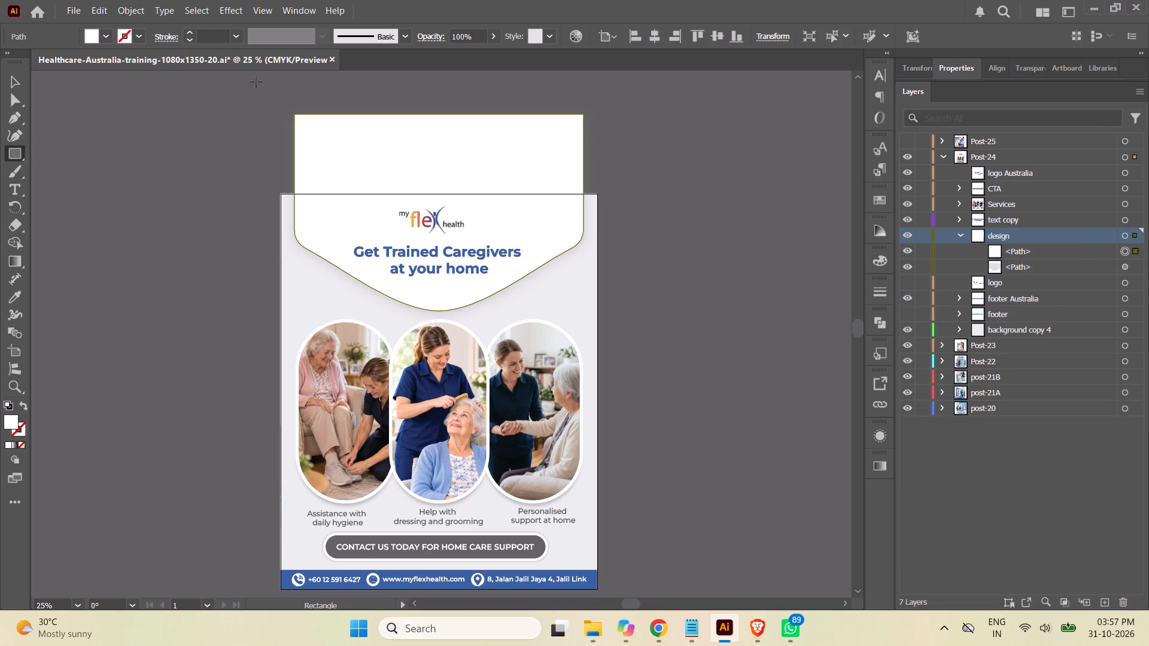
pyautogui.moveTo(256, 81); pyautogui.dragTo(618, 194)
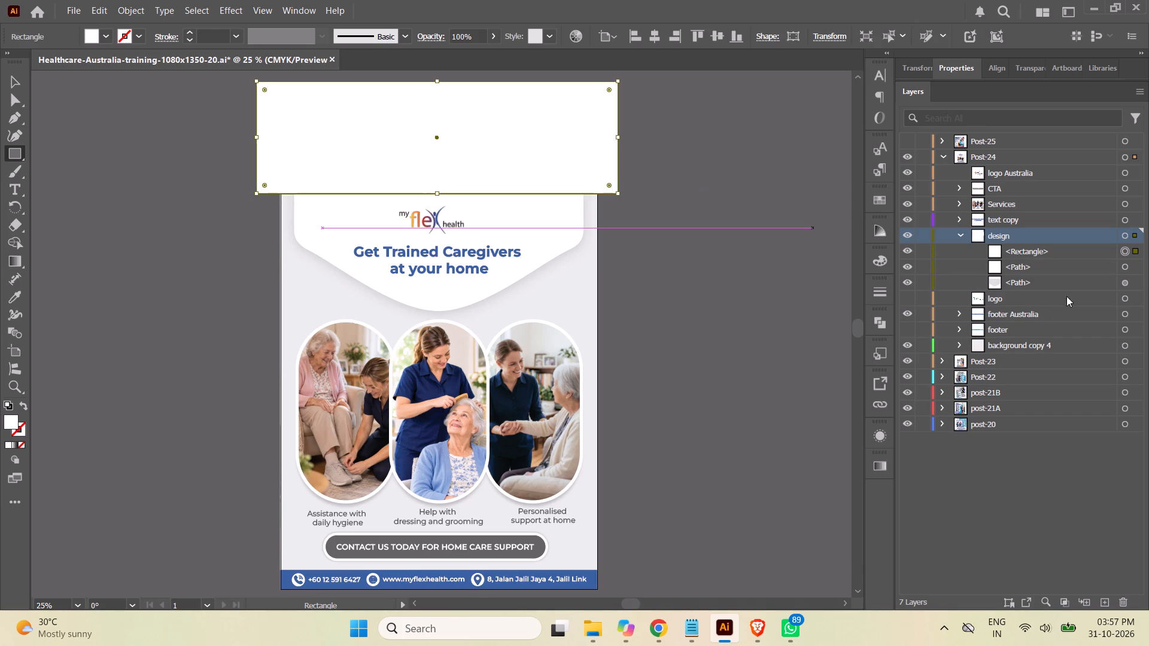
pyautogui.keyDown('shift'); pyautogui.click(1123, 268); pyautogui.keyUp('shift')
pyautogui.click(1082, 252)
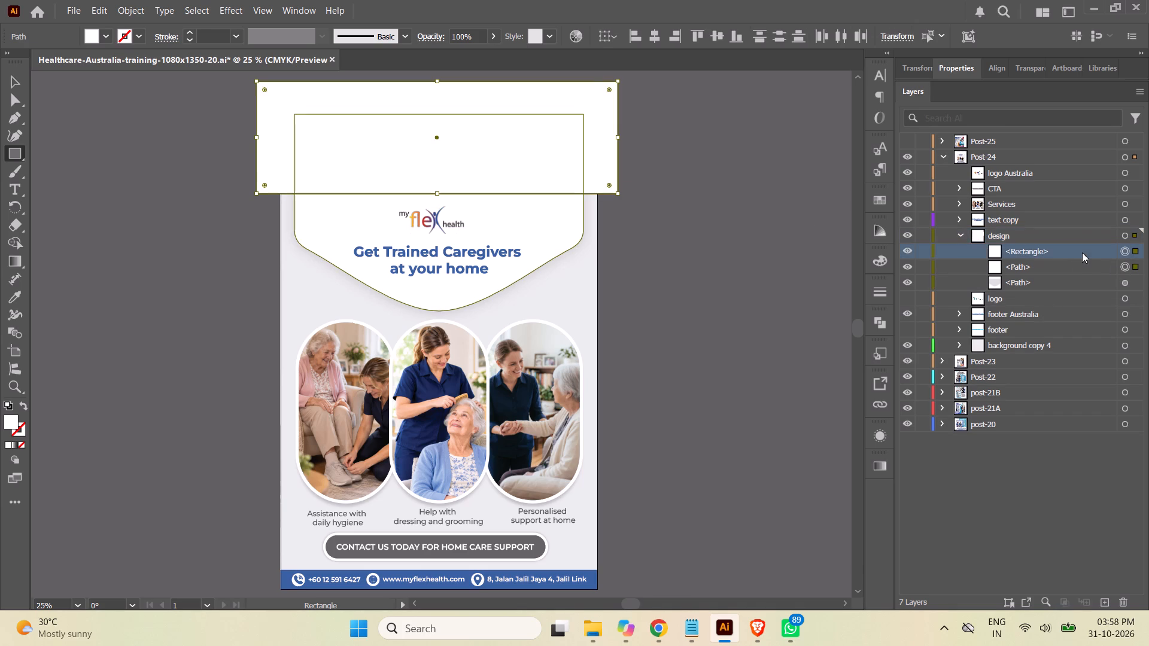
pyautogui.keyDown('shift'); pyautogui.click(1068, 272); pyautogui.keyUp('shift')
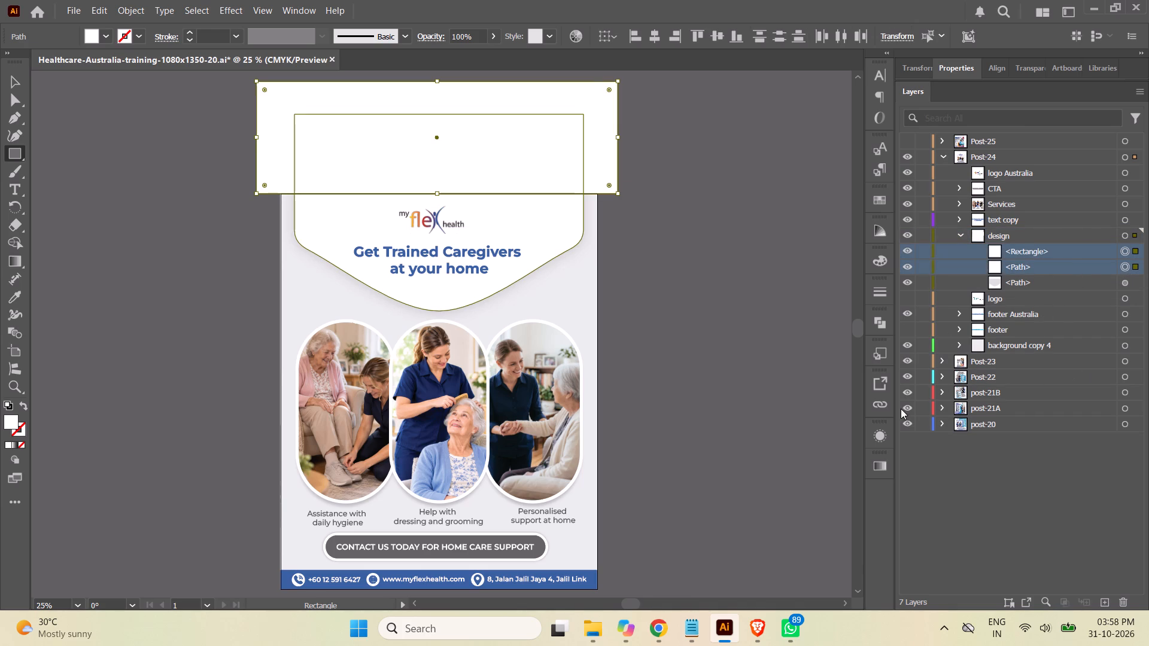
pyautogui.click(882, 322)
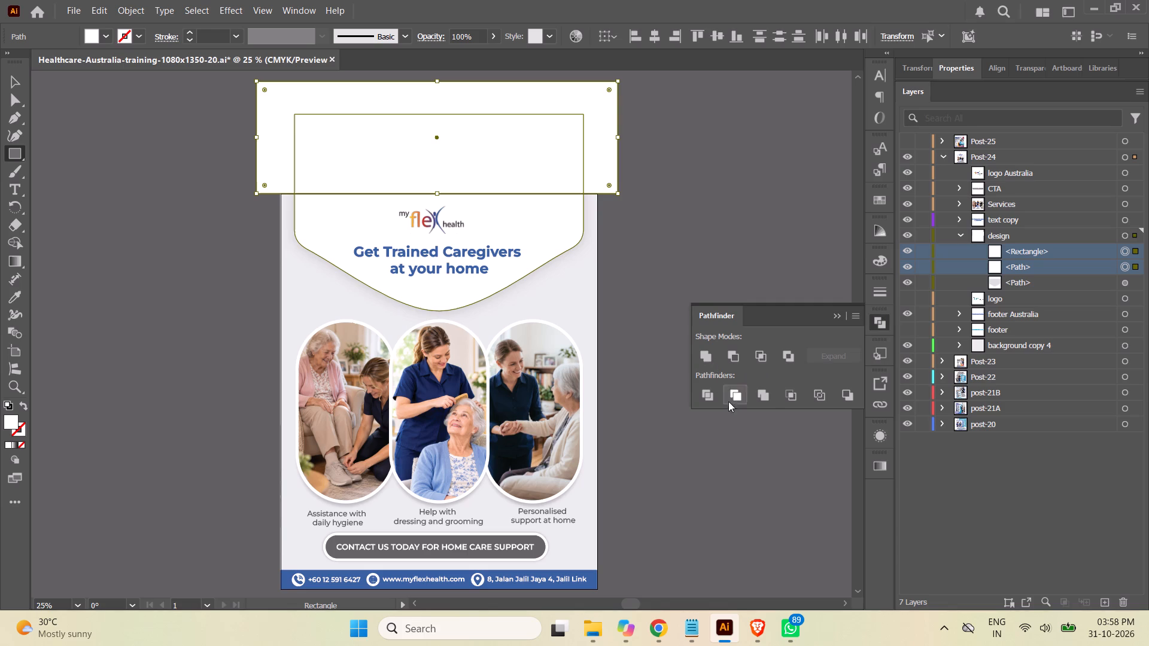
pyautogui.click(735, 354)
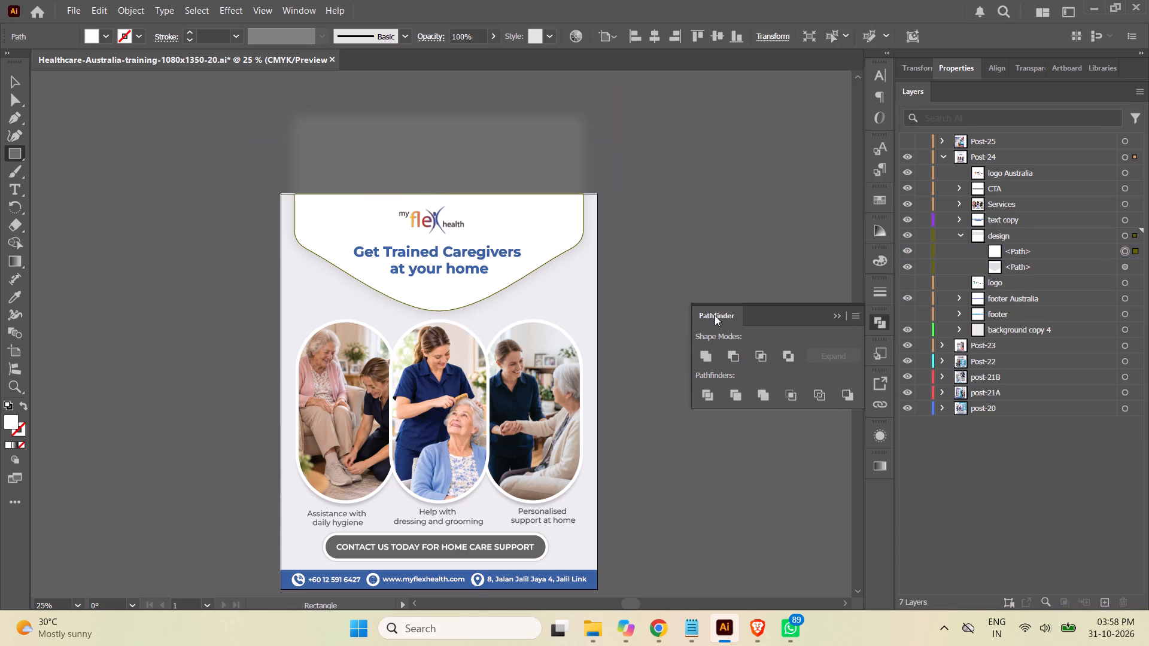
# Trim the header's shadow path at the artboard's top edge with Minus Front, using a rectangle stacked between the white path and the shadow.
pyautogui.click(1124, 270)
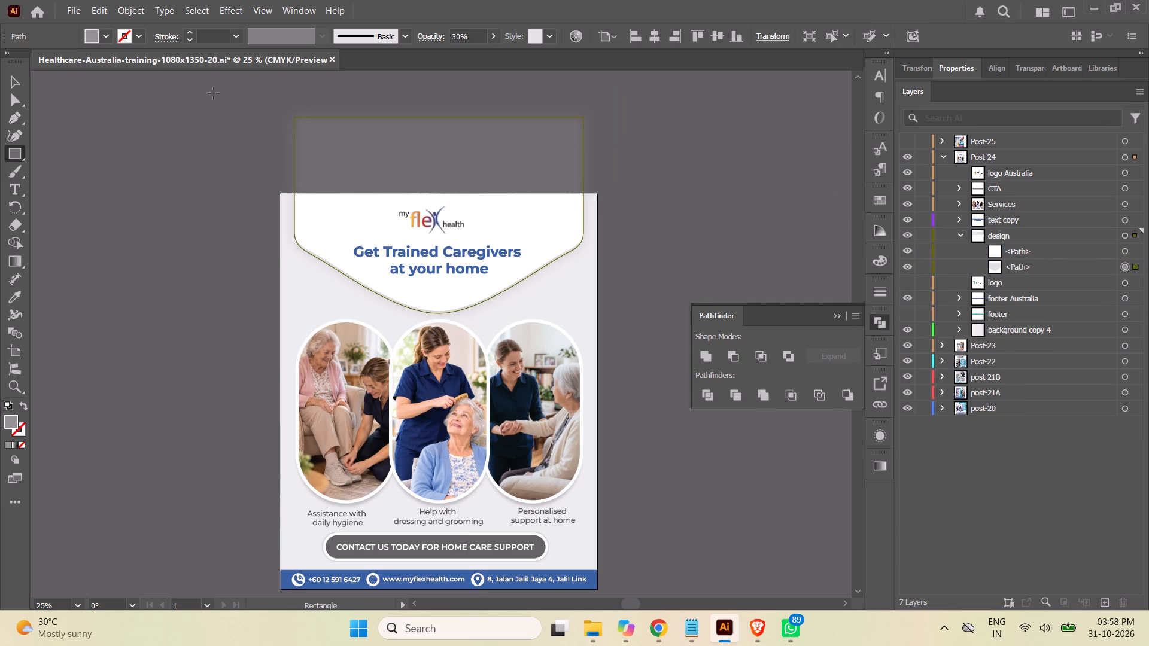
pyautogui.moveTo(200, 84); pyautogui.dragTo(639, 188)
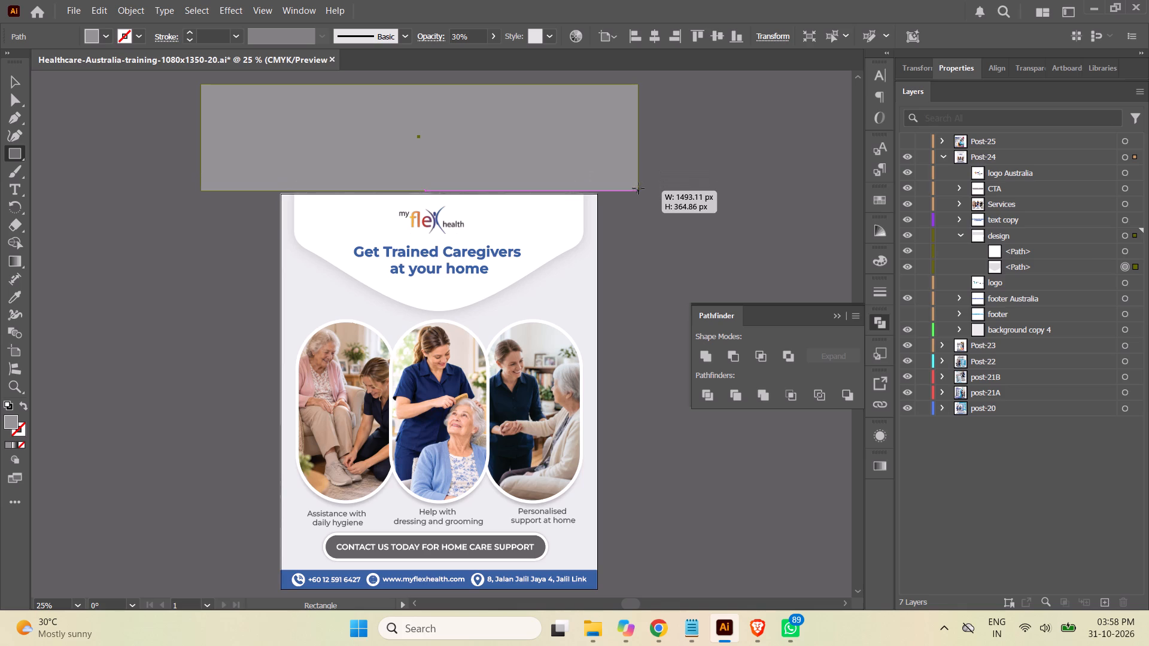
pyautogui.moveTo(639, 188); pyautogui.dragTo(639, 196)
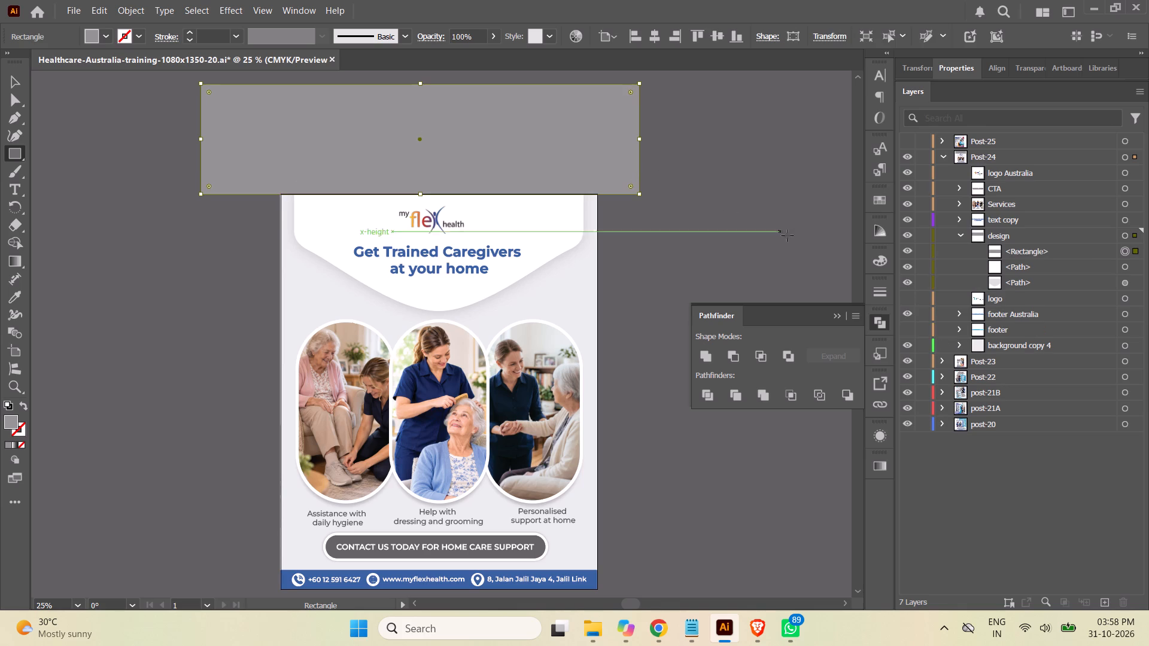
pyautogui.moveTo(1056, 250); pyautogui.dragTo(1056, 267)
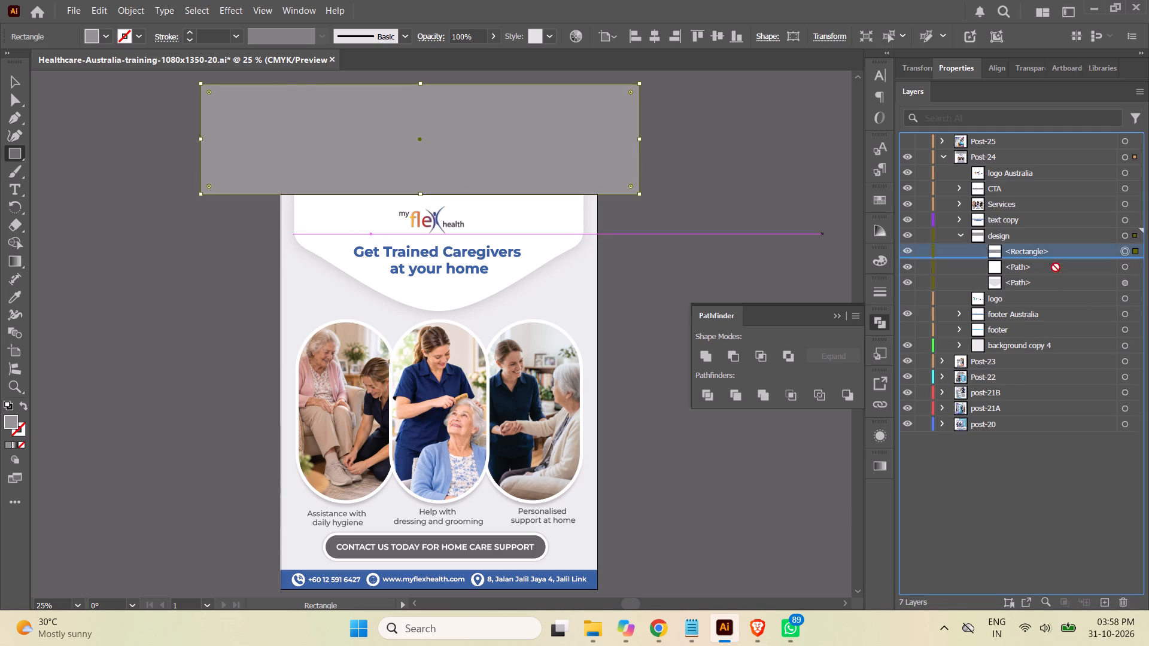
pyautogui.moveTo(1056, 267); pyautogui.dragTo(1053, 277)
pyautogui.keyDown('shift'); pyautogui.click(1123, 282); pyautogui.keyUp('shift')
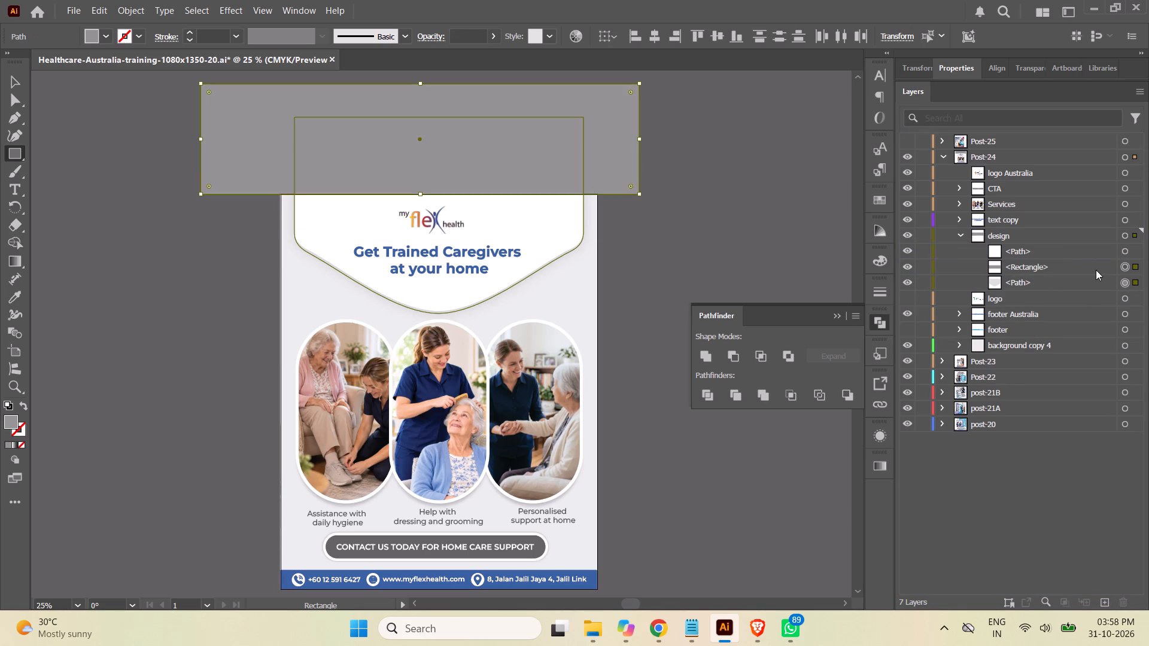
pyautogui.click(1090, 270)
pyautogui.keyDown('shift'); pyautogui.click(1081, 285); pyautogui.keyUp('shift')
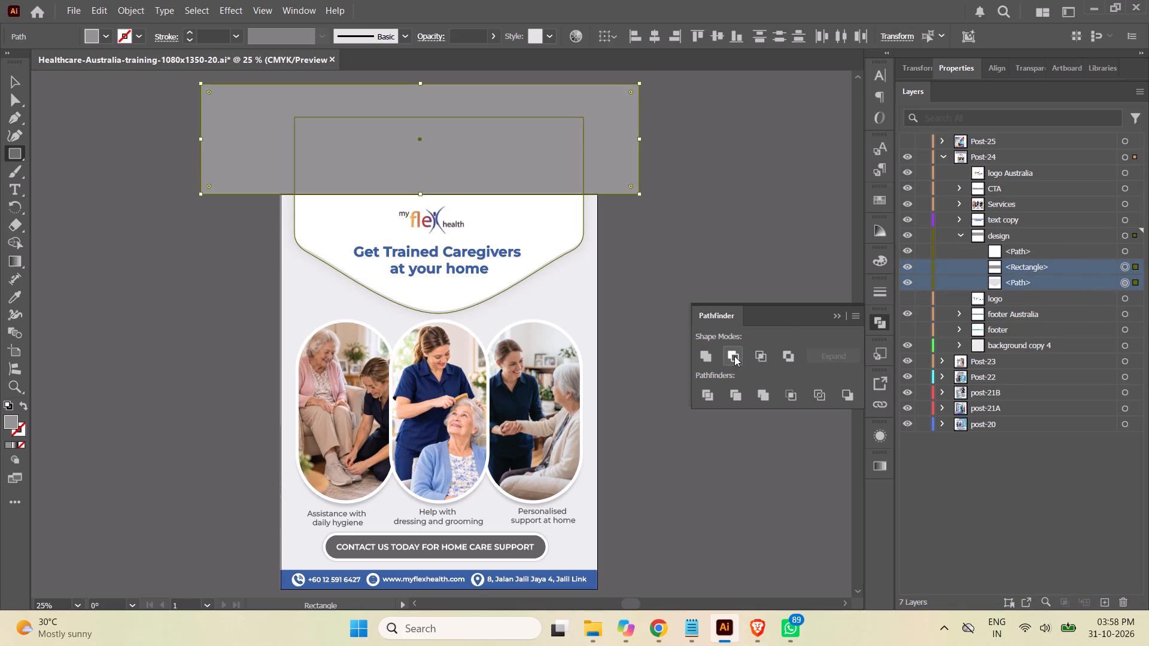
pyautogui.click(734, 356)
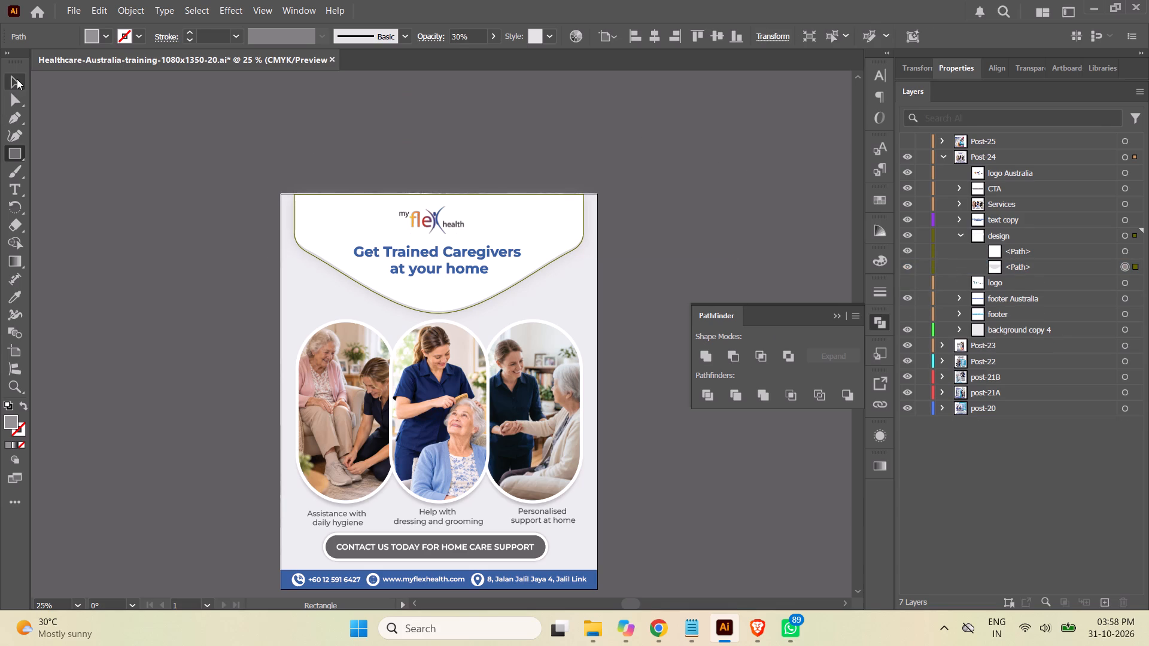
pyautogui.click(17, 82)
pyautogui.click(92, 164)
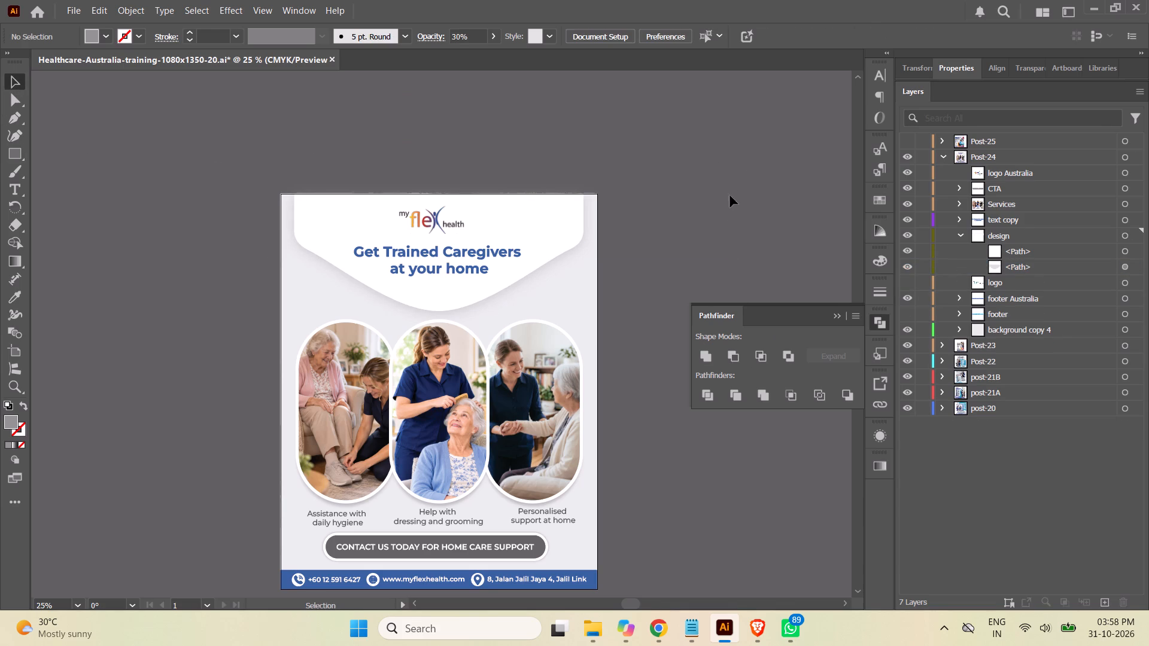
# Check the trimmed header against the whole post and save the document.
pyautogui.click(740, 187)
pyautogui.scroll(-3, 746, 196)
pyautogui.scroll(1, 738, 197)
pyautogui.scroll(-2, 738, 197)
pyautogui.scroll(2, 738, 197)
pyautogui.scroll(-2, 737, 197)
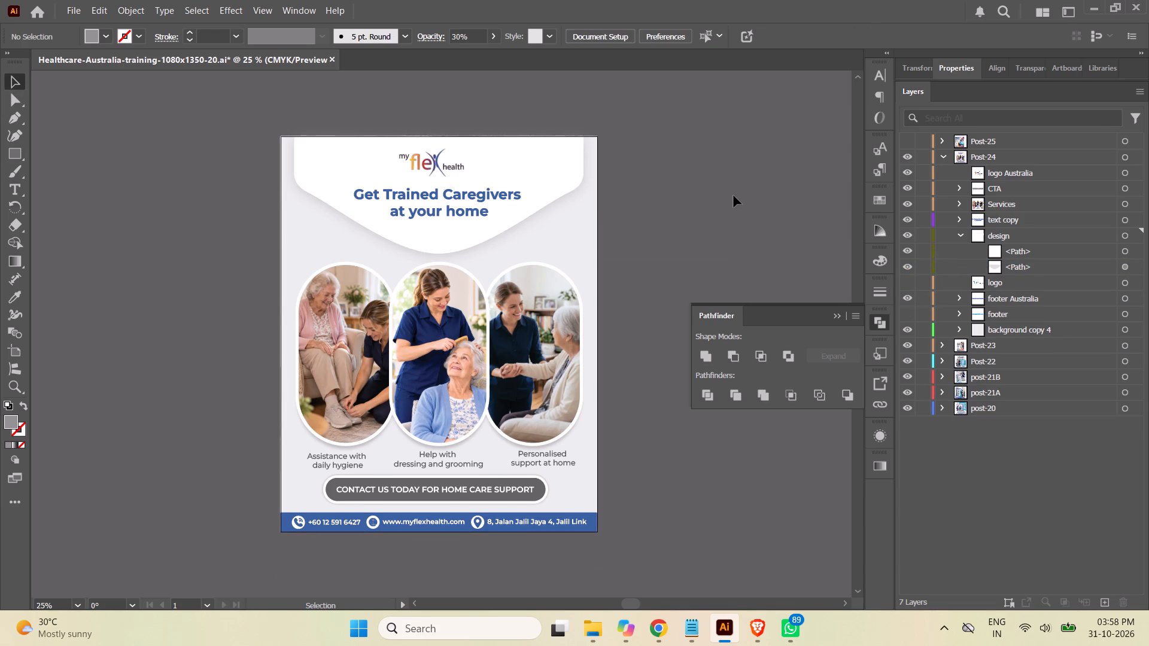
pyautogui.click(841, 315)
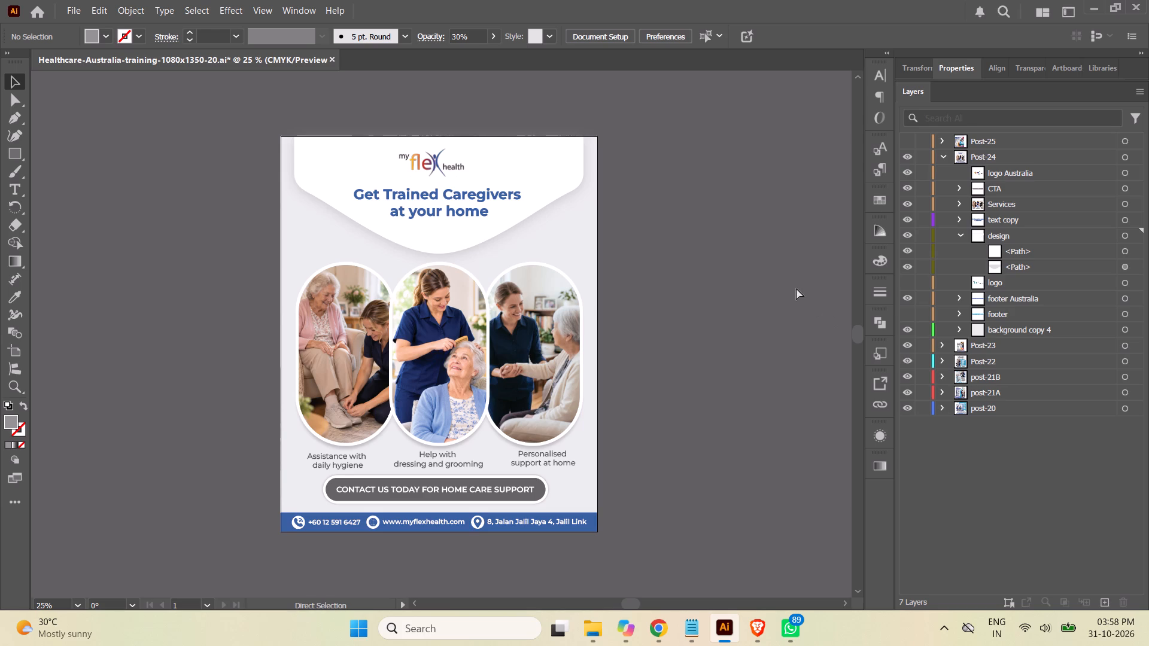
pyautogui.hotkey('ctrl', 's')
# Set Post-24's "Get Trained Caregivers at your home" headline to 57 pt and save the document.
pyautogui.click(958, 234)
pyautogui.click(1126, 221)
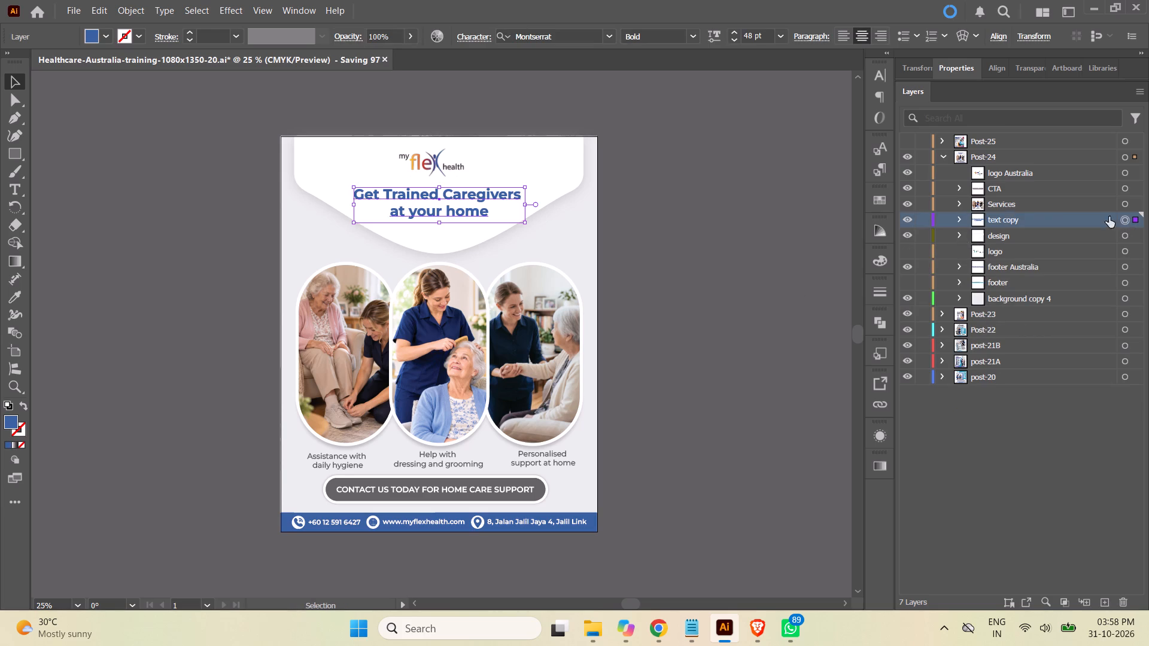
pyautogui.click(767, 36)
pyautogui.press('Up')
pyautogui.press('Up')
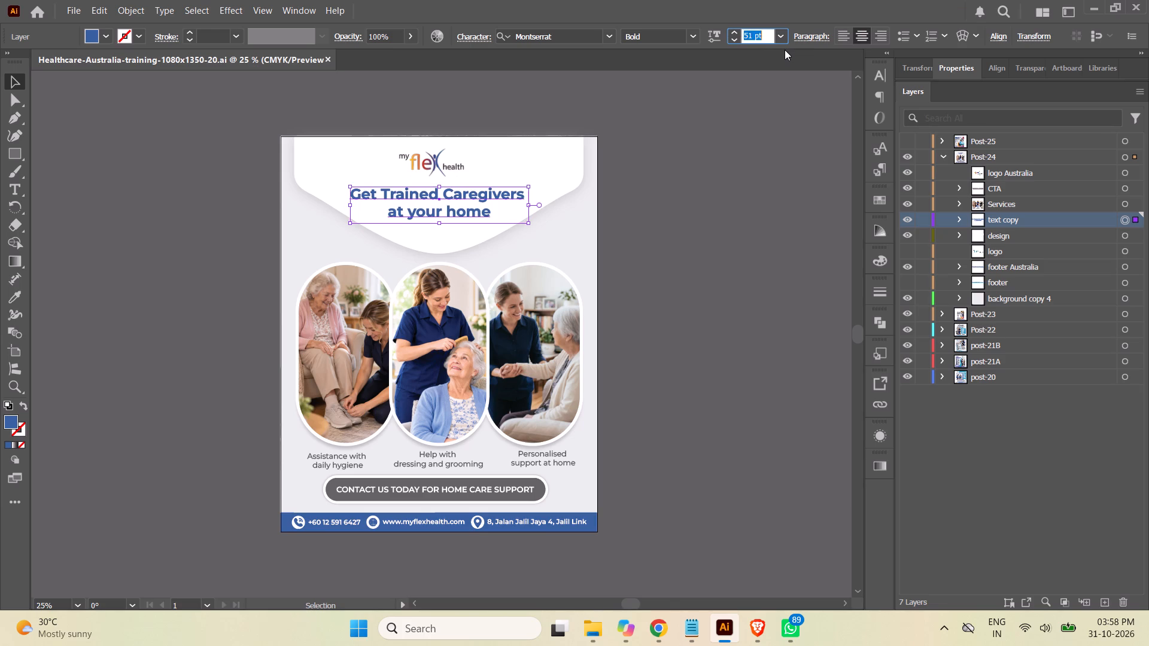
pyautogui.press('Up')
pyautogui.press('Up')
pyautogui.press('Up')
pyautogui.press('Up')
pyautogui.press('Up')
pyautogui.press('Up')
pyautogui.press('Up')
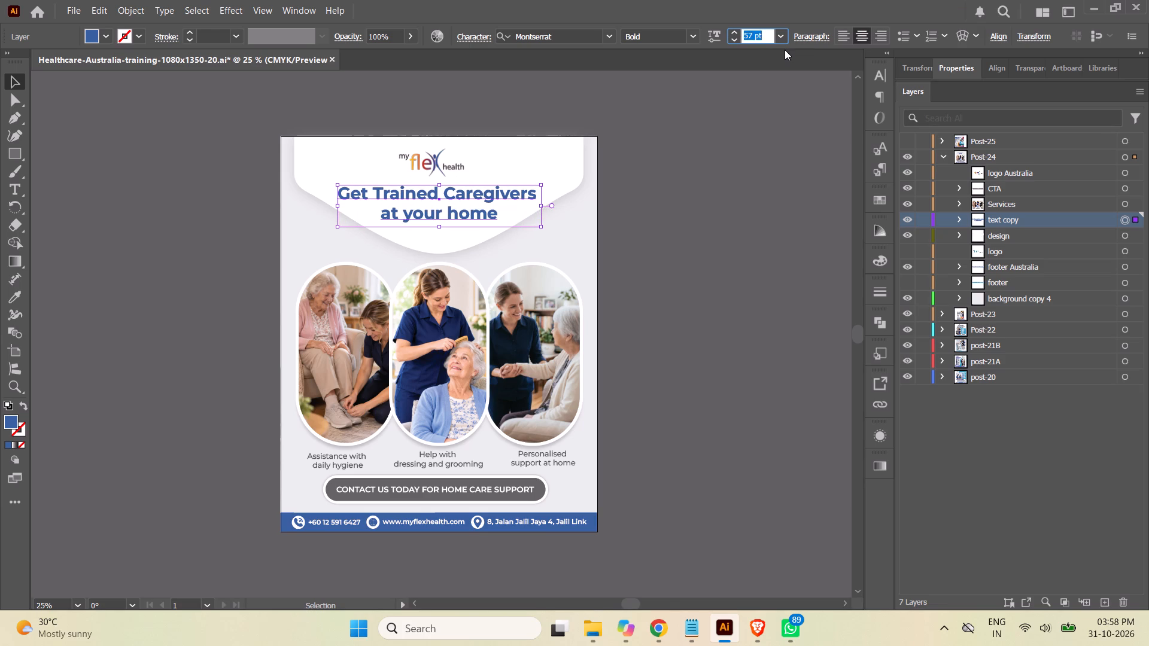
pyautogui.click(755, 164)
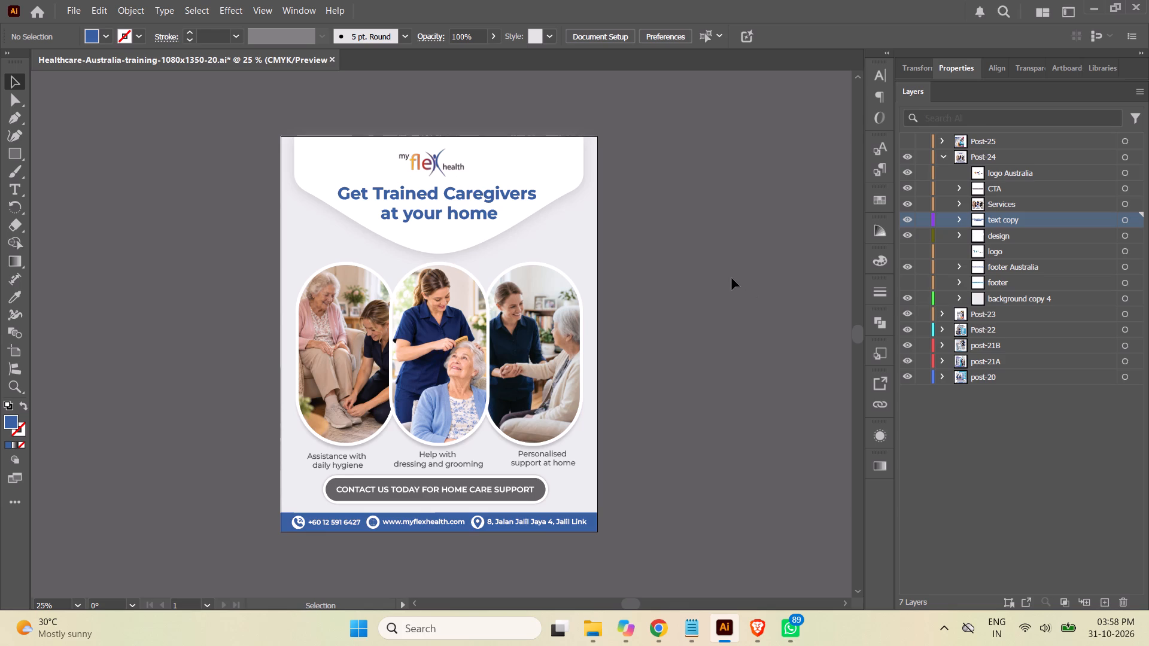
pyautogui.hotkey('ctrl', 's')
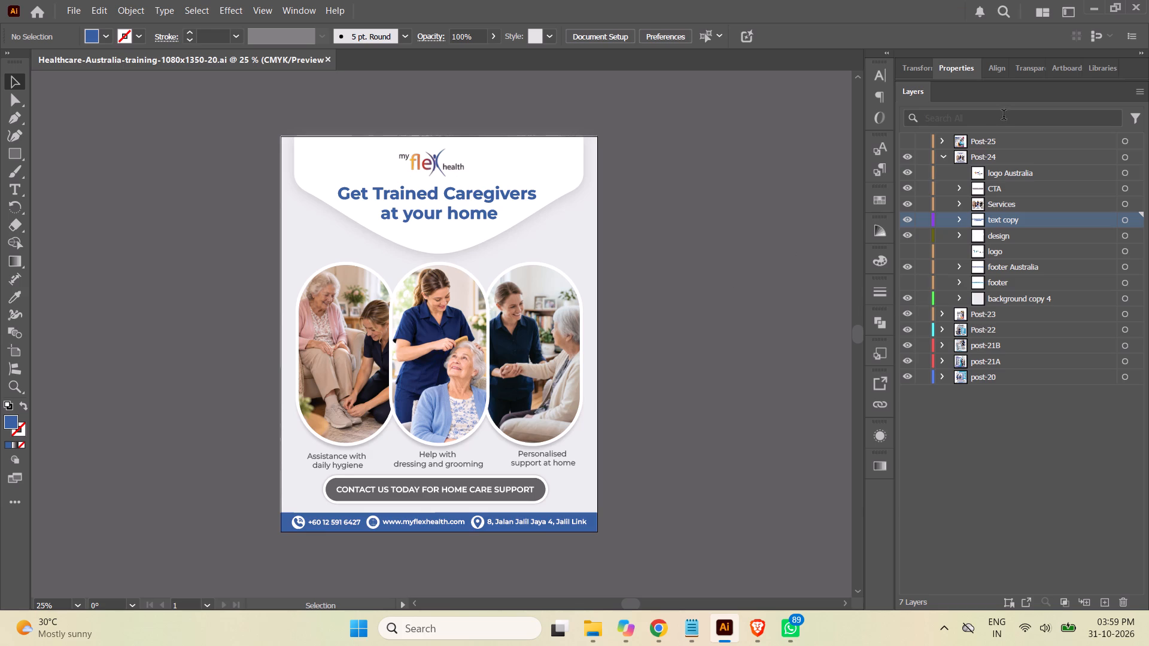
# Collapse the Post-24 layer, make the Post-25 hospital careers post visible again and save the document.
pyautogui.click(940, 155)
pyautogui.click(904, 144)
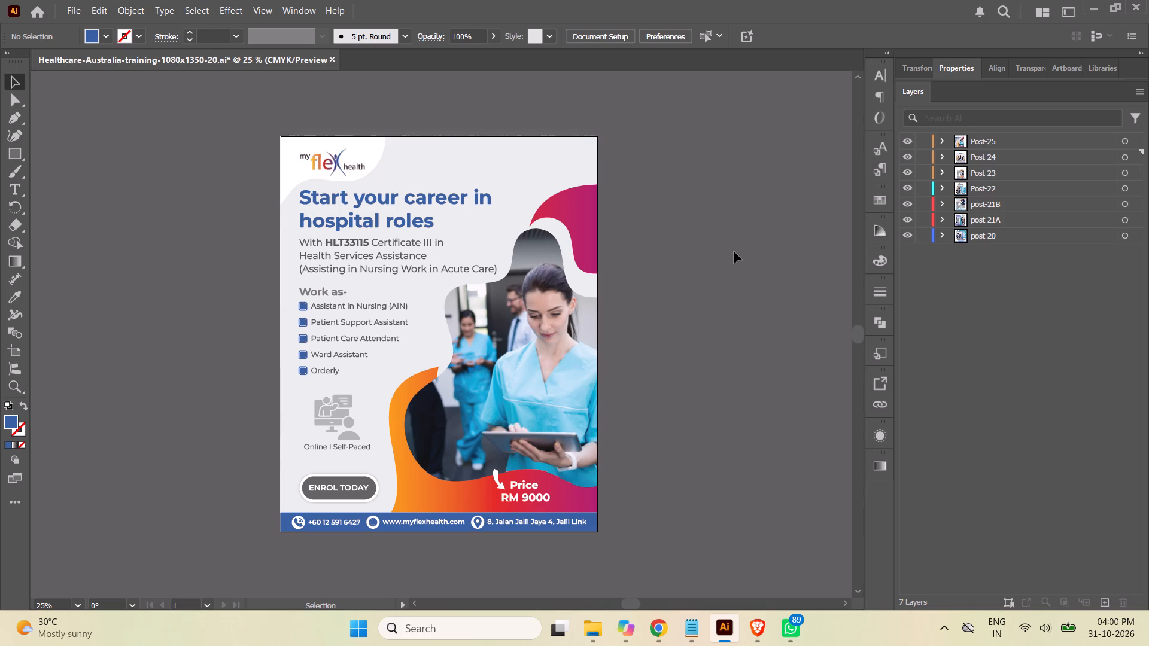
pyautogui.hotkey('ctrl', 's')
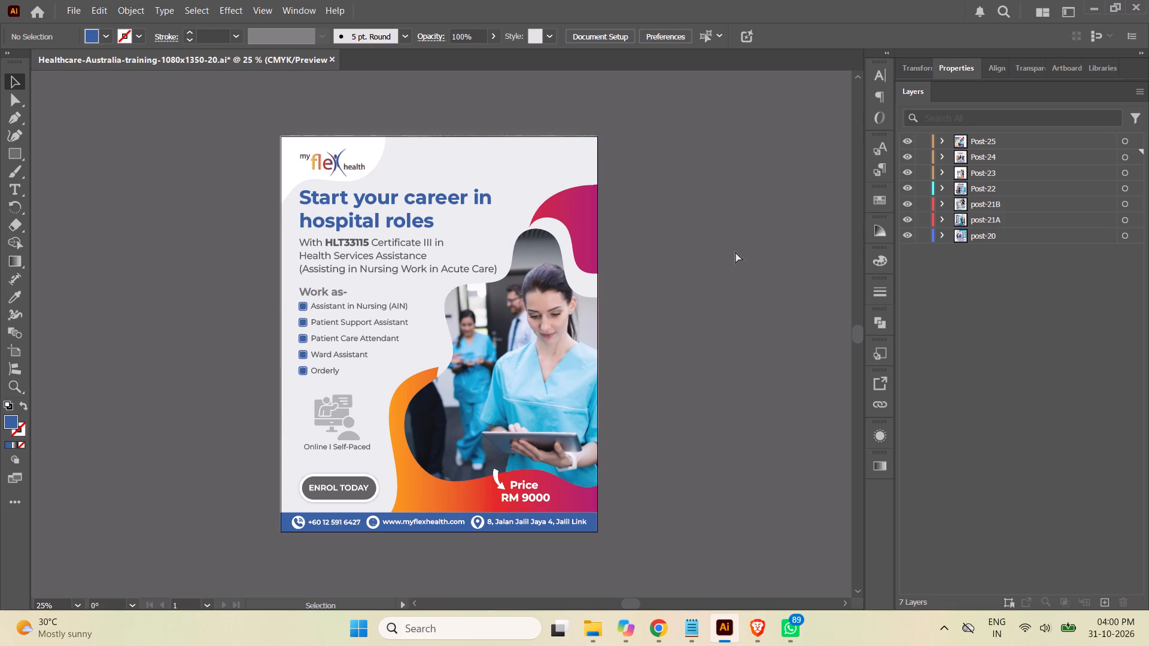
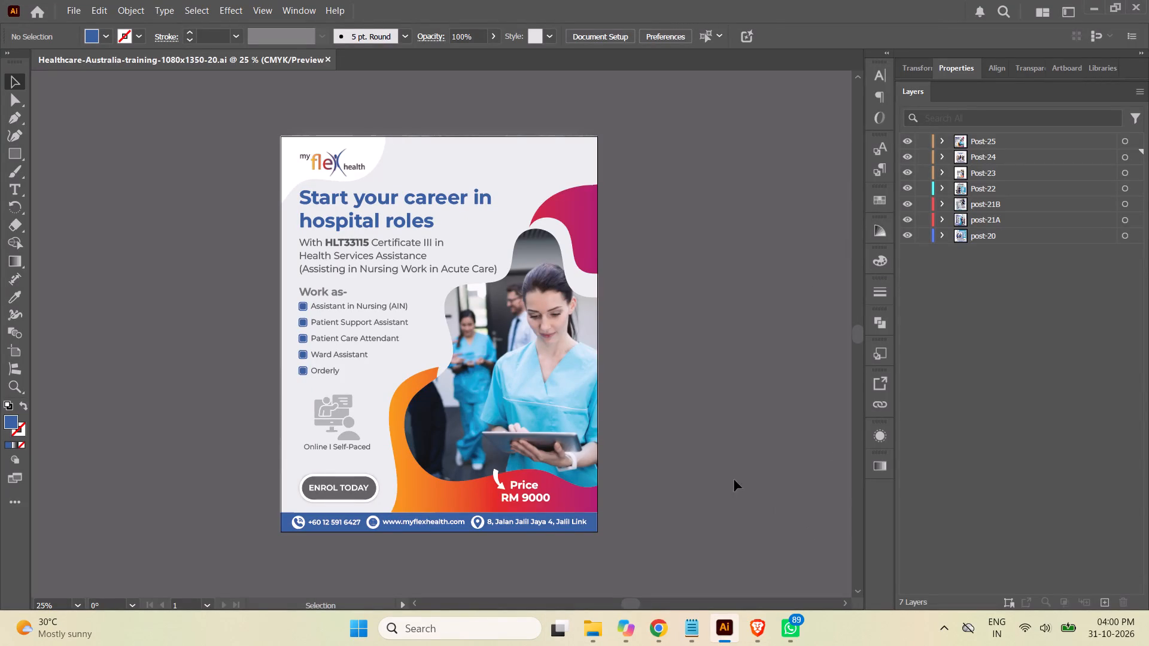
# Apply All Caps to the "Start your career in hospital roles" headline in the Post-25 layer's text copy 2 group.
pyautogui.click(944, 142)
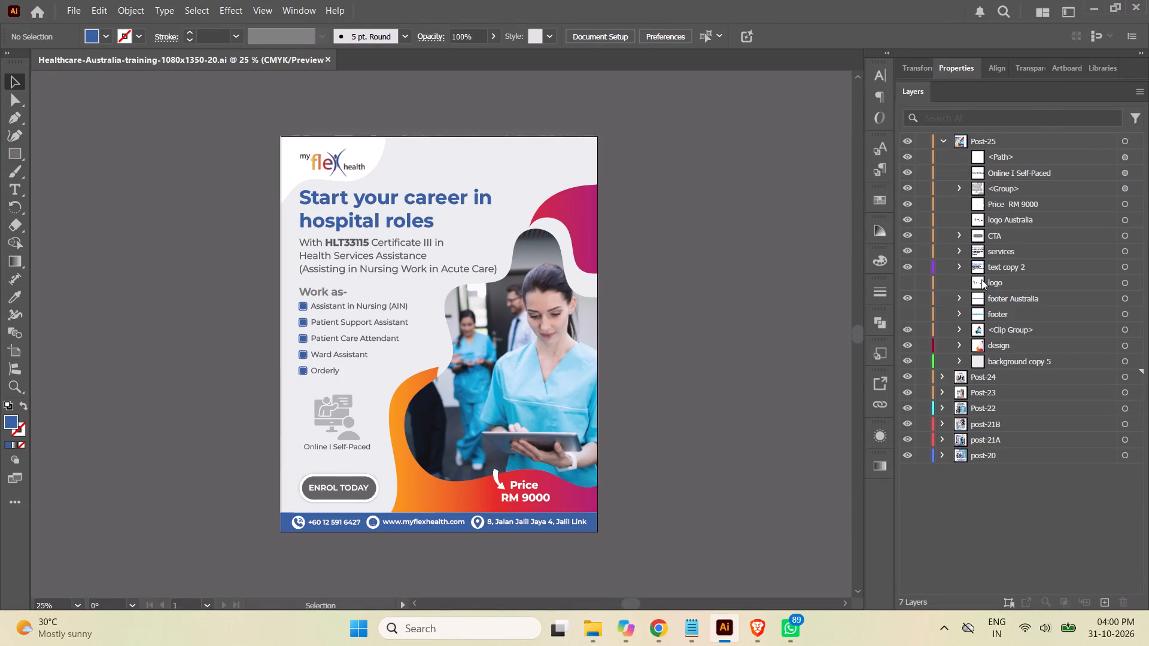
pyautogui.click(960, 267)
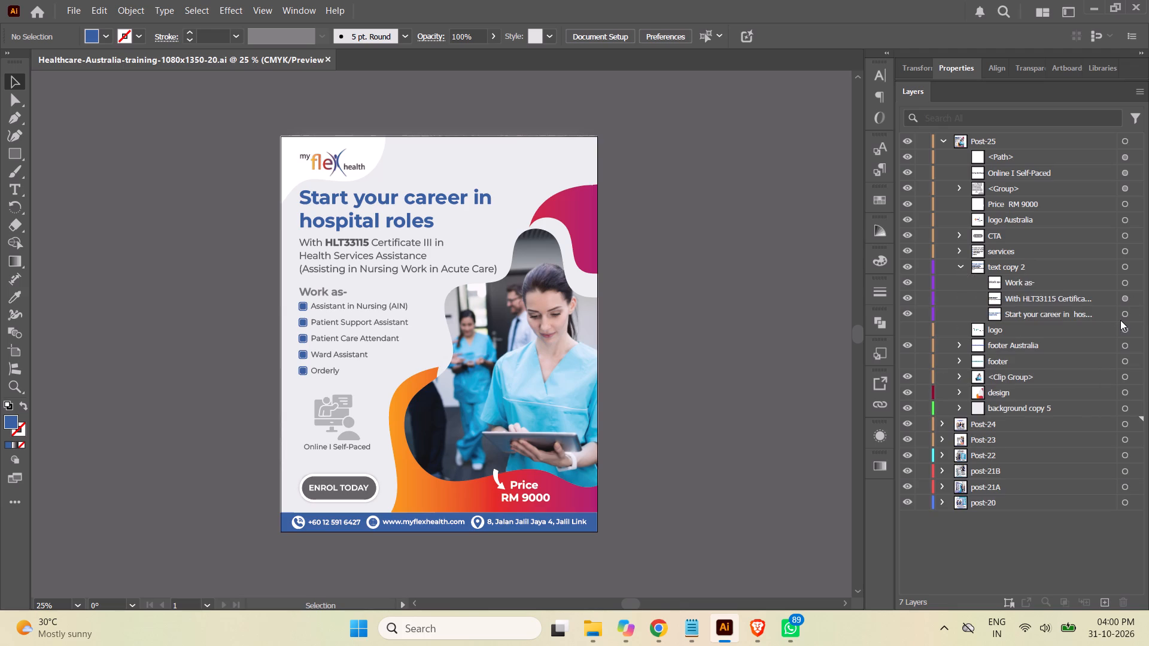
pyautogui.click(1123, 316)
pyautogui.click(881, 75)
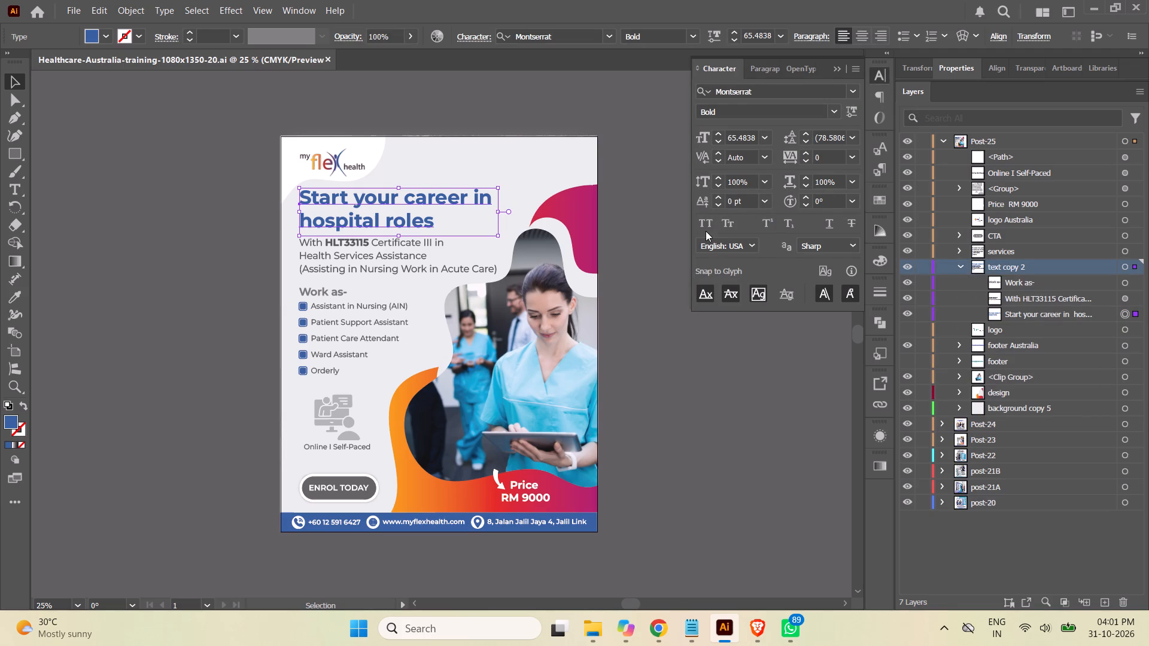
pyautogui.click(703, 224)
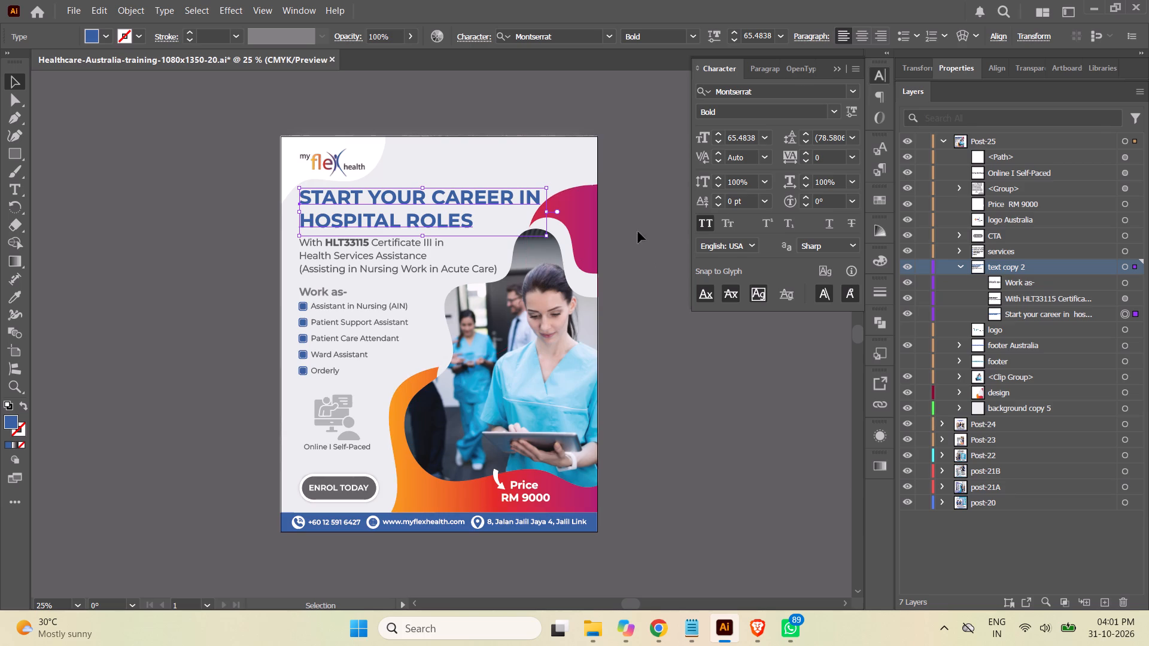
# Reduce the headline's font size to 58 pt.
pyautogui.click(765, 37)
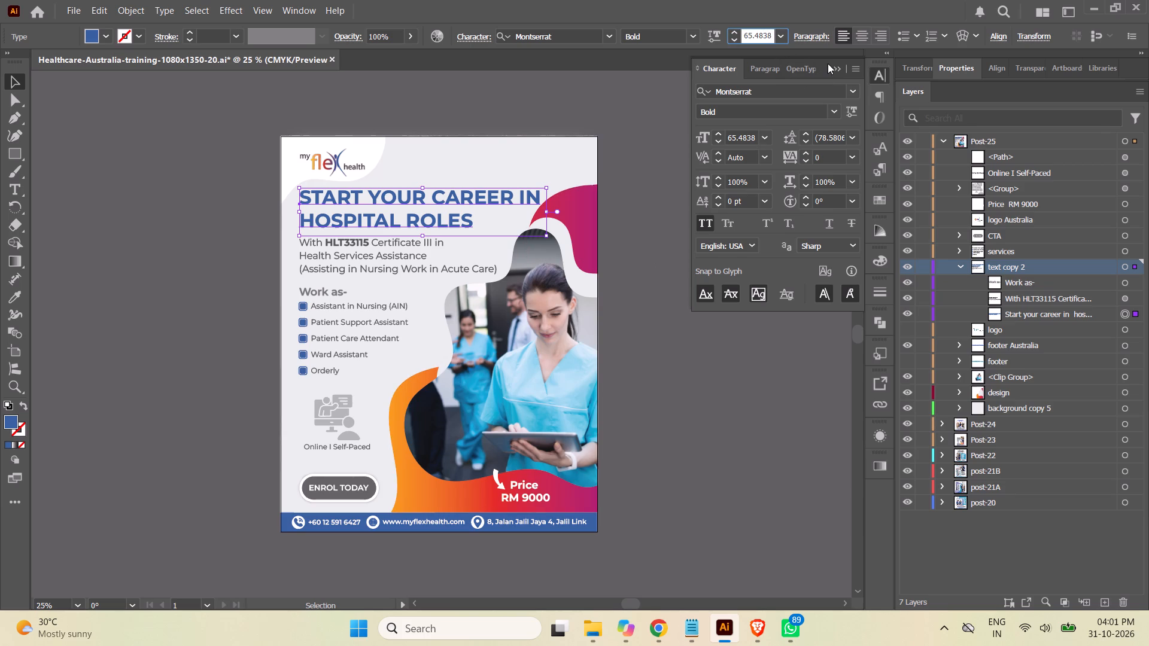
pyautogui.press('Down')
pyautogui.press('Down')
pyautogui.press('Down')
pyautogui.press('Down')
pyautogui.press('Down')
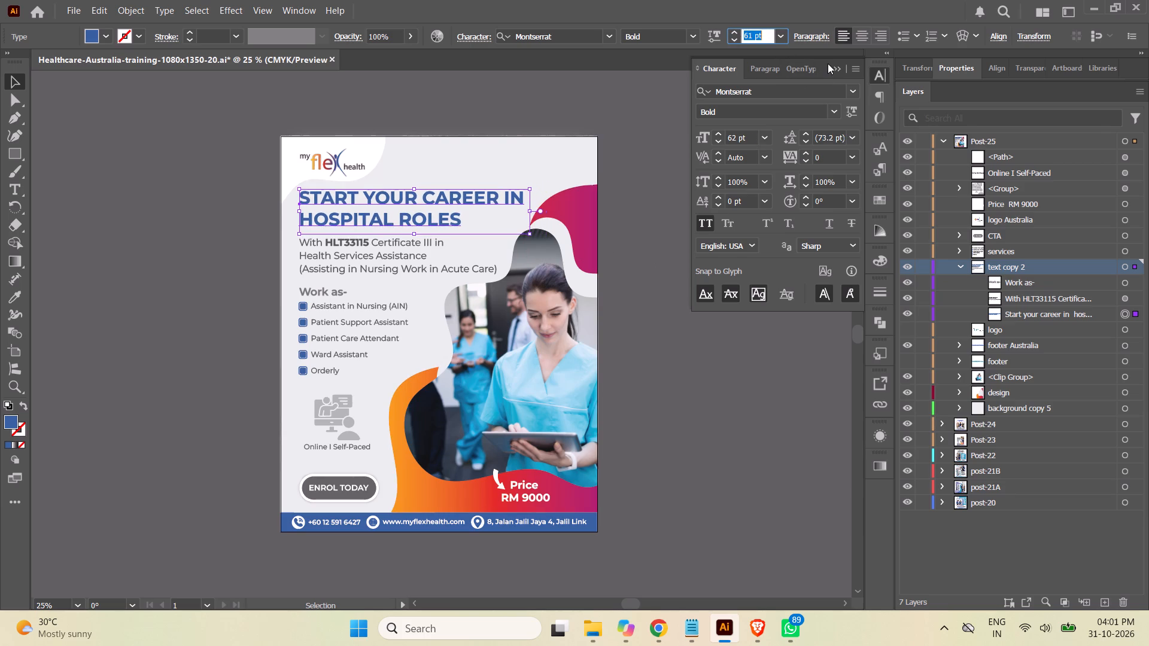
pyautogui.press('Down')
pyautogui.press('Down')
pyautogui.press('Down')
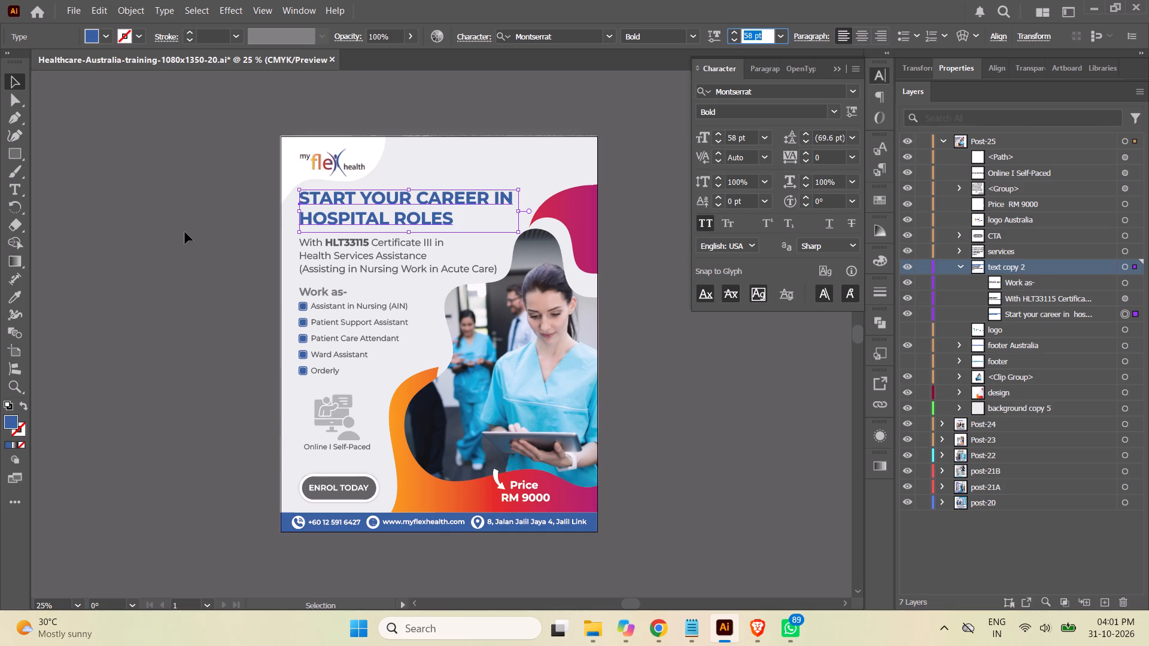
pyautogui.click(185, 232)
pyautogui.click(835, 69)
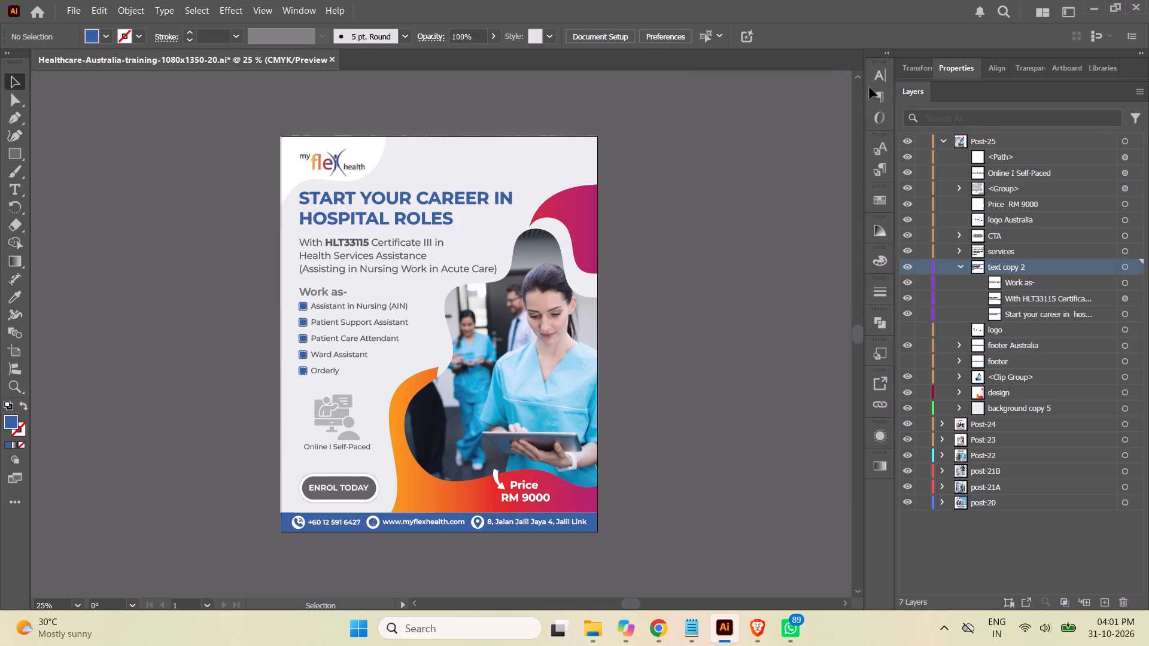
# Move the "With HLT33115 Certificate III" paragraph up about 20 px, closer to the headline, and save the document.
pyautogui.click(1126, 302)
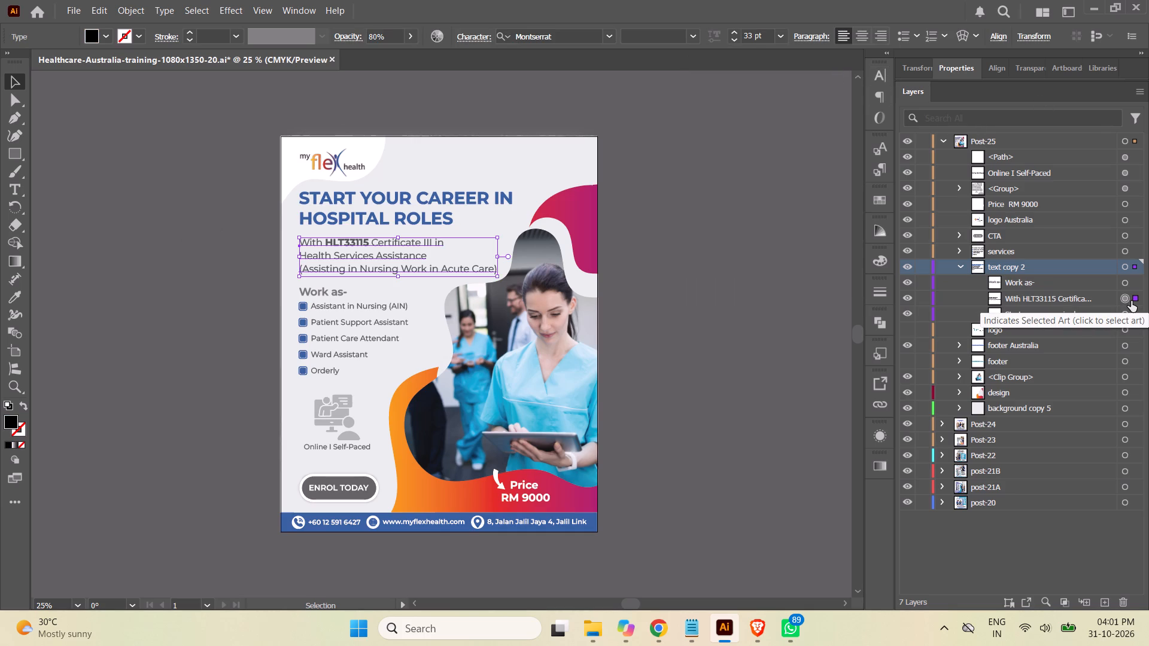
pyautogui.press('Up')
pyautogui.press('Up')
pyautogui.press('Up')
pyautogui.press('Up')
pyautogui.press('Up')
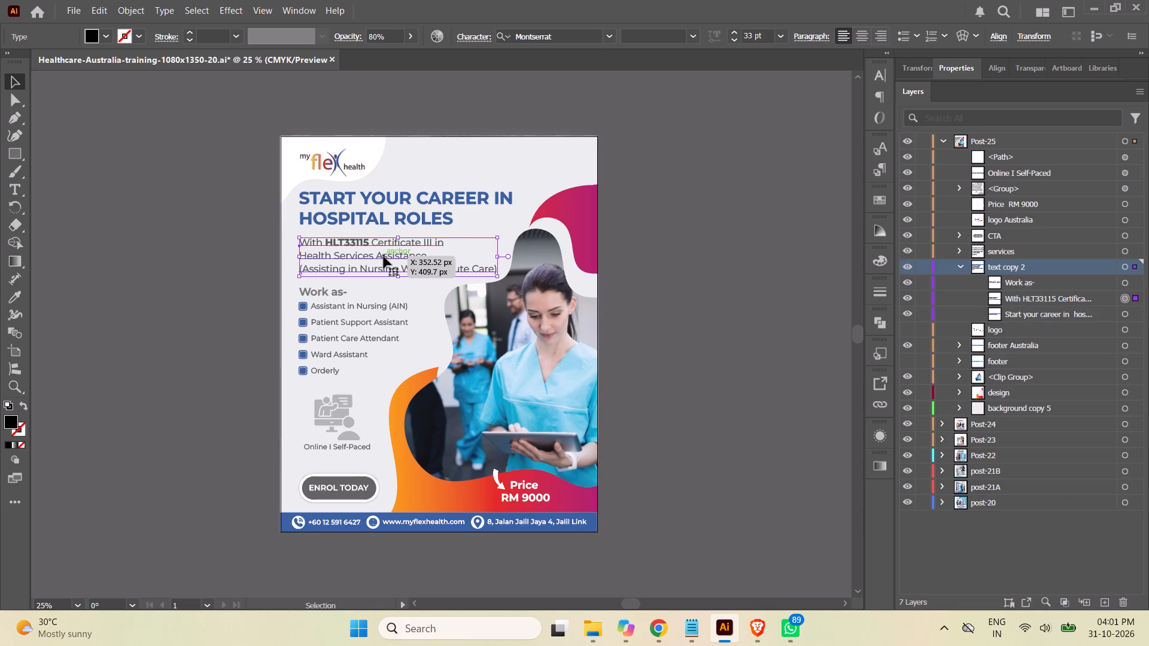
pyautogui.moveTo(384, 257); pyautogui.dragTo(382, 250)
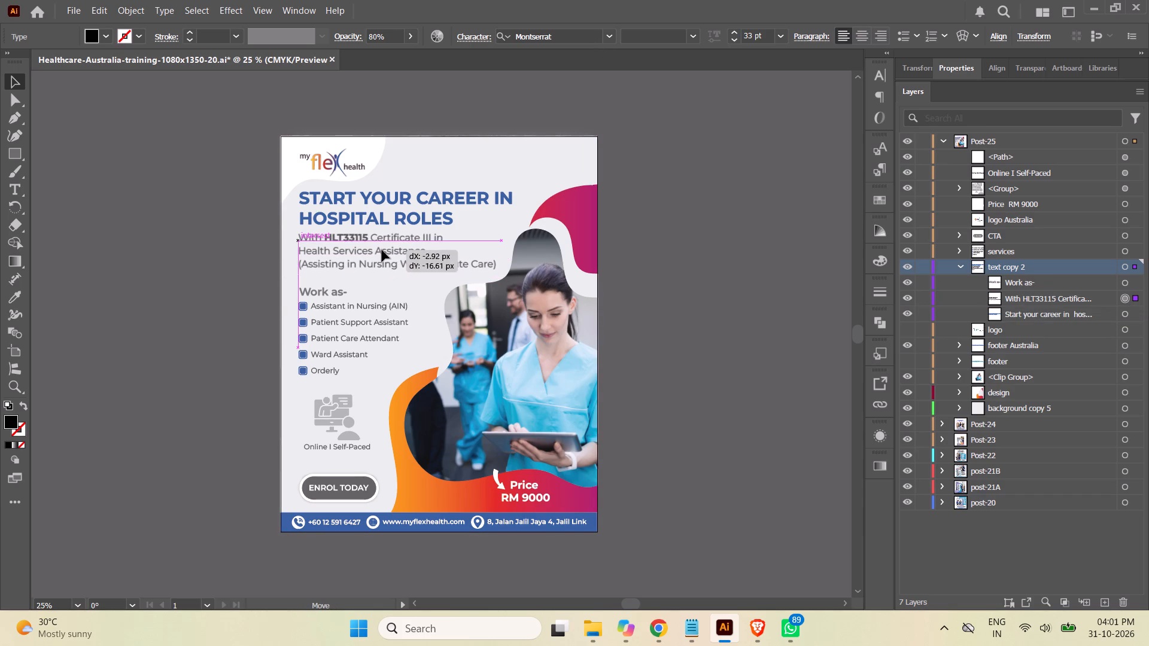
pyautogui.moveTo(382, 250); pyautogui.dragTo(384, 249)
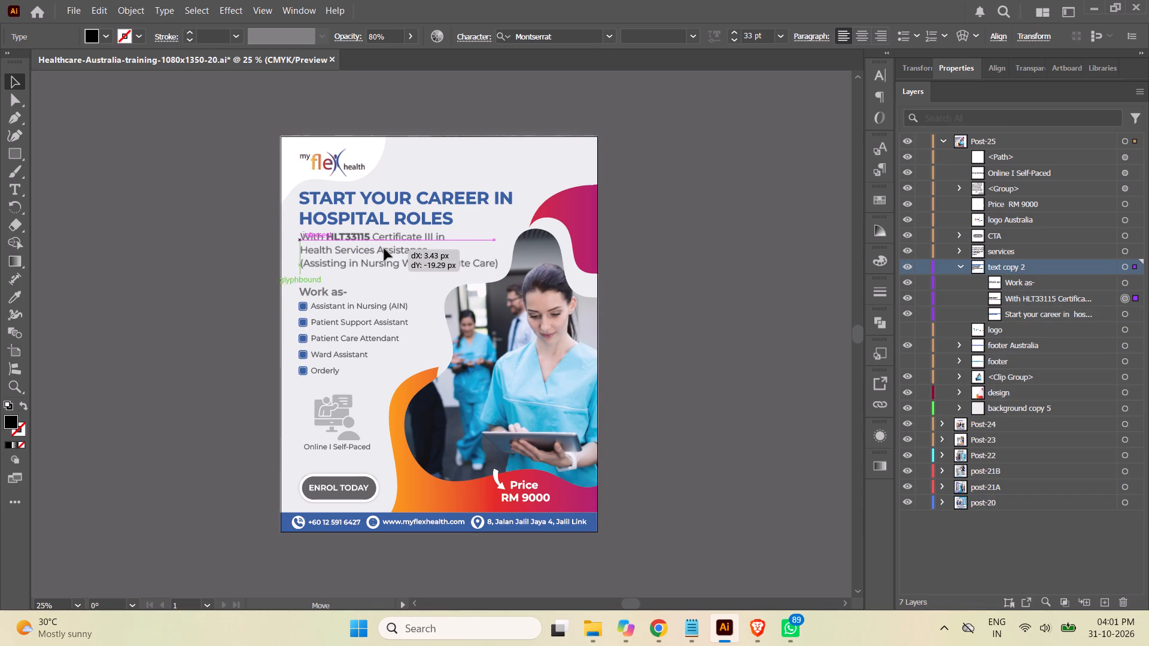
pyautogui.moveTo(384, 249); pyautogui.dragTo(384, 248)
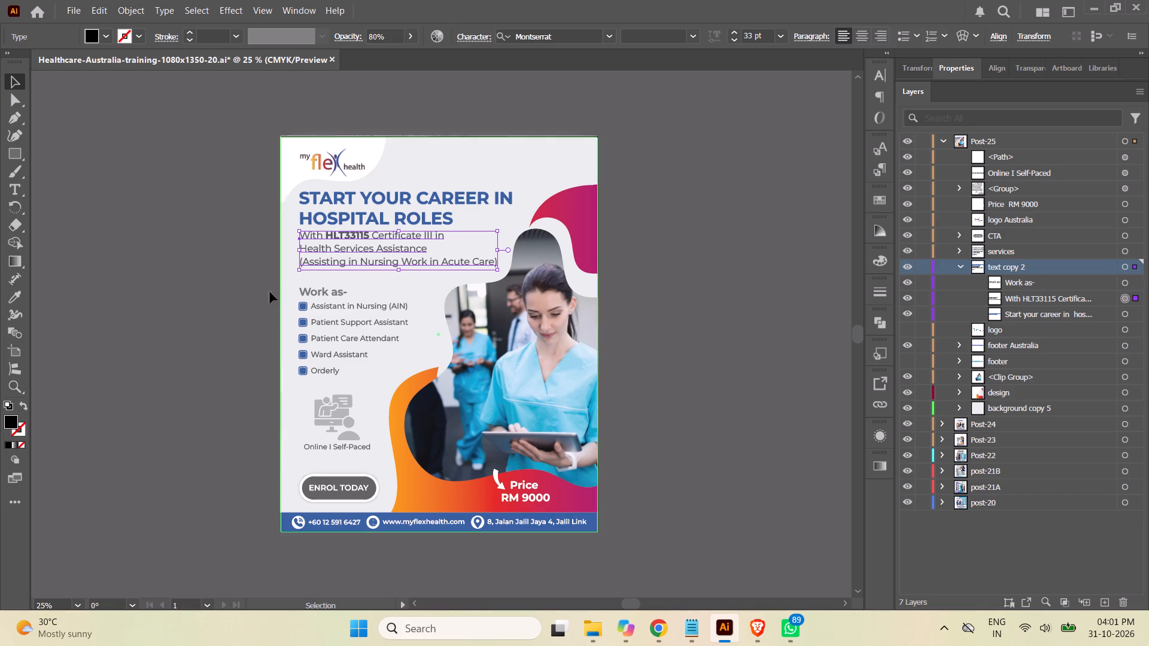
pyautogui.click(226, 292)
pyautogui.hotkey('ctrl', 's')
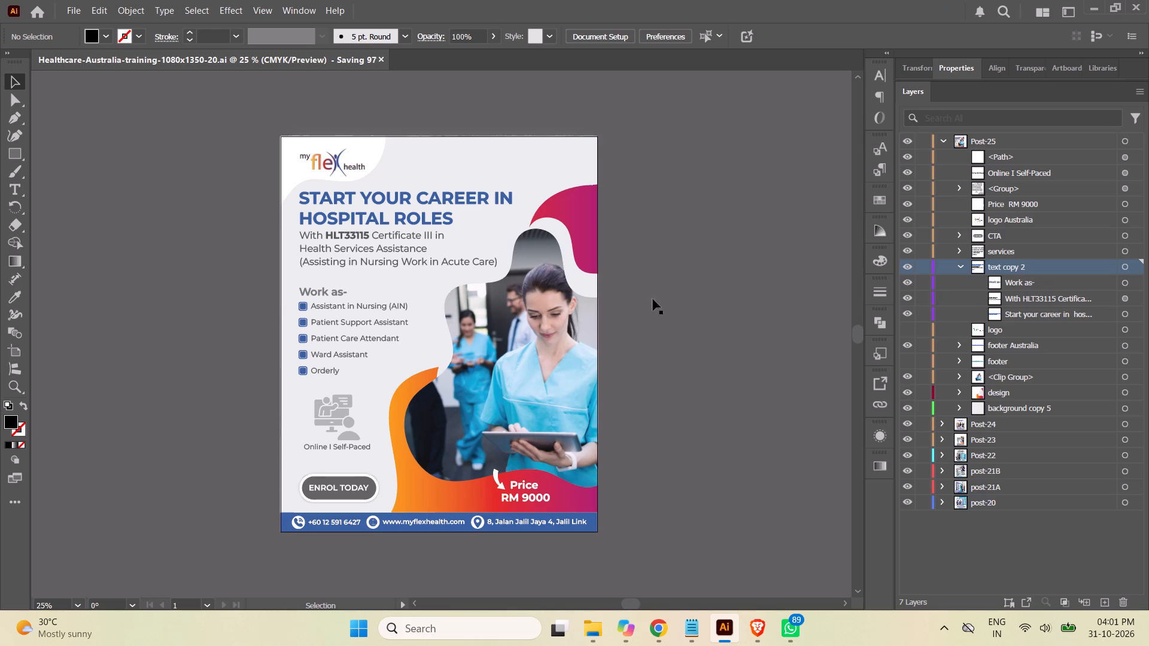
# Move the "With HLT33115 Certificate III" paragraph down about 8 px to loosen the gap below the headline.
pyautogui.click(1123, 300)
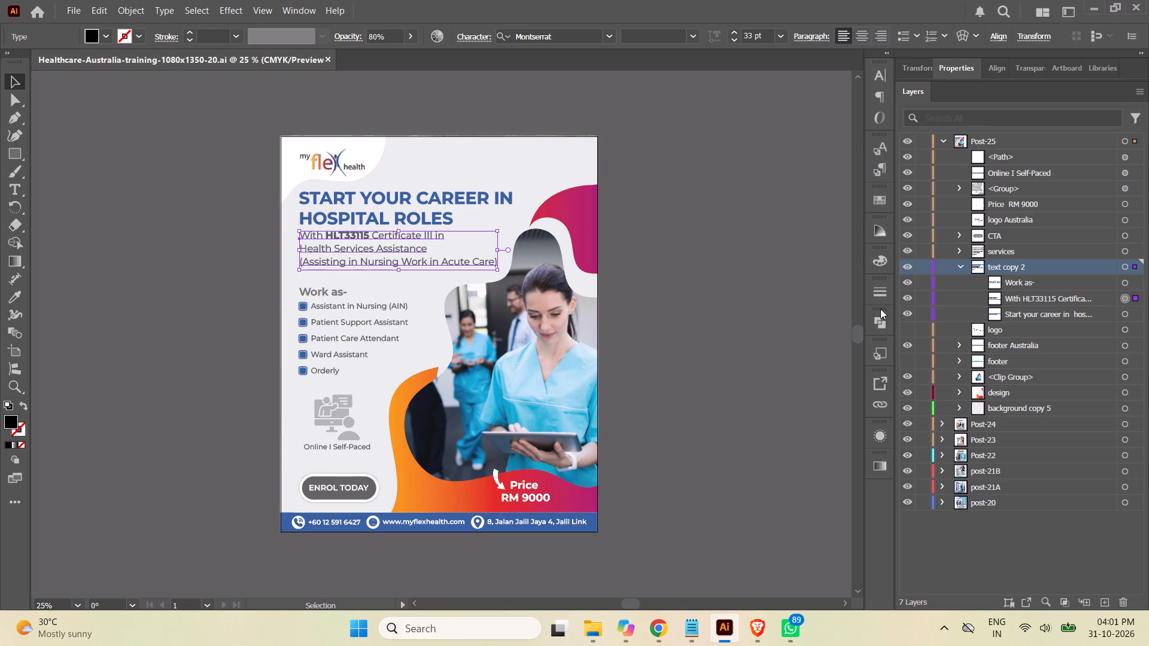
pyautogui.hotkey('ctrl', '=')
pyautogui.hotkey('ctrl', '=')
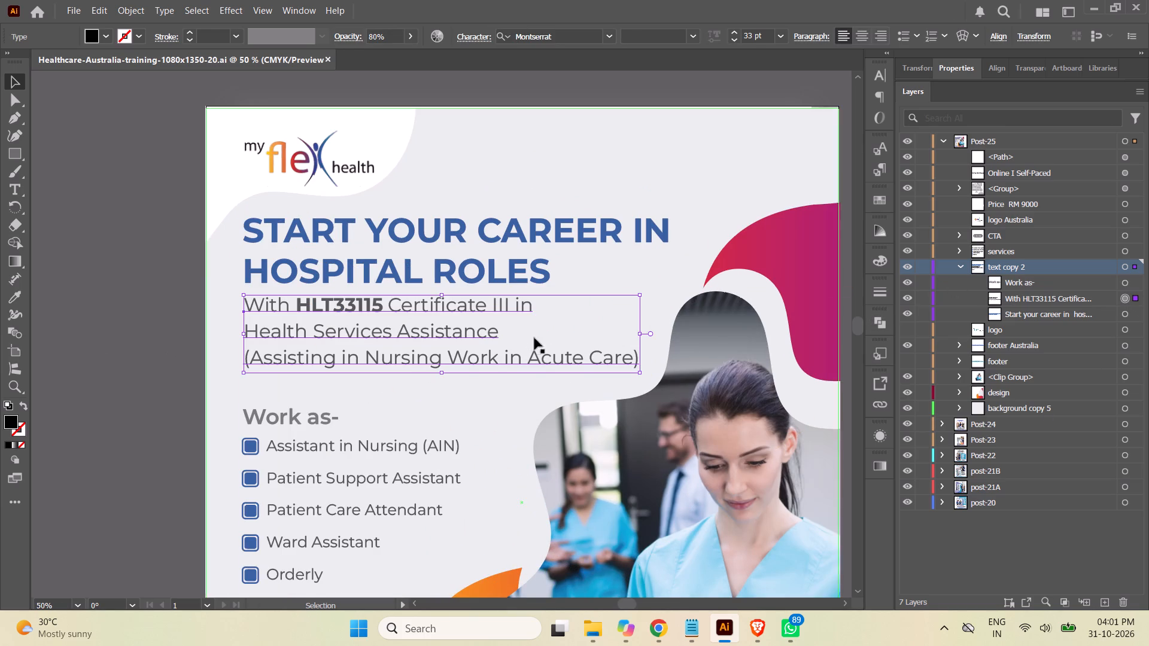
pyautogui.click(418, 336)
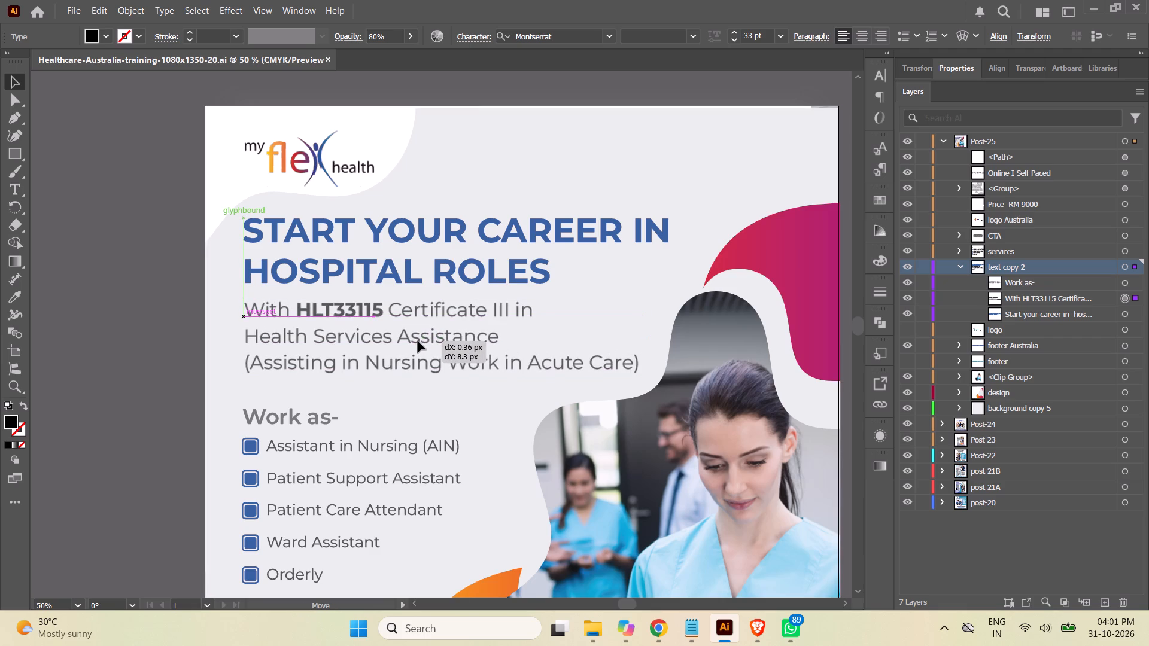
pyautogui.click(126, 339)
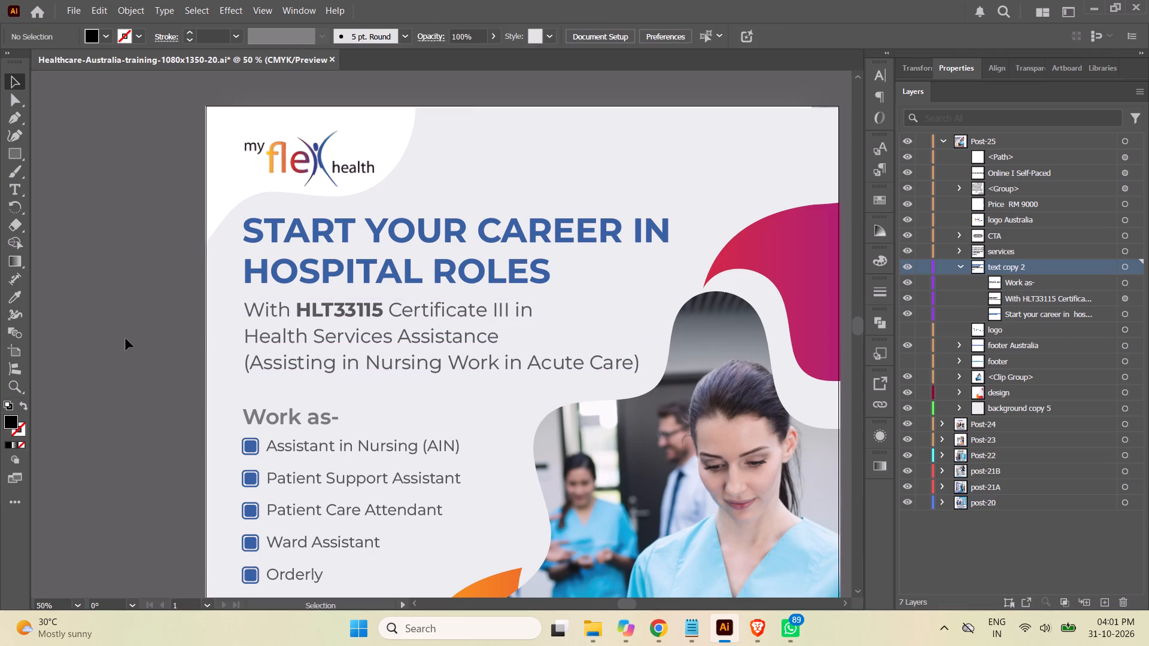
pyautogui.hotkey('ctrl', '-')
pyautogui.hotkey('ctrl', '-')
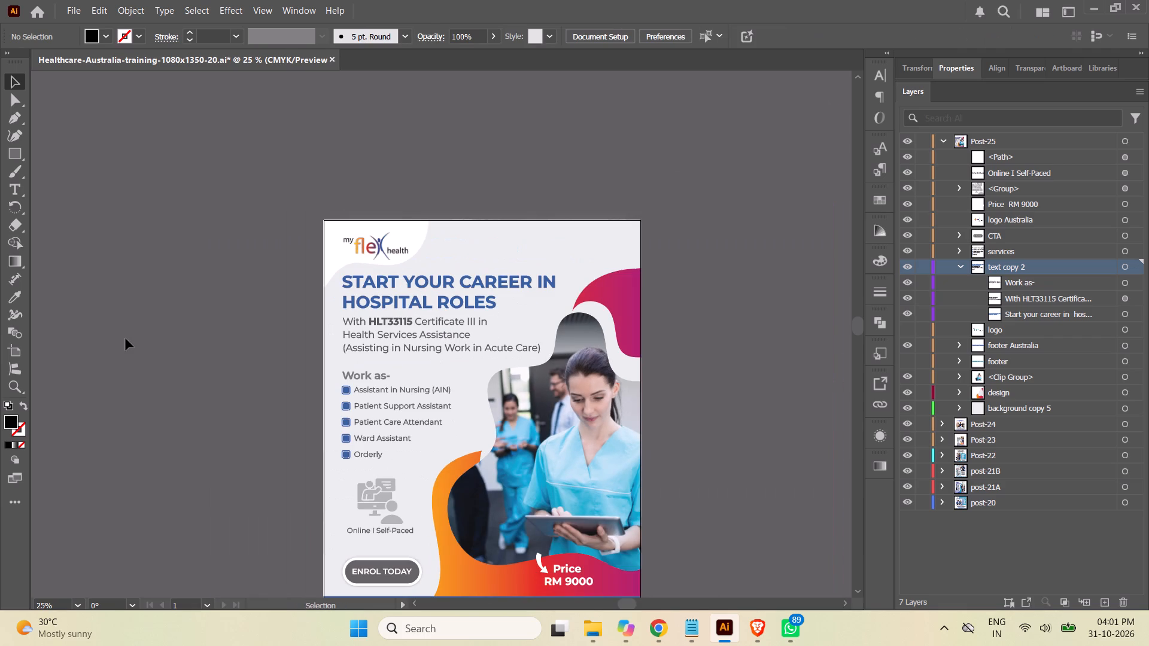
# Collapse the text copy 2 group and the Post-25 layer, and save the document.
pyautogui.scroll(-1, 150, 294)
pyautogui.scroll(4, 151, 293)
pyautogui.scroll(-1, 152, 293)
pyautogui.scroll(2, 148, 295)
pyautogui.scroll(-9, 147, 297)
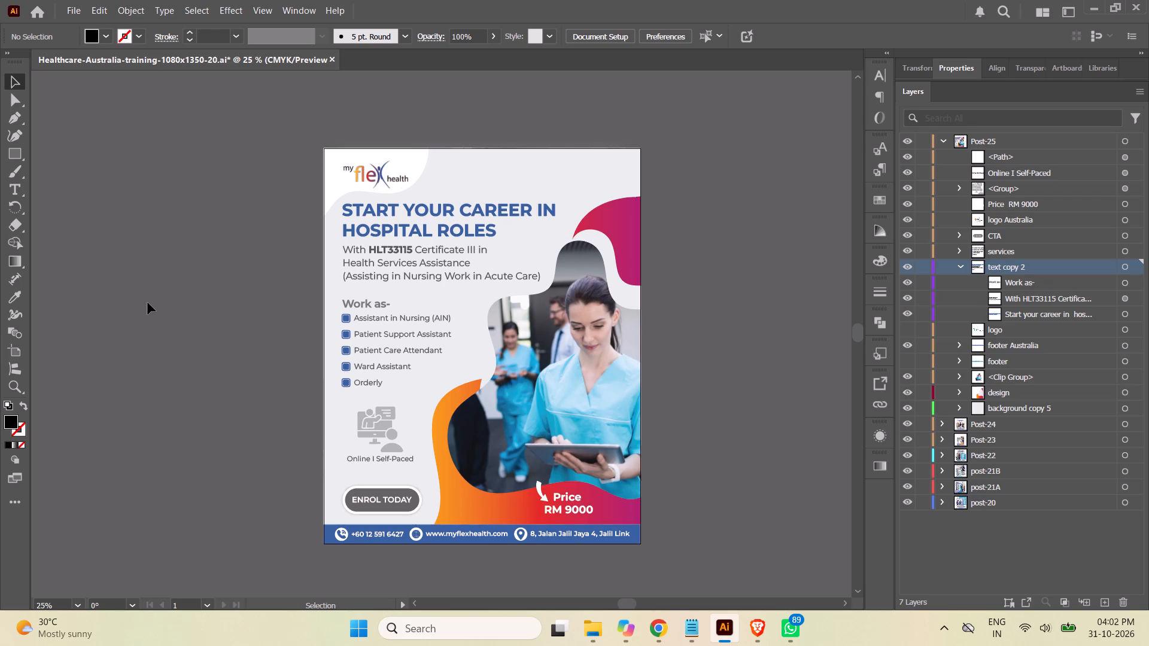
pyautogui.click(960, 264)
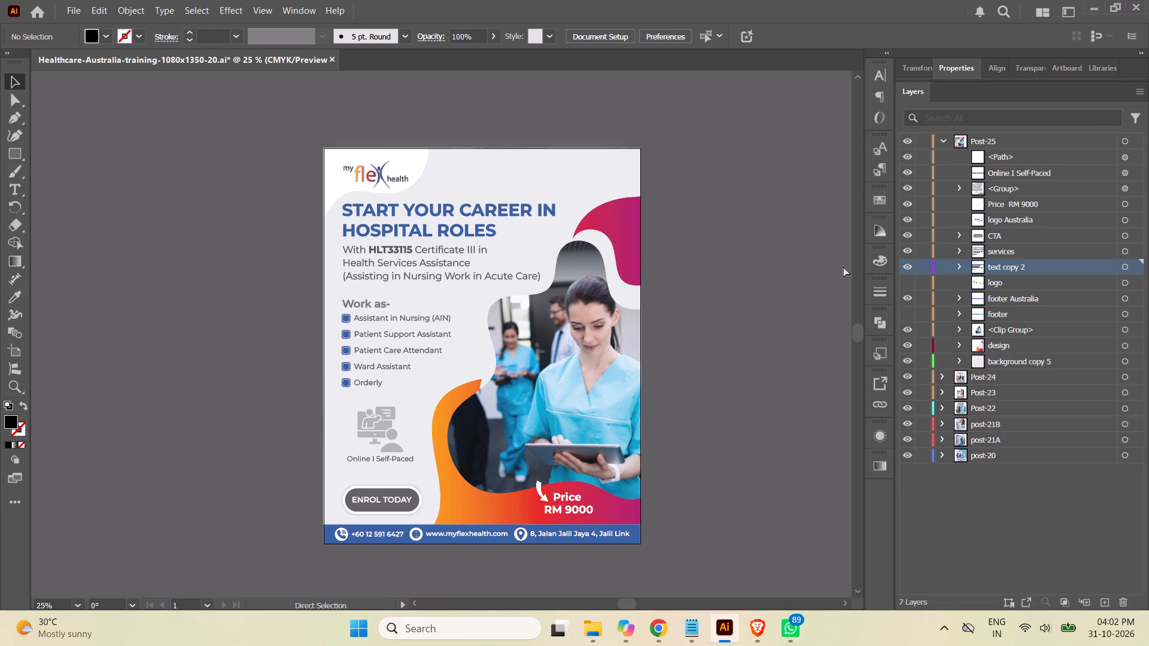
pyautogui.hotkey('ctrl', 's')
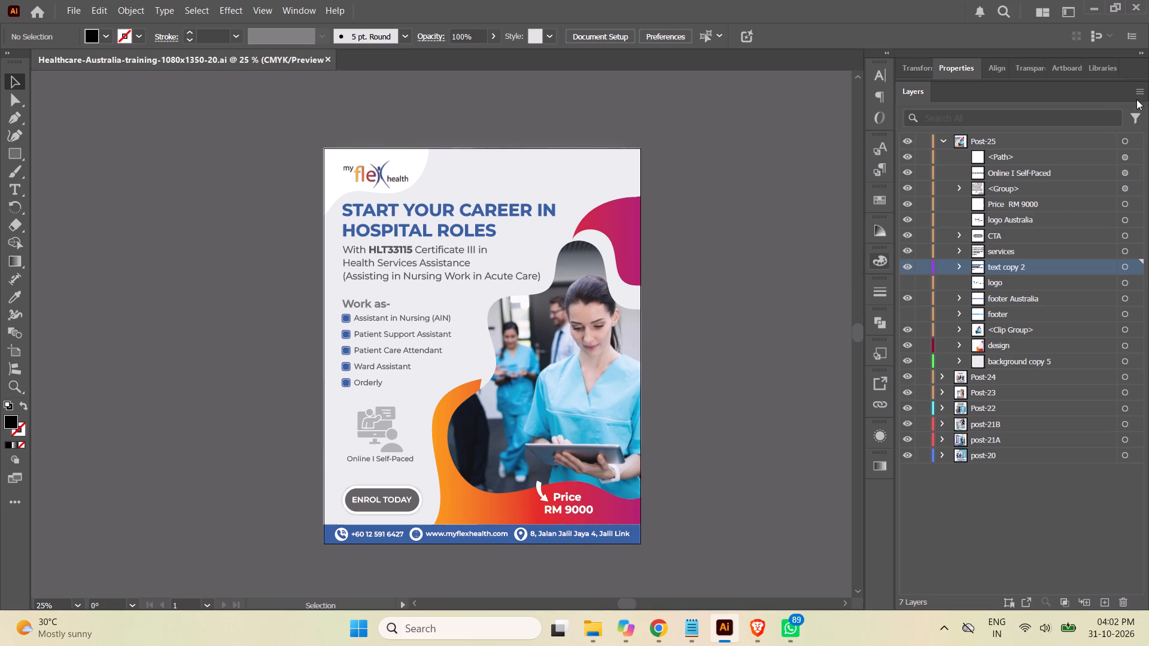
pyautogui.click(940, 141)
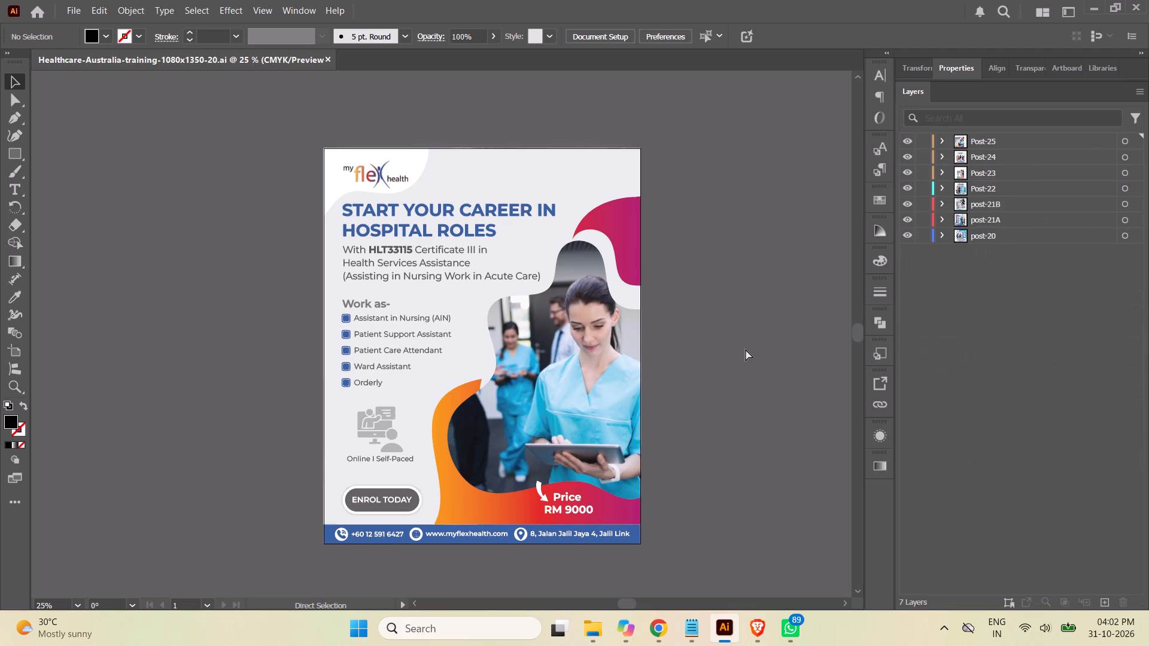
pyautogui.hotkey('ctrl', 's')
# Temporarily hide the Post-25 and Post-24 layers to review the post designs beneath, and make both visible again.
pyautogui.click(907, 142)
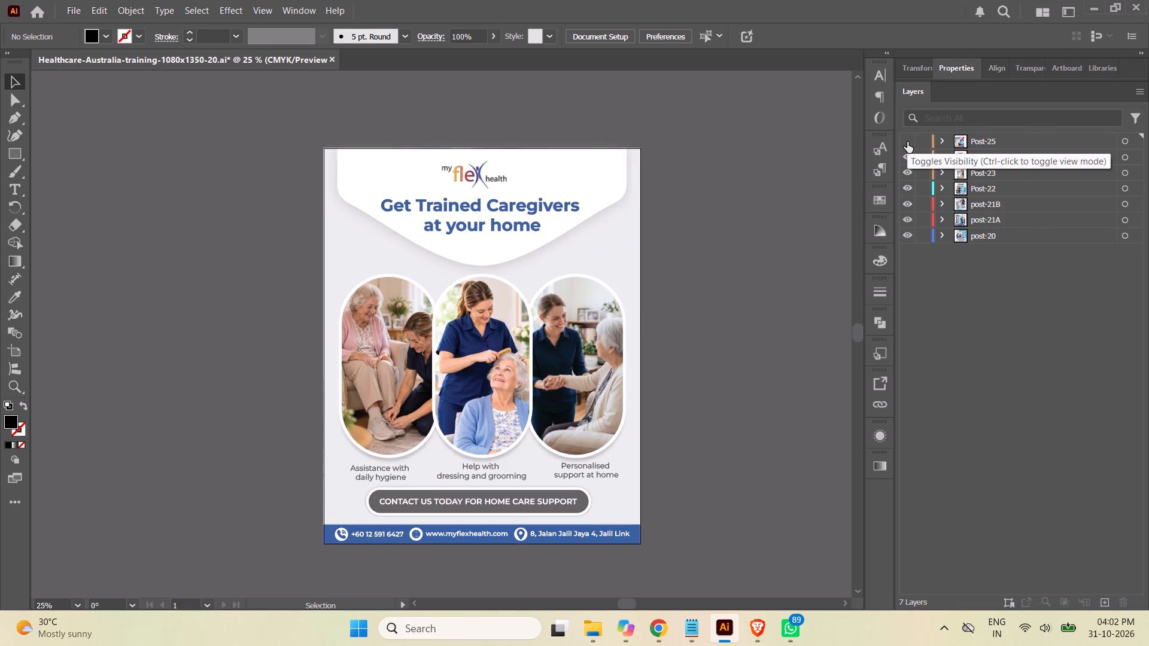
pyautogui.click(906, 156)
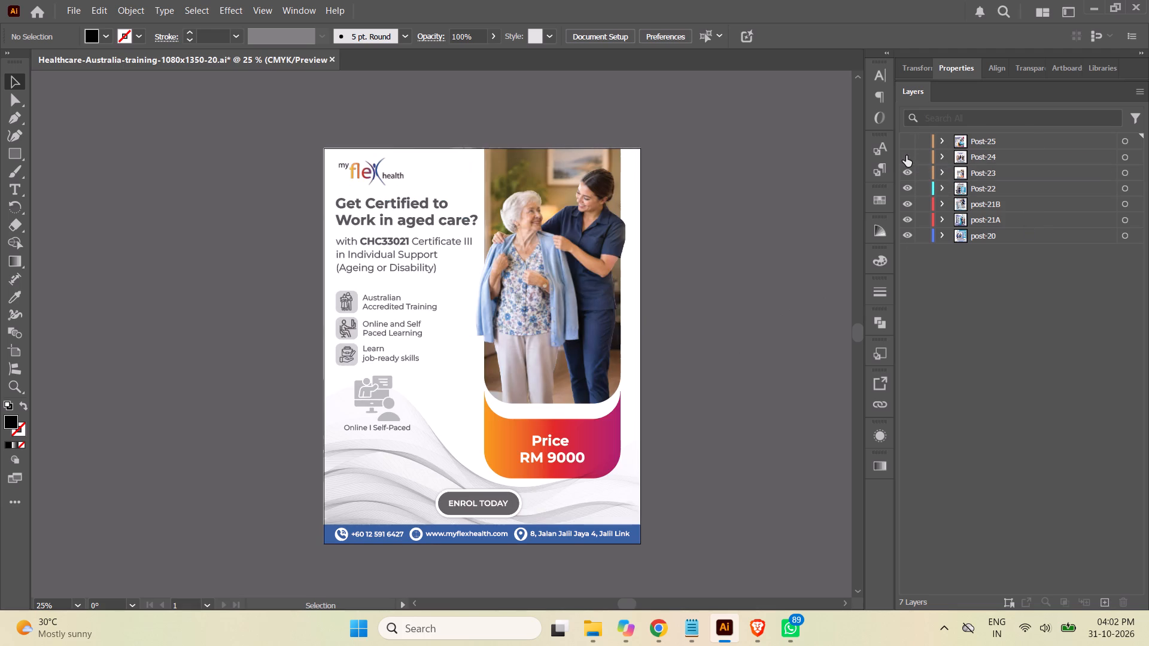
pyautogui.click(906, 156)
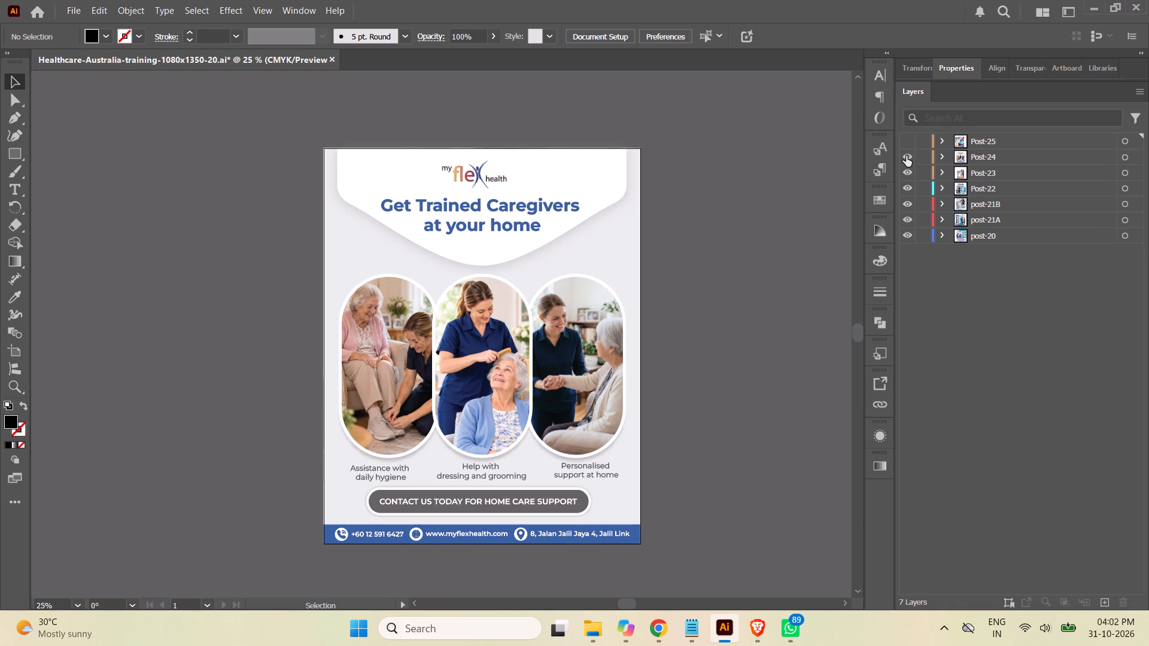
pyautogui.click(908, 141)
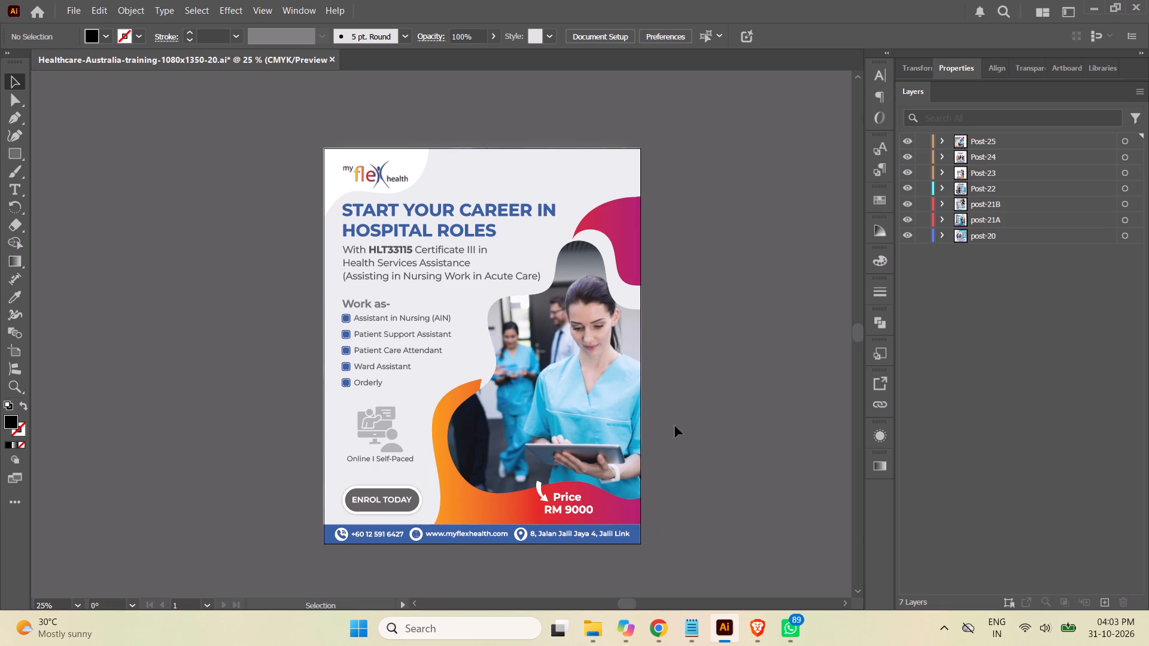
# Switch between the MFHM - Cert III HSA brief in Chrome and the poster in Illustrator to compare their copy.
pyautogui.click(660, 624)
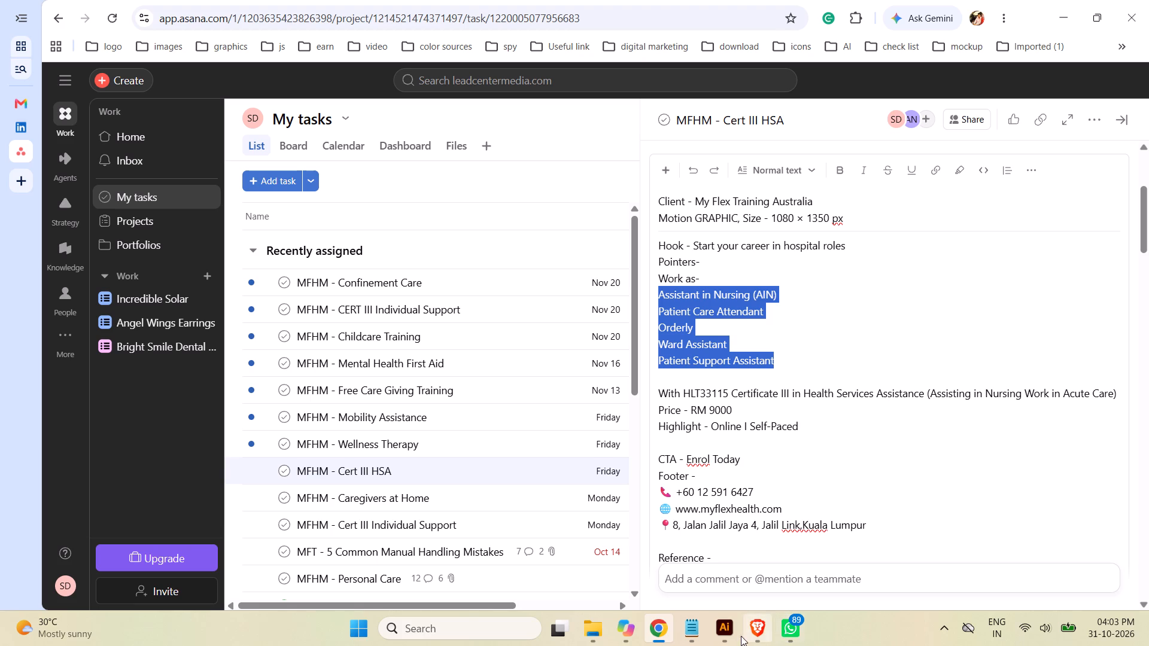
pyautogui.click(725, 630)
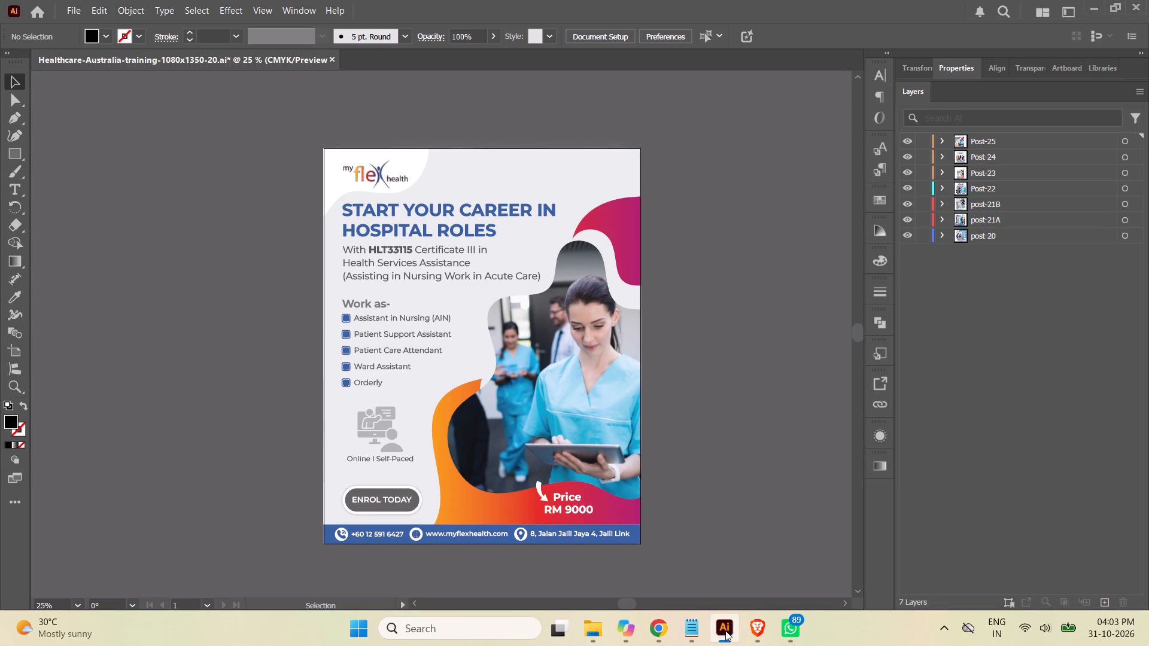
pyautogui.click(725, 630)
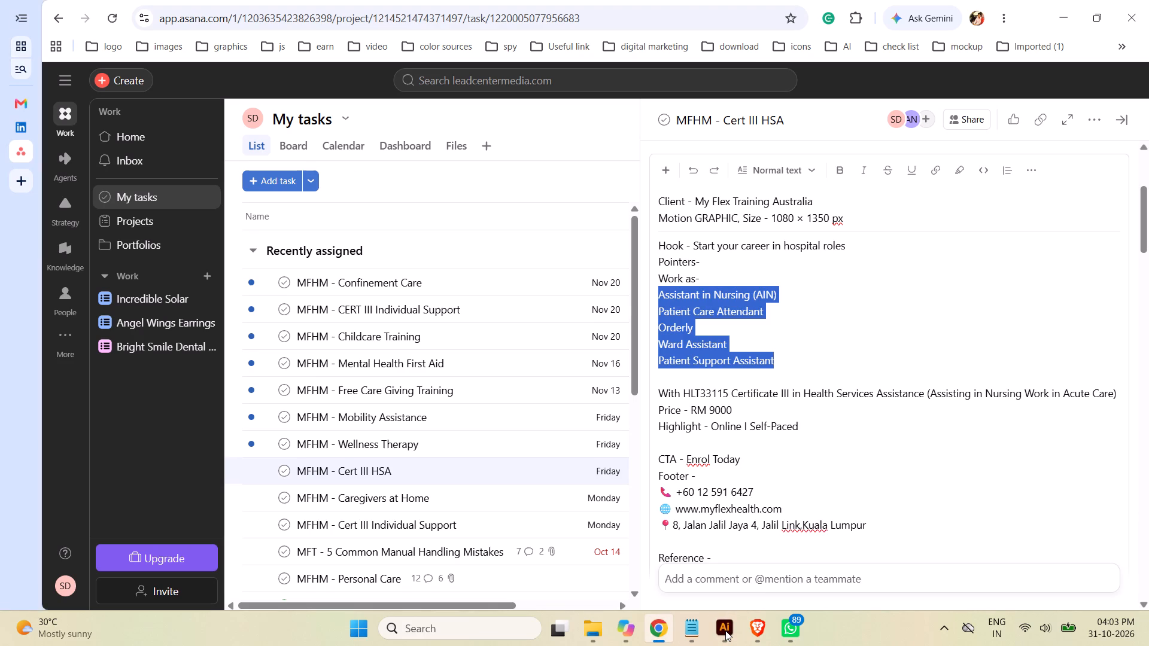
pyautogui.click(725, 630)
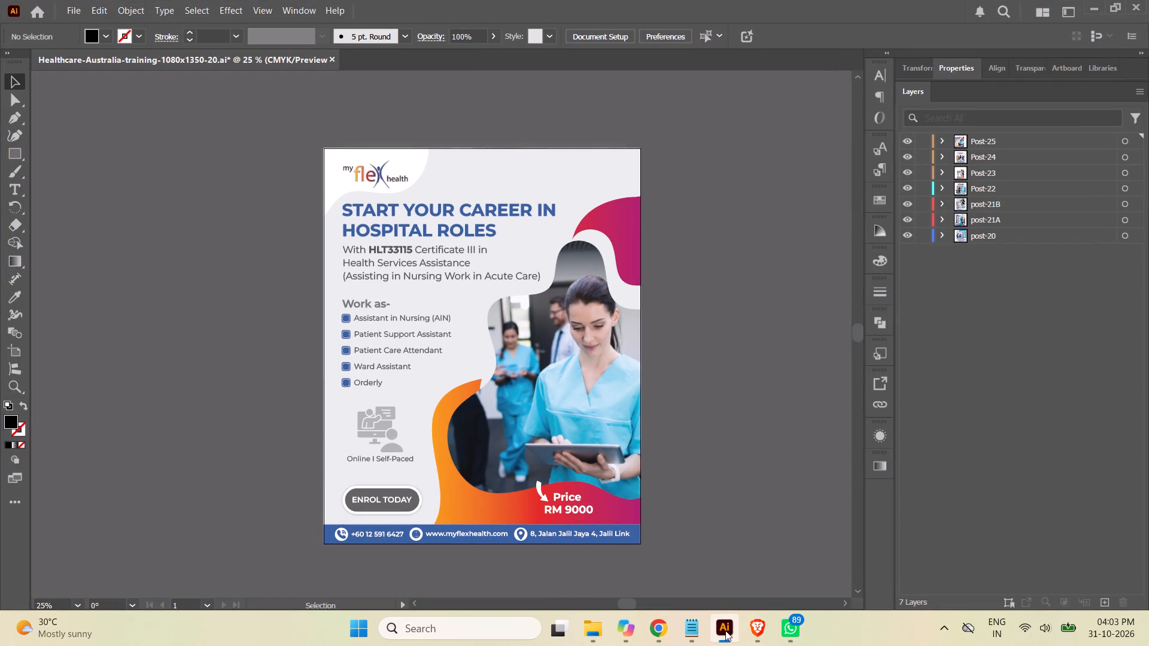
pyautogui.click(725, 630)
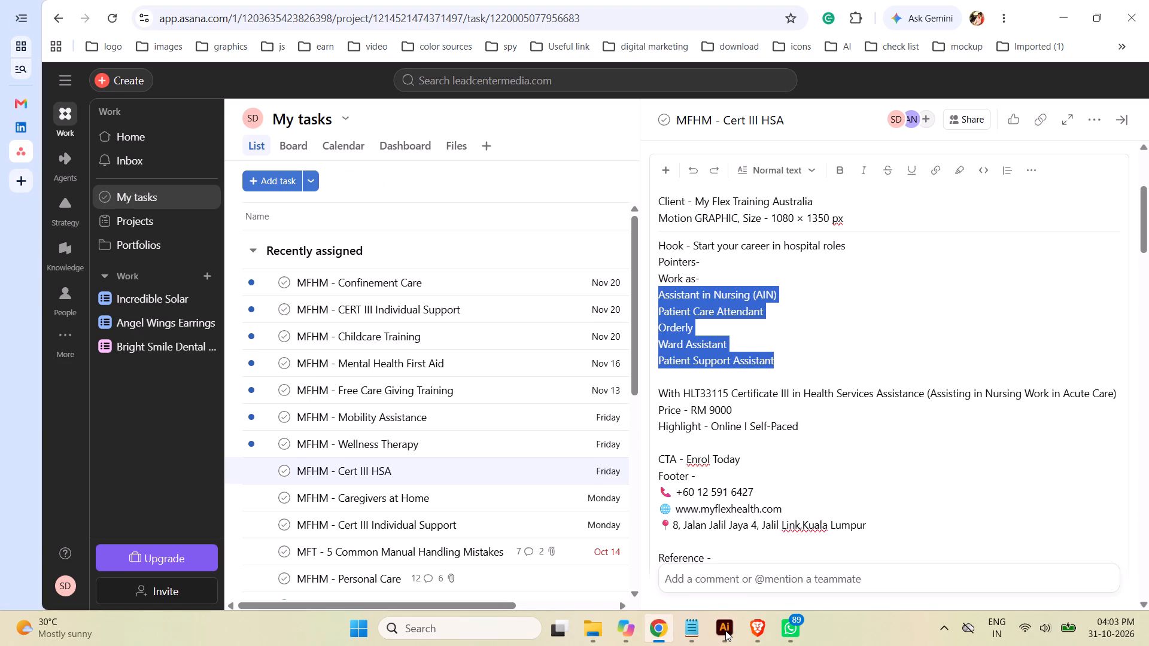
pyautogui.click(725, 630)
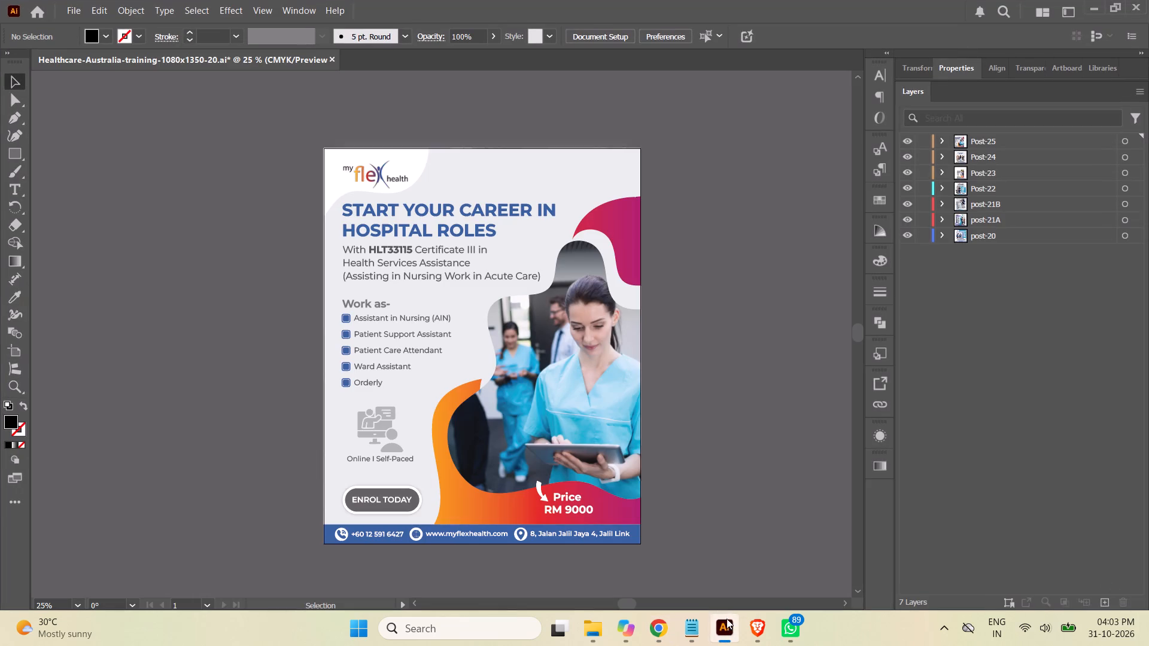
pyautogui.click(658, 629)
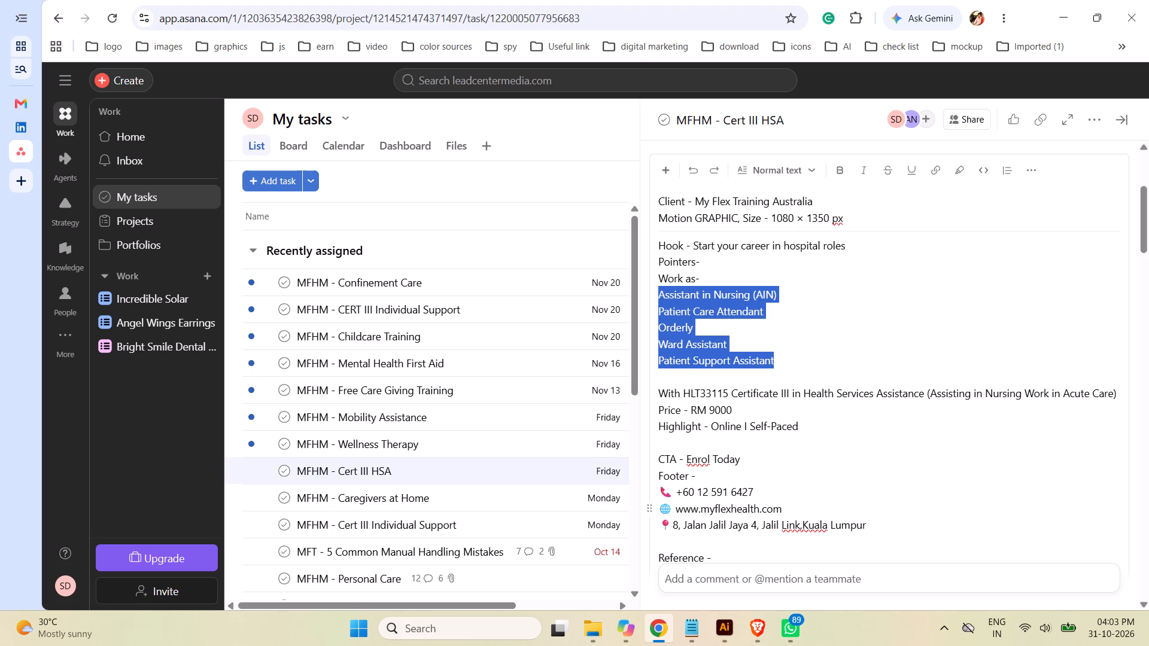
# Open the MFHM - Wellness Therapy task and read its brief, examining the hook, pointers, CTA, footer and layout reference image.
pyautogui.click(456, 445)
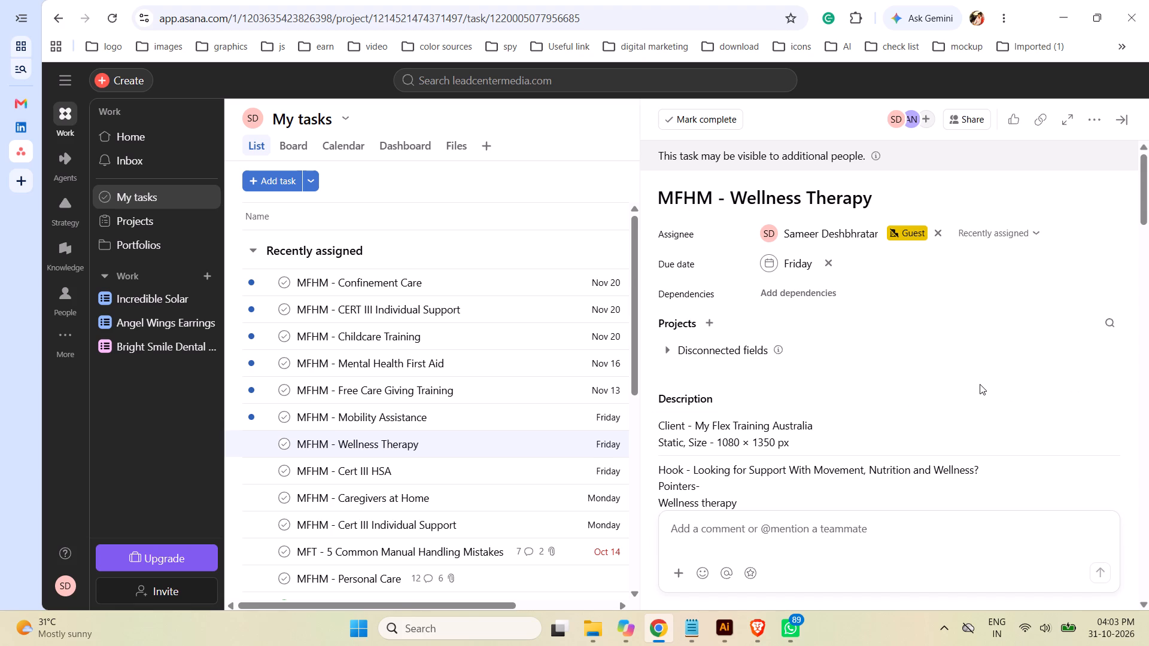
pyautogui.scroll(-2, 980, 384)
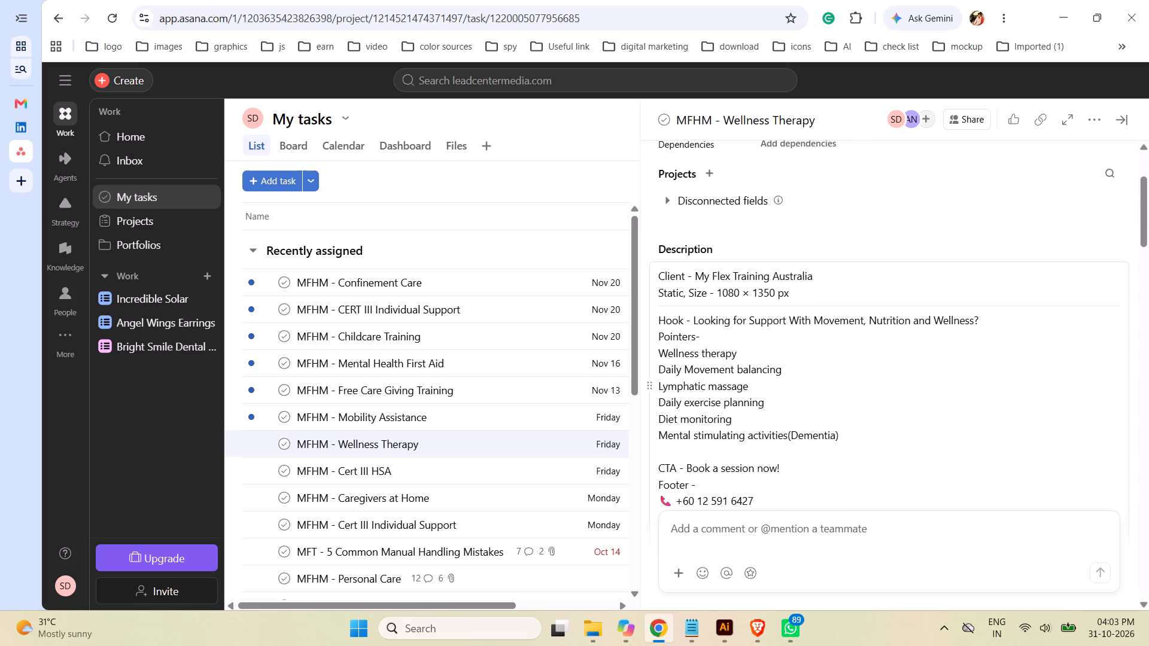
pyautogui.scroll(-2, 980, 384)
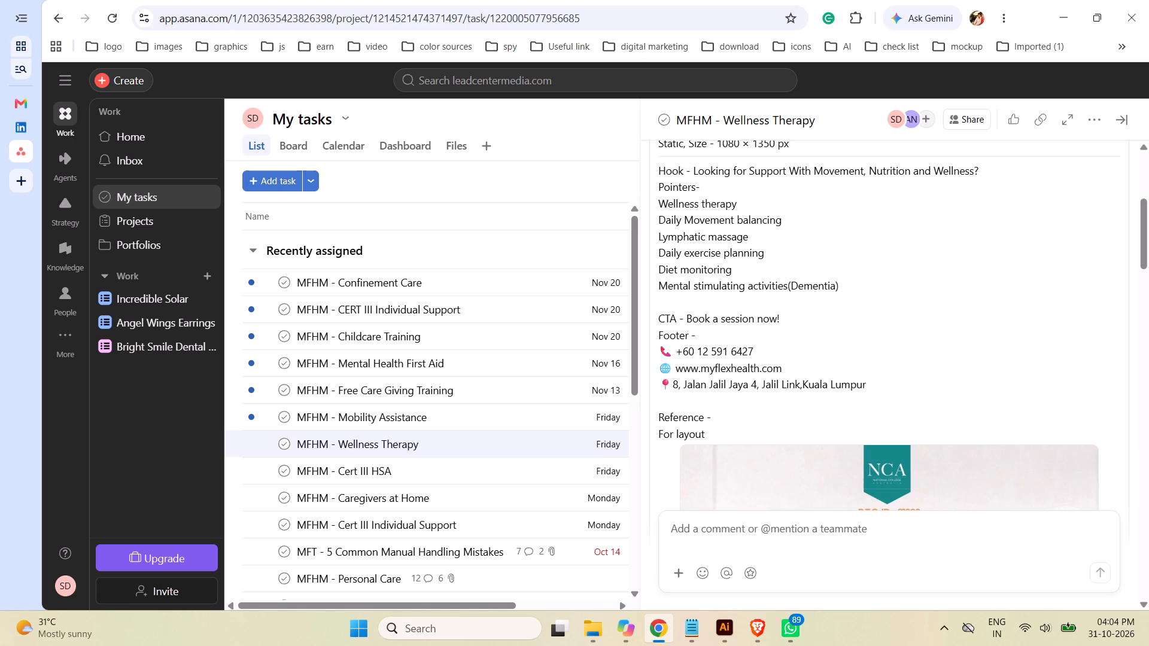
pyautogui.scroll(1, 980, 290)
pyautogui.scroll(-7, 979, 289)
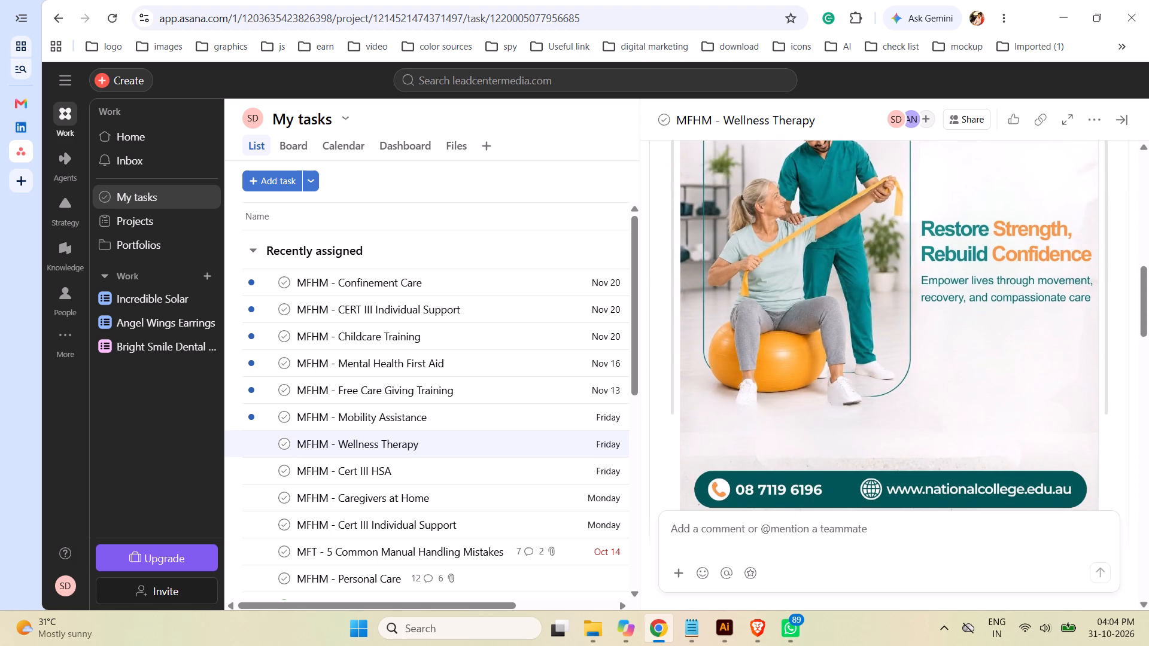
pyautogui.scroll(1, 1027, 279)
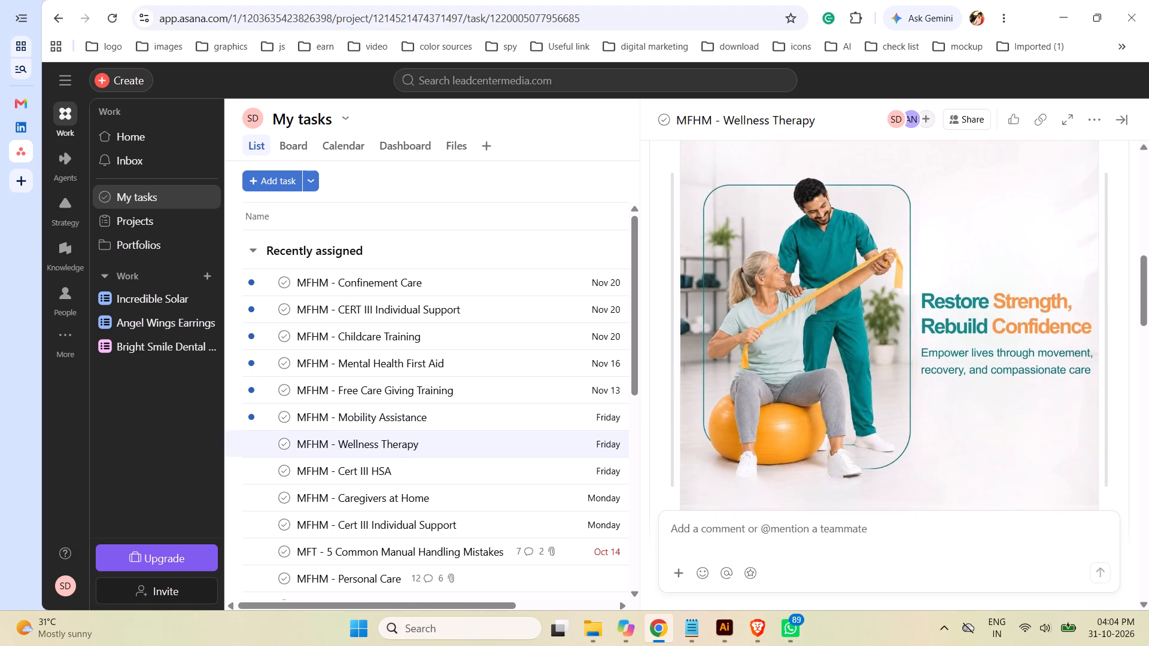
pyautogui.scroll(-3, 1027, 279)
pyautogui.scroll(4, 1027, 279)
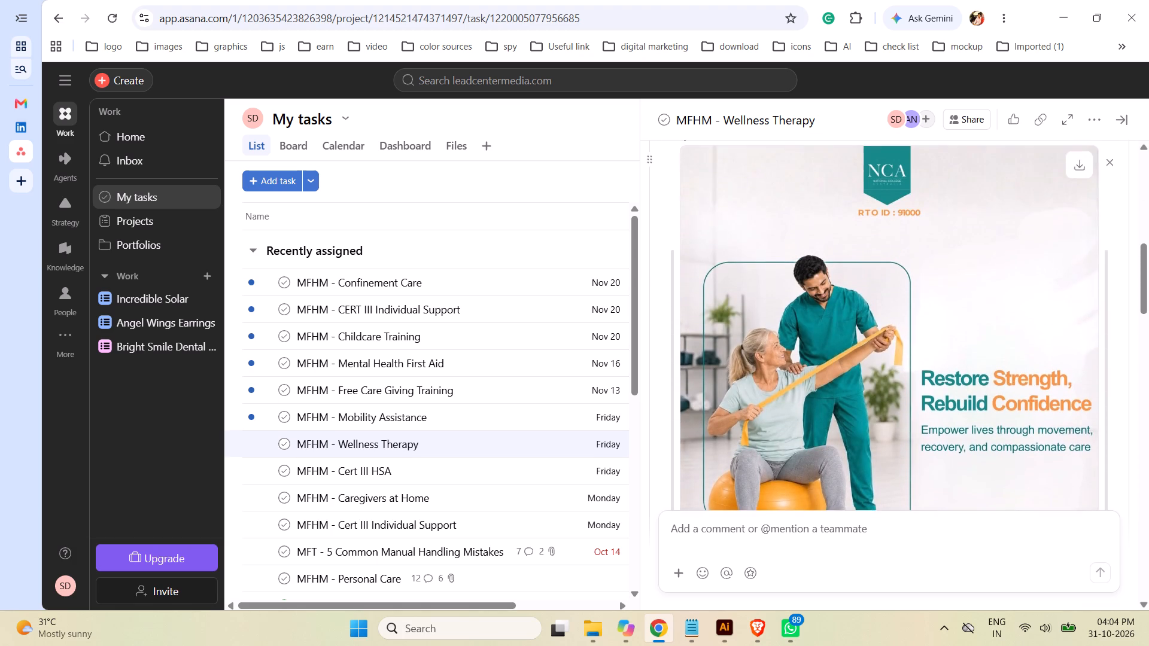
pyautogui.scroll(2, 1023, 279)
pyautogui.scroll(-2, 1023, 279)
pyautogui.scroll(1, 1023, 279)
pyautogui.scroll(-1, 1023, 279)
pyautogui.scroll(2, 1023, 279)
pyautogui.scroll(-6, 1023, 279)
pyautogui.scroll(4, 1023, 279)
pyautogui.scroll(-1, 1023, 279)
pyautogui.scroll(3, 1023, 279)
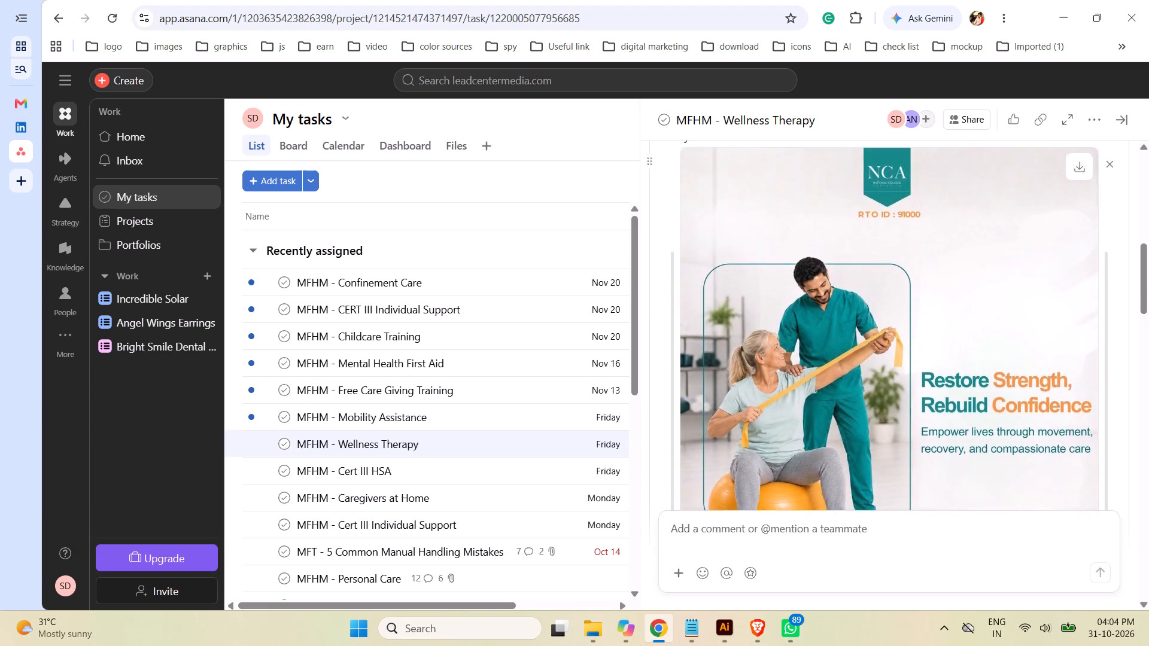
pyautogui.scroll(3, 1023, 279)
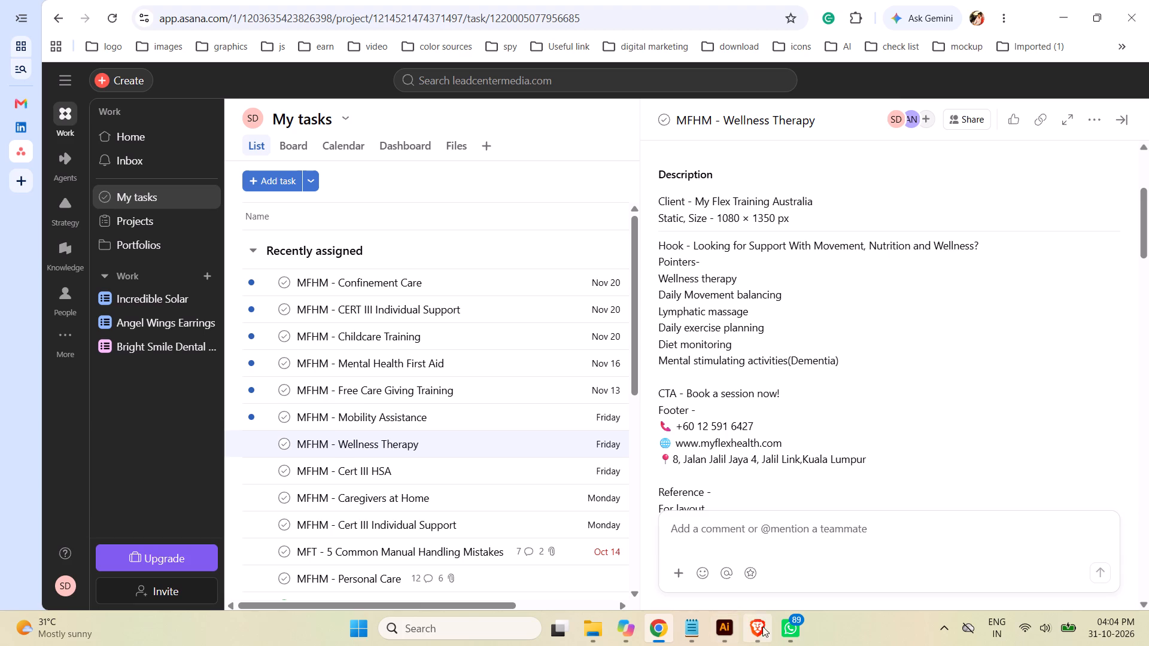
# In Brave, close the open Vecteezy healthcare template page and browse the medical social media post results for layout references.
pyautogui.click(747, 630)
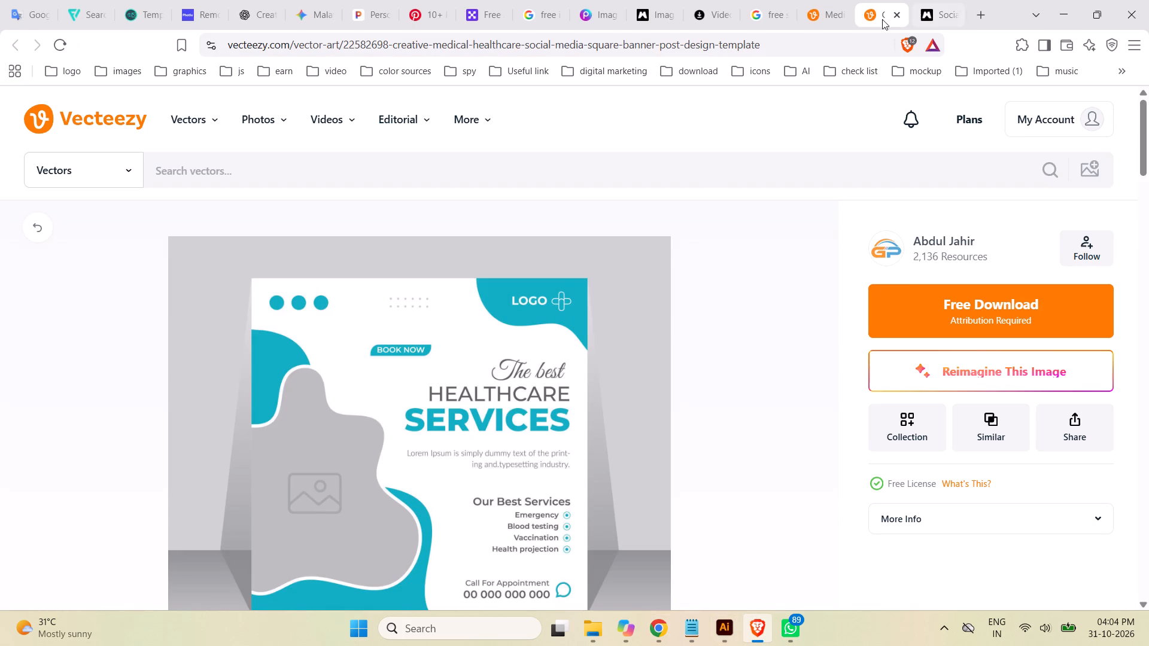
pyautogui.click(897, 17)
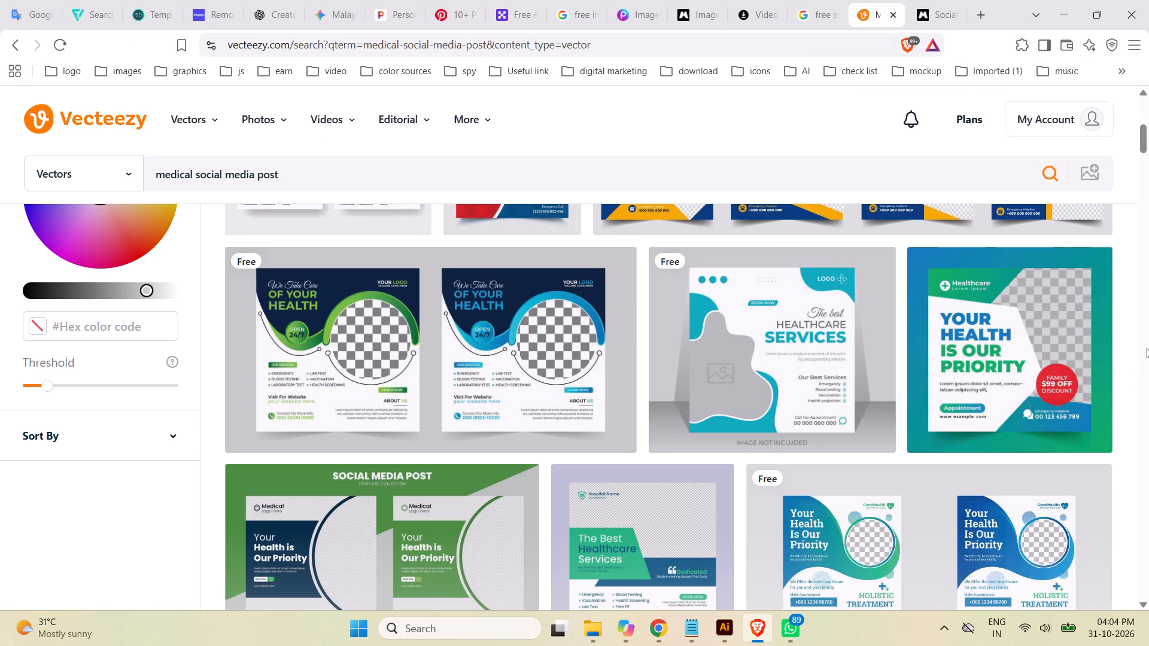
pyautogui.scroll(-2, 1129, 344)
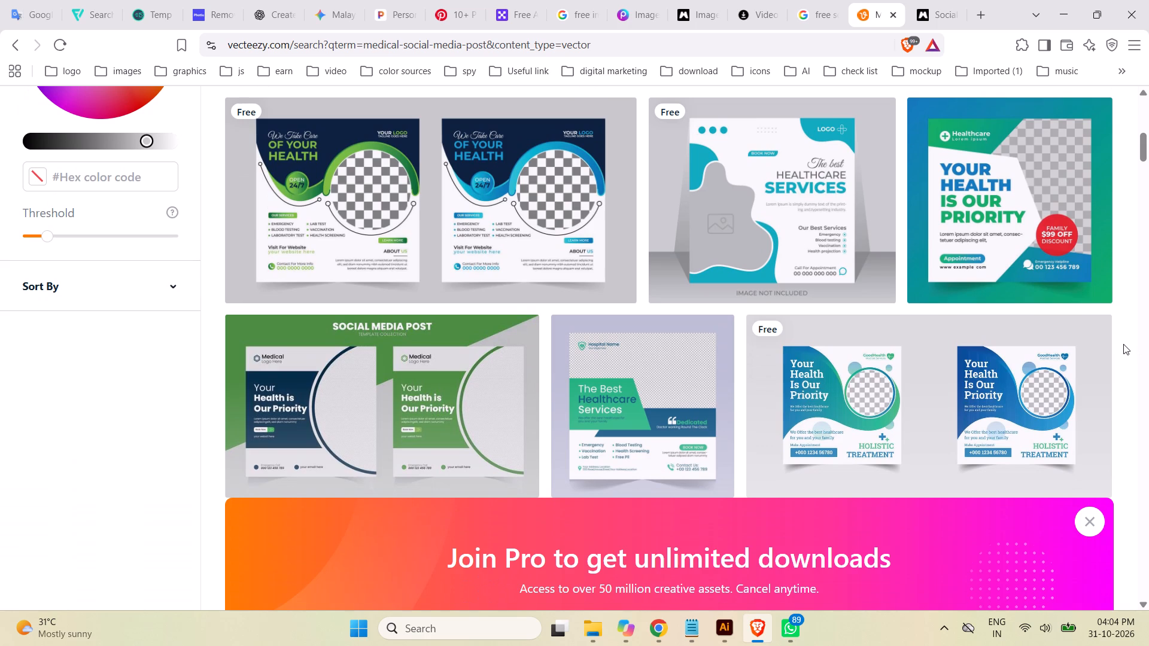
pyautogui.scroll(1, 1123, 344)
pyautogui.scroll(-2, 1123, 344)
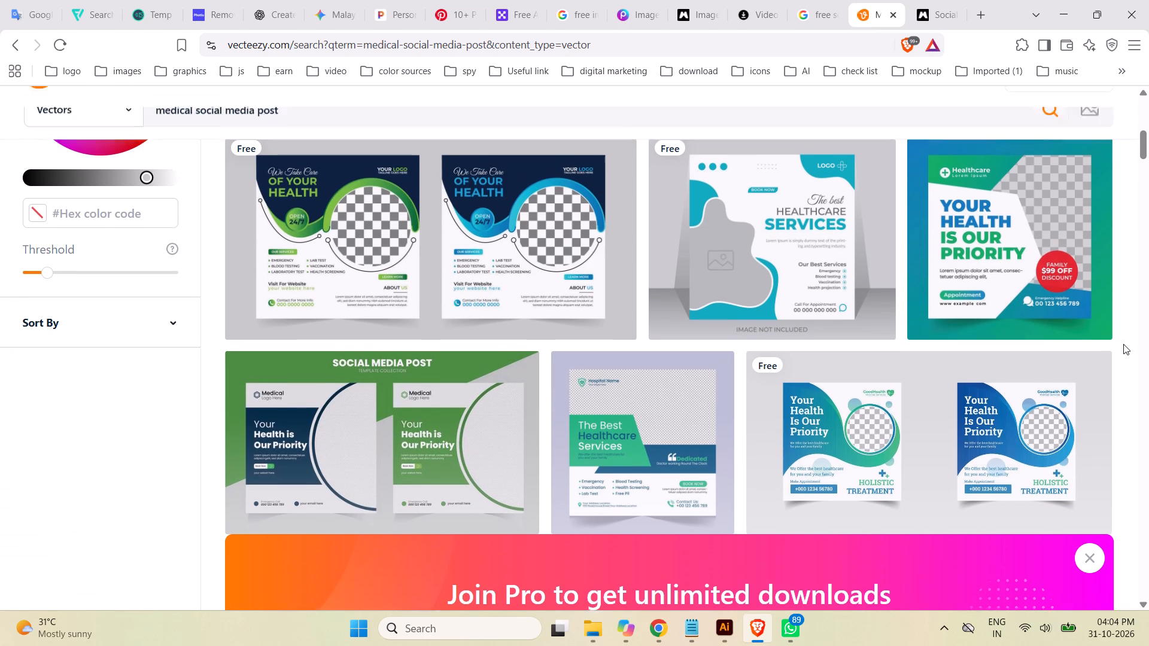
pyautogui.scroll(-3, 1123, 344)
pyautogui.click(1089, 243)
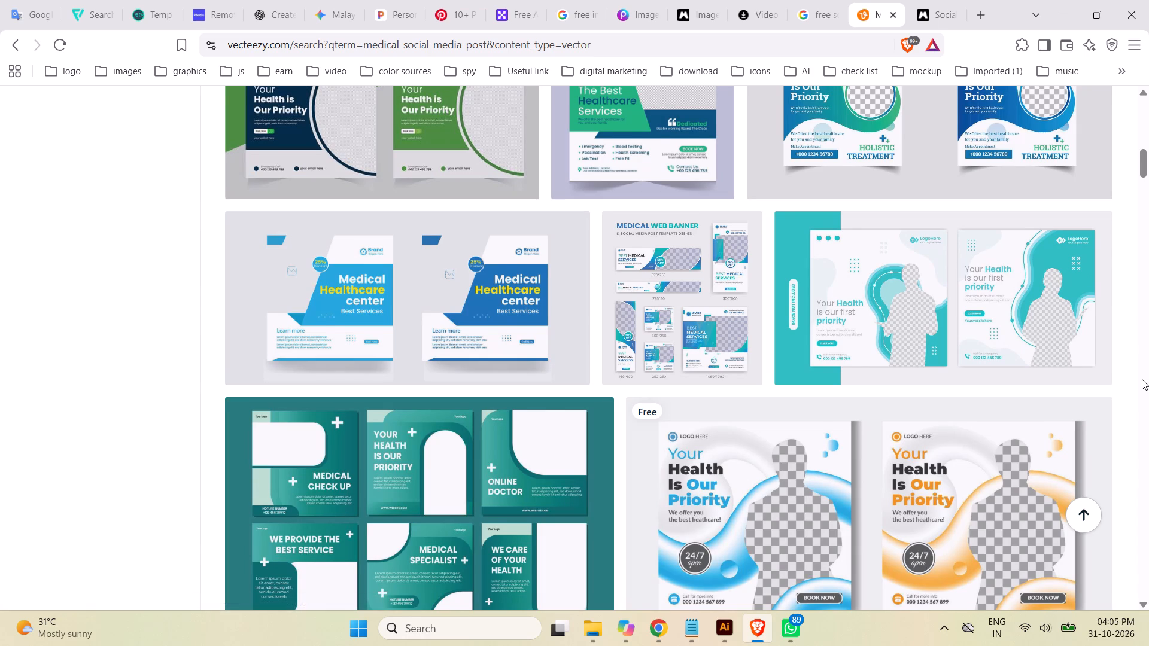
pyautogui.scroll(-5, 1142, 379)
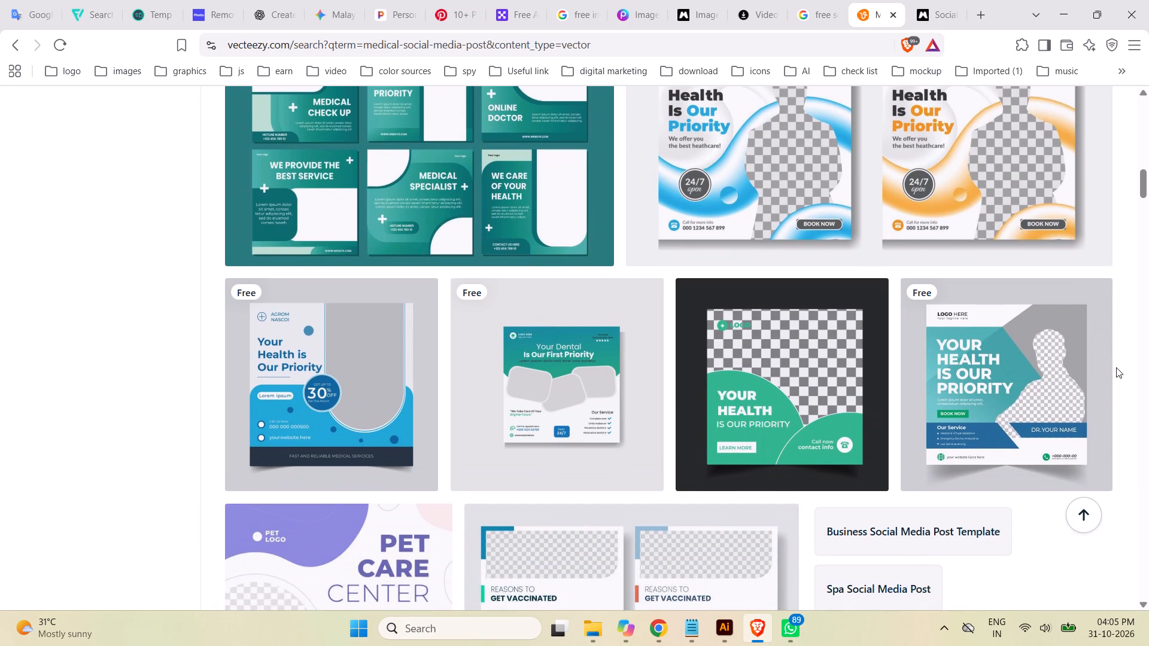
pyautogui.scroll(-3, 1116, 367)
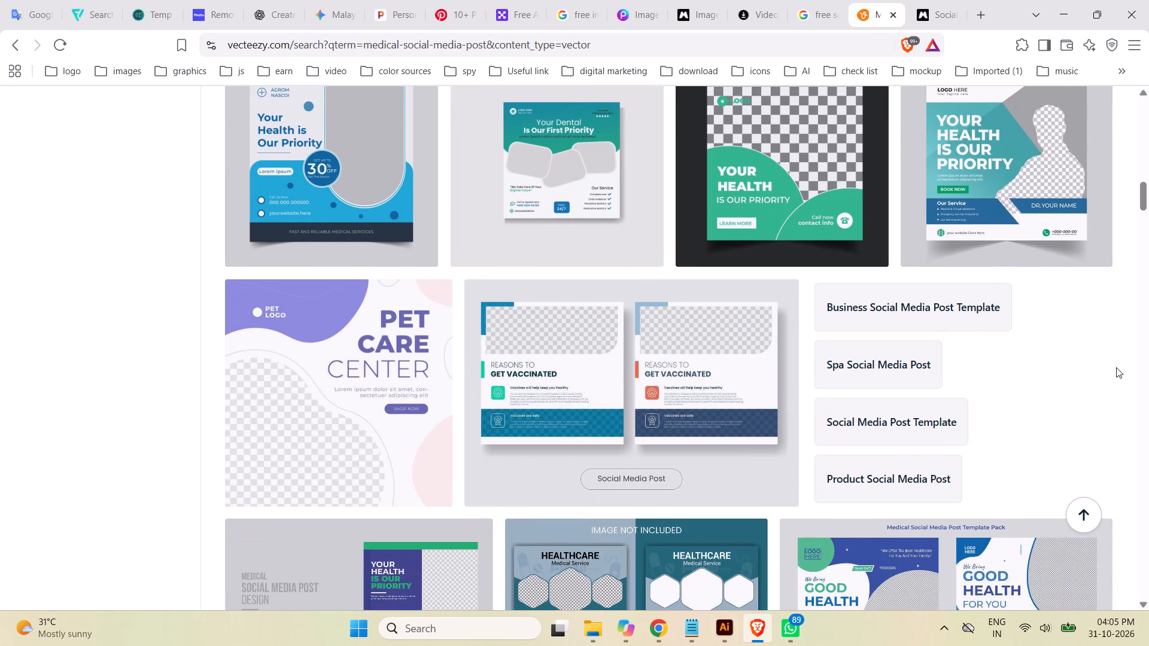
pyautogui.scroll(-1, 1116, 367)
pyautogui.scroll(1, 1116, 367)
pyautogui.scroll(-3, 1116, 367)
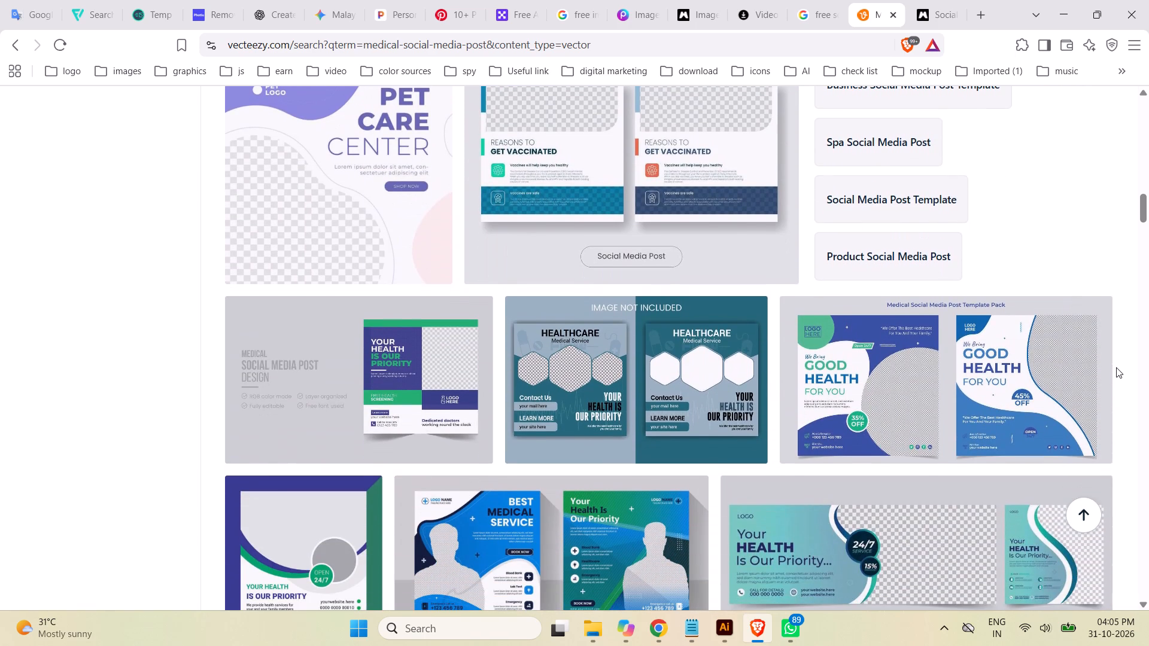
pyautogui.scroll(-2, 1116, 367)
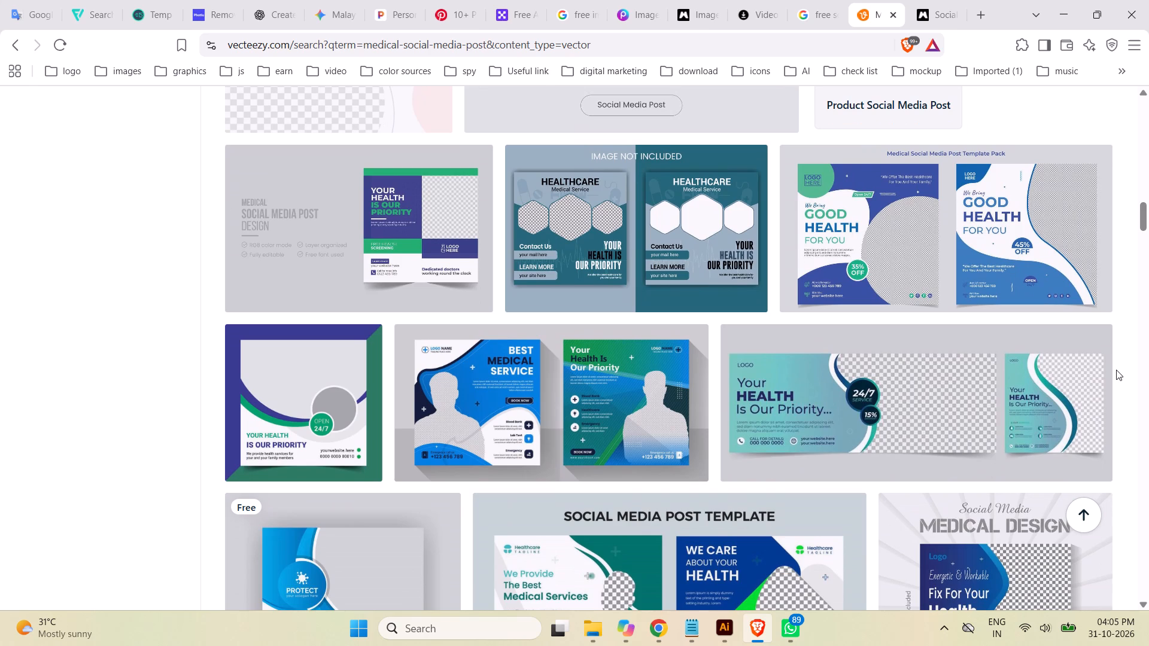
pyautogui.scroll(-4, 1116, 370)
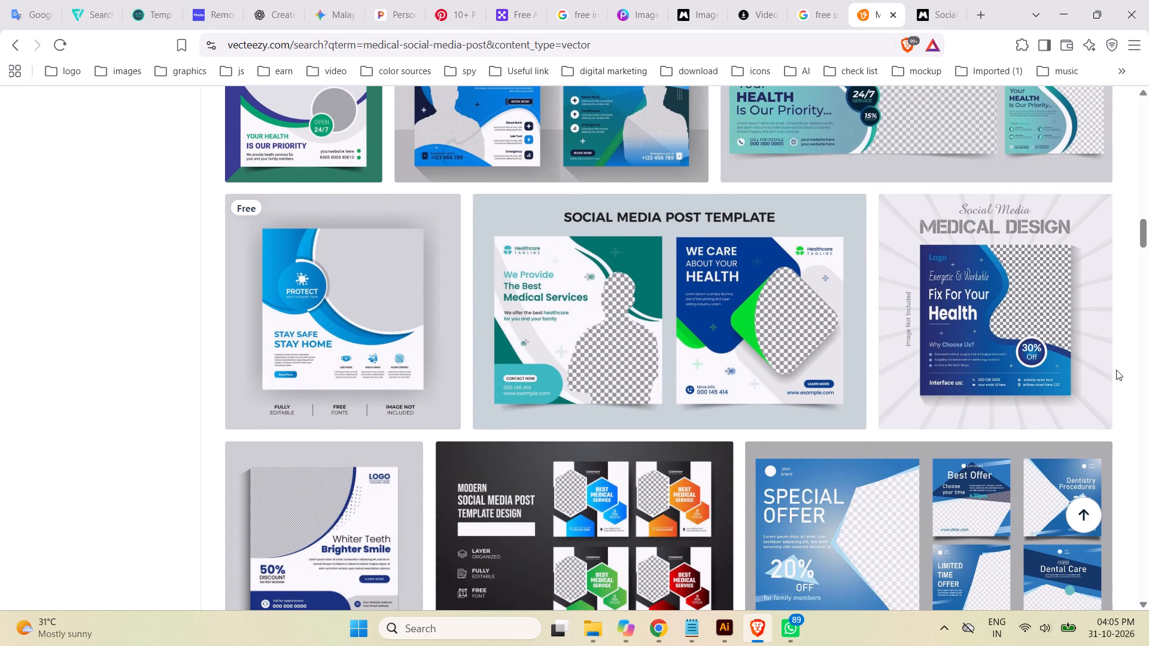
pyautogui.scroll(-3, 1116, 370)
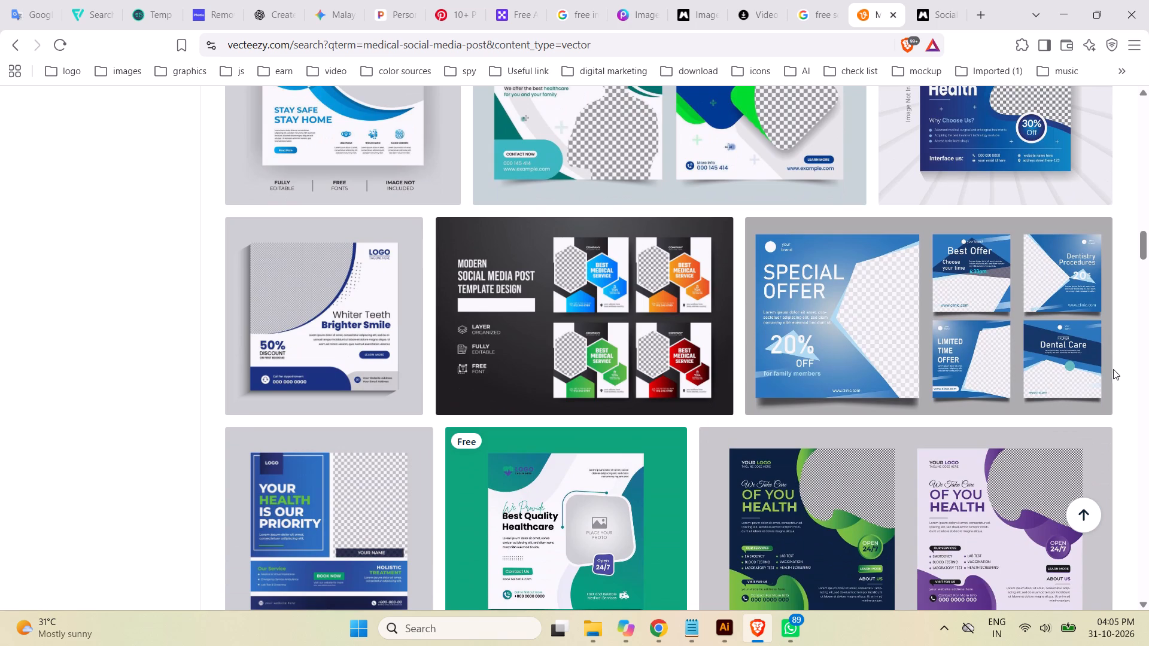
# Switch back to the MFHM - Wellness Therapy brief in Chrome.
pyautogui.click(658, 629)
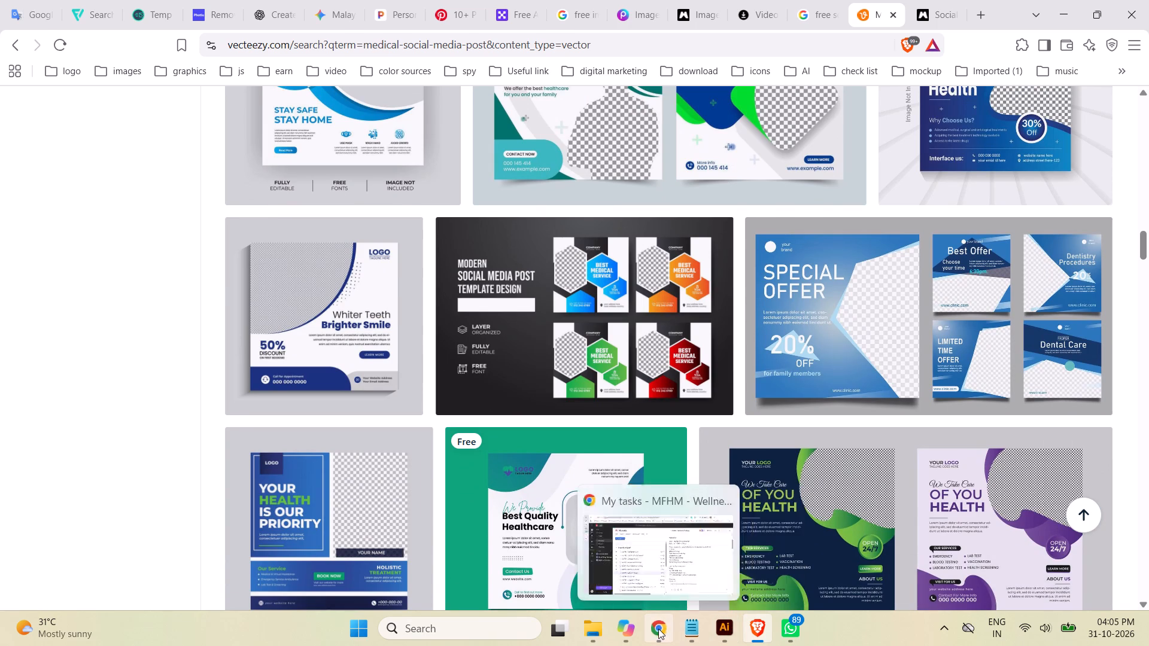